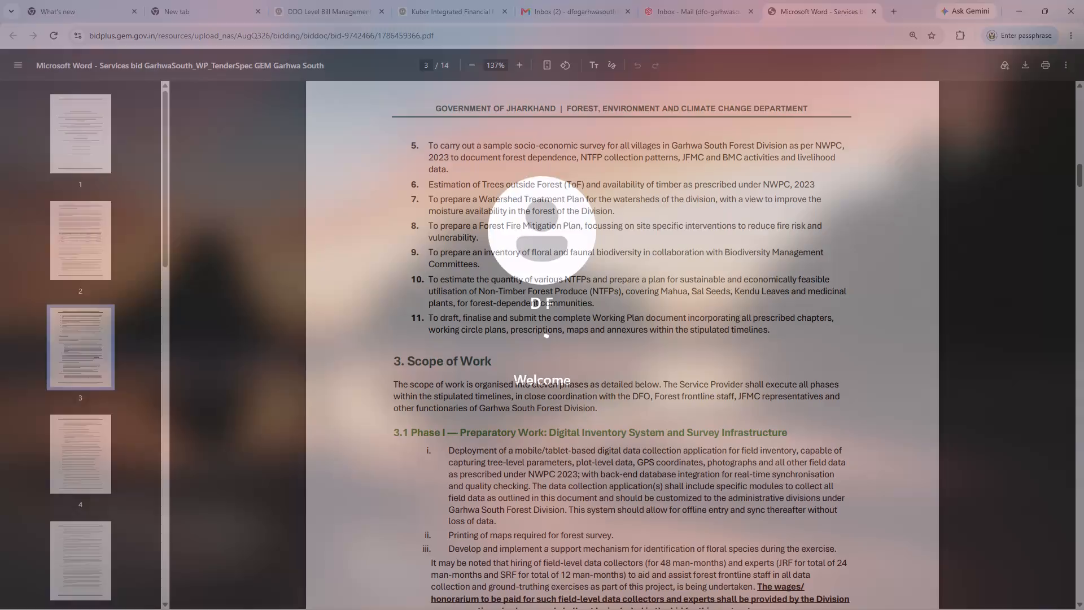
Open the Jharbhoomi land records site in a new tab and go to its भू-नक्शा cadastral map portal.
click(892, 0)
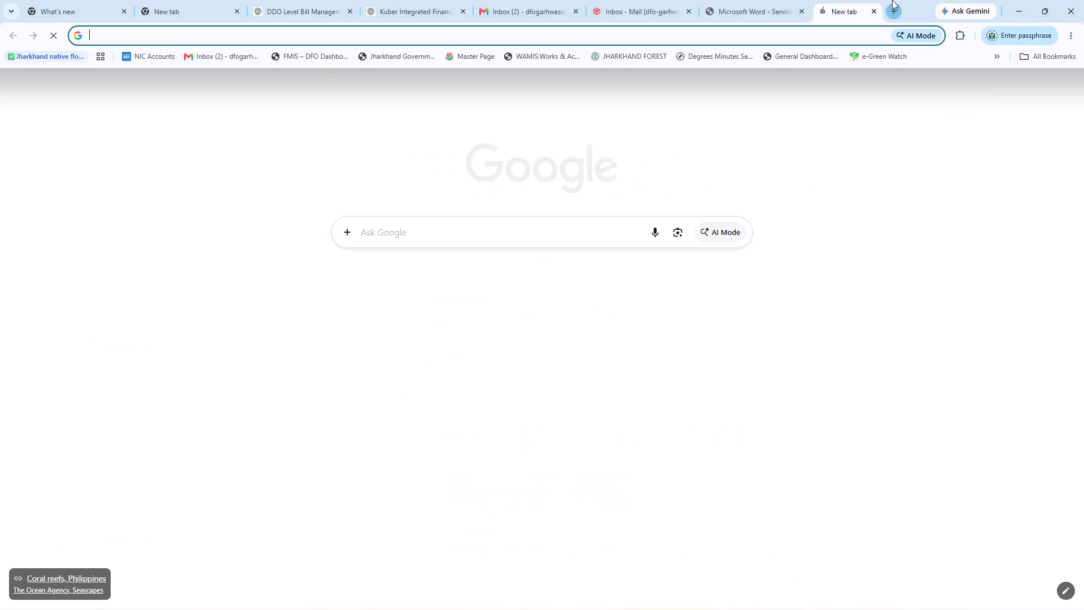
text(jha)
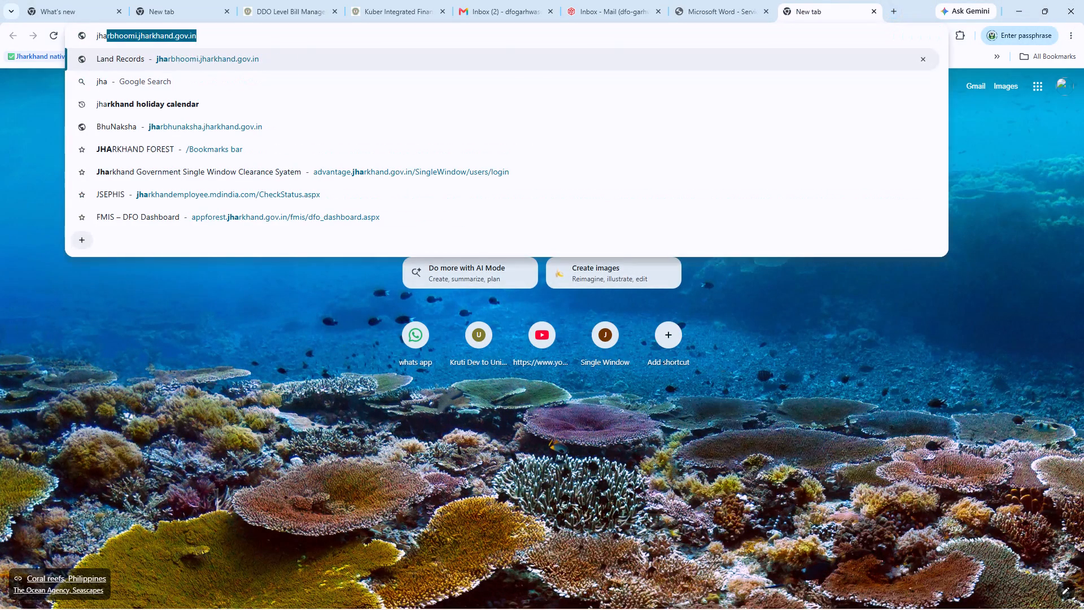
key(Return)
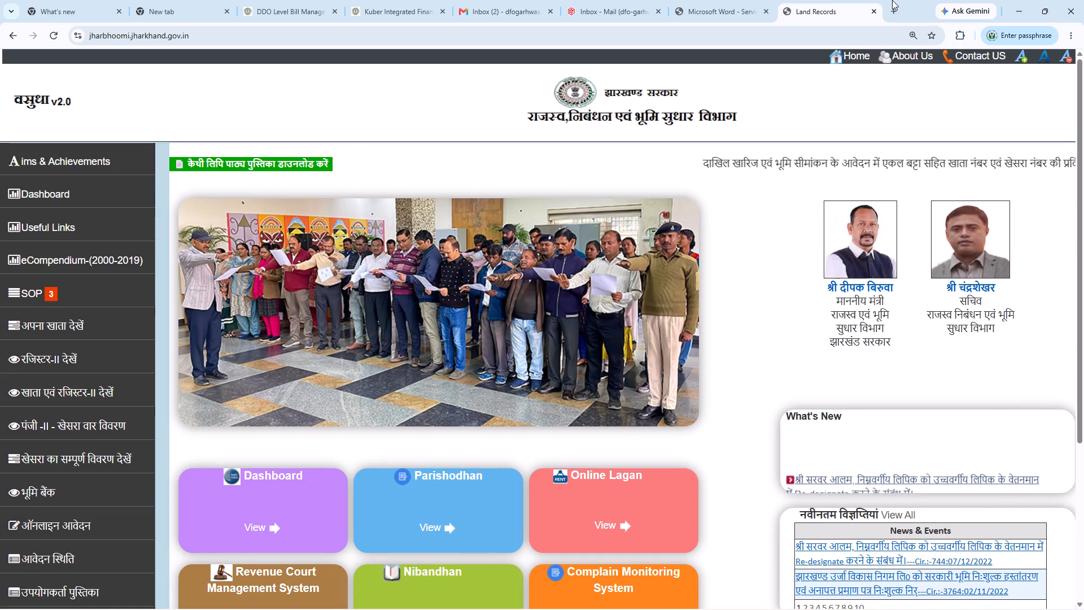
scroll(103, 447, down, 1)
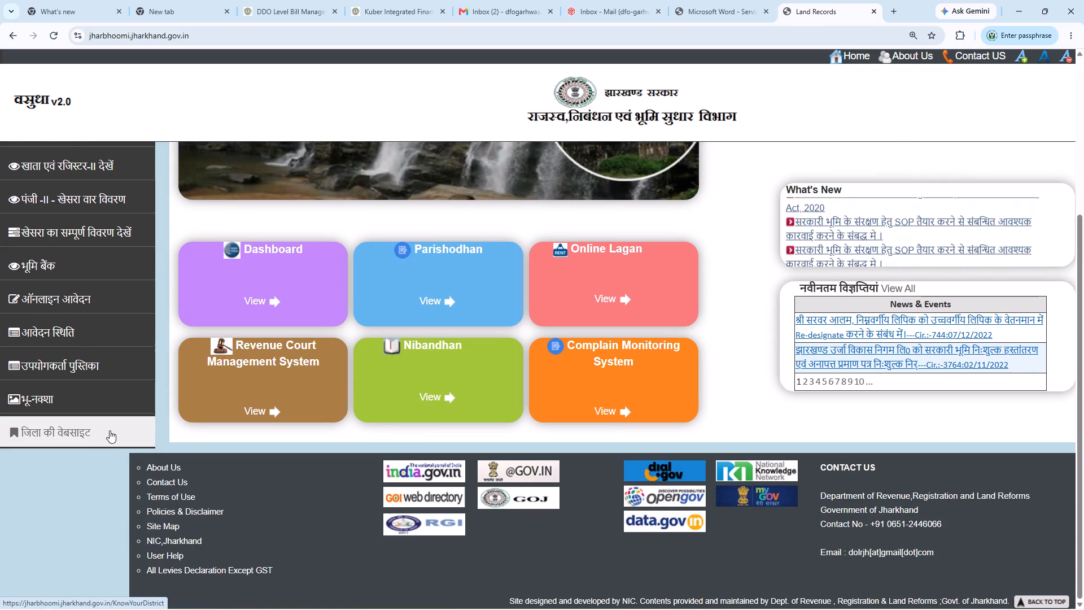
click(122, 404)
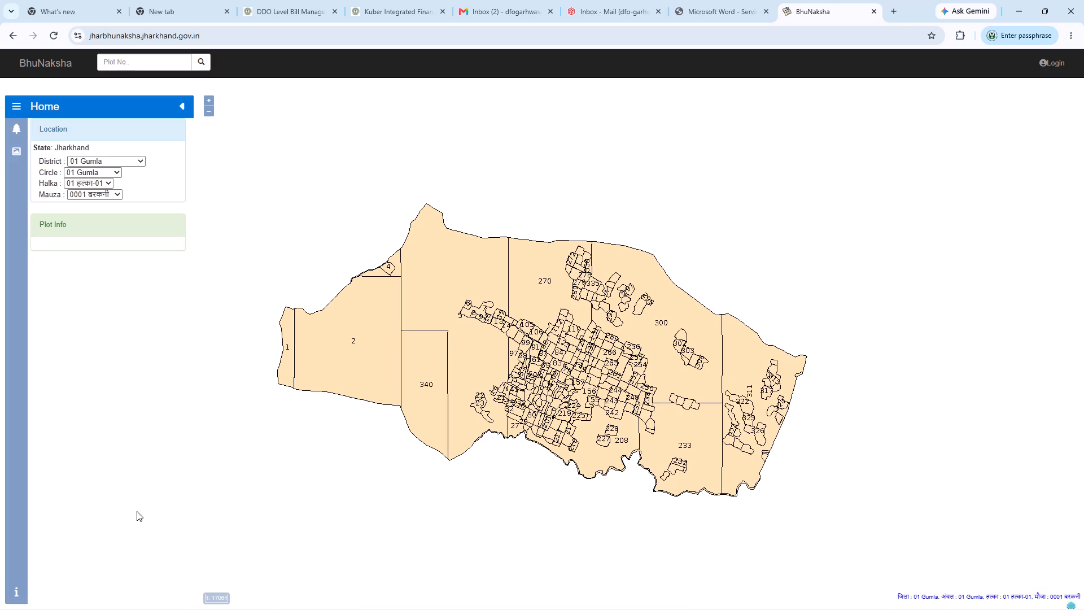
Set the map location to district 20 Garhwa, circle 20 Bhandaria, halka 02 and mauza 158 मरदा.
click(108, 162)
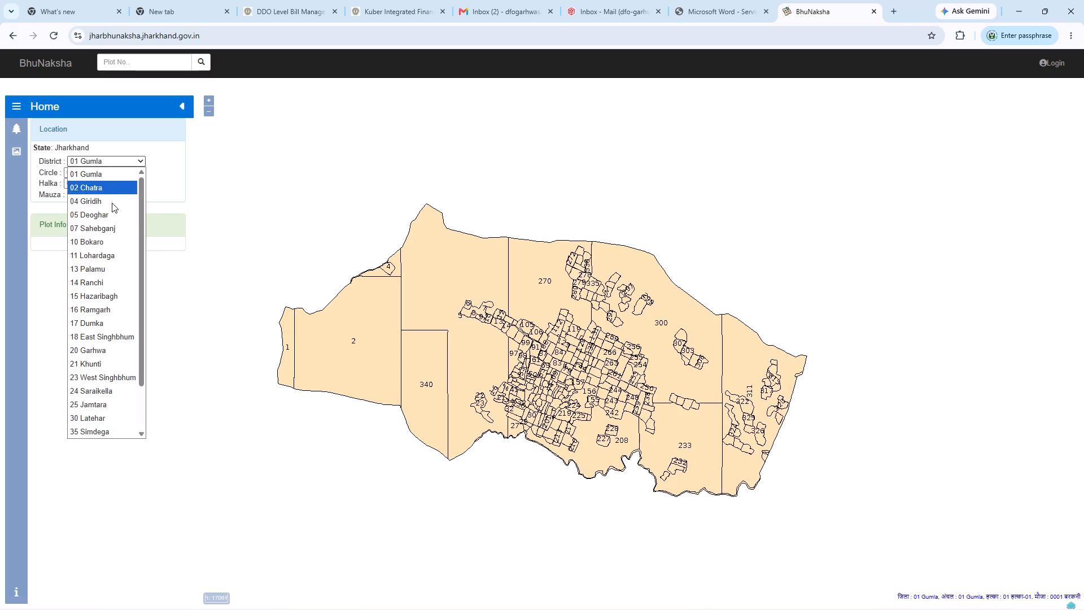
click(105, 350)
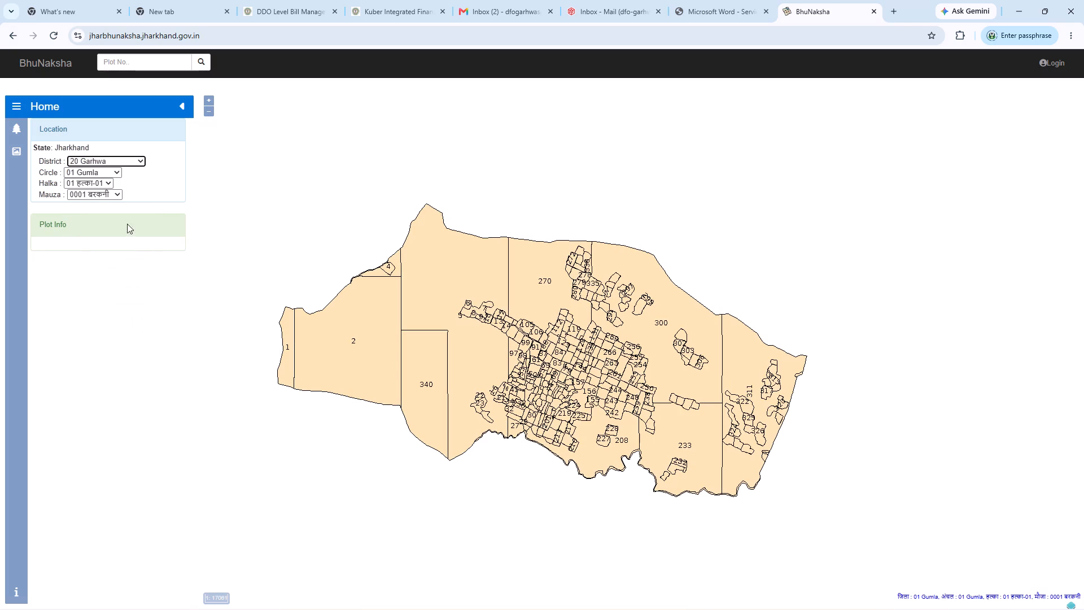
click(128, 172)
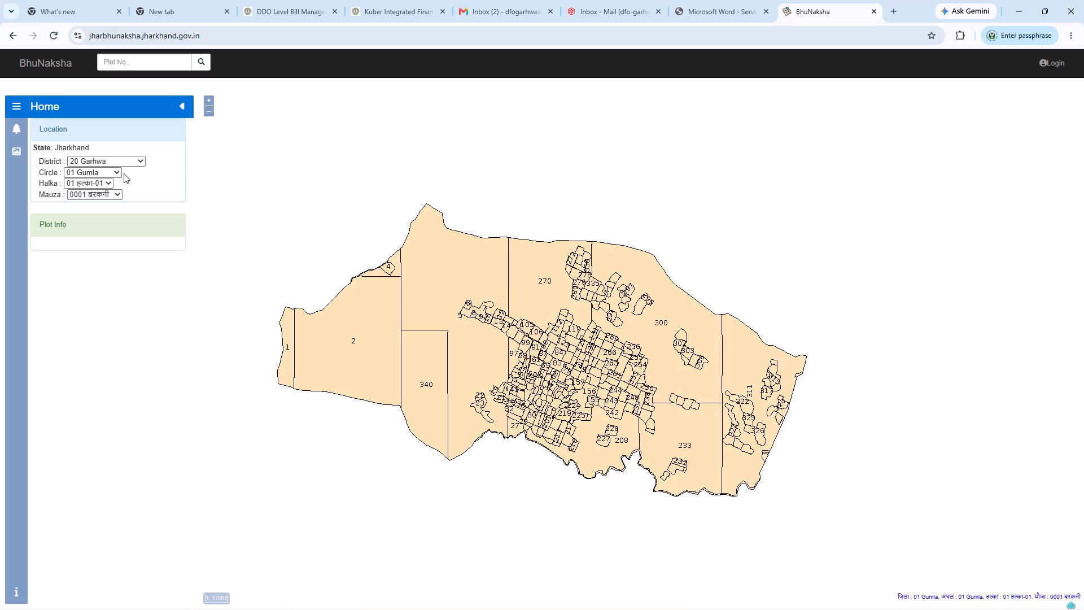
click(117, 175)
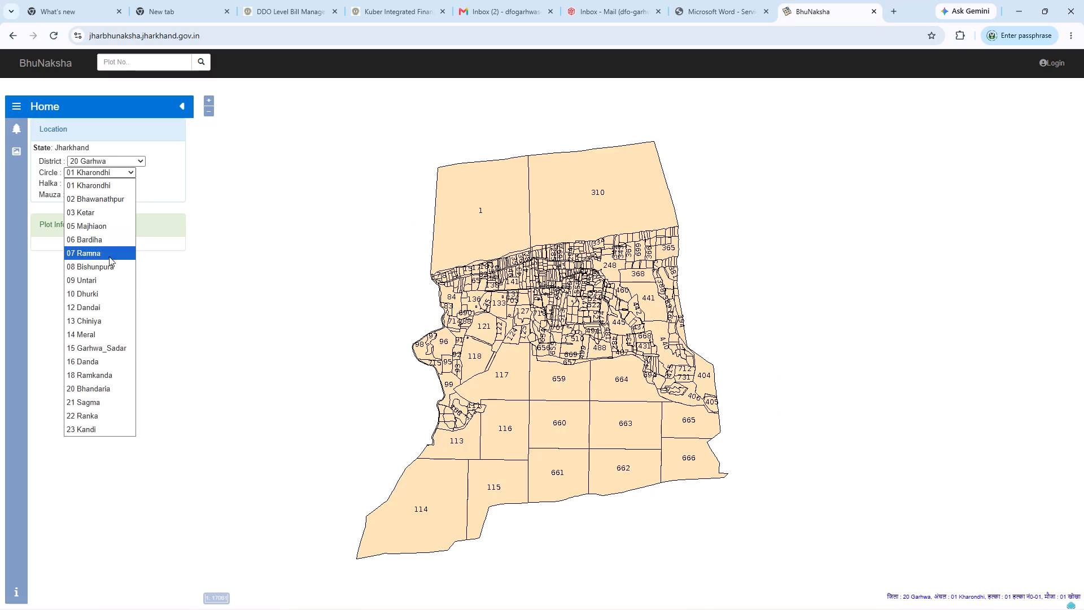
click(127, 393)
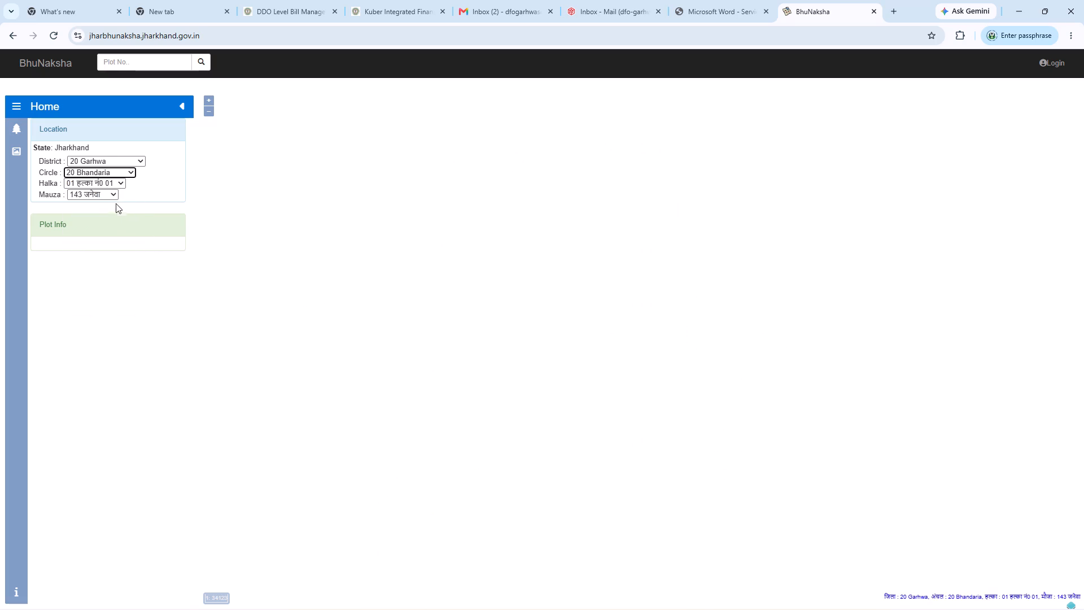
click(111, 197)
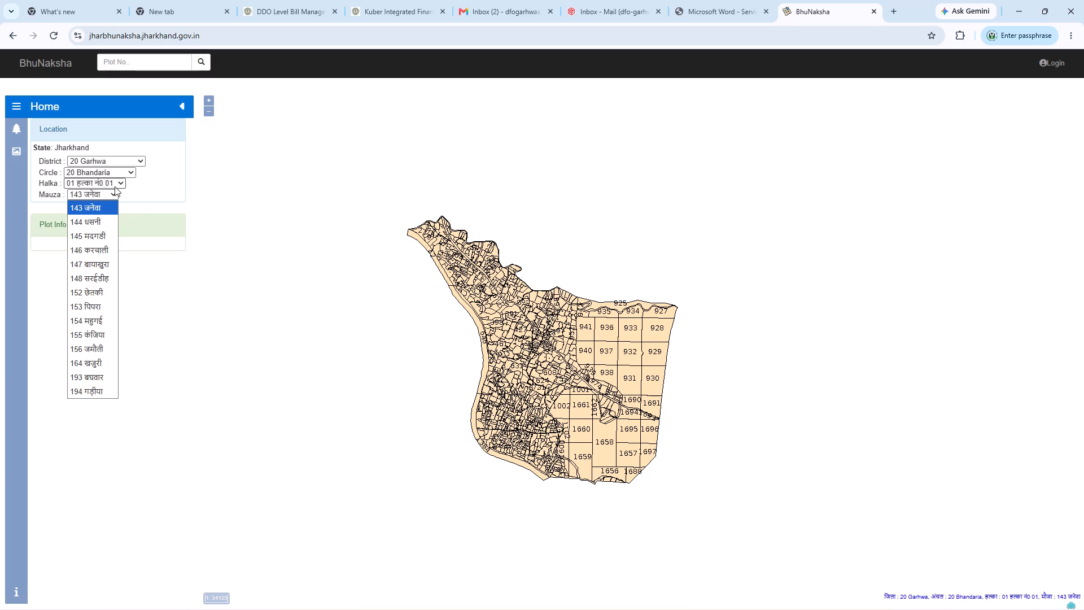
click(117, 178)
click(113, 207)
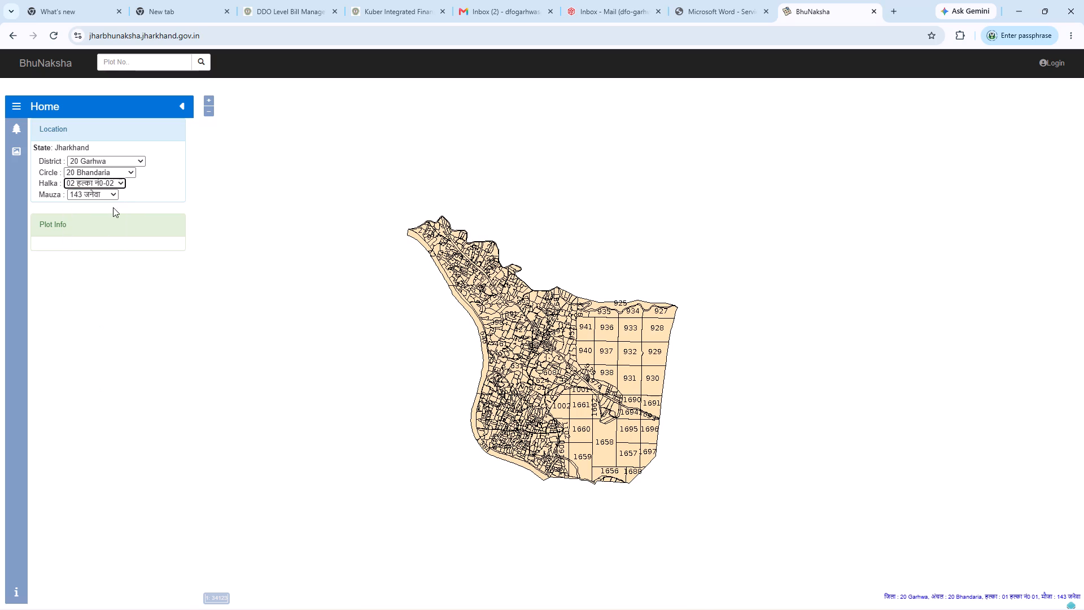
click(132, 199)
click(110, 192)
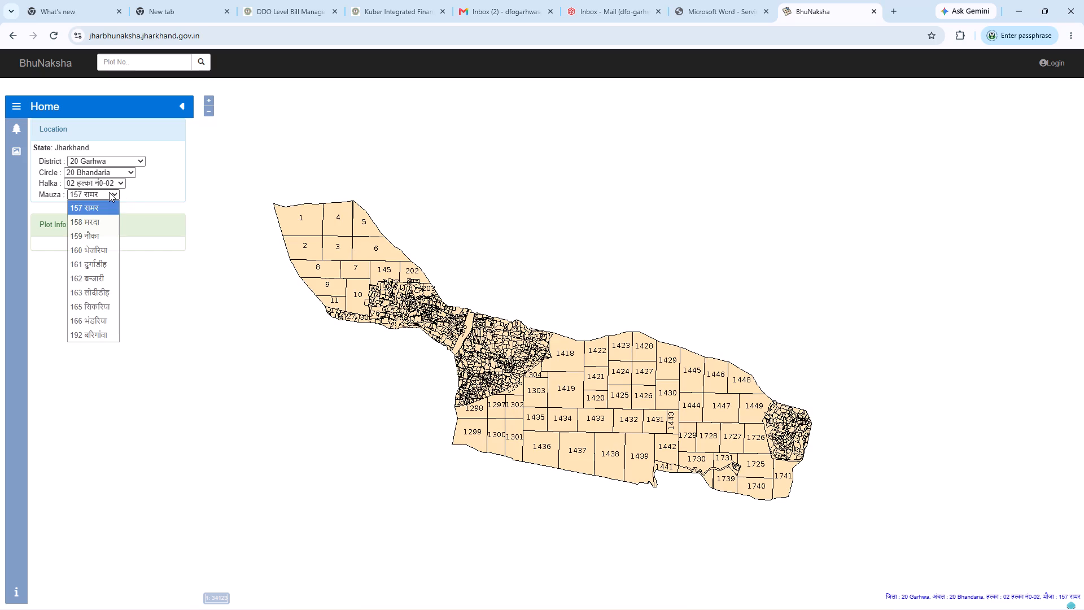
click(104, 217)
Select plot 290 along the northern boundary of the mauza map to view its ownership and area details.
drag(644, 339, 609, 110)
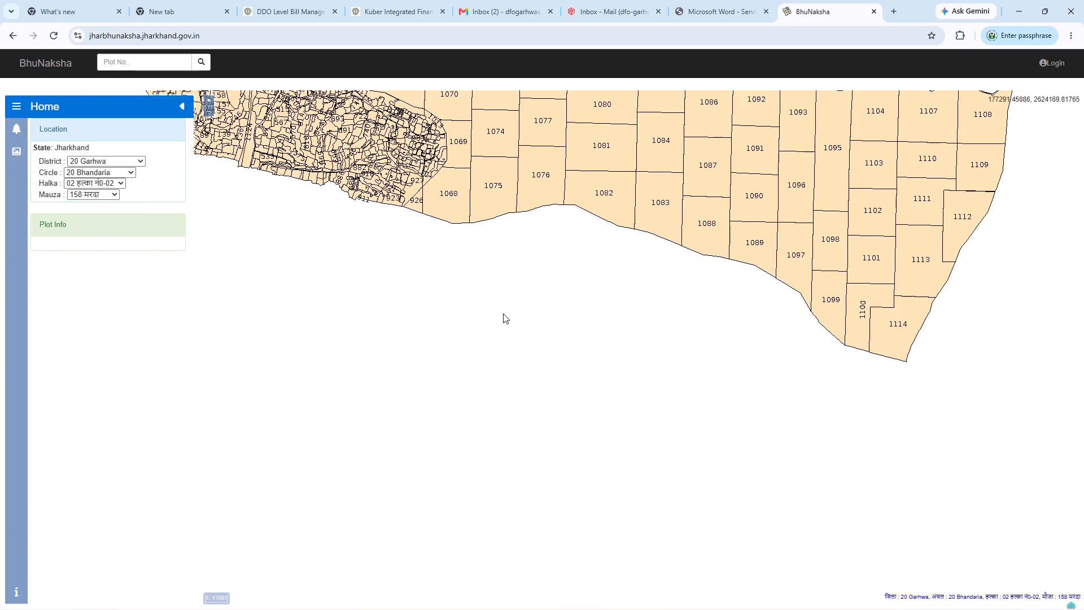
drag(504, 331, 571, 583)
click(444, 285)
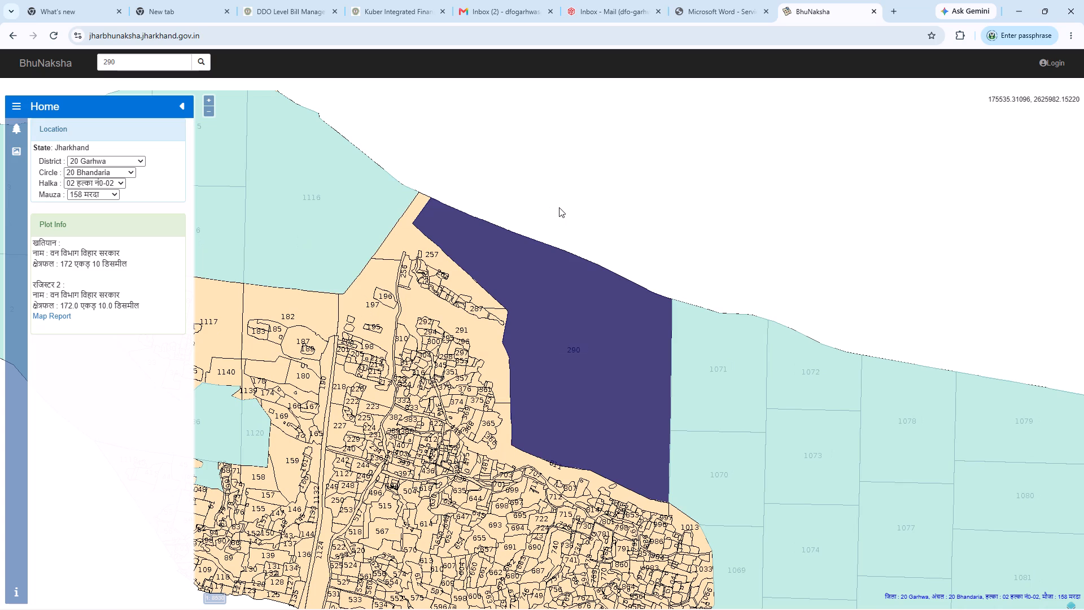
scroll(684, 195, down, 1)
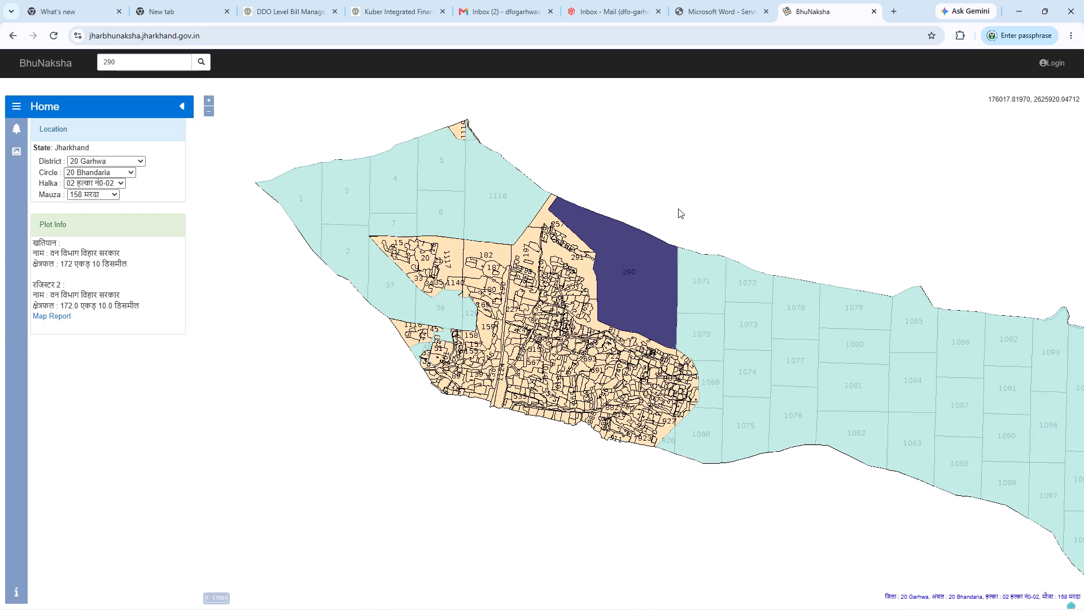
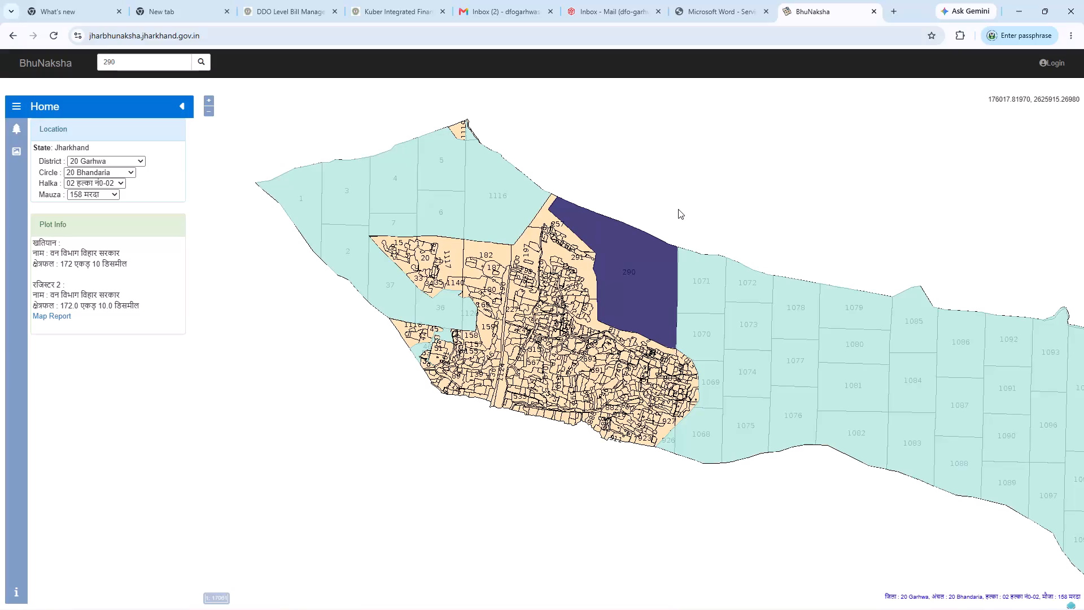
Switch to the Plots CR workbook in Excel and unmerge the Sl. No. through Thana No. cells of the Marda block.
key(Return)
key(alt+Tab)
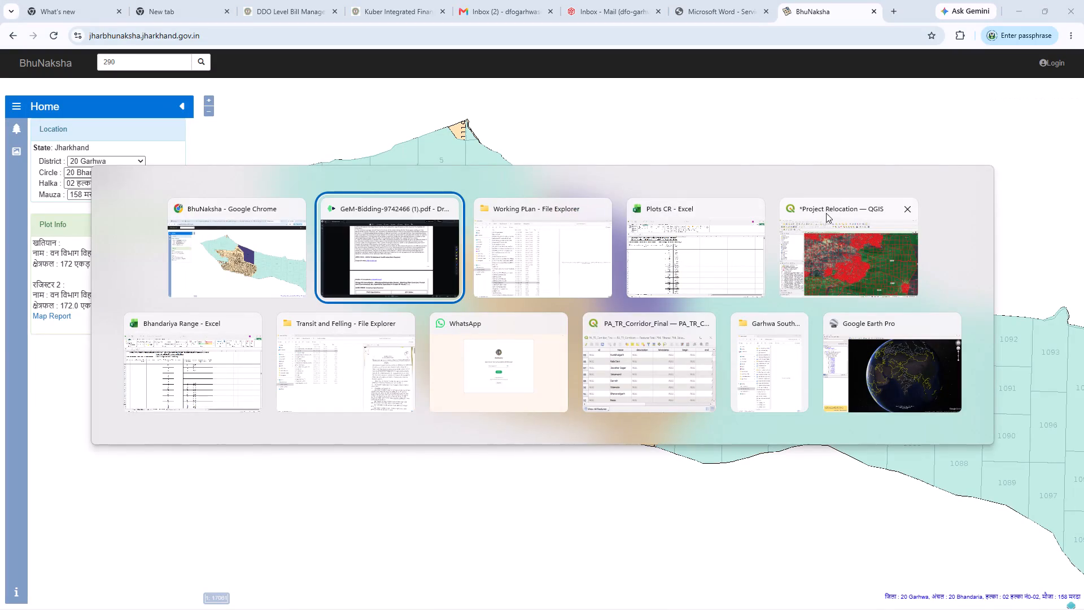
alt+click(718, 250)
scroll(262, 413, up, 5)
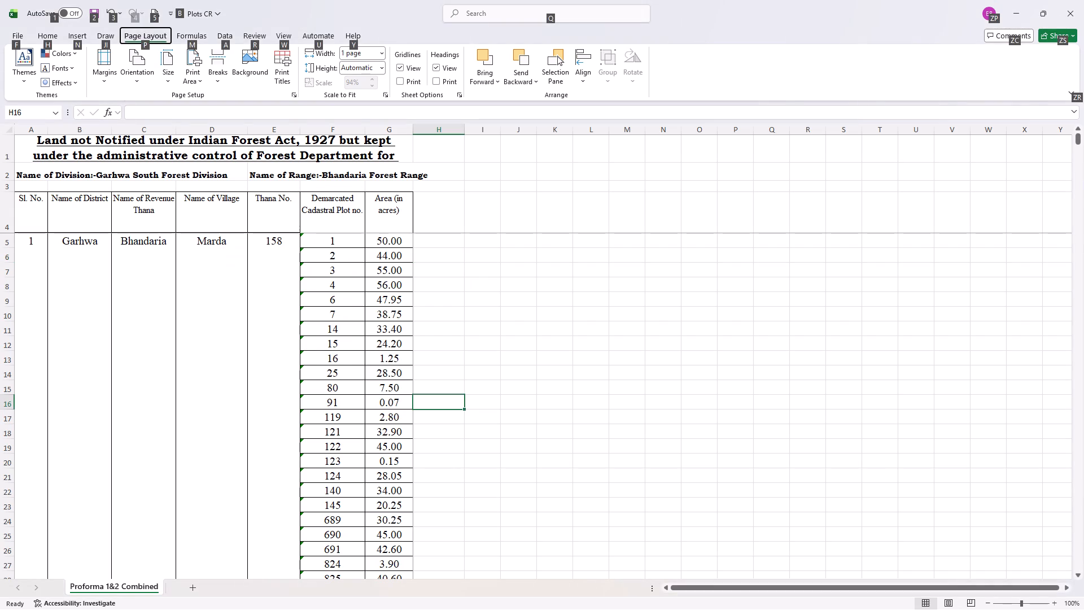
scroll(262, 413, up, 1)
click(355, 245)
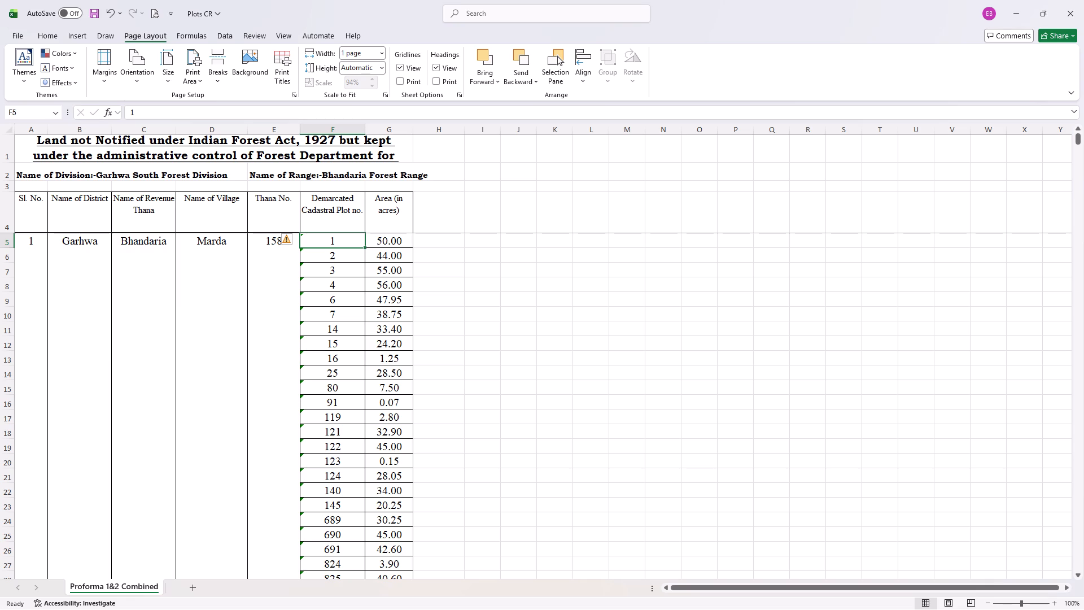
scroll(121, 291, up, 1)
drag(24, 257, 219, 285)
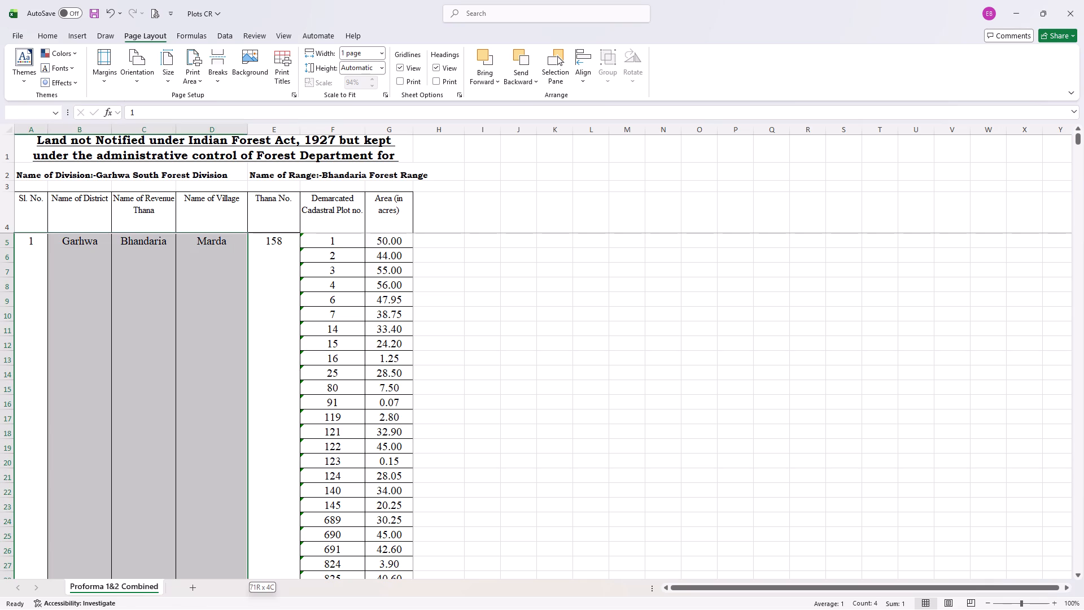
drag(219, 285, 253, 285)
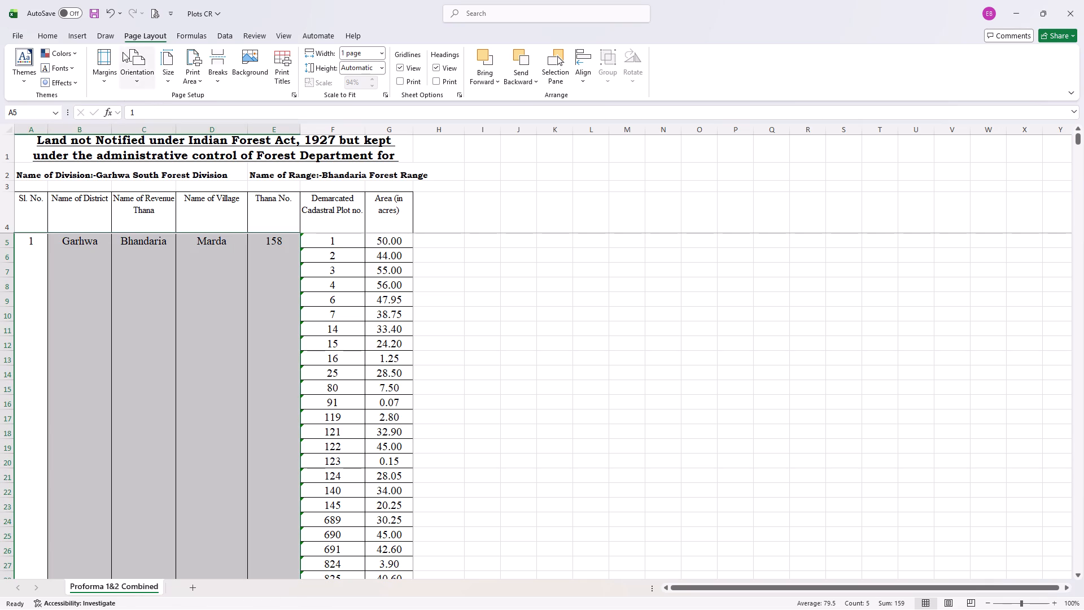
click(59, 37)
click(331, 80)
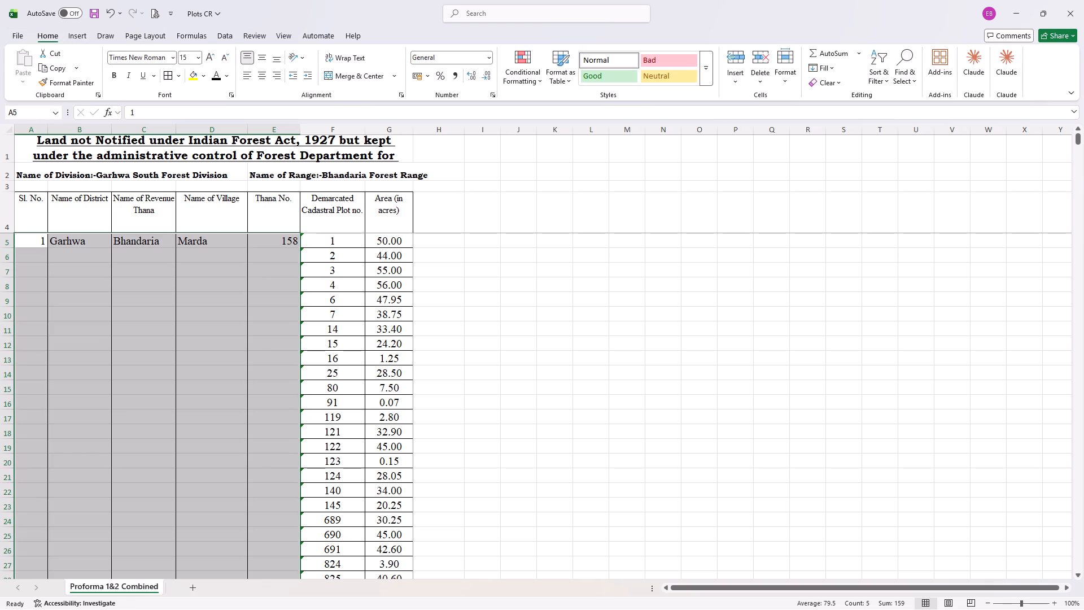
Copy the serial number, Garhwa, Bhandaria, Marda and 158 entries from row 5 to row 24, beside plot 689.
click(356, 265)
drag(18, 235, 25, 237)
drag(27, 238, 260, 240)
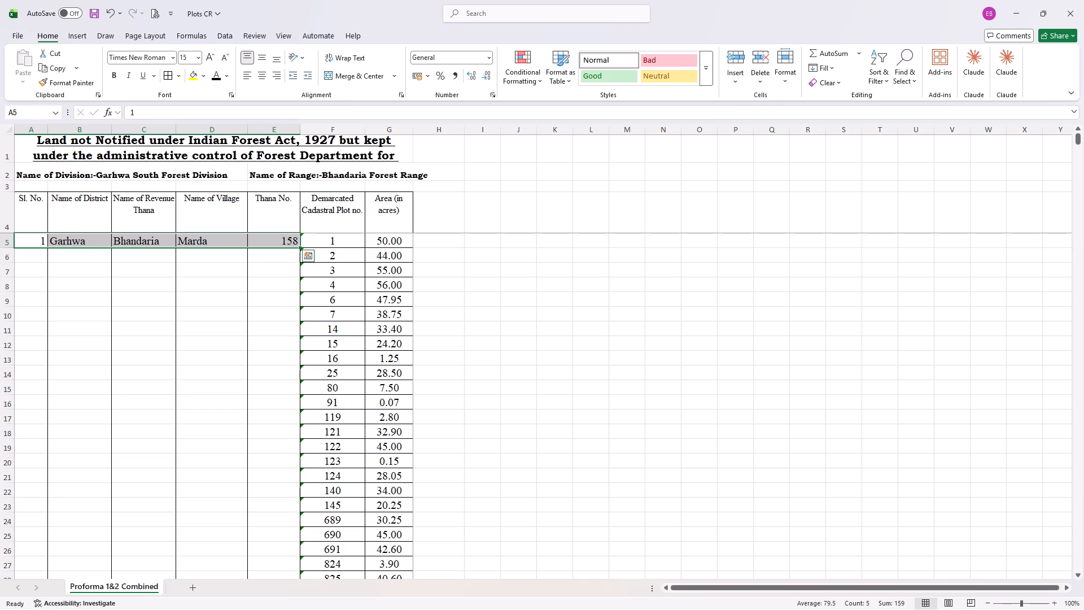
key(ctrl+c)
click(41, 512)
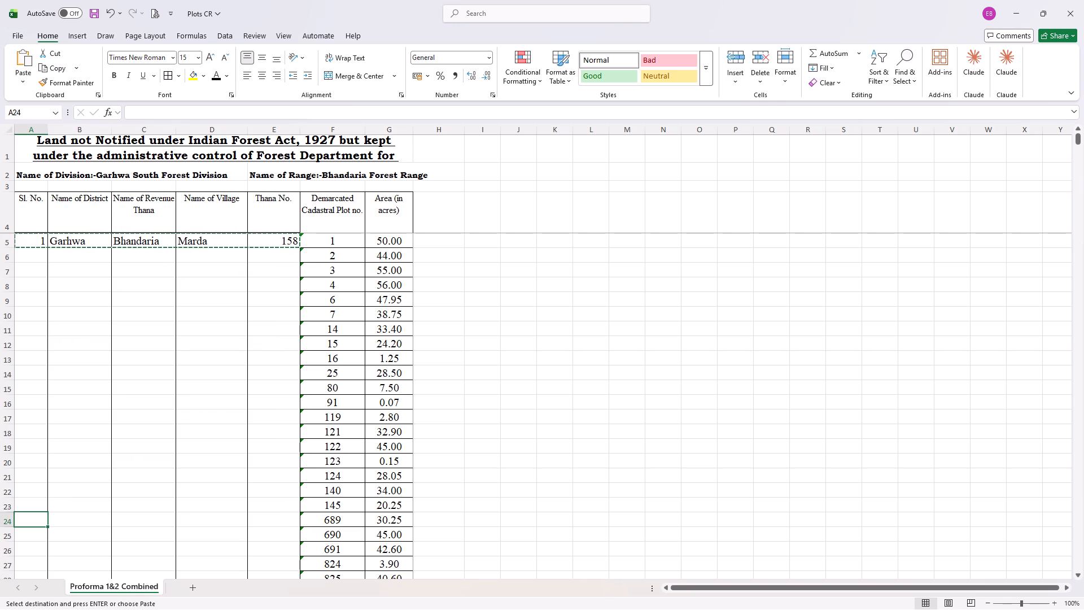
key(ctrl+v)
click(186, 434)
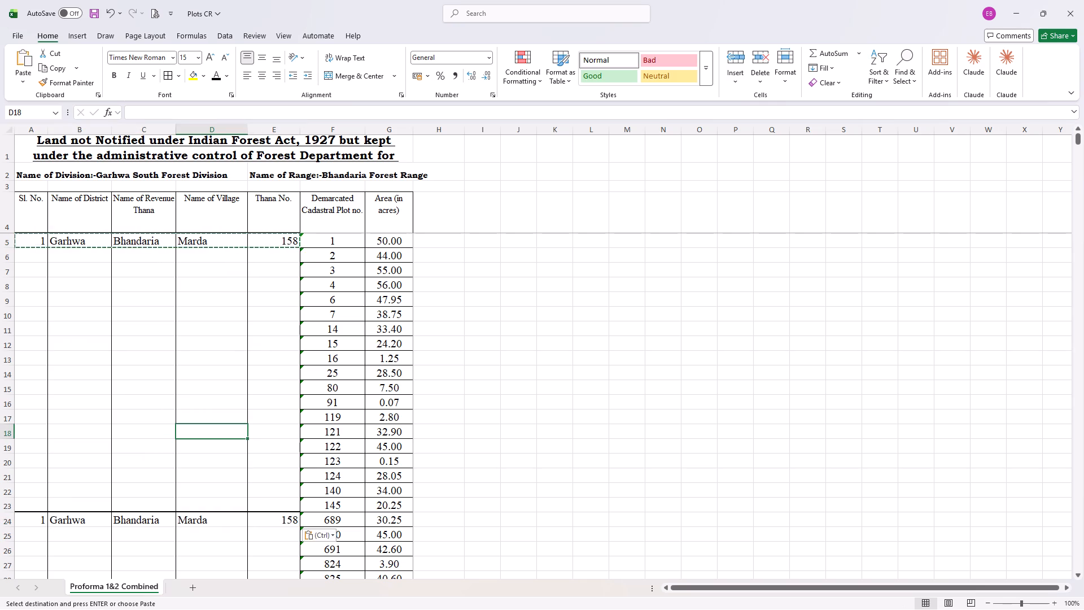
Delete sheet rows 5 to 20, which hold plots 1 to 123.
drag(8, 242, 10, 452)
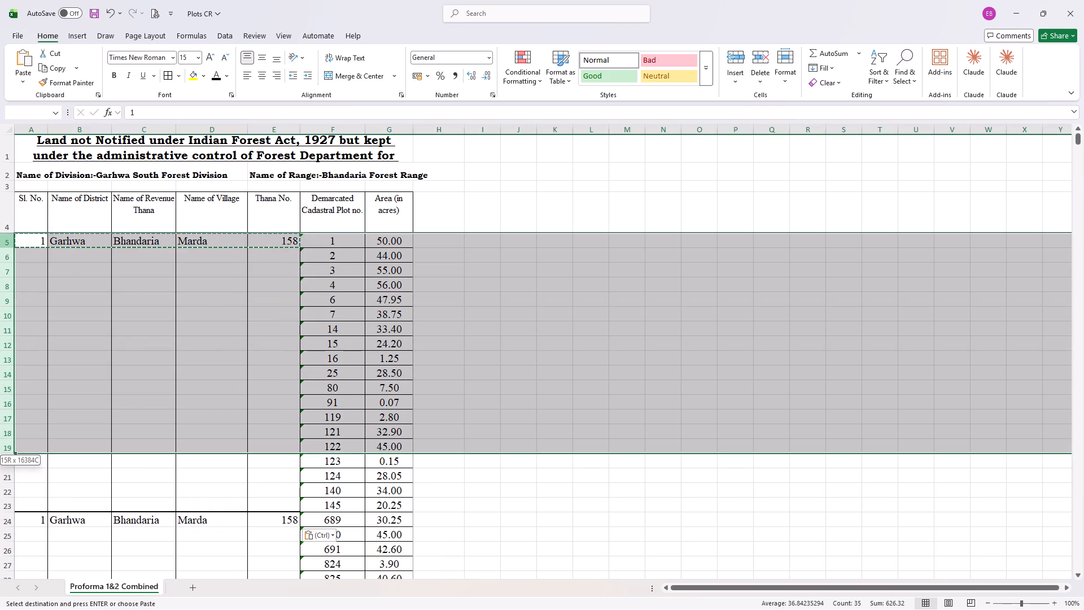
drag(10, 452, 14, 455)
right_click(2, 374)
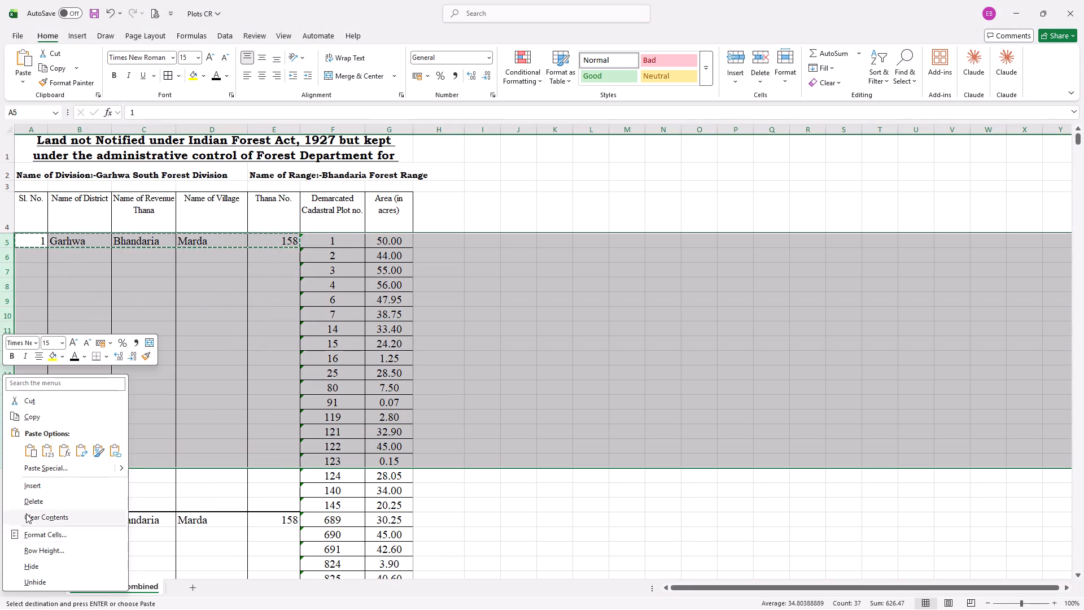
click(29, 499)
click(137, 321)
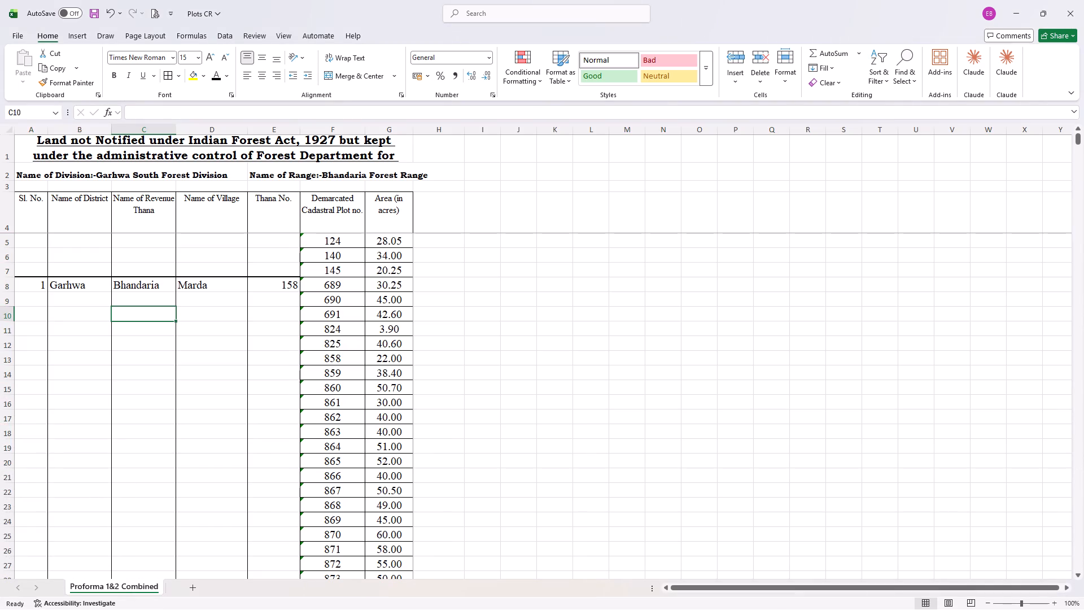
Move the serial number, district, revenue thana, village and thana number entries from plot 689's row up to row 5.
drag(35, 284, 276, 284)
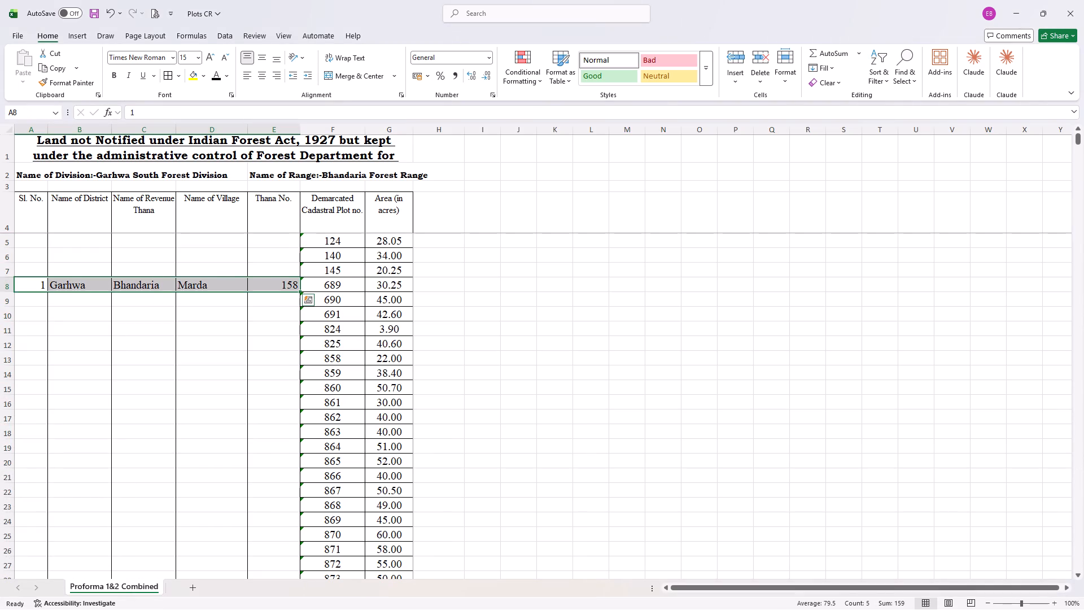
key(ctrl+x)
click(29, 235)
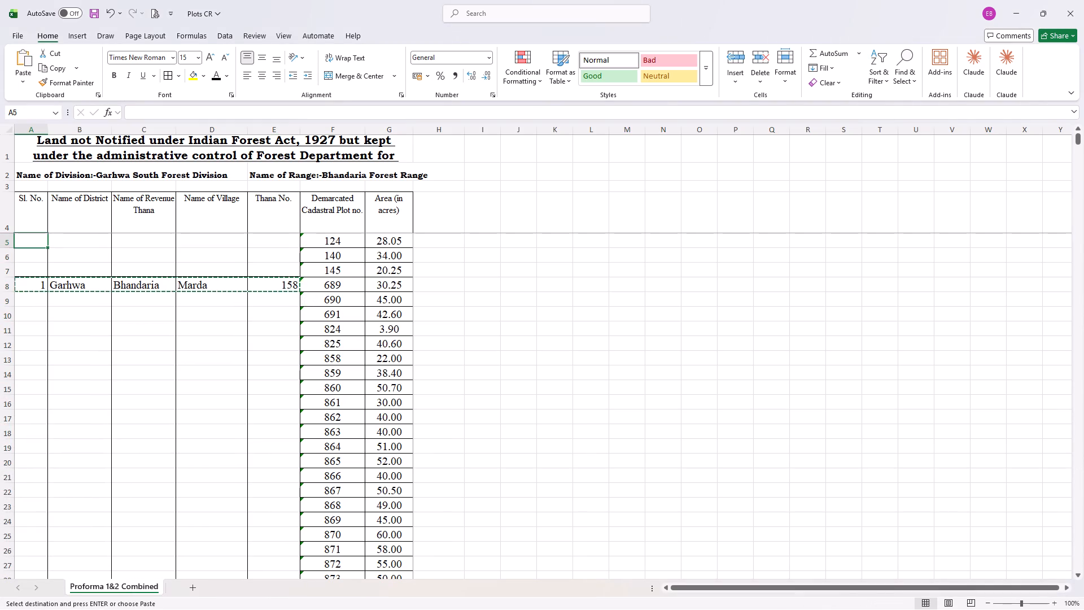
key(ctrl+v)
click(552, 251)
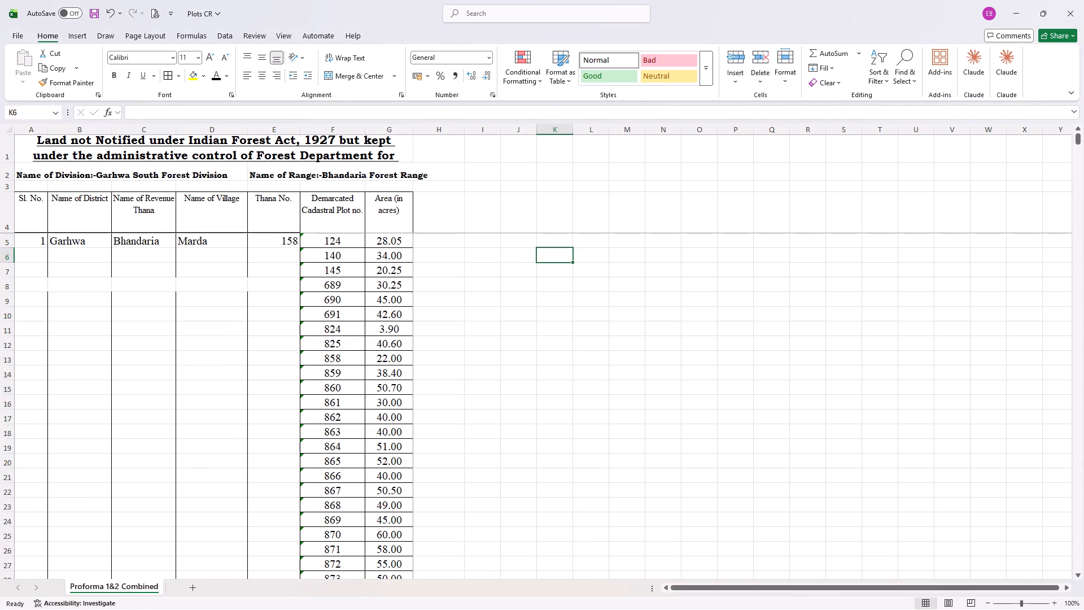
Set the area of plot 124 to 2.25 acres.
click(346, 244)
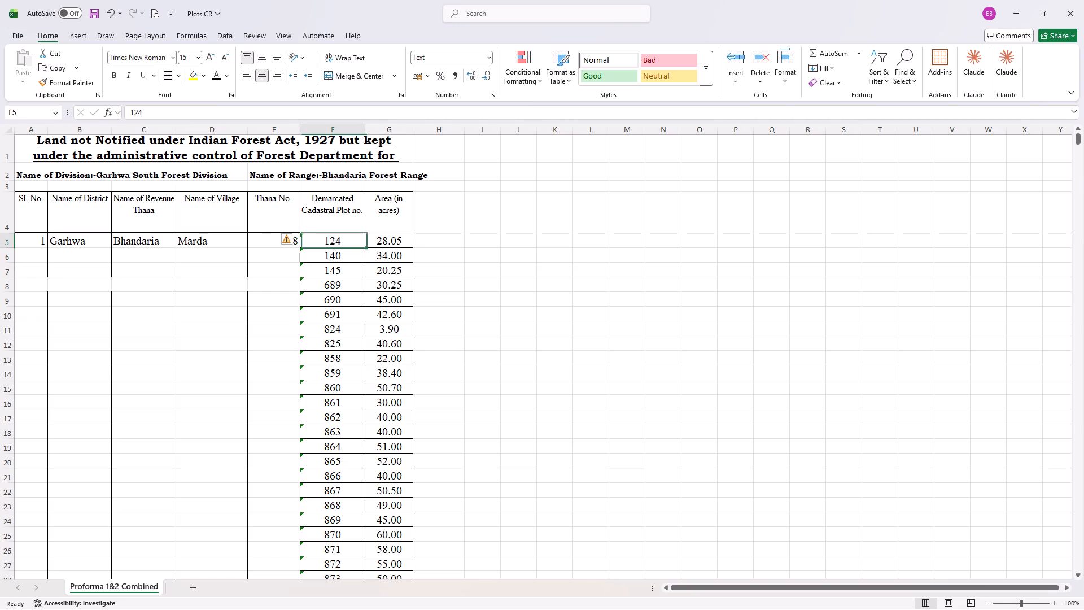
click(395, 243)
text(2.25)
click(486, 273)
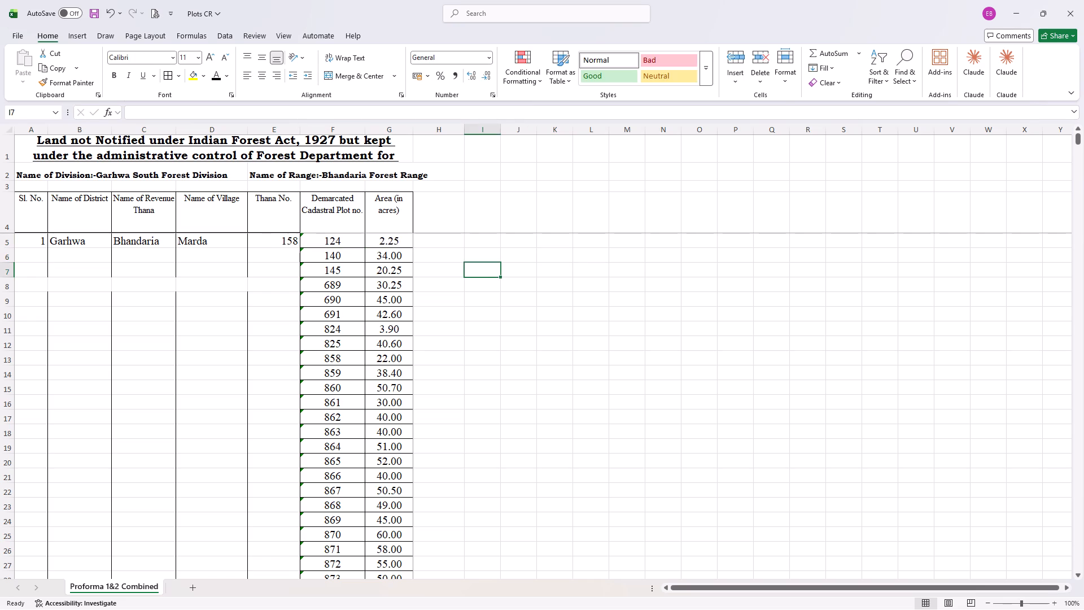
Add the suffix (P) after a space to plot number 124, making it 124 (P).
double_click(356, 240)
key(space)
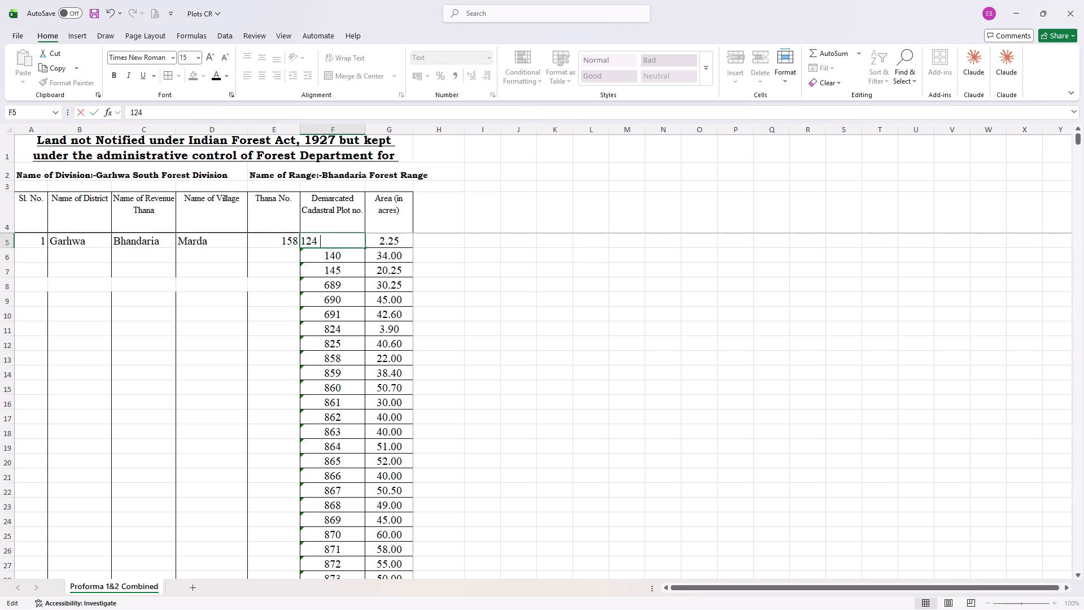
text((P))
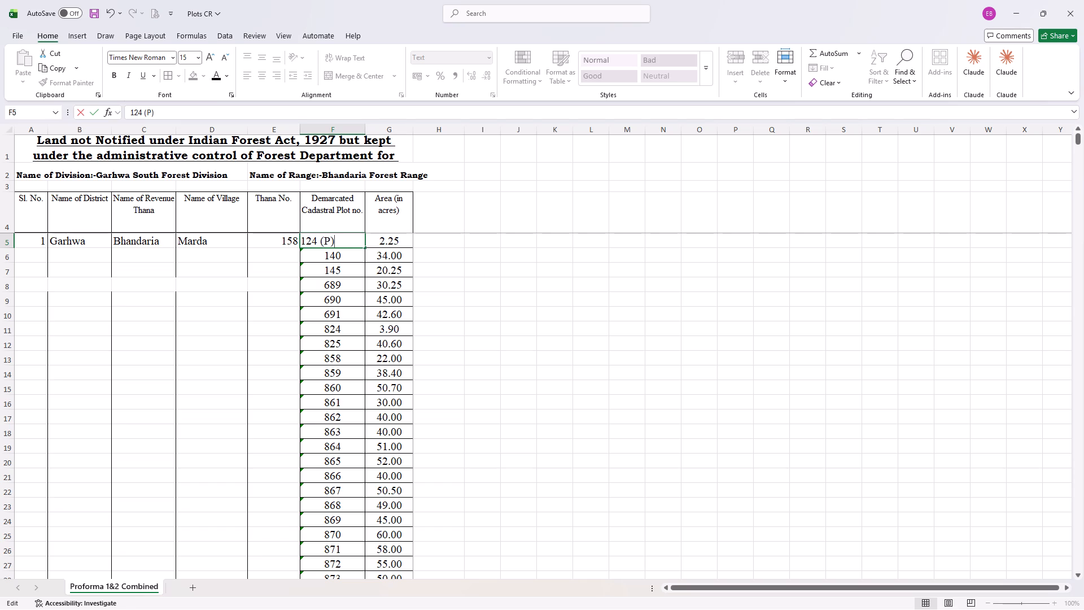
click(355, 259)
double_click(356, 254)
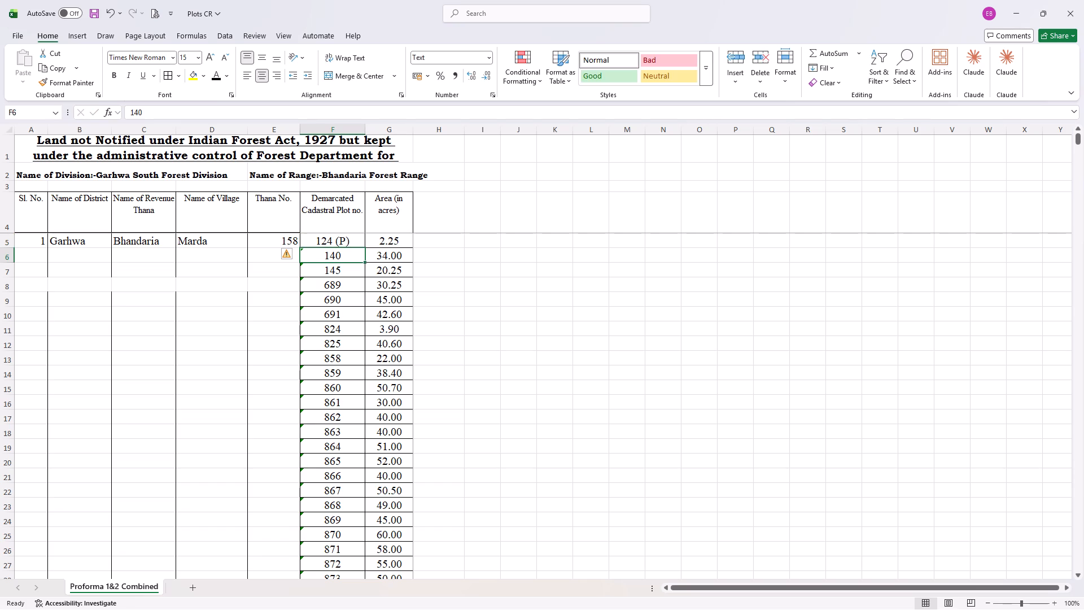
Copy the (P) suffix from plot 124 and append it to plot numbers 140, 145 and 689.
double_click(354, 240)
drag(350, 239, 320, 234)
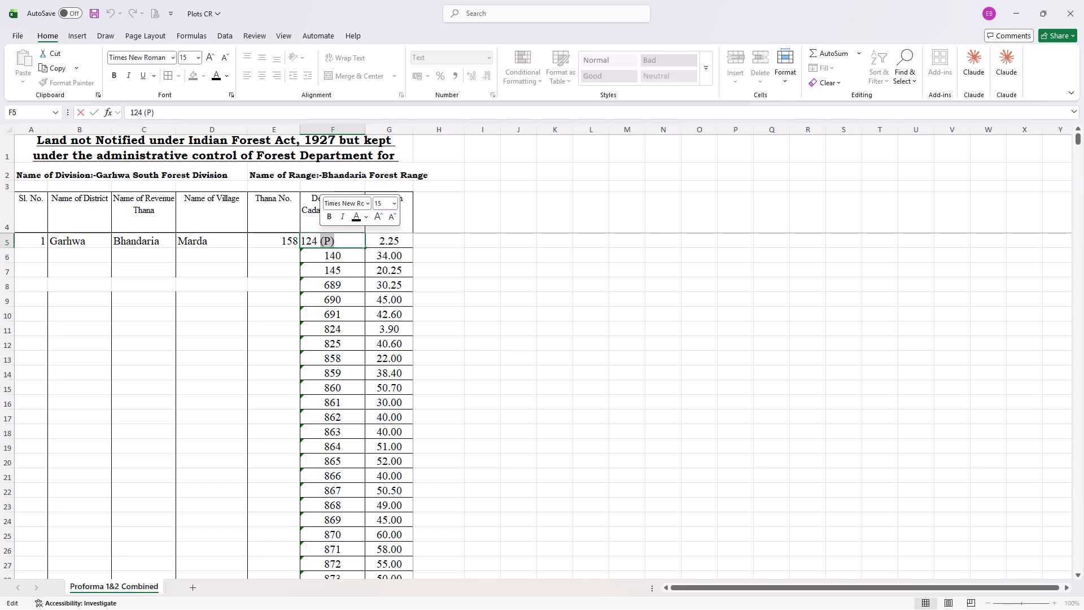
key(ctrl+c)
double_click(355, 254)
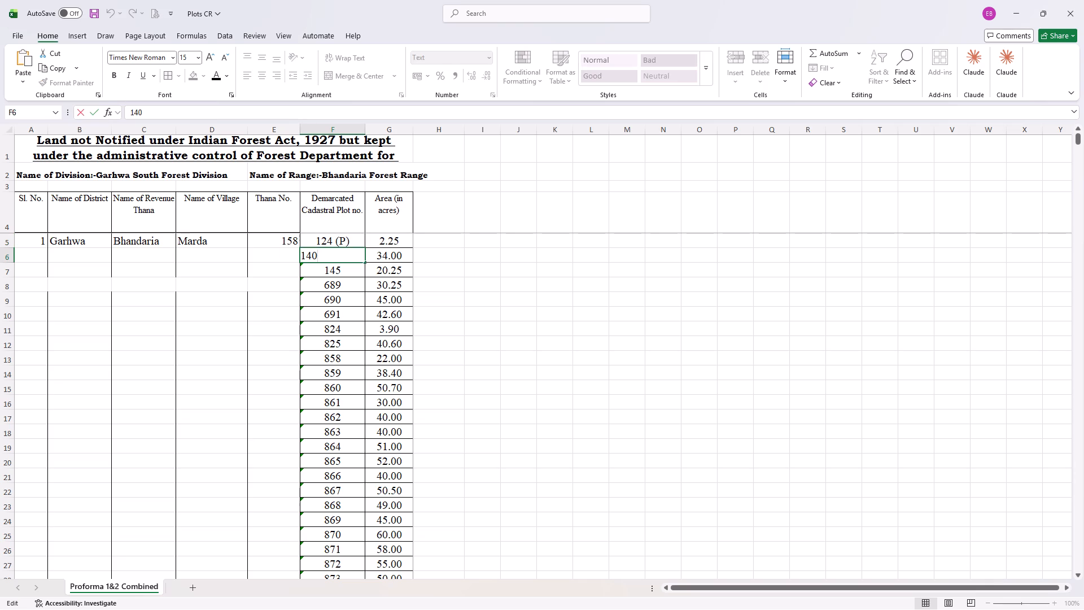
key(space)
key(ctrl+v)
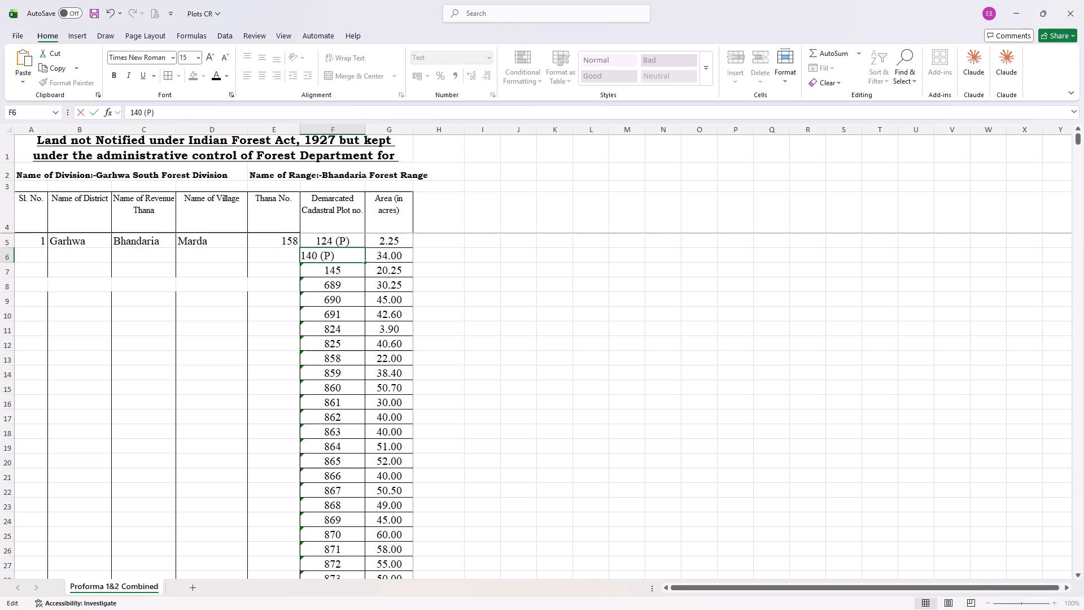
double_click(359, 268)
key(ctrl+v)
double_click(350, 285)
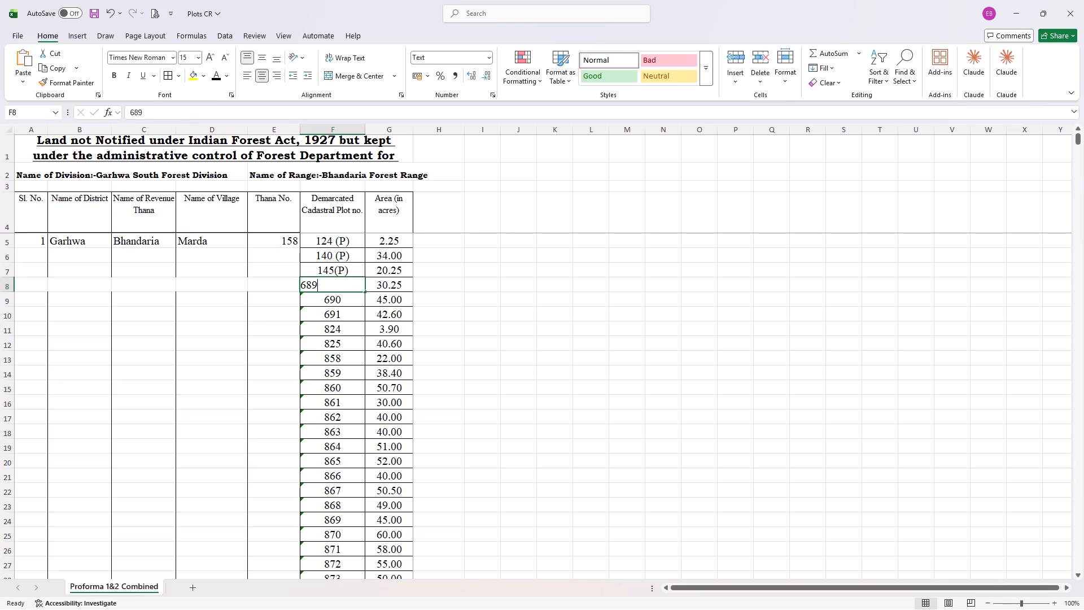
key(ctrl+v)
Insert a space before the (P) suffix in the entries for plots 145 and 689.
double_click(338, 265)
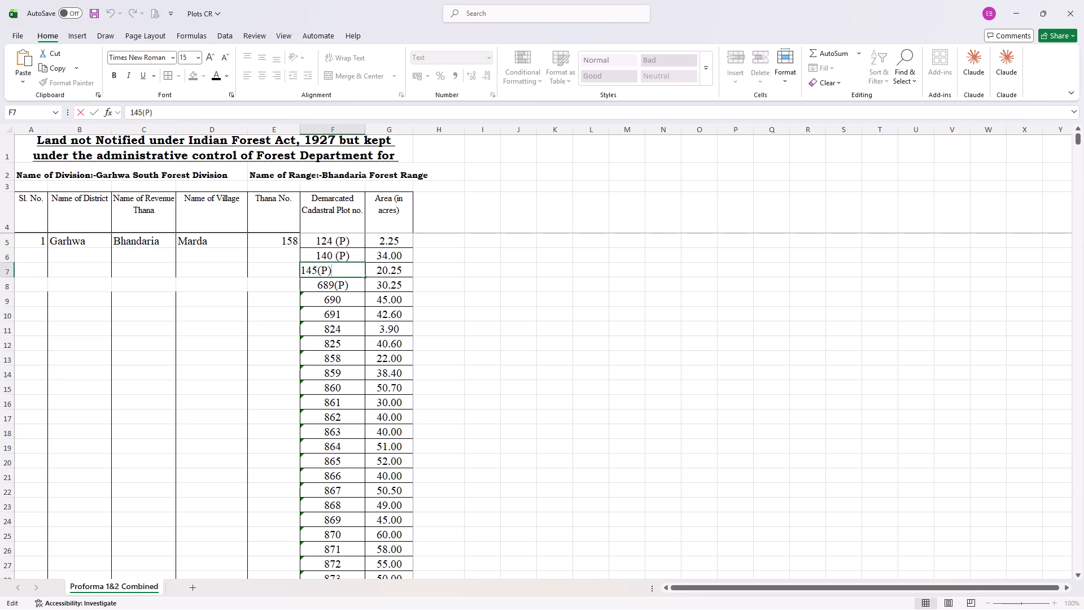
click(318, 273)
key(space)
double_click(334, 288)
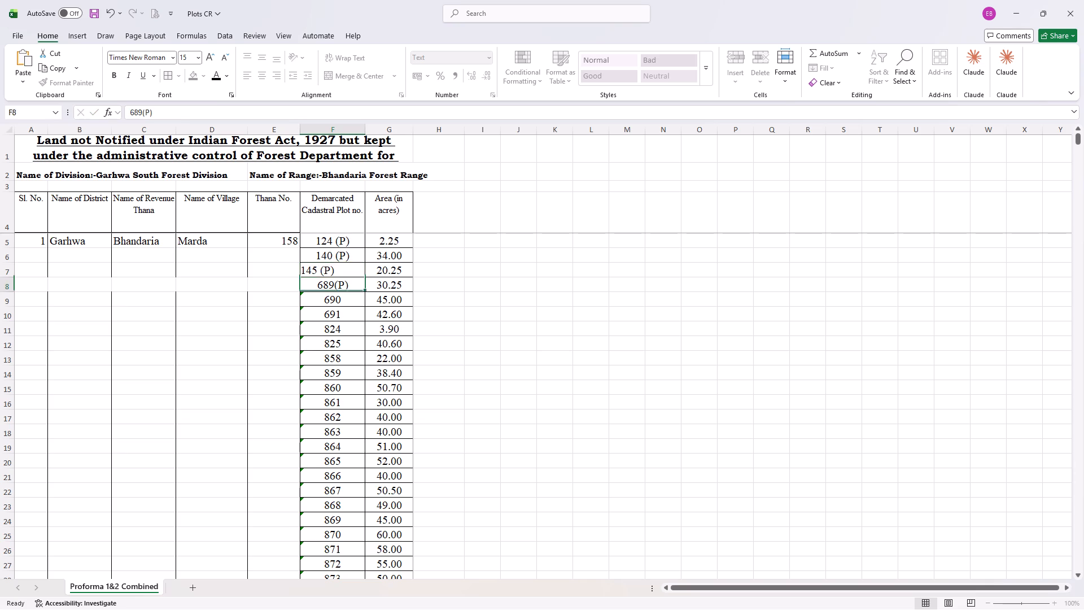
click(317, 282)
key(space)
drag(334, 286, 320, 286)
click(336, 297)
Add the suffix (F) after a space to plot number 690, making it 690 (F).
double_click(348, 302)
key(space)
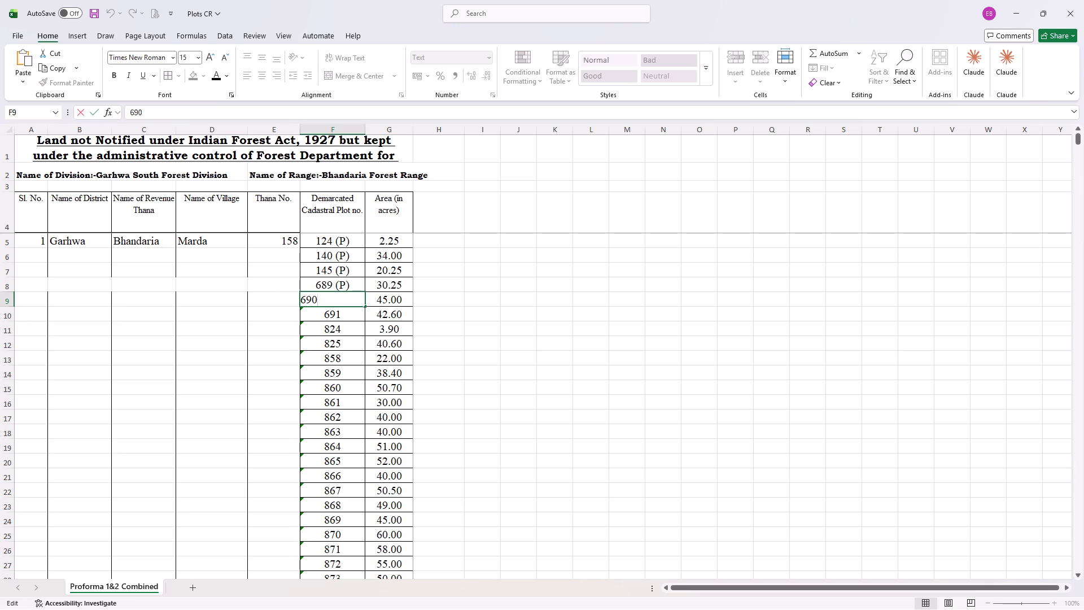
text((F))
click(579, 308)
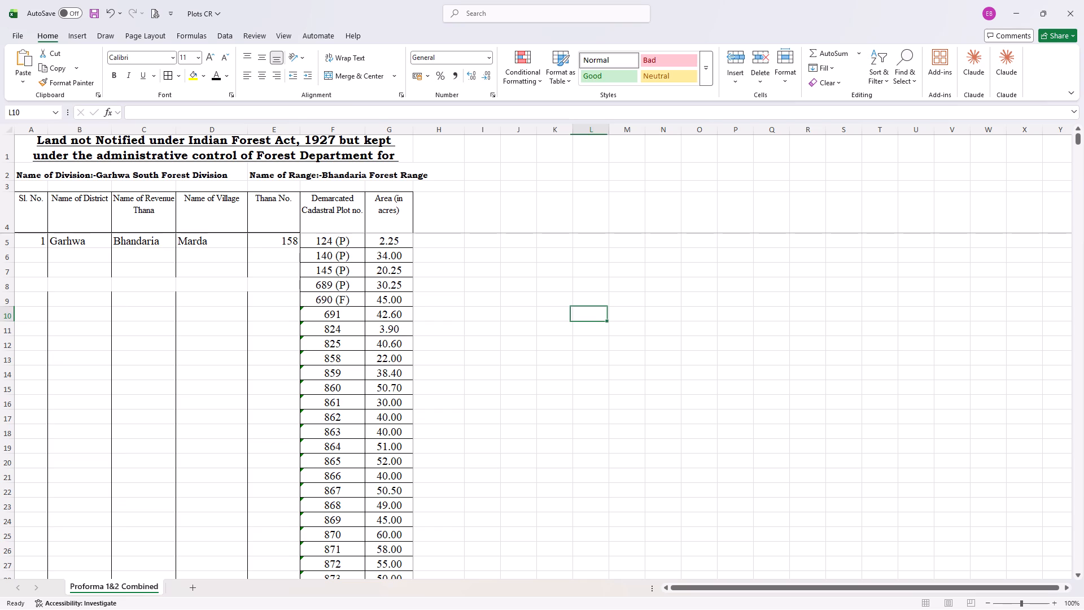
Copy the (P) suffix with its leading space from plot 689 and append it to plot numbers 691, 824 and 825.
double_click(355, 315)
double_click(350, 284)
drag(350, 284, 322, 284)
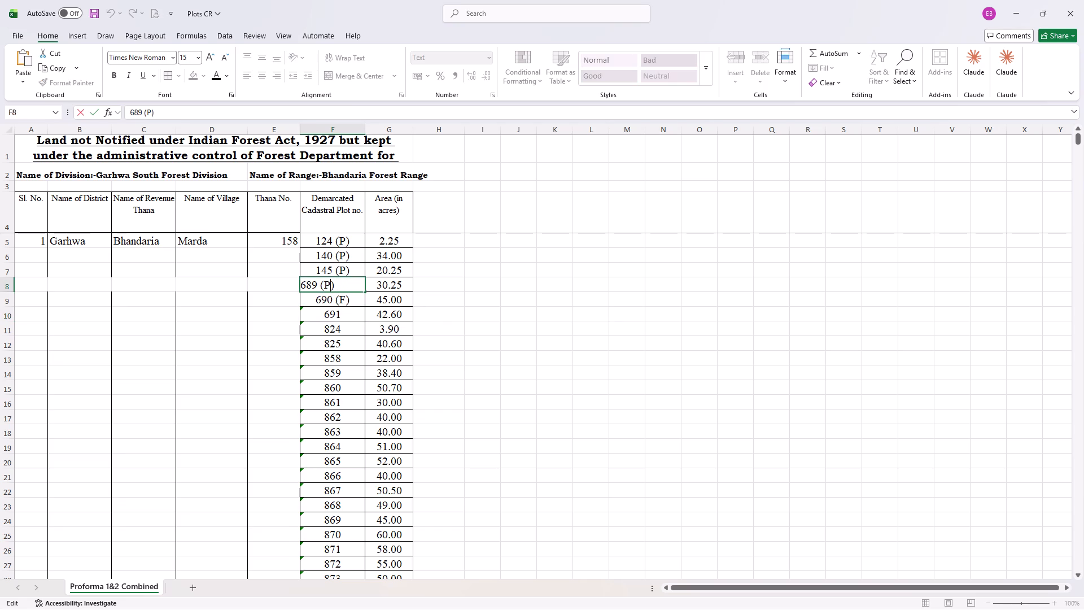
drag(322, 284, 317, 282)
key(ctrl+c)
click(526, 278)
double_click(353, 316)
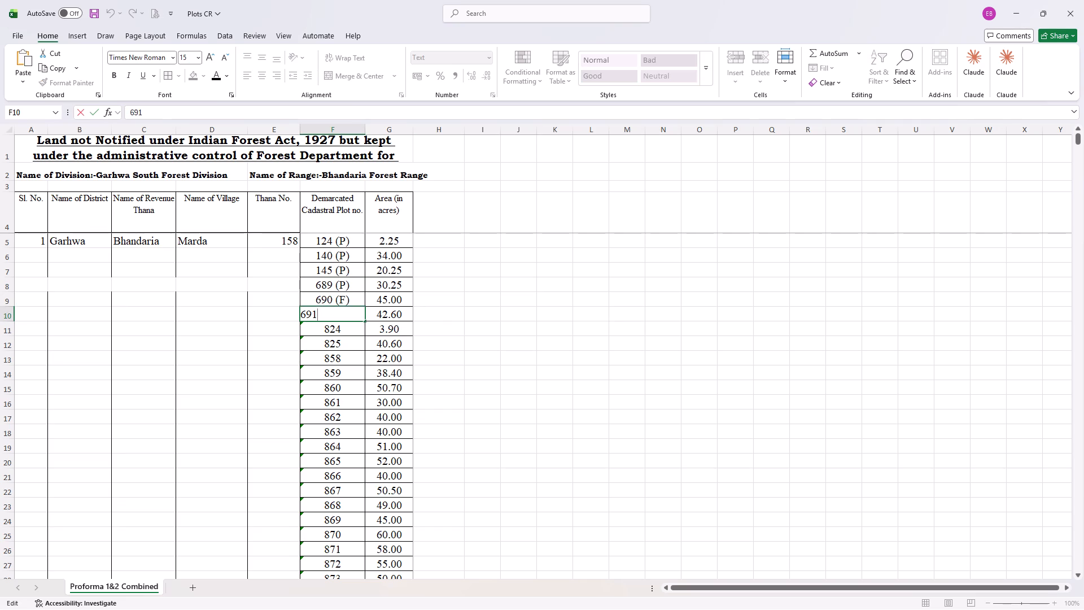
scroll(588, 343, down, 1)
scroll(588, 343, up, 1)
key(ctrl+v)
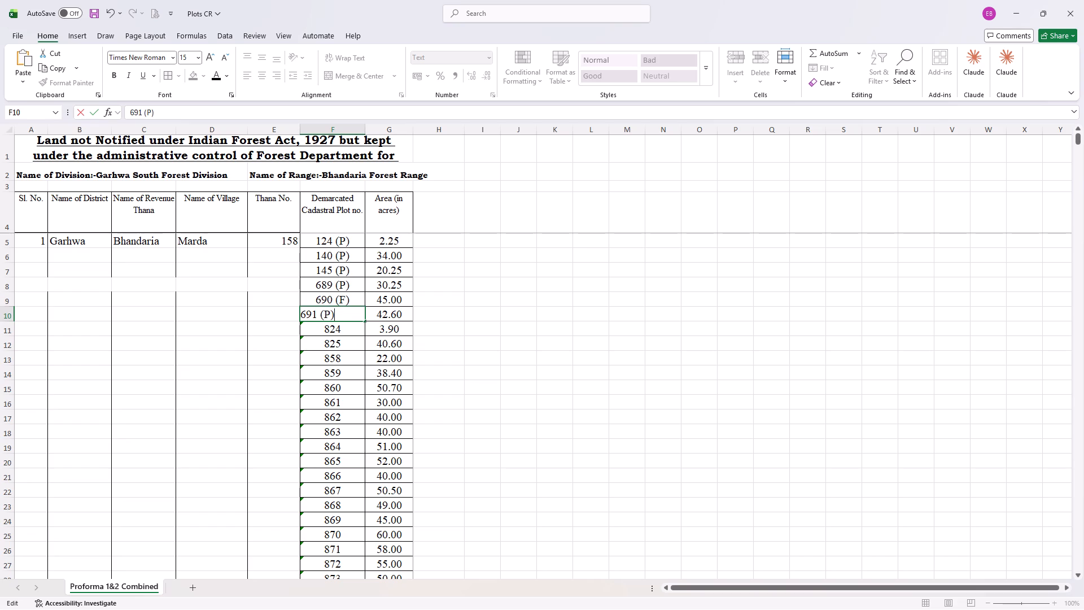
double_click(359, 330)
key(ctrl+v)
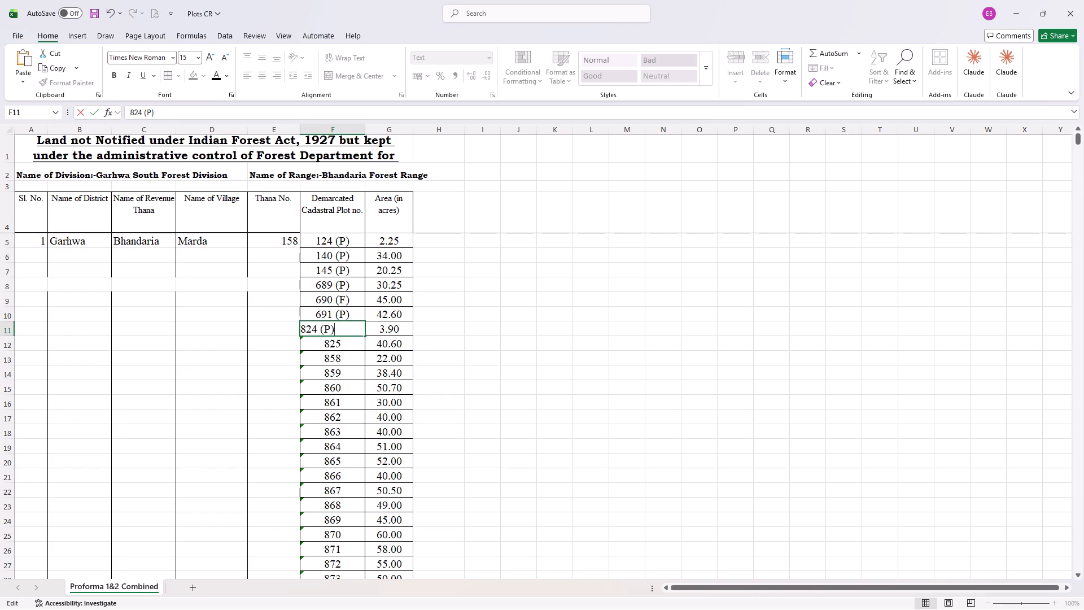
double_click(355, 342)
key(ctrl+v)
Append the copied (P) suffix to plot numbers 858, 859, 860, 861 and 862.
double_click(361, 361)
key(ctrl+v)
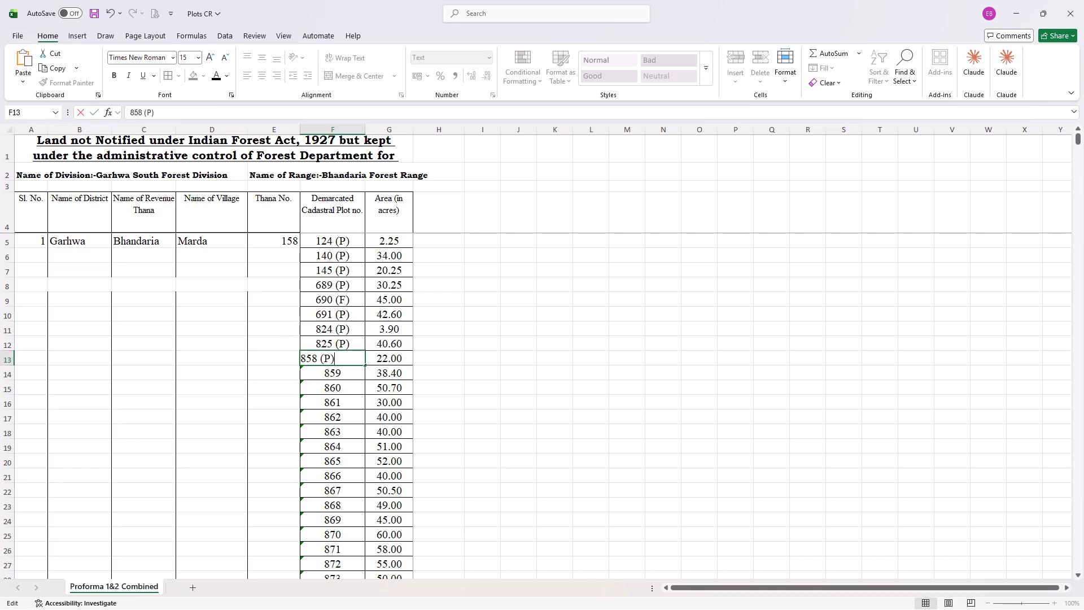
double_click(362, 373)
key(ctrl+v)
double_click(362, 384)
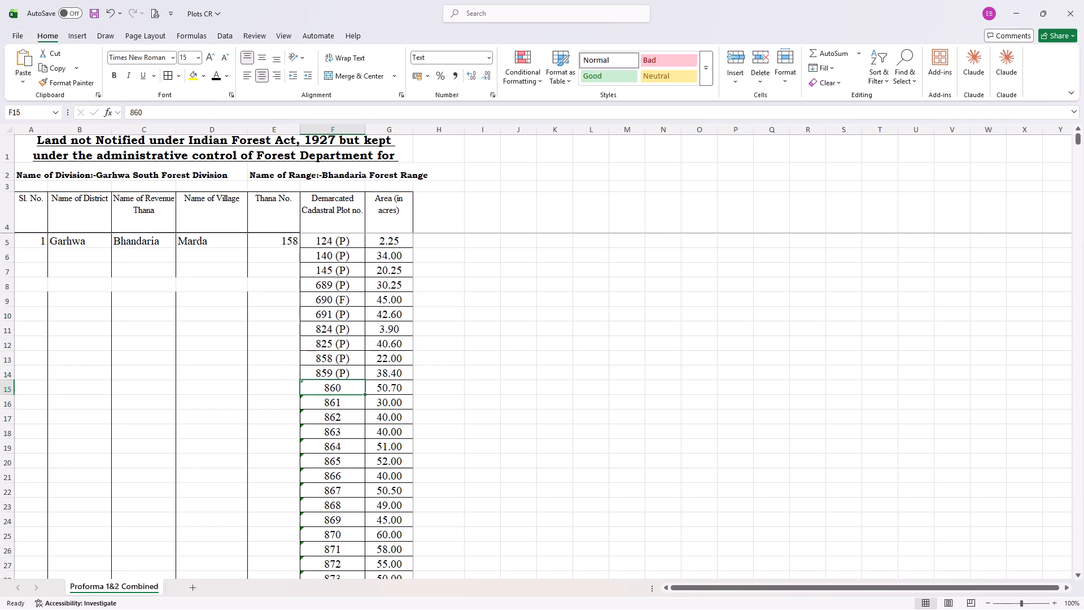
key(ctrl+v)
double_click(352, 402)
key(ctrl+v)
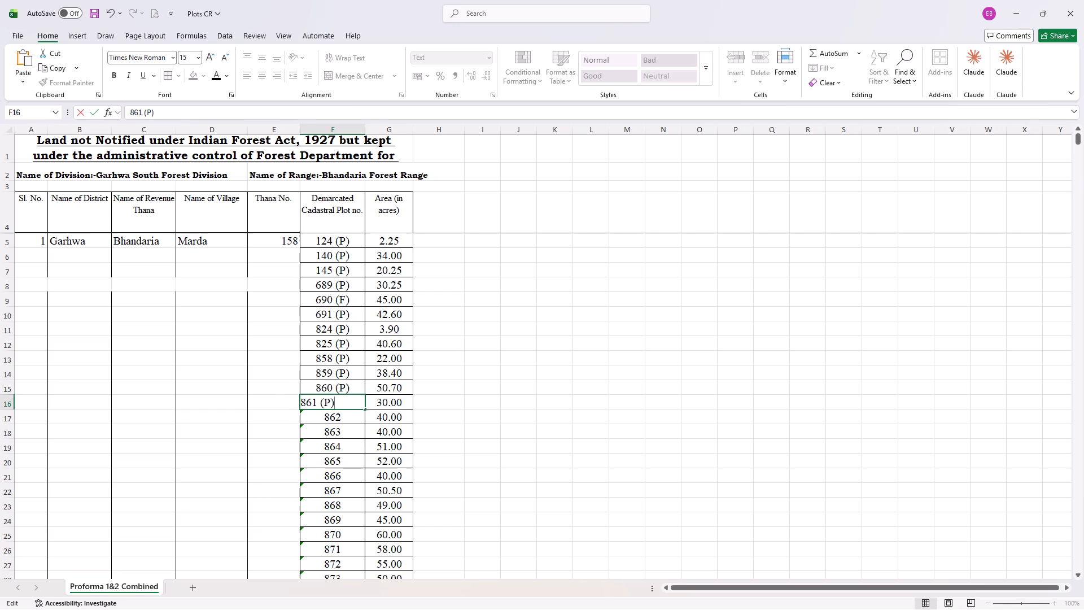
double_click(360, 417)
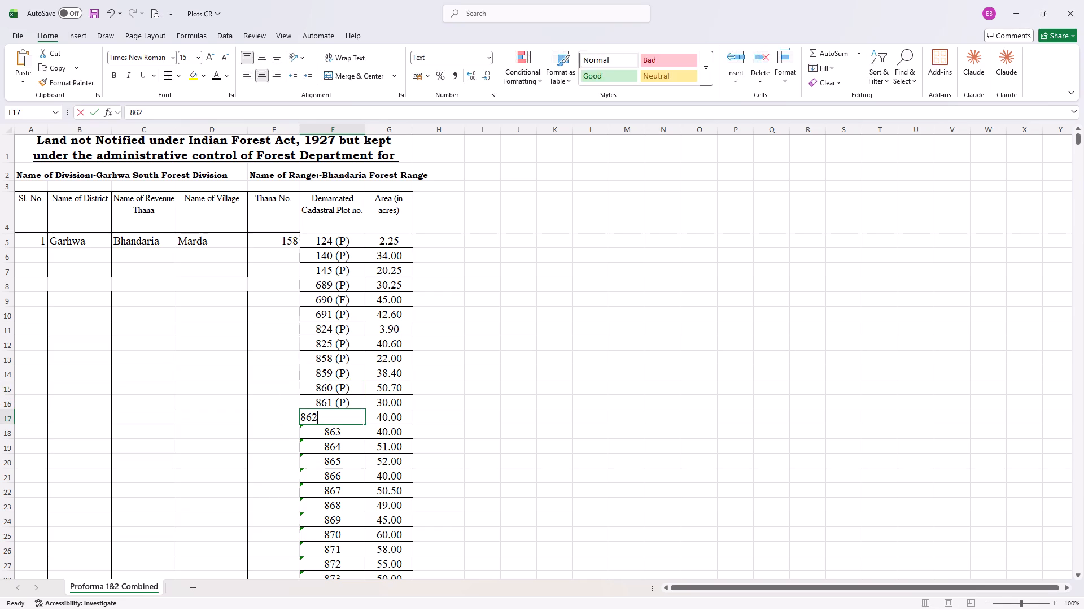
key(ctrl+v)
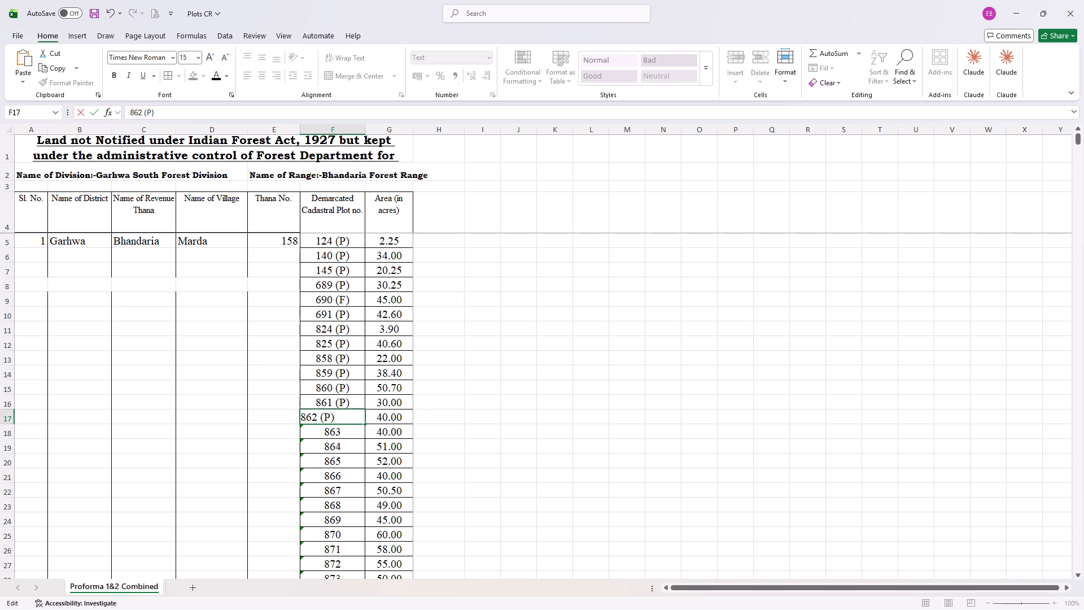
double_click(361, 434)
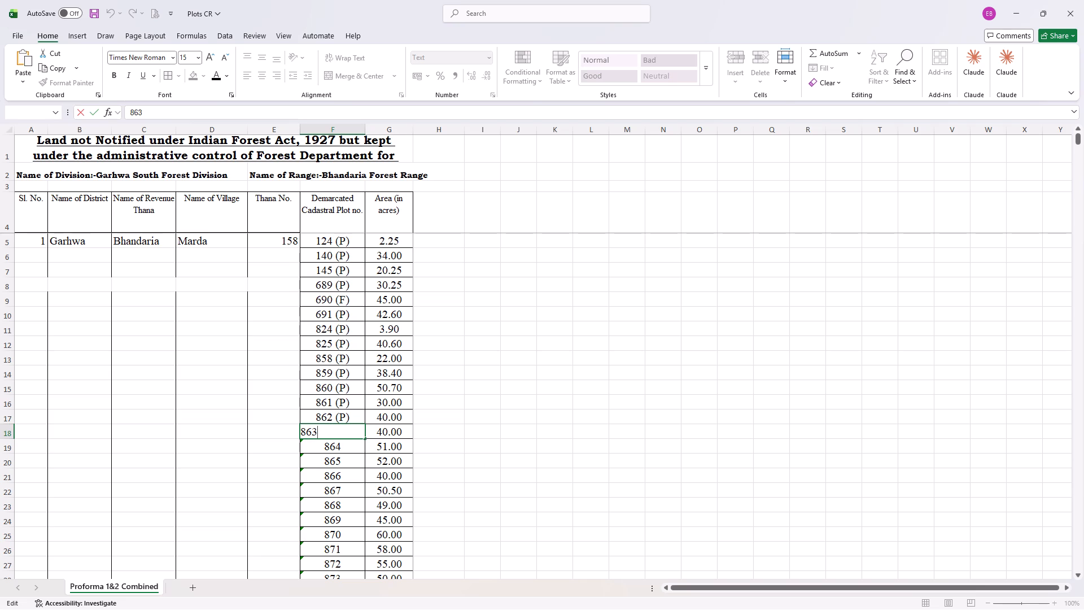
Change the suffix of plot numbers 860, 861 and 862 to (F).
double_click(349, 386)
click(328, 385)
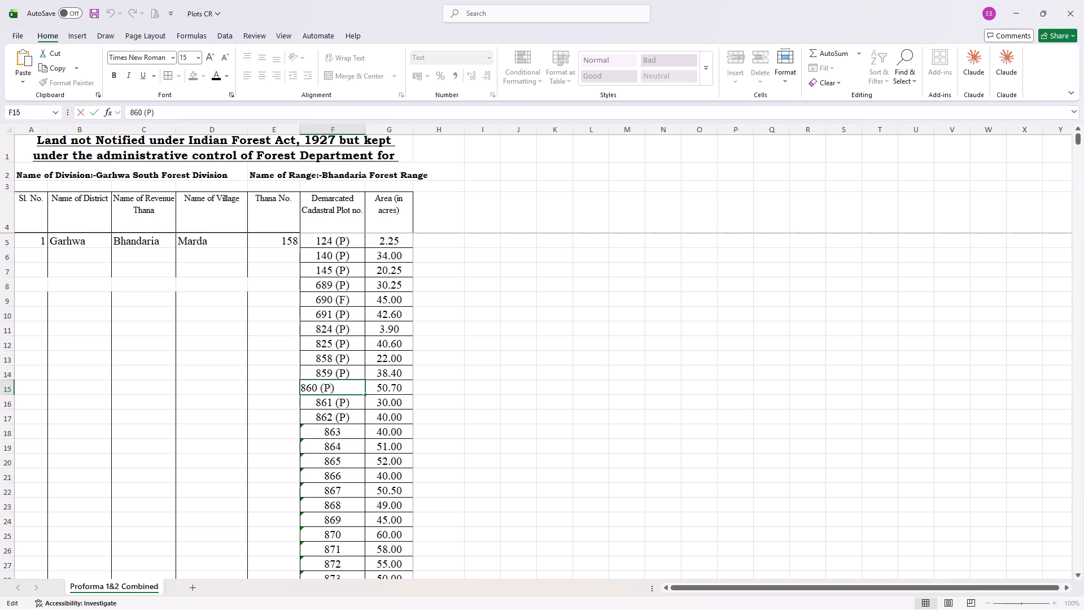
key(BackSpace)
key(shift+f)
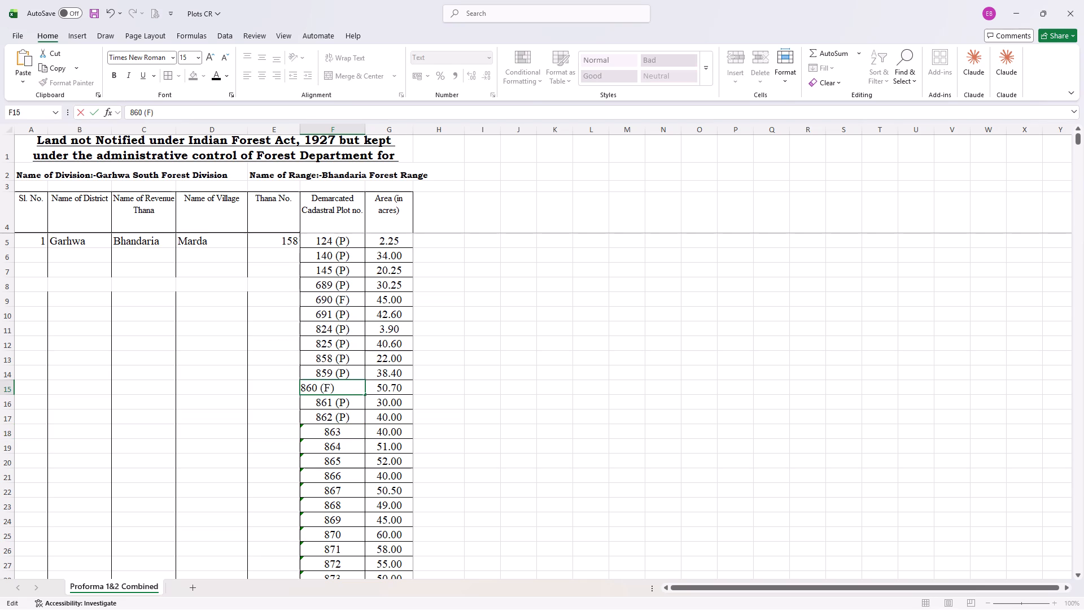
double_click(344, 400)
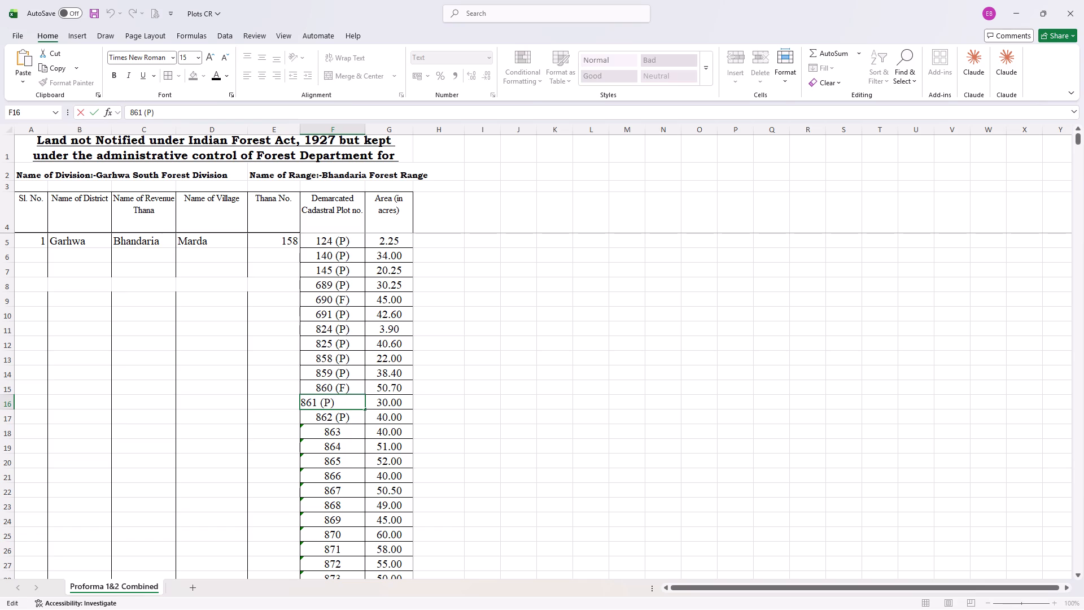
click(326, 402)
key(Delete)
key(shift+f)
click(343, 411)
double_click(343, 420)
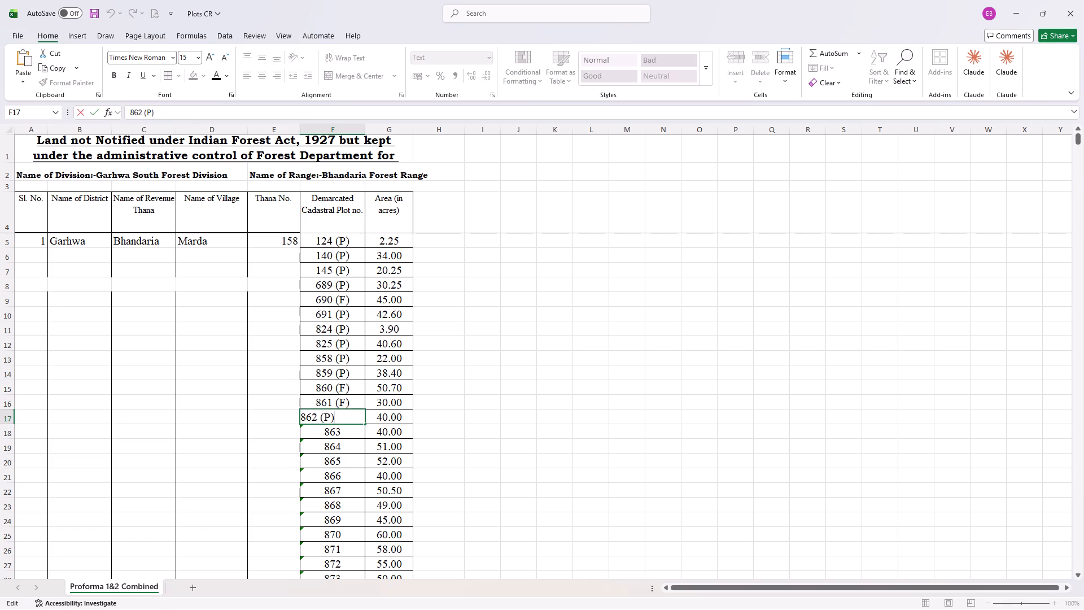
key(Left)
key(BackSpace)
key(shift+f)
click(343, 421)
Copy the (F) suffix with its leading space from plot 862 and append it to plot numbers 863, 864 and 865.
drag(340, 413, 295, 412)
key(ctrl+c)
double_click(342, 420)
drag(339, 416, 315, 415)
key(ctrl+c)
double_click(348, 434)
scroll(348, 434, down, 1)
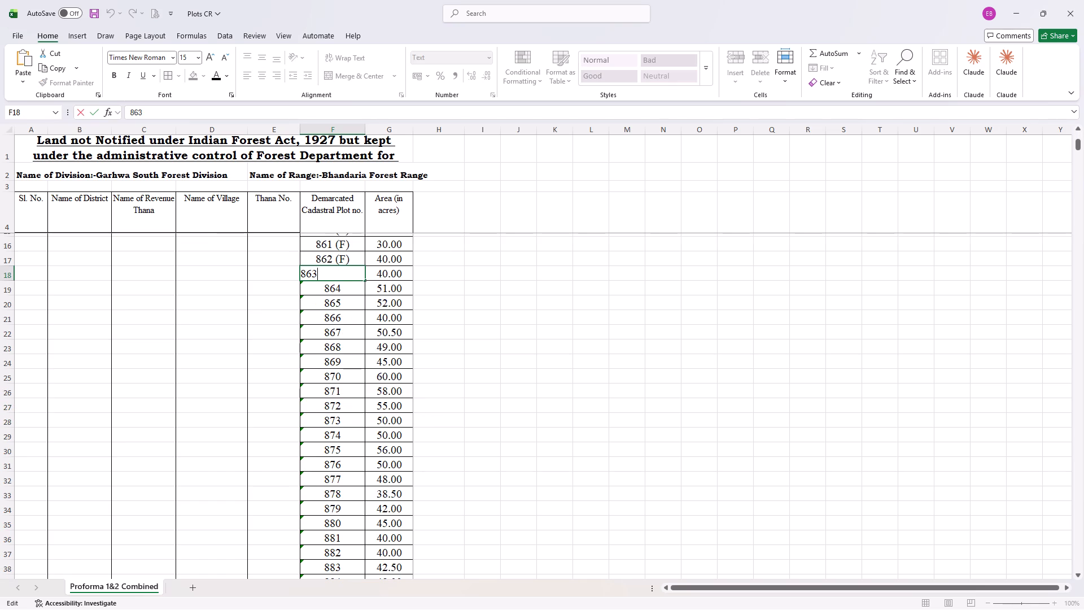
key(ctrl+v)
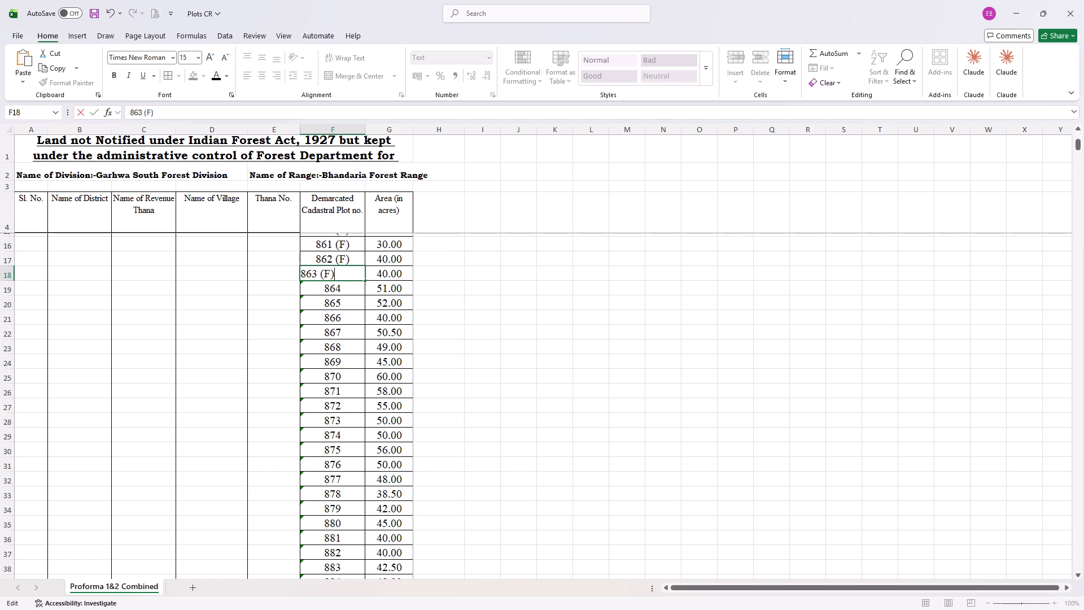
double_click(353, 290)
key(ctrl+v)
double_click(348, 306)
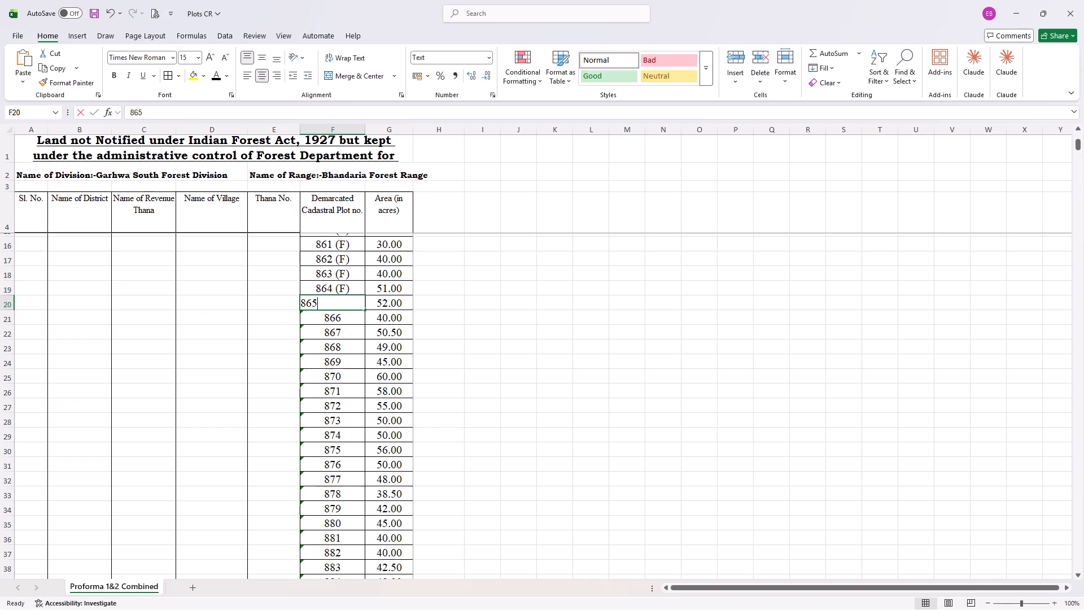
key(ctrl+v)
Append the copied (F) suffix to plot numbers 866, 867, 868, 869, 870 and 871.
double_click(353, 321)
key(ctrl+v)
double_click(356, 336)
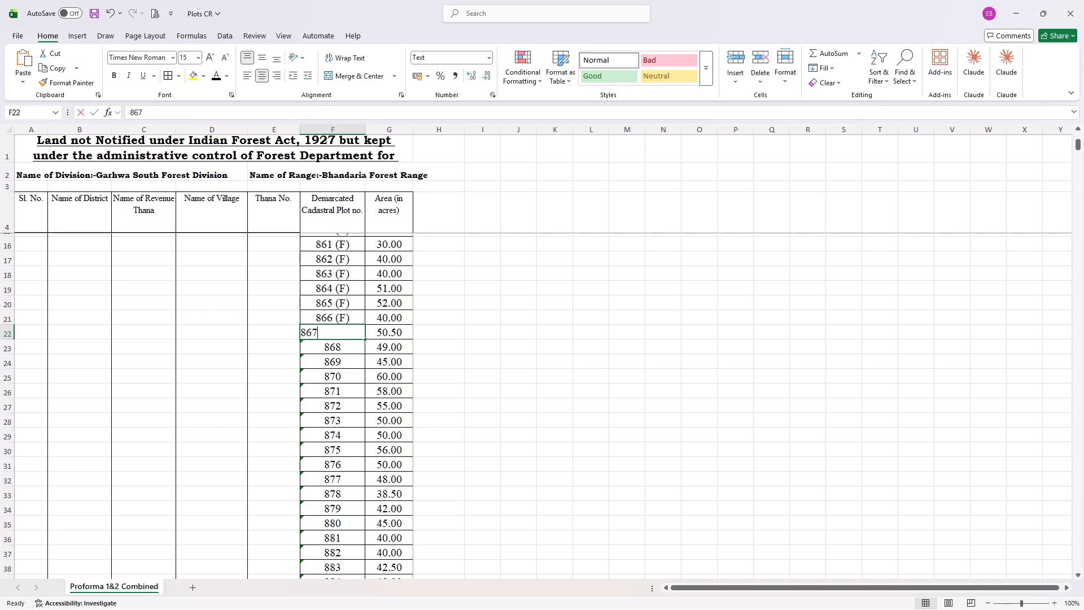
key(ctrl+v)
double_click(357, 348)
key(ctrl+v)
double_click(359, 363)
key(ctrl+v)
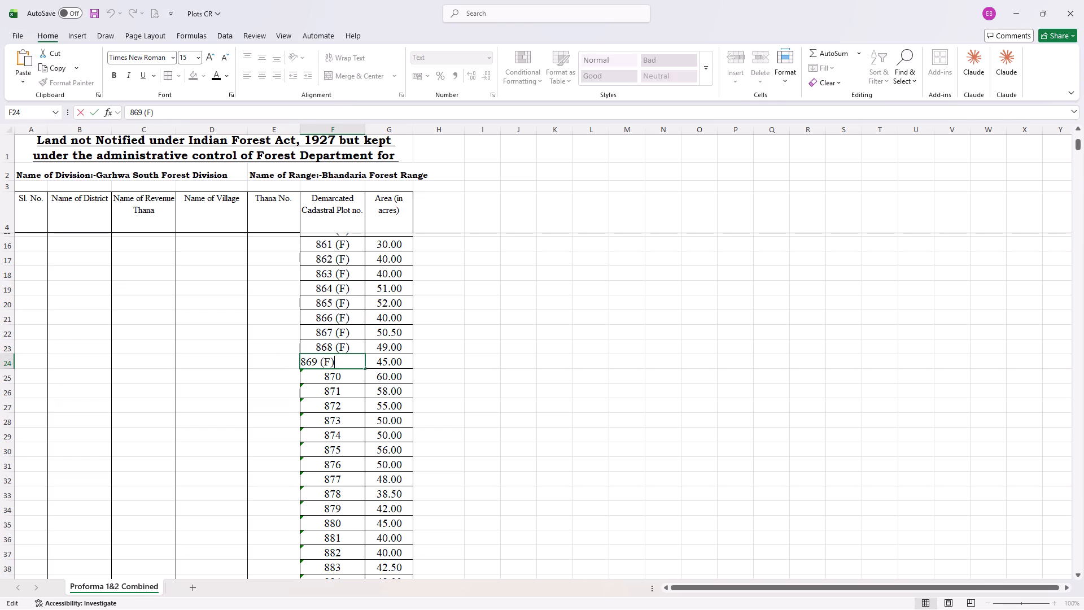
double_click(355, 377)
key(ctrl+v)
double_click(352, 393)
key(ctrl+v)
Append the copied (F) suffix to plot numbers 872, 873, 874, 875, 876 and 877.
double_click(353, 406)
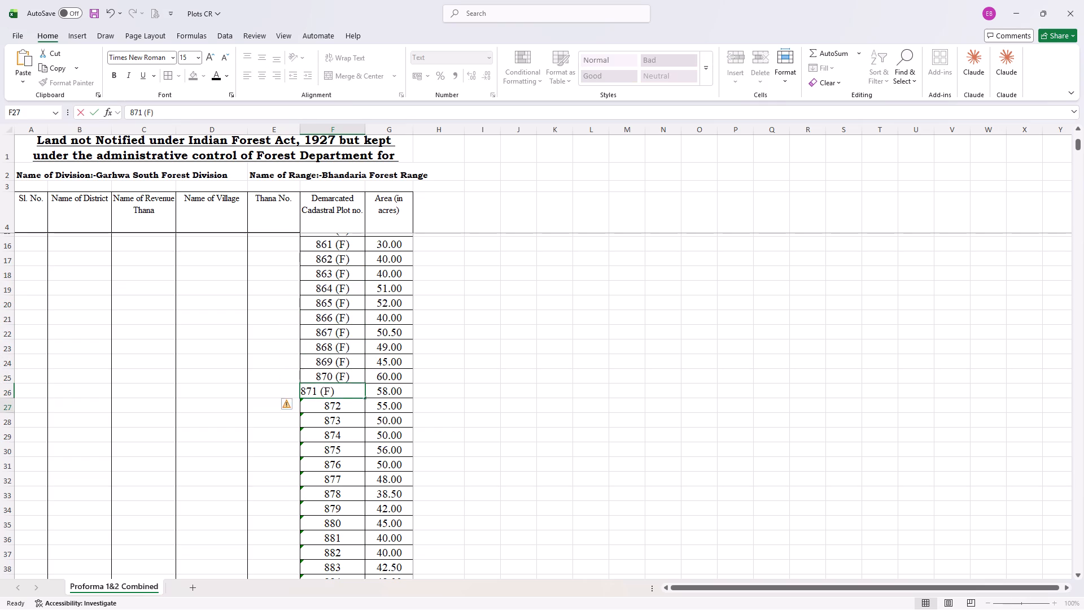
key(ctrl+v)
double_click(359, 419)
key(ctrl+v)
double_click(357, 437)
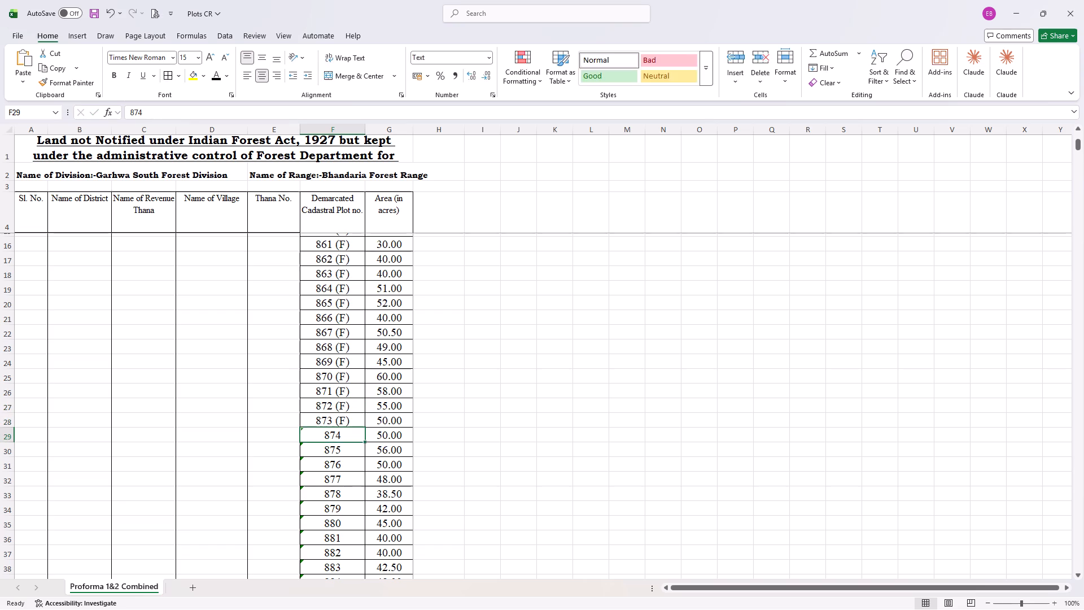
key(ctrl+v)
double_click(353, 448)
key(ctrl+v)
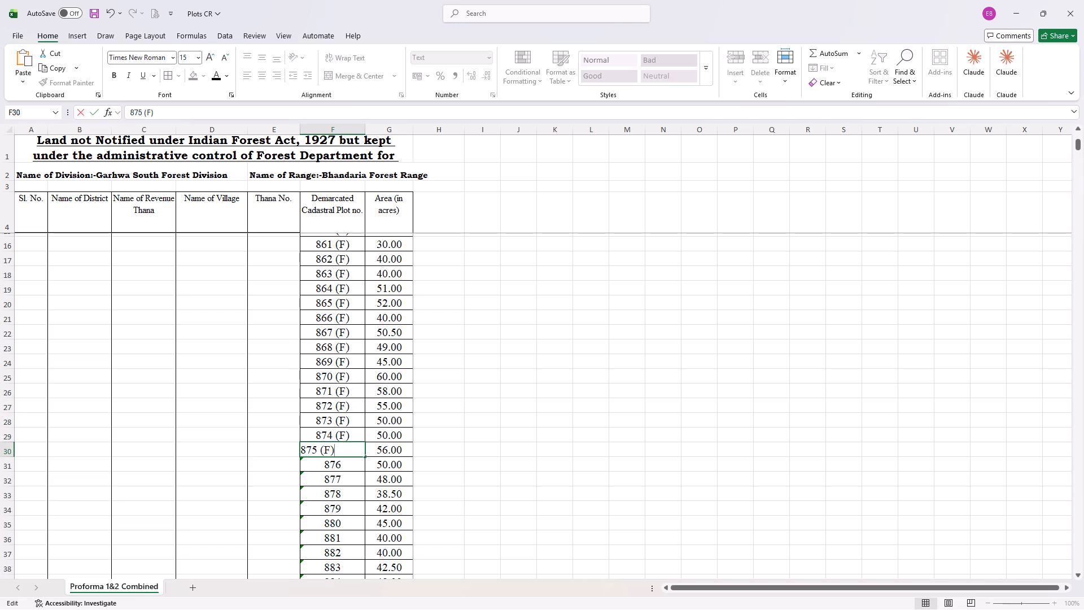
click(355, 470)
double_click(355, 460)
key(ctrl+v)
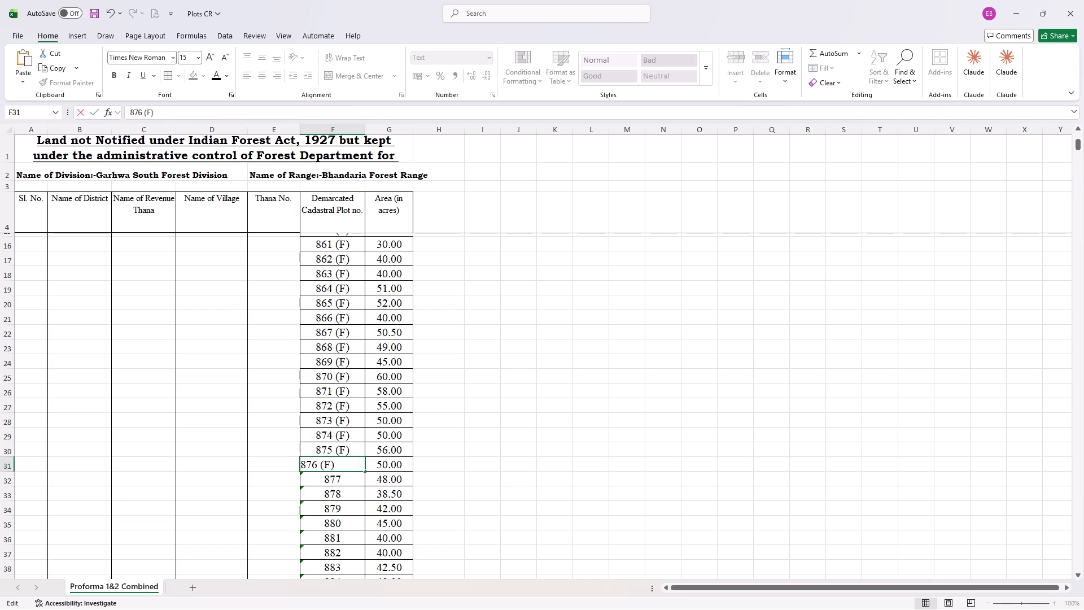
triple_click(357, 478)
key(ctrl+v)
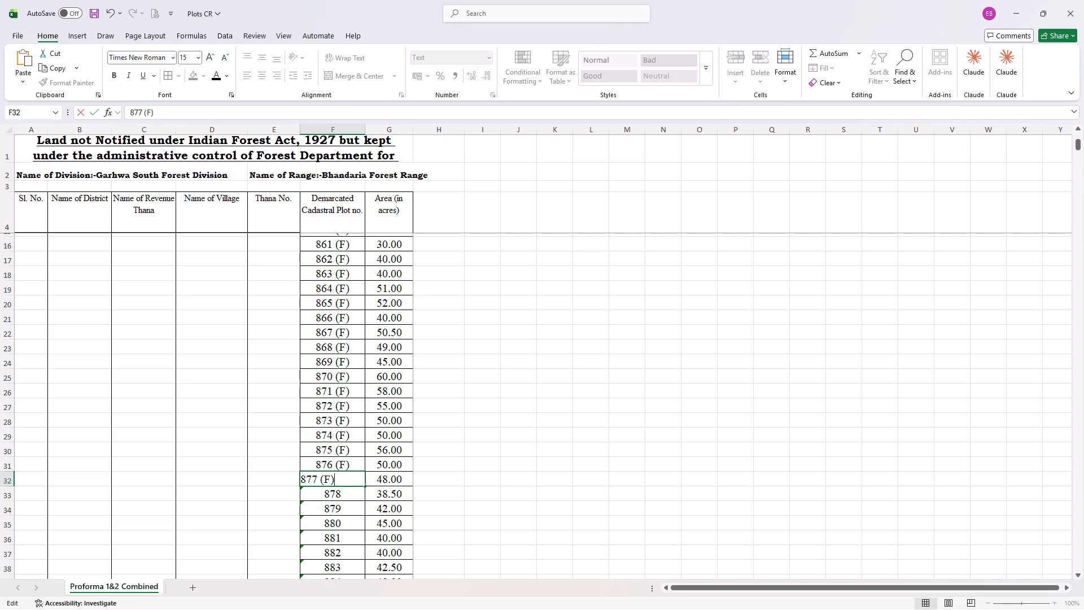
Append the copied (F) suffix to plot numbers 878, 879 and 880.
double_click(355, 495)
key(ctrl+v)
scroll(355, 495, down, 1)
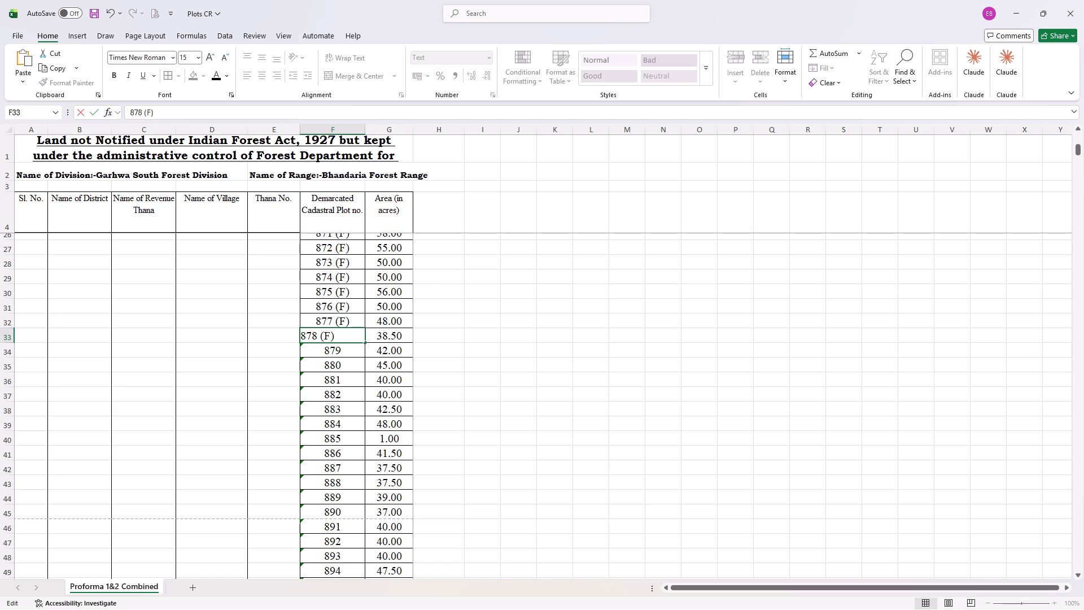
double_click(349, 354)
key(ctrl+v)
double_click(352, 371)
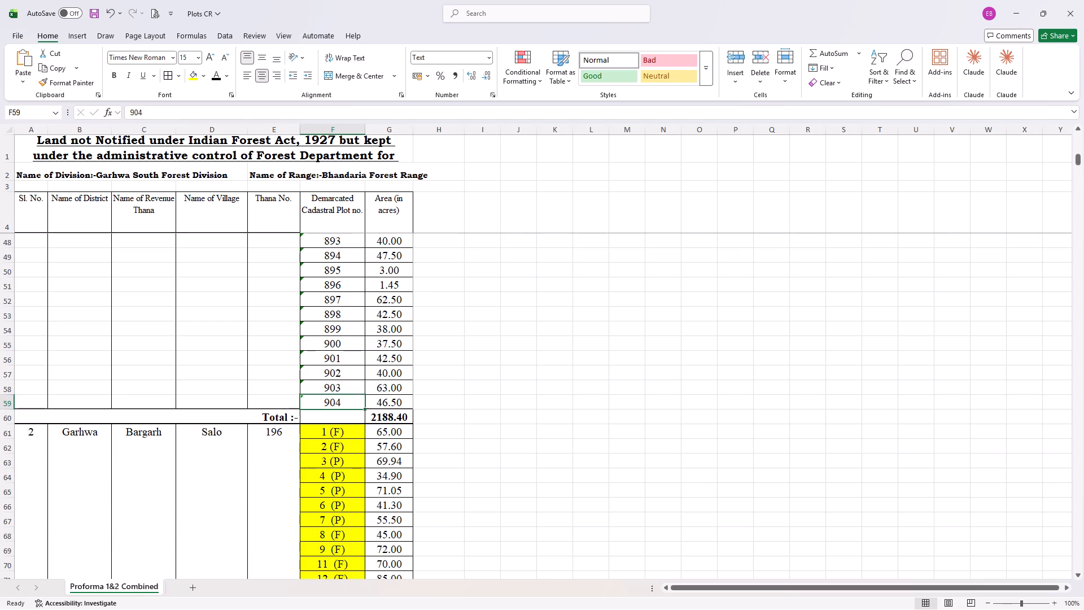
scroll(352, 371, up, 2)
double_click(352, 367)
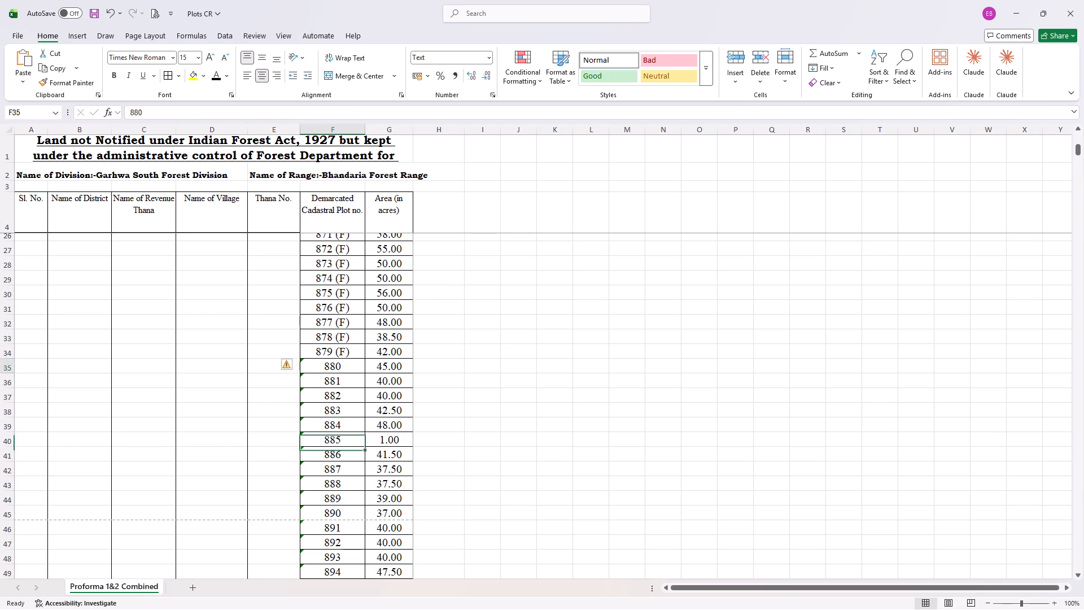
key(ctrl+v)
Append the copied (F) suffix to plot numbers 881, 882, 883, 884, 885 and 886.
double_click(354, 382)
key(ctrl+v)
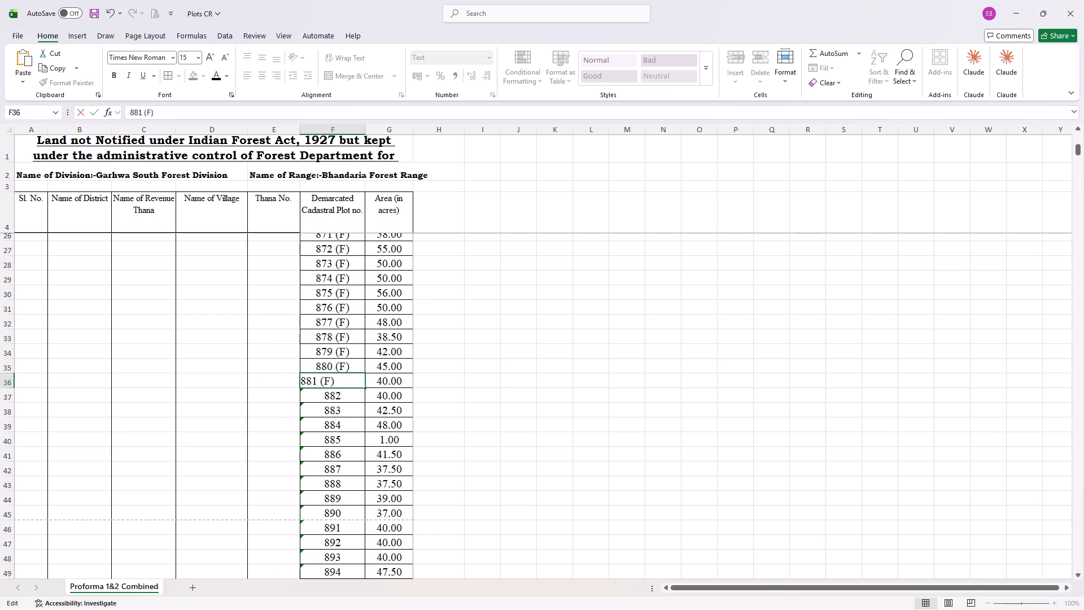
double_click(356, 396)
key(ctrl+v)
click(358, 417)
double_click(357, 409)
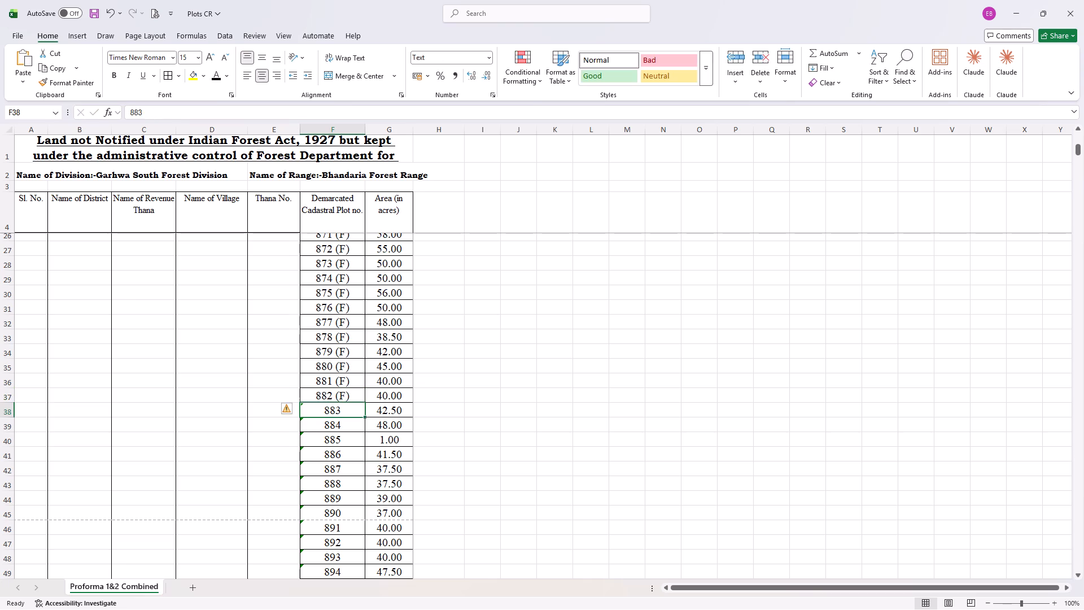
key(ctrl+v)
double_click(357, 426)
key(ctrl+v)
double_click(357, 443)
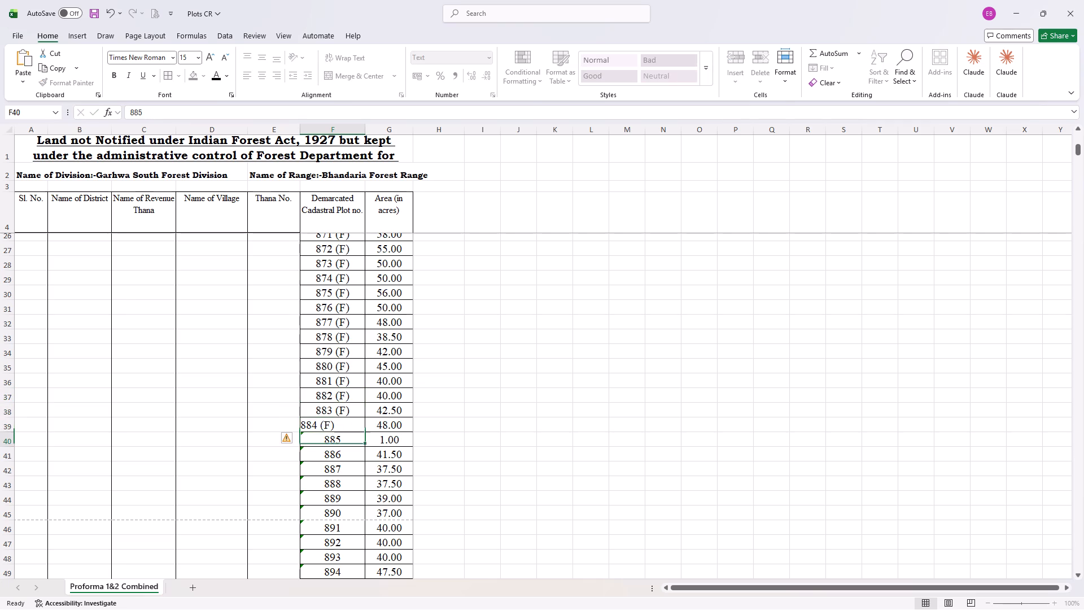
key(ctrl+v)
double_click(351, 456)
key(ctrl+v)
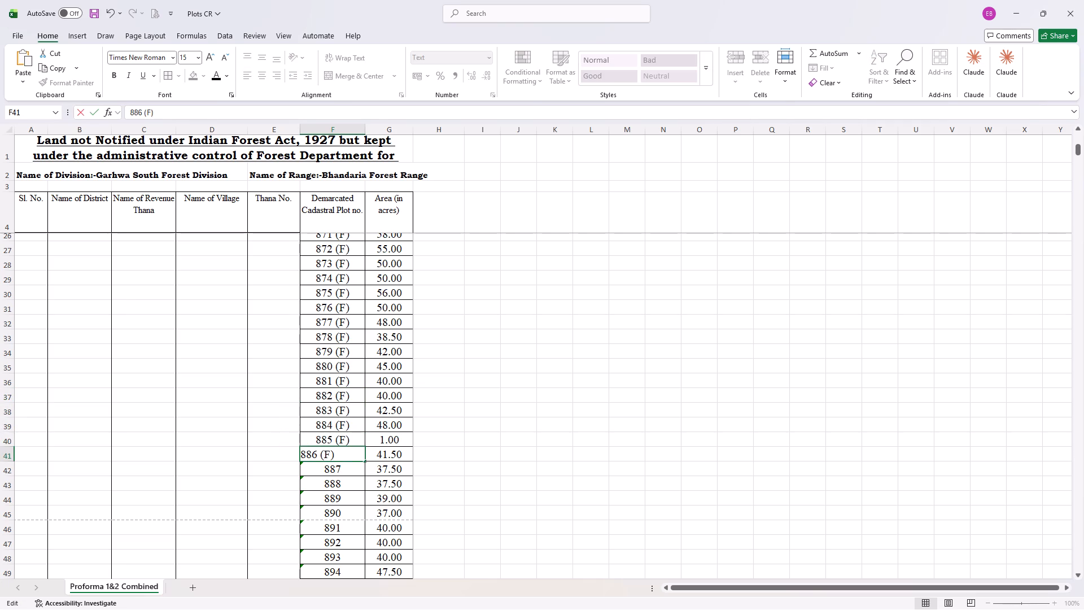
Append the copied (F) suffix to plot numbers 887, 888, 889, 890 and 891.
double_click(352, 473)
key(ctrl+v)
double_click(353, 478)
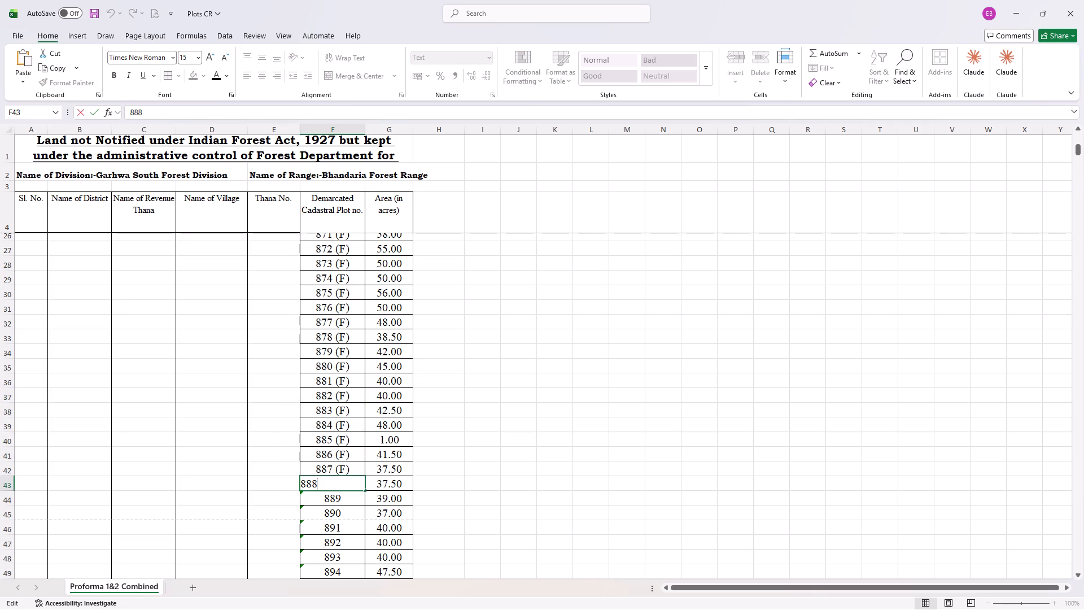
key(ctrl+v)
double_click(354, 496)
key(ctrl+v)
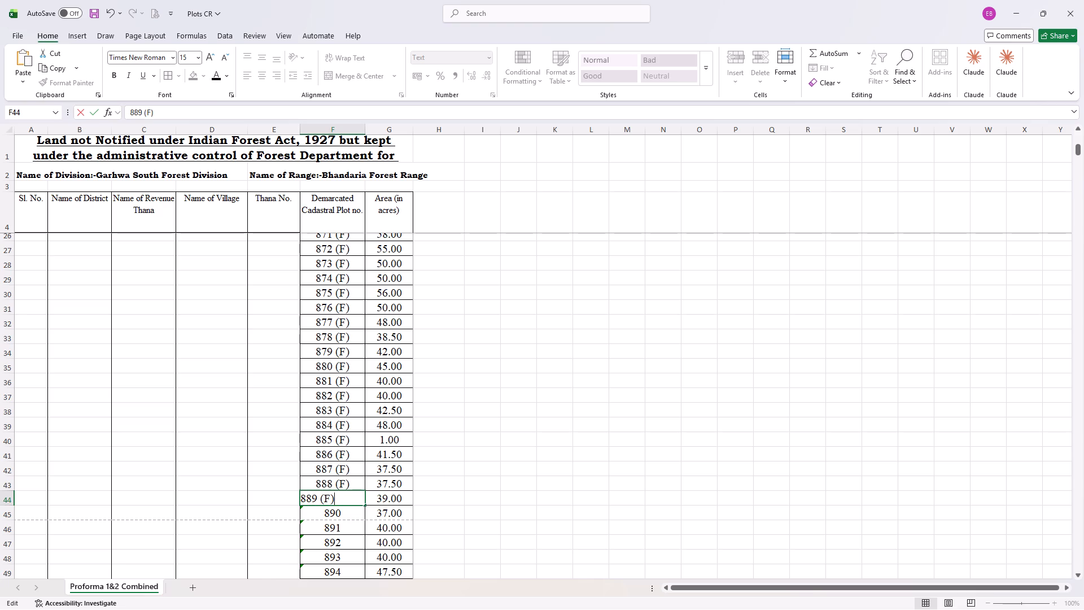
scroll(354, 496, down, 1)
double_click(353, 357)
key(ctrl+v)
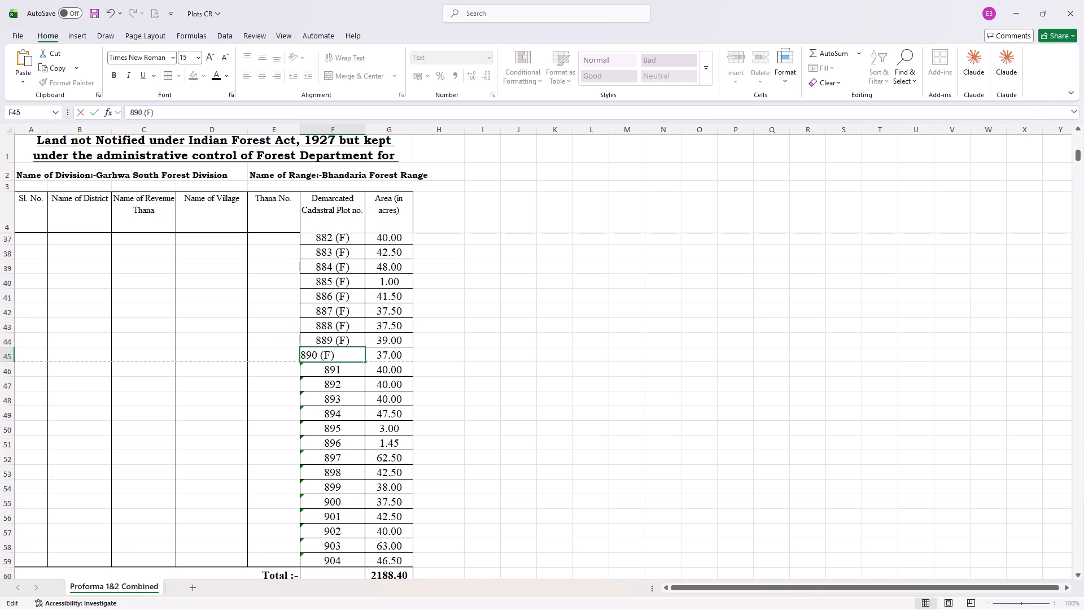
double_click(353, 370)
key(ctrl+v)
Append the copied (F) suffix to plot numbers 892, 893, 894, 895 and 896.
double_click(353, 390)
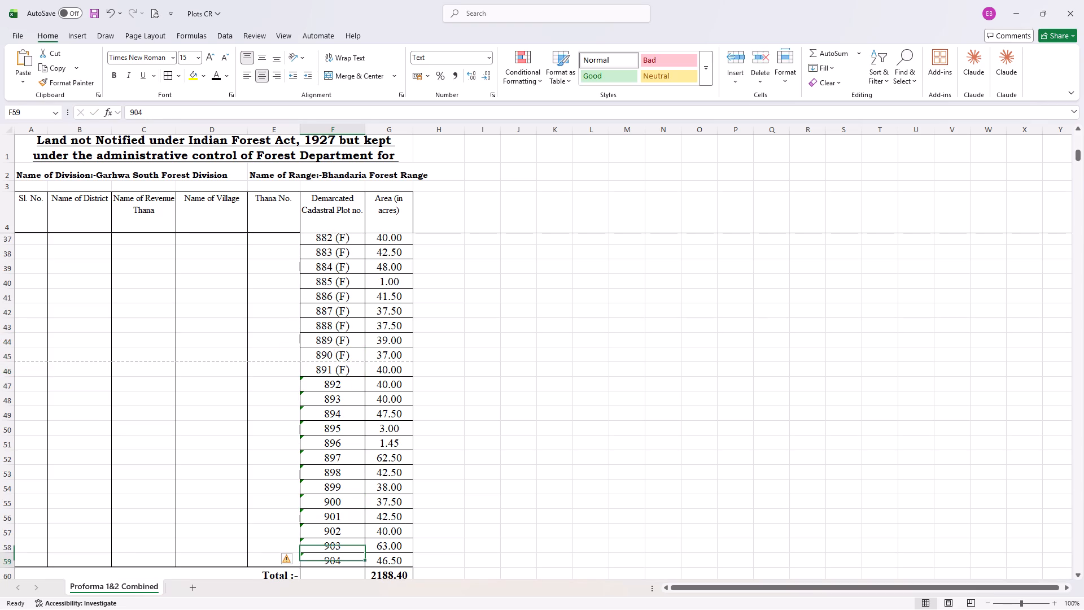
double_click(355, 381)
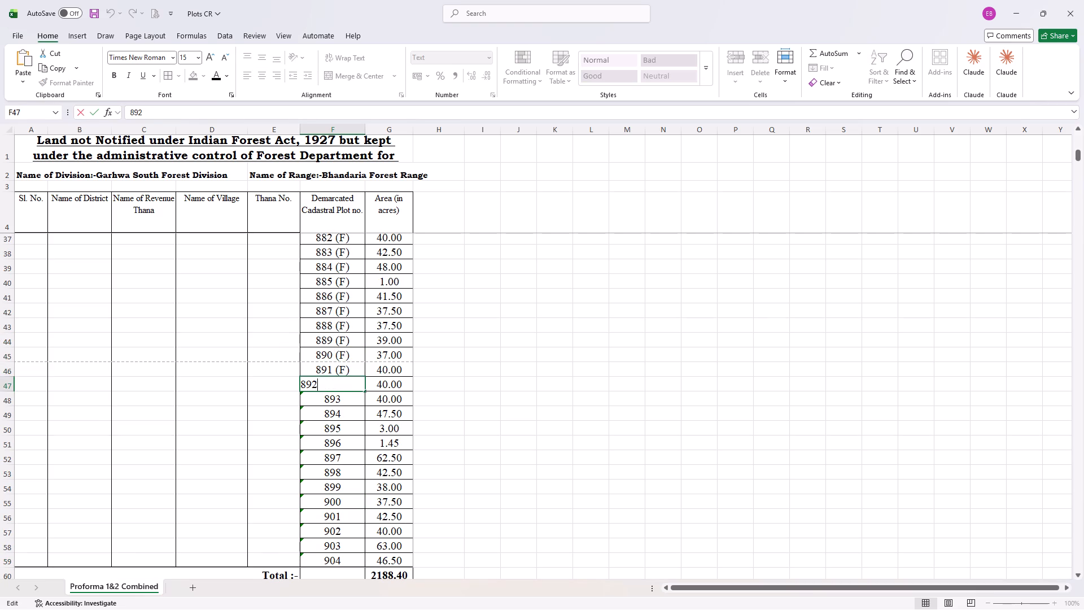
key(ctrl+v)
double_click(358, 402)
key(ctrl+v)
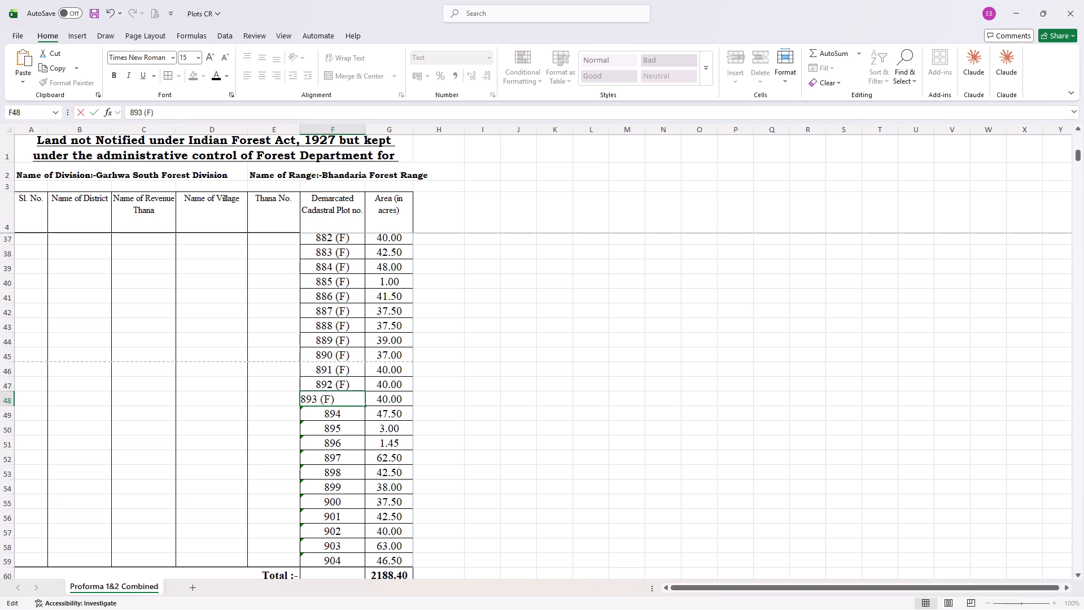
double_click(359, 413)
key(ctrl+v)
double_click(350, 429)
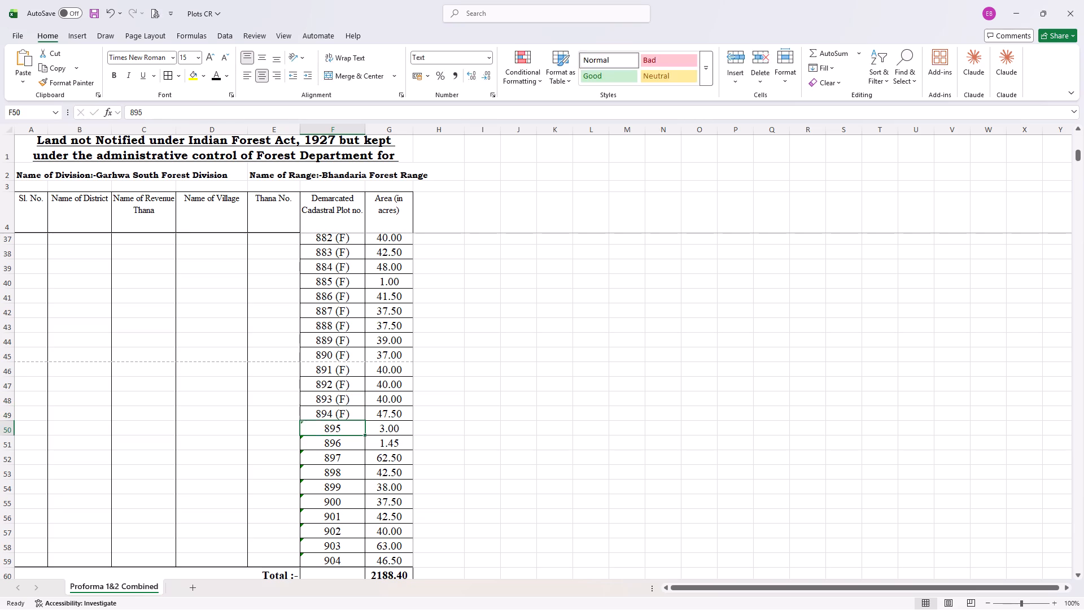
key(ctrl+v)
double_click(352, 442)
key(ctrl+v)
Append the copied (F) suffix to plot numbers 897, 898, 899, 900 and 901.
double_click(352, 457)
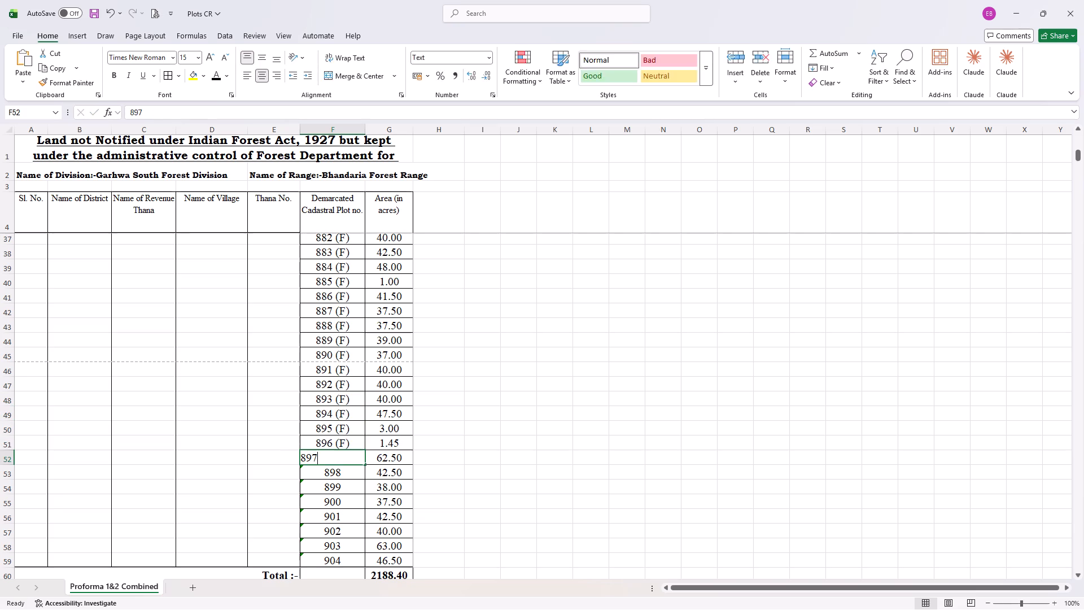
key(ctrl+v)
double_click(353, 470)
key(ctrl+v)
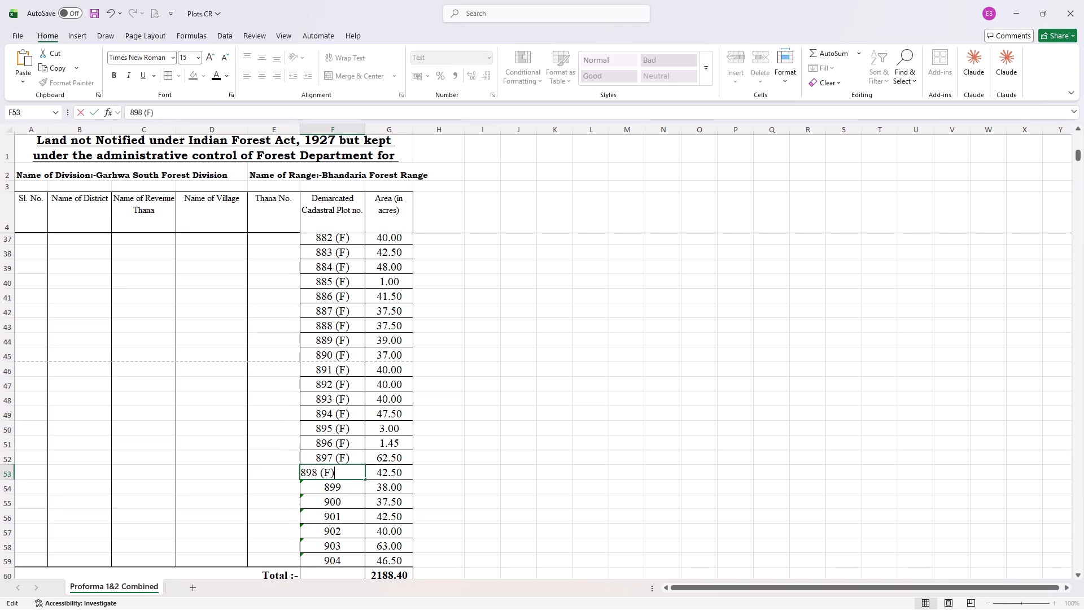
double_click(351, 491)
key(ctrl+v)
double_click(351, 498)
key(ctrl+v)
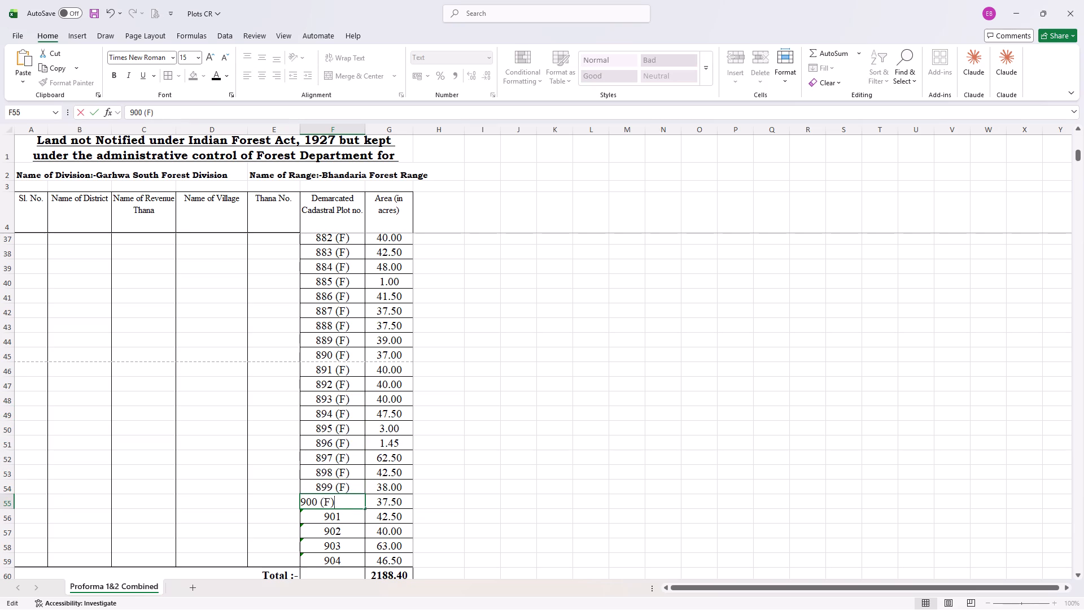
double_click(352, 516)
key(ctrl+v)
Append the copied (F) suffix to plot numbers 902, 903 and 904, the last plots above the Marda total.
double_click(353, 531)
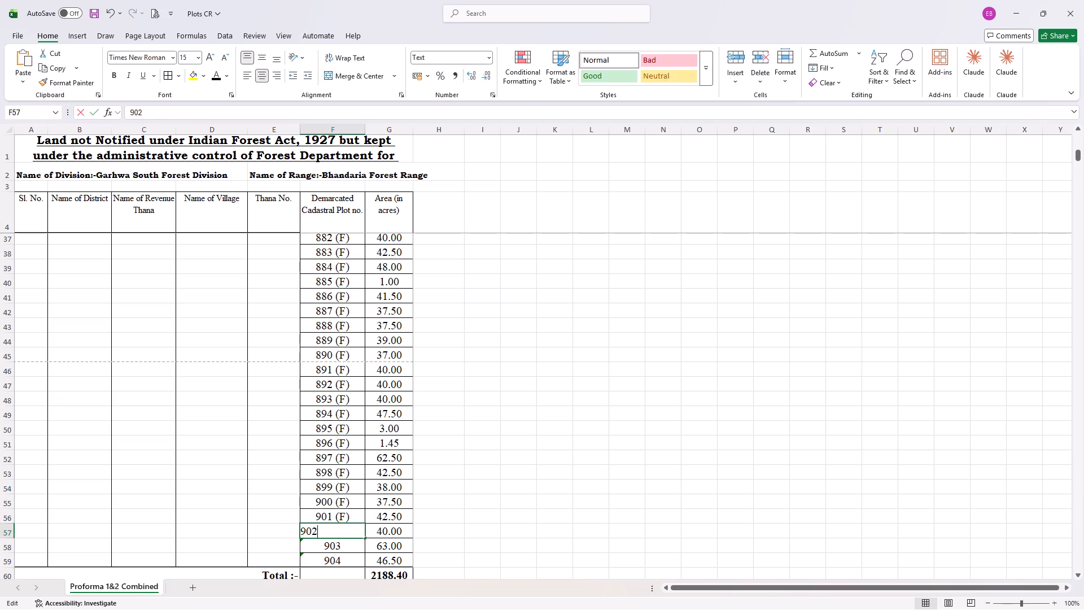
key(ctrl+v)
double_click(352, 548)
key(ctrl+v)
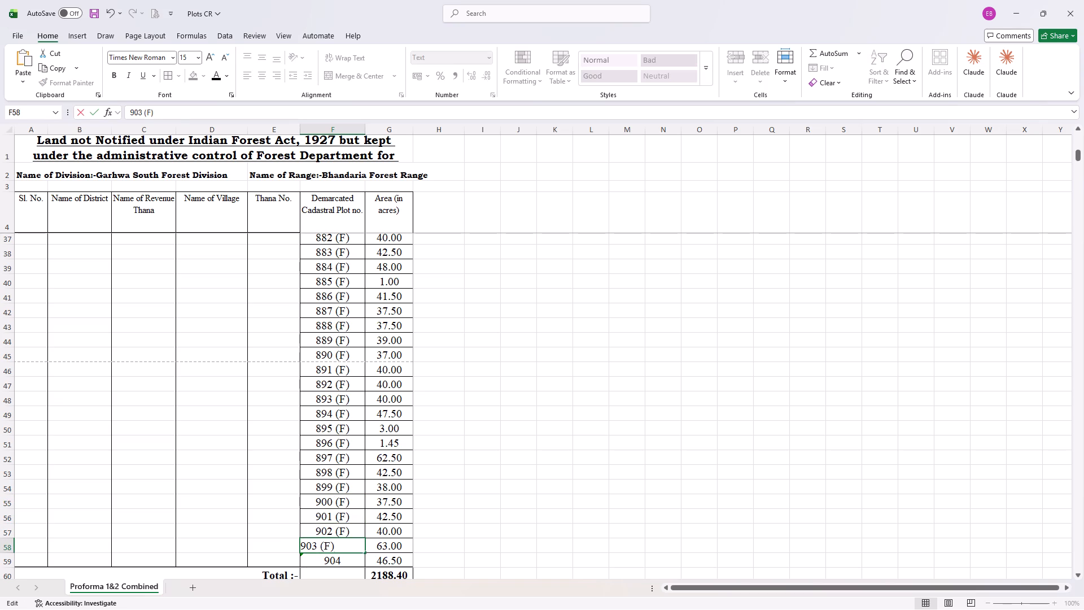
double_click(350, 560)
key(ctrl+v)
click(491, 461)
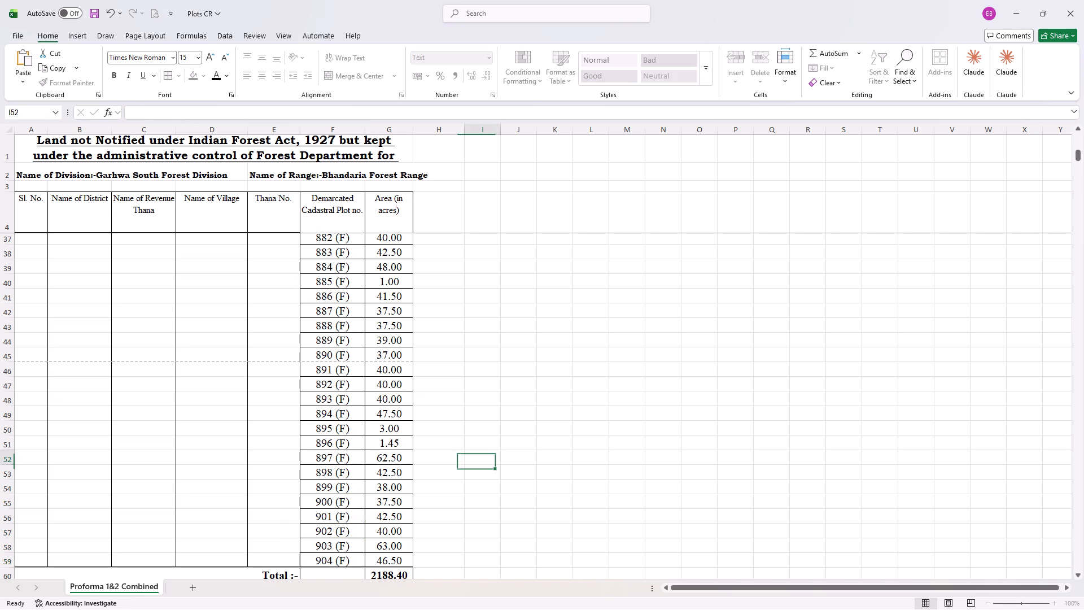
Merge and center the Marda serial number cell over rows 5 to 59, down to plot 904.
scroll(491, 461, up, 3)
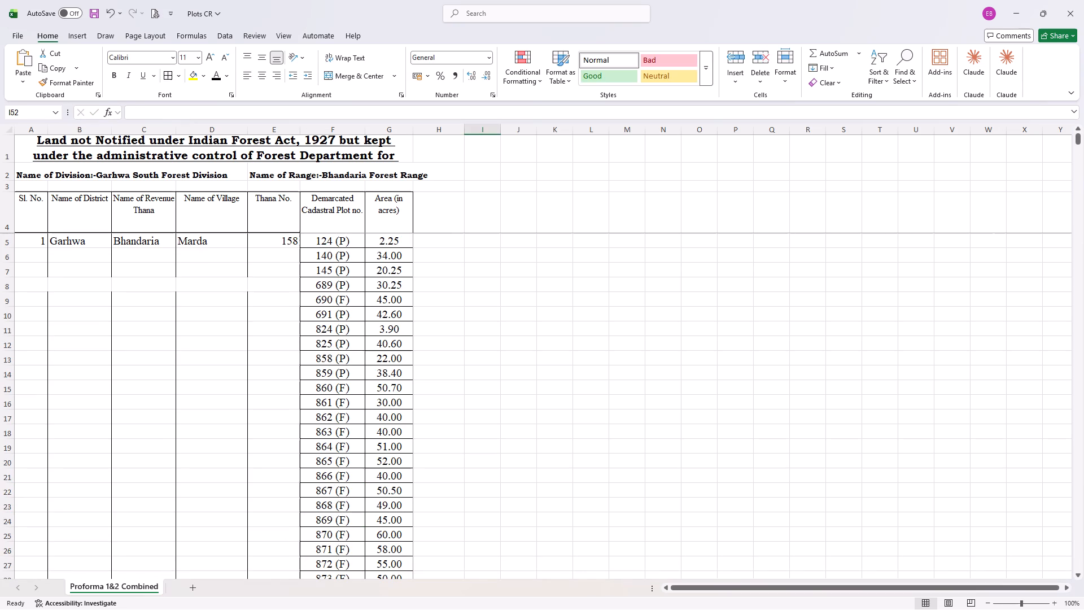
scroll(493, 460, up, 2)
scroll(319, 380, up, 2)
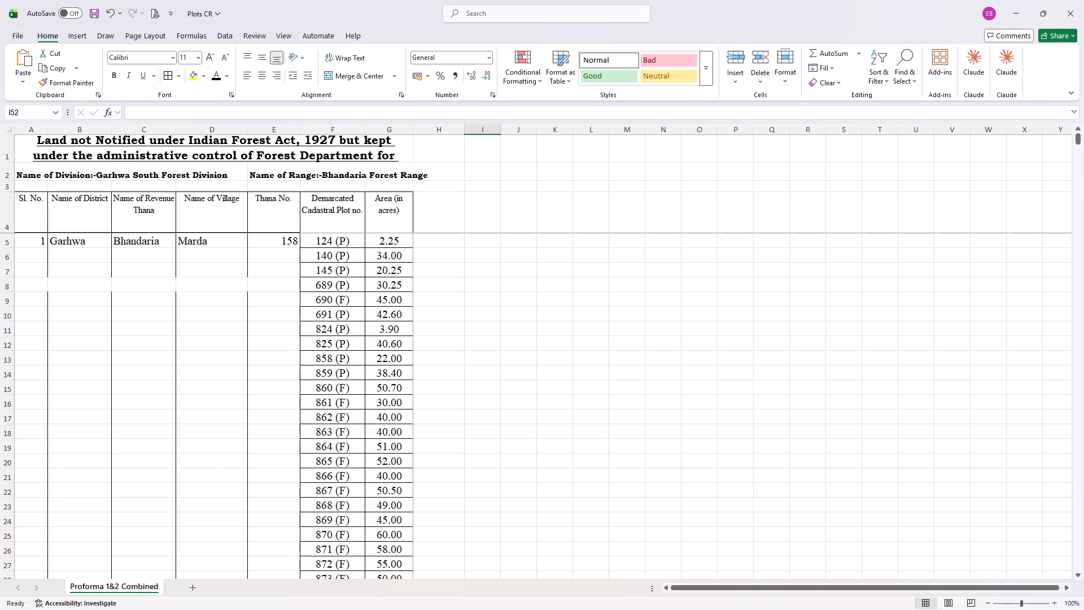
drag(37, 239, 50, 581)
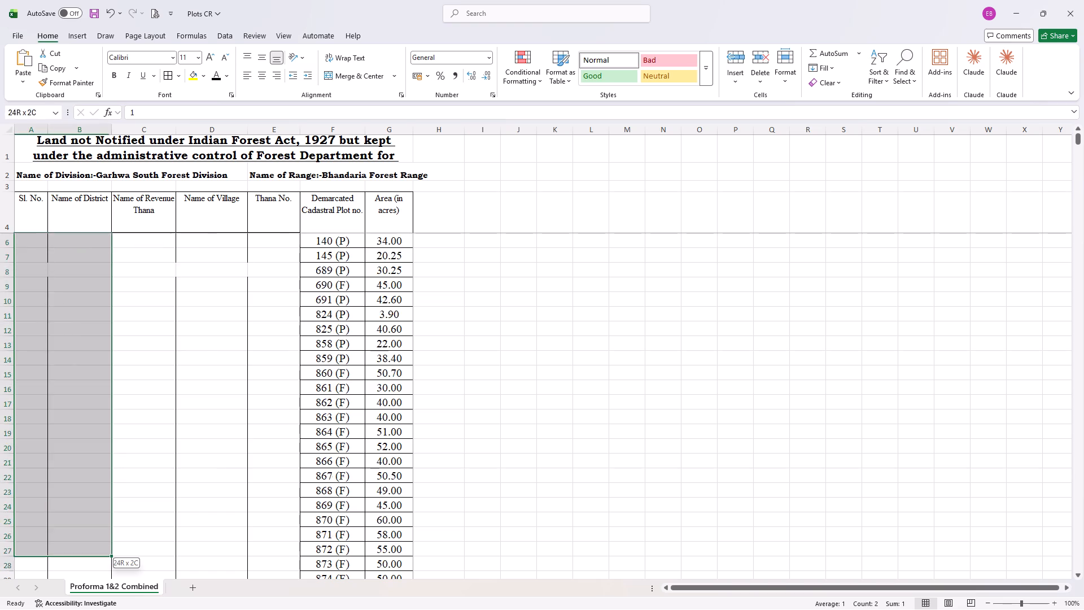
drag(50, 581, 47, 258)
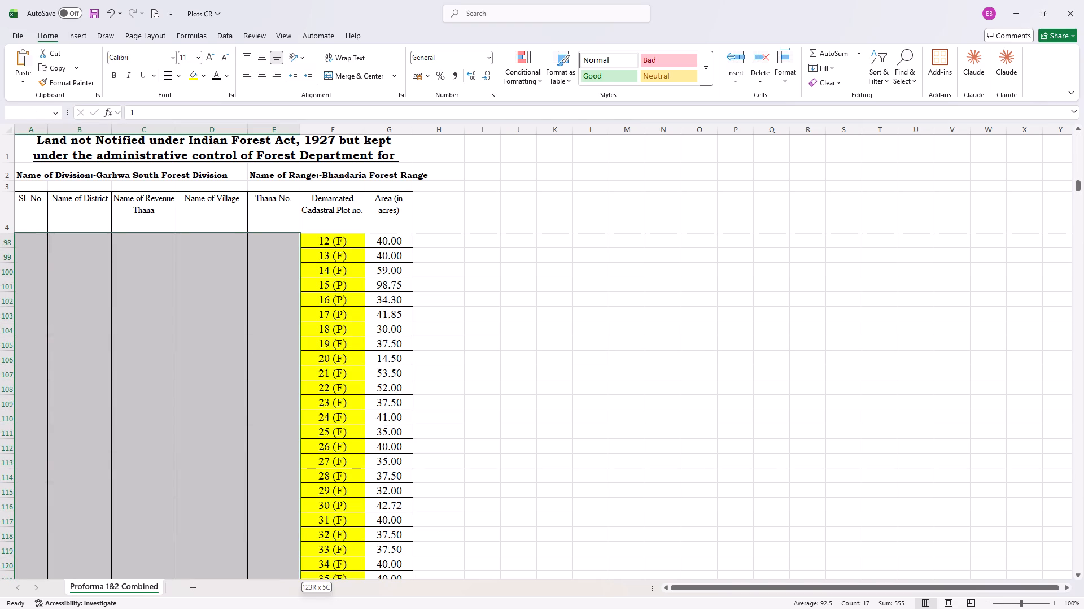
drag(47, 258, 54, 221)
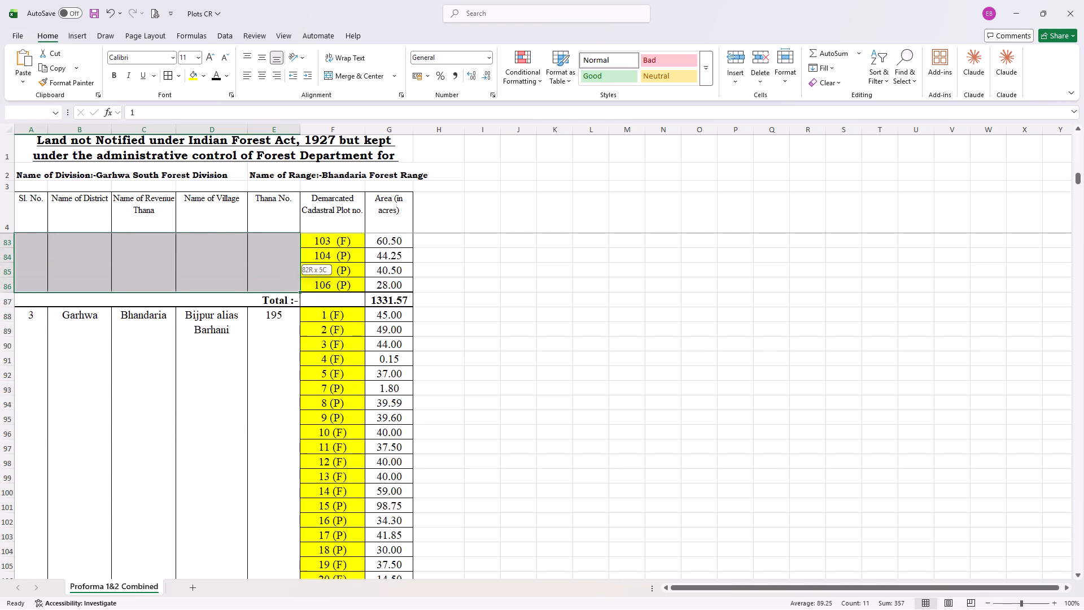
drag(54, 221, 32, 411)
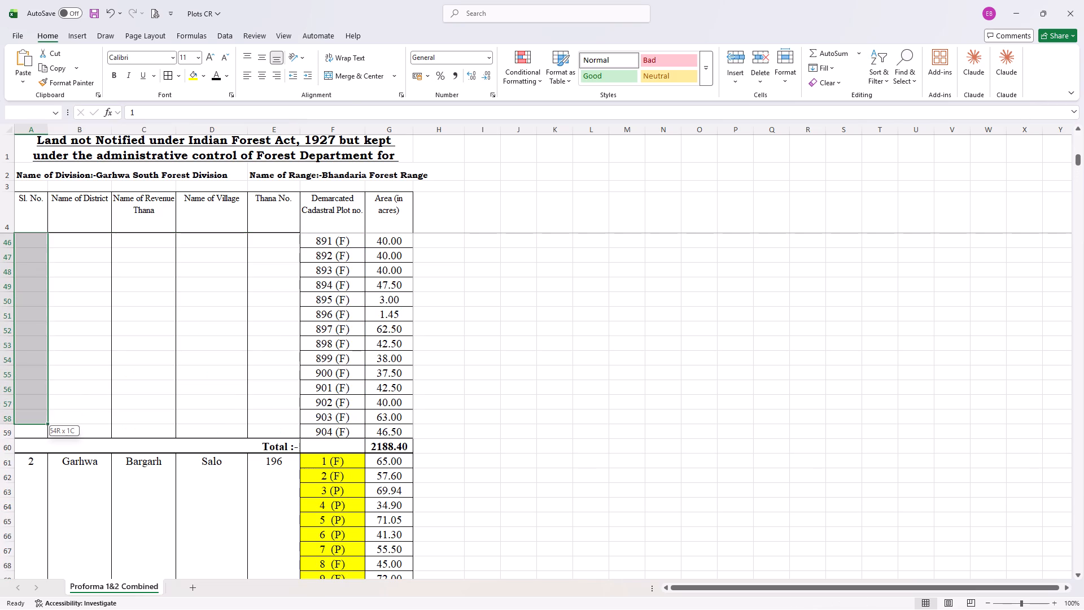
drag(32, 411, 34, 425)
click(334, 76)
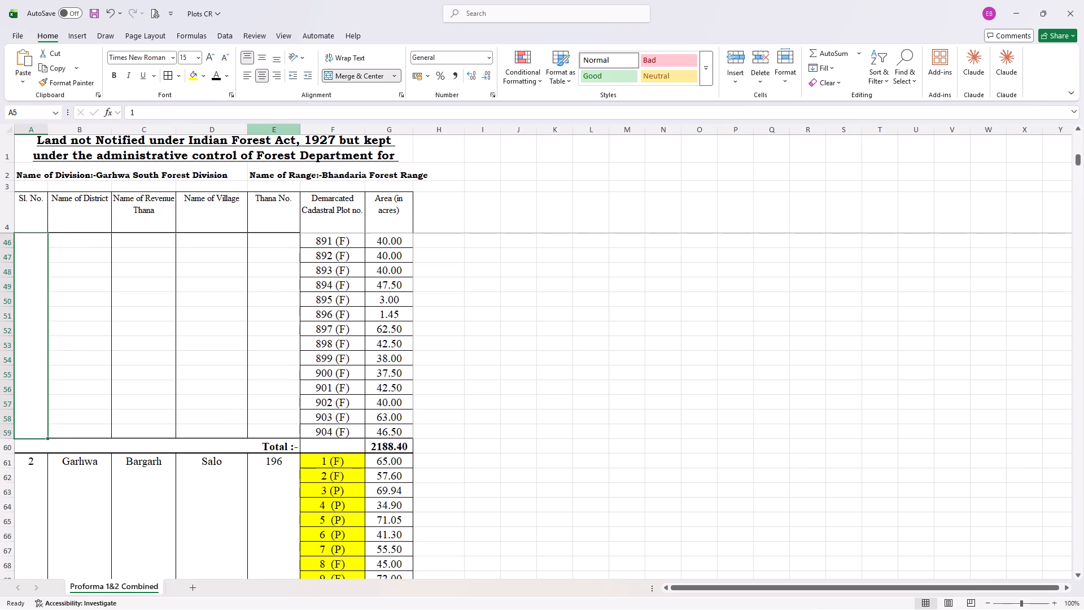
Copy the merged serial number cell's format to Marda's district, revenue thana, village and thana number columns.
scroll(105, 278, up, 5)
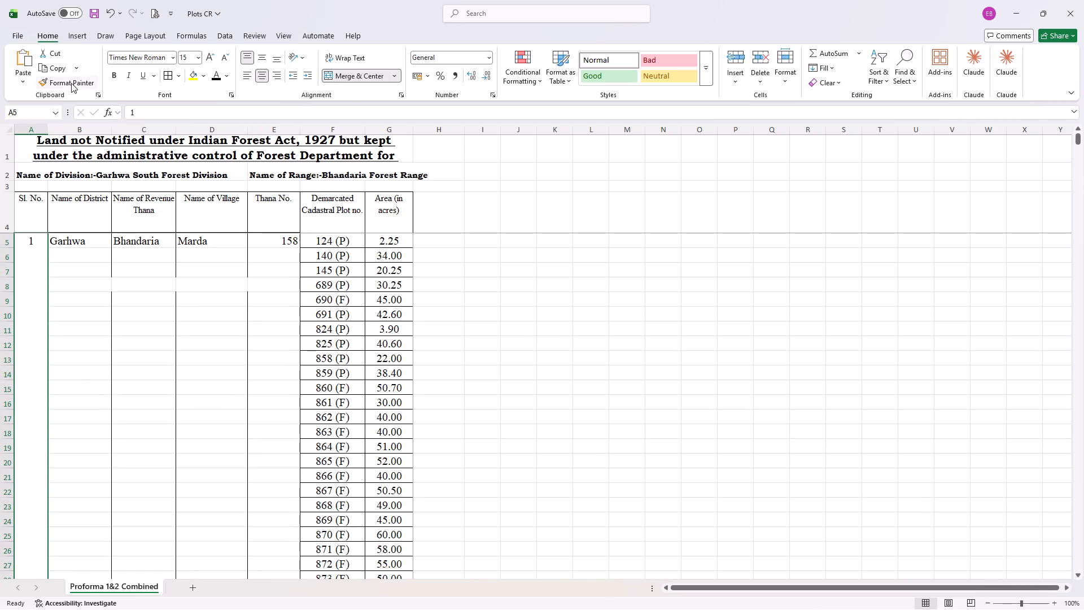
click(71, 83)
click(82, 239)
click(74, 79)
click(147, 242)
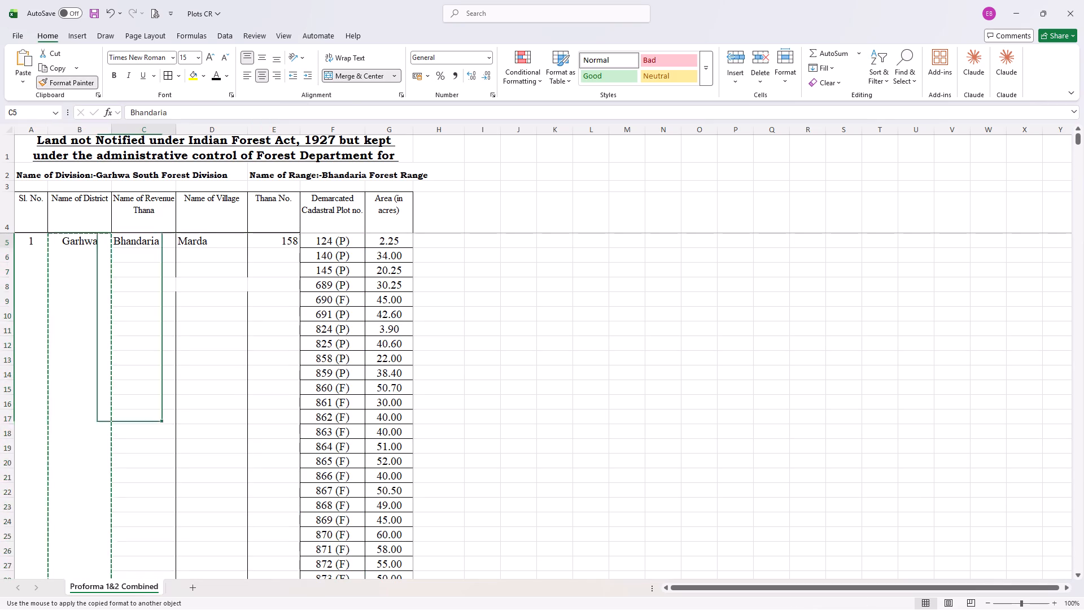
click(78, 82)
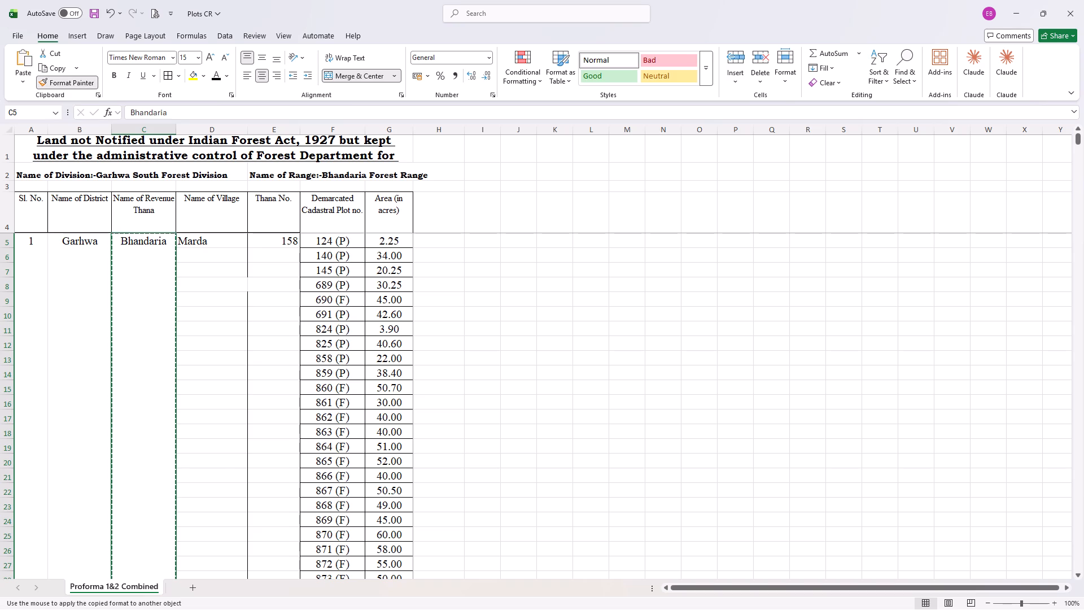
click(222, 238)
click(77, 89)
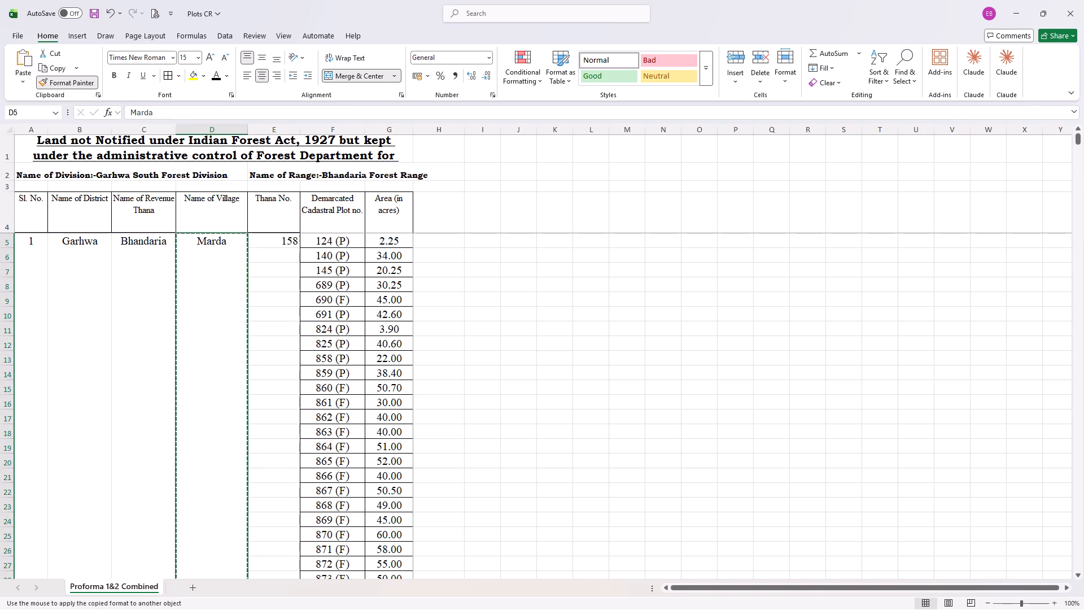
click(273, 238)
Fill all Marda plot number cells from 124 (P) to 904 (F) with yellow.
drag(316, 244, 316, 593)
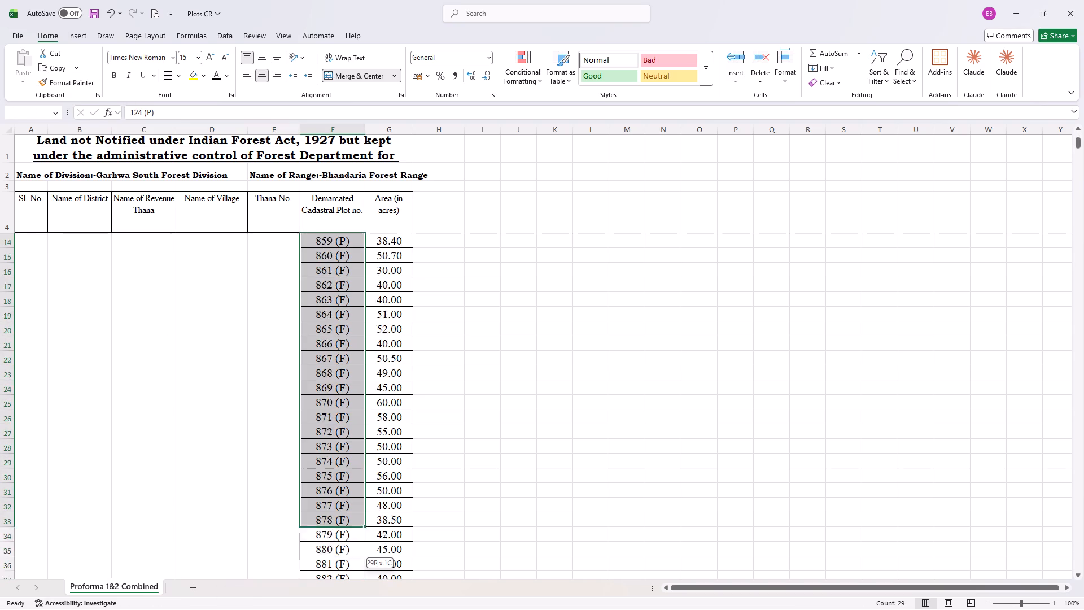
drag(316, 593, 316, 560)
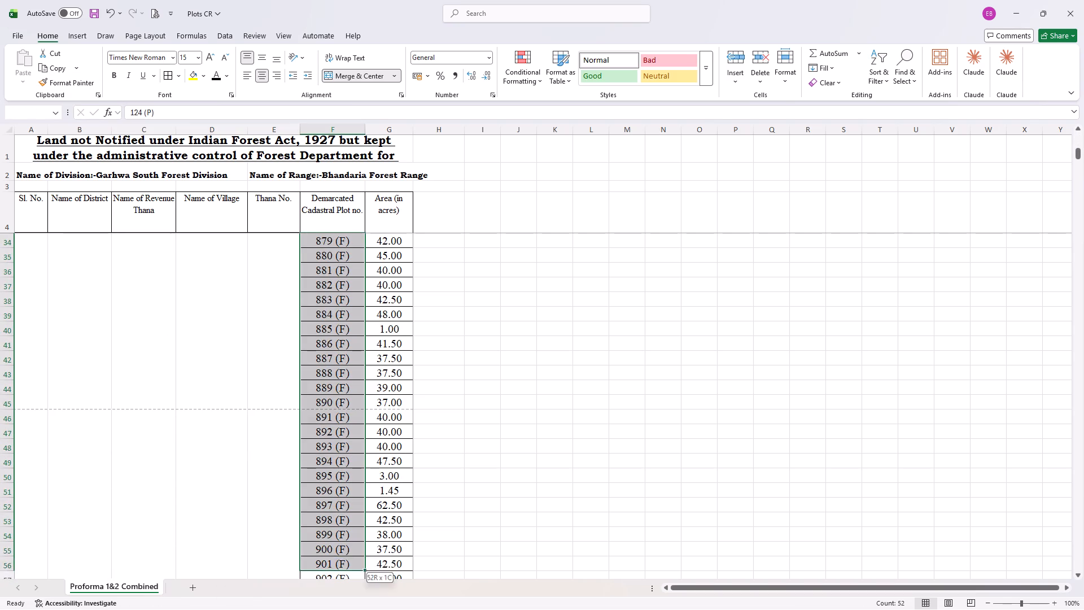
drag(316, 560, 334, 478)
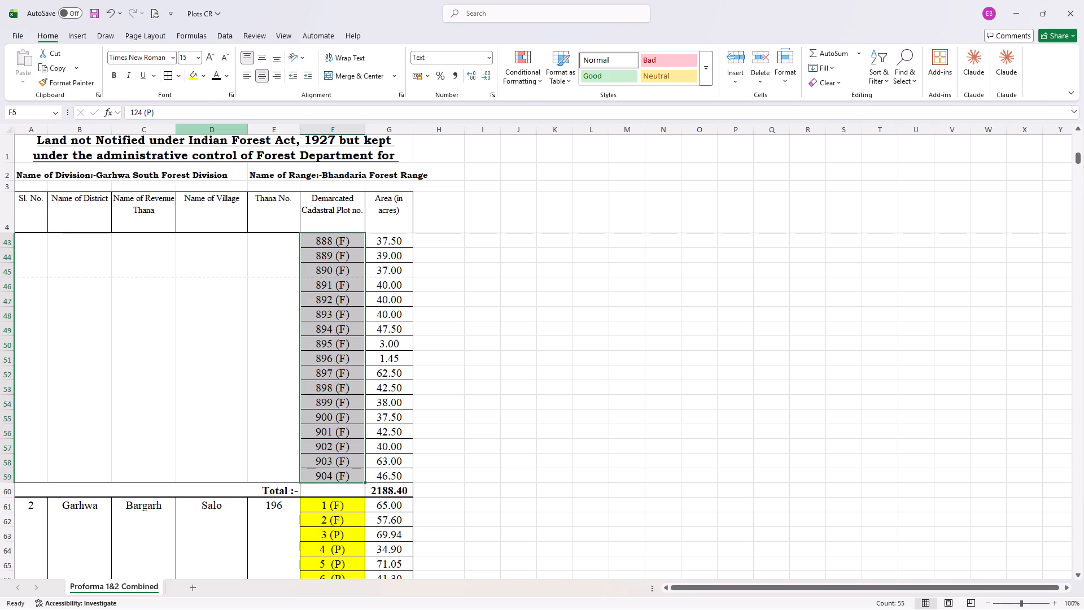
click(194, 81)
Check which area cells the Marda total's SUM formula covers.
double_click(405, 491)
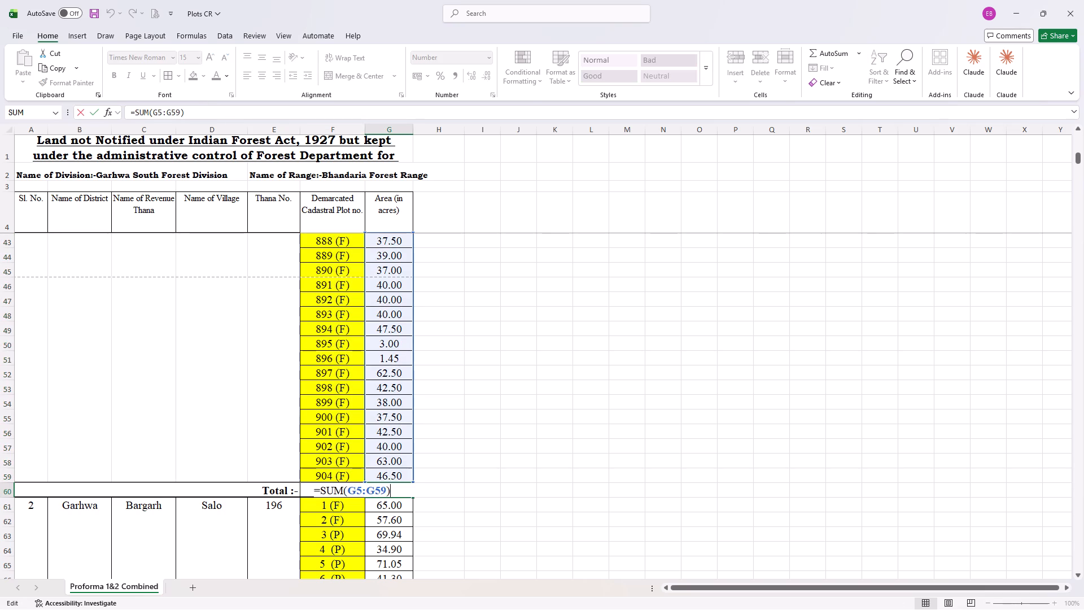
scroll(414, 490, up, 9)
key(Return)
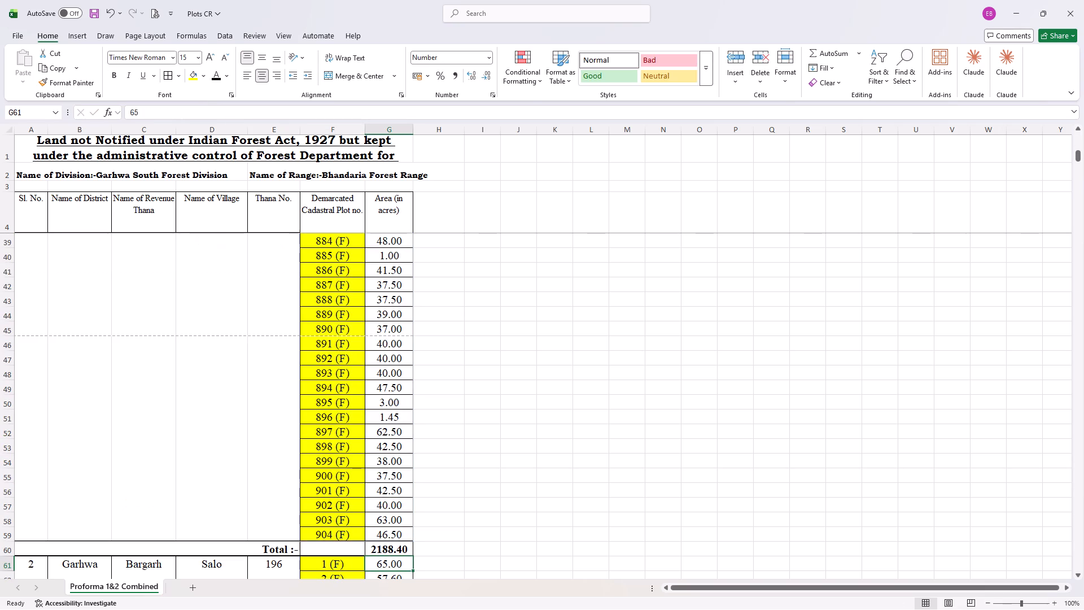
scroll(464, 479, down, 3)
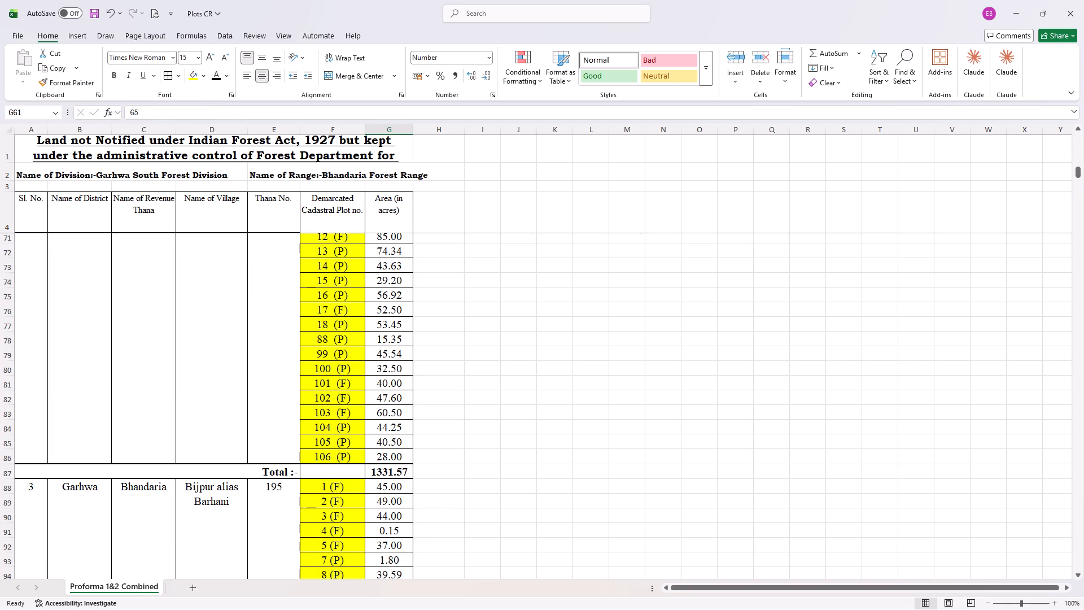
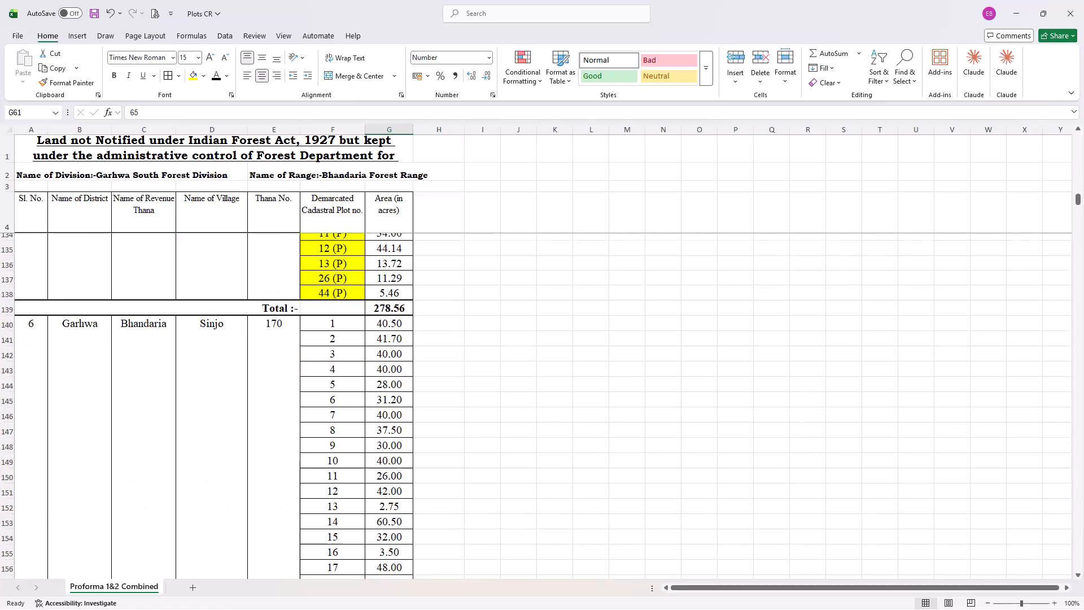
Search the sheet for the village Binda.
scroll(403, 420, up, 3)
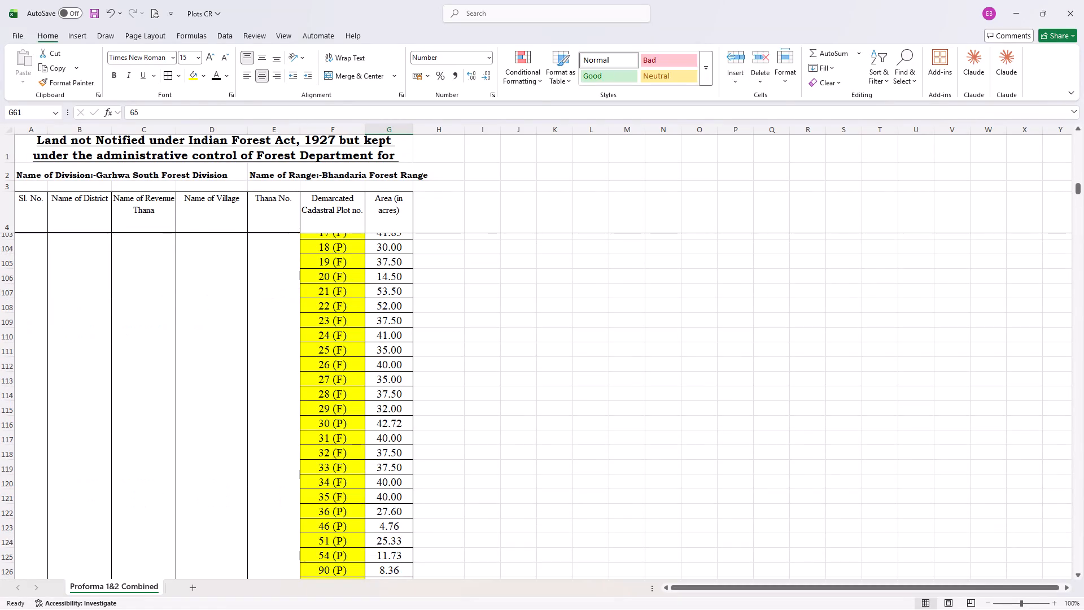
scroll(403, 420, down, 1)
key(ctrl+f)
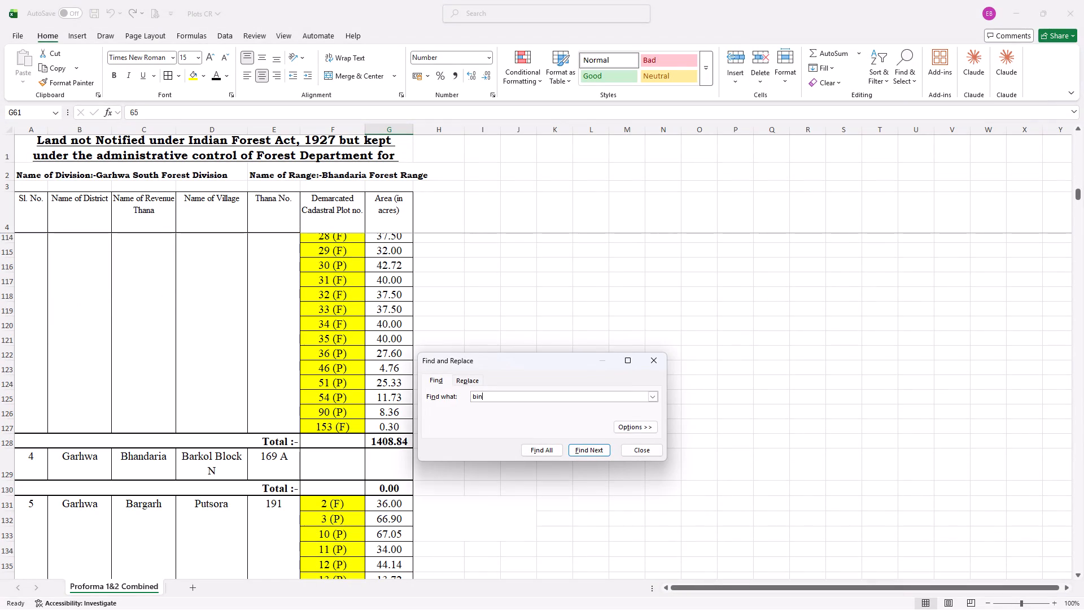
key(Return)
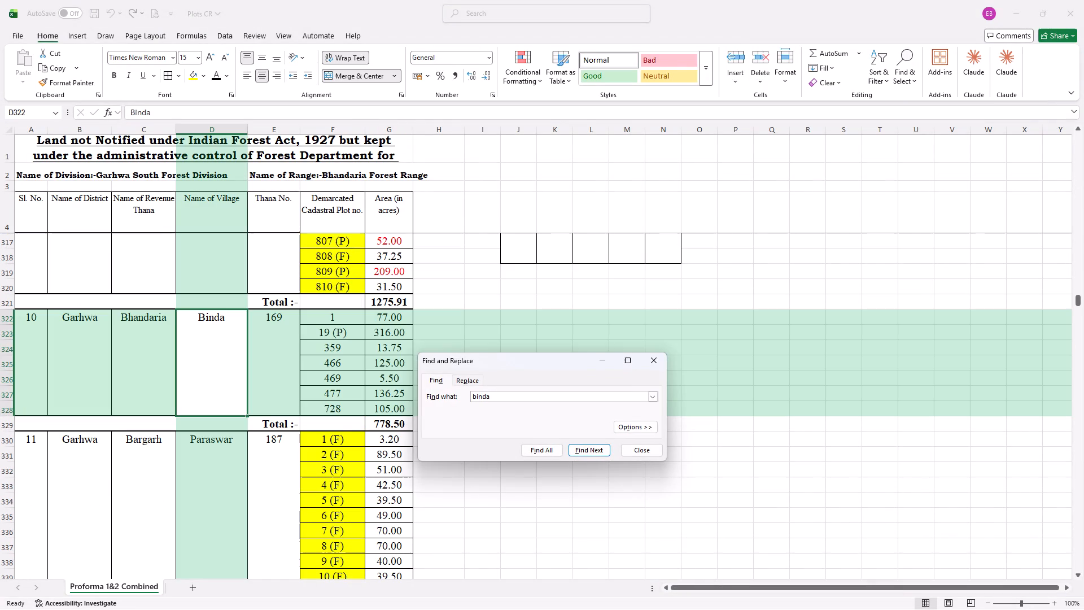
click(649, 360)
click(553, 326)
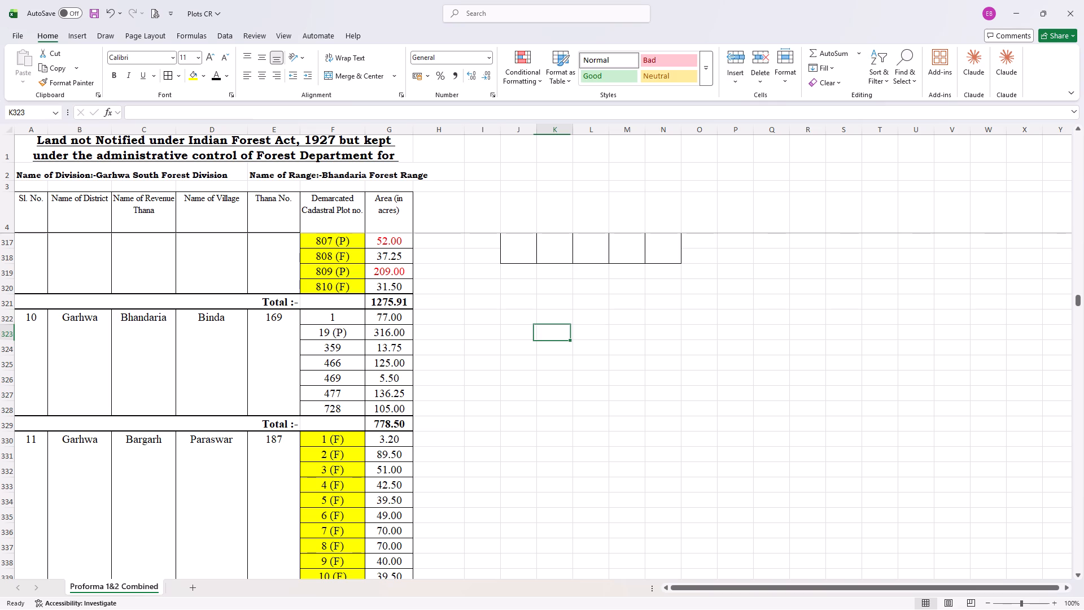
Set the print area to Binda's village, thana number, plot number and area cells, D322 to G328.
drag(222, 320, 380, 367)
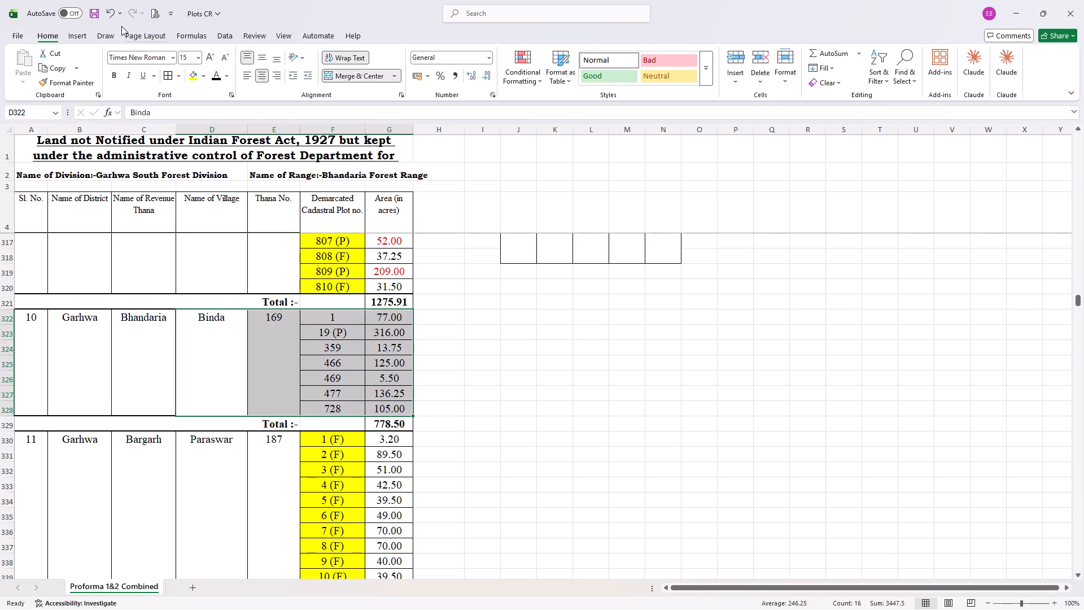
click(228, 34)
click(59, 30)
click(79, 32)
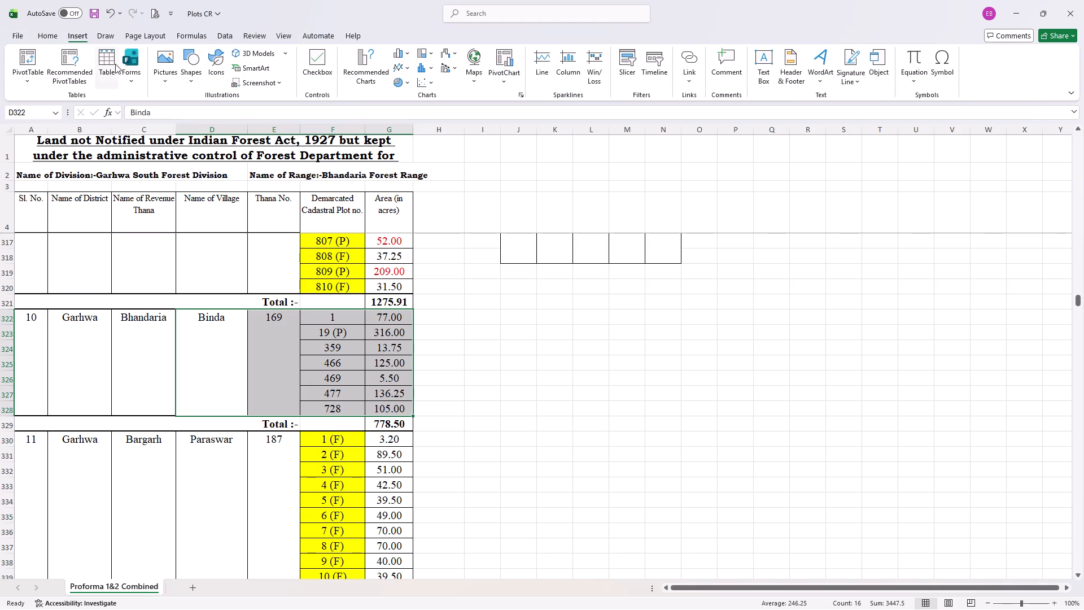
click(55, 36)
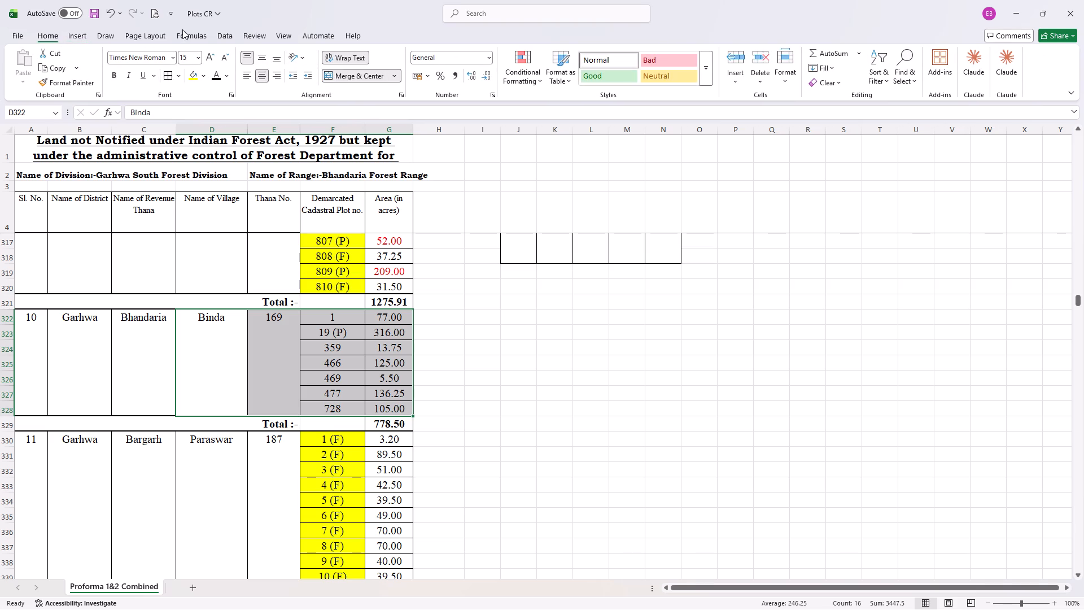
click(158, 36)
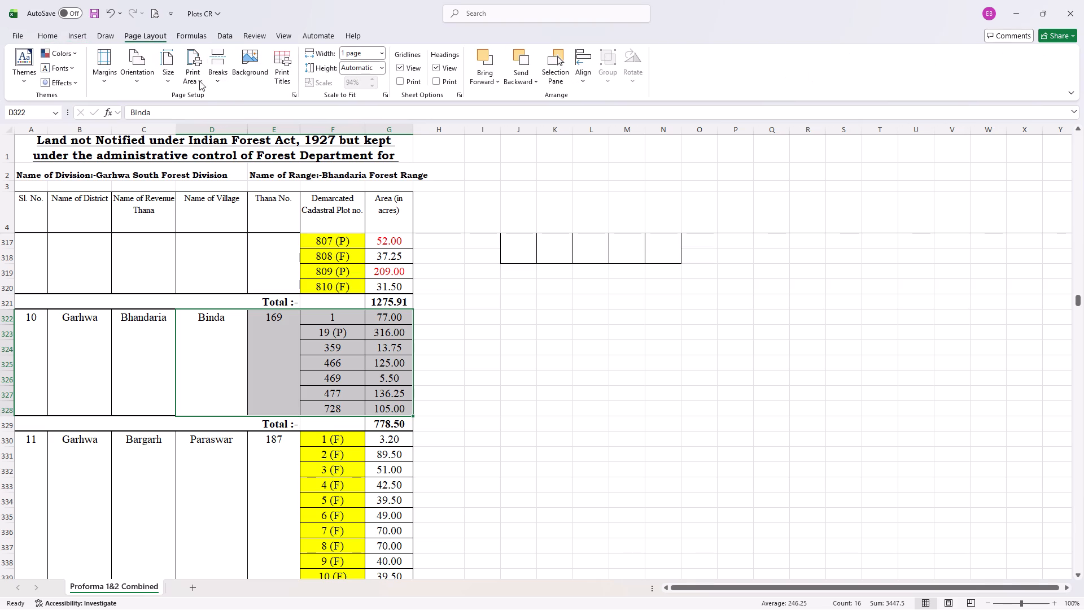
click(198, 81)
click(211, 95)
Print one copy of the Binda plot list on the Canon LBP2900.
key(ctrl+p)
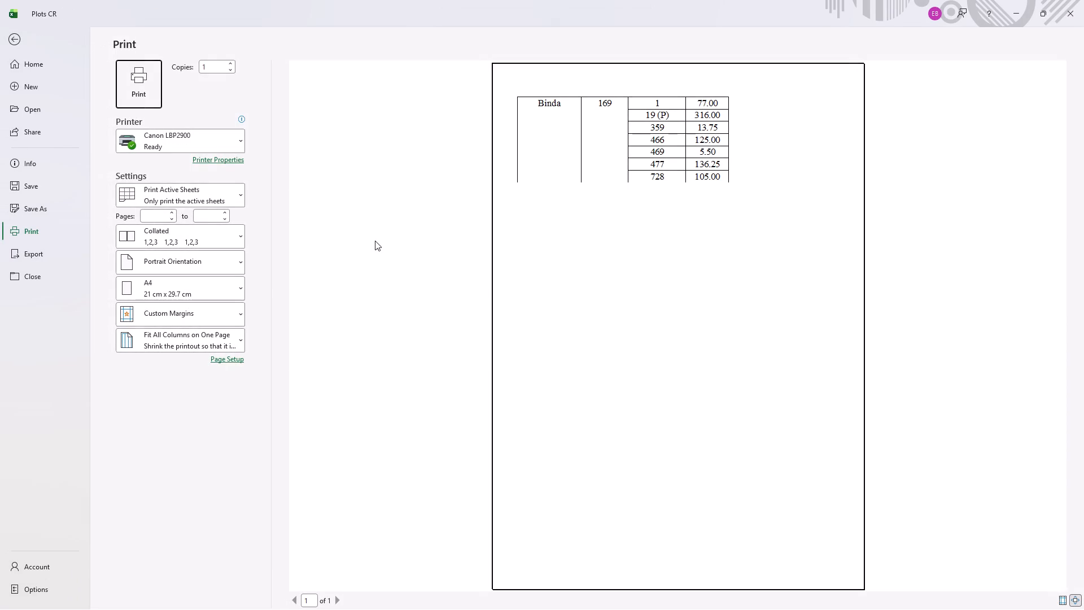
click(154, 87)
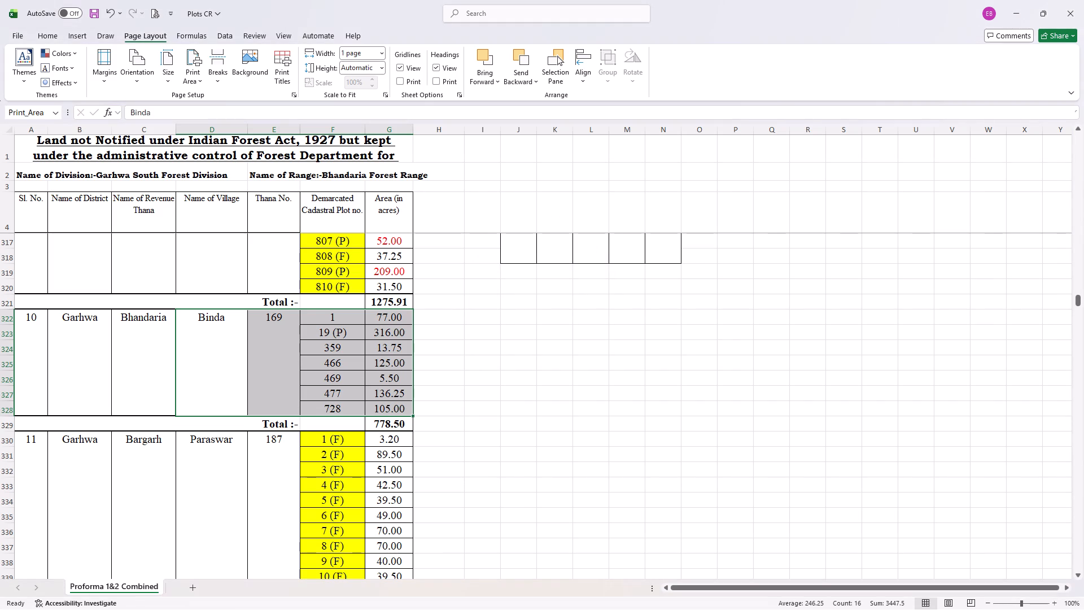
Set the print area to all of Nauka's rows, from serial number to area, A390 to G437.
scroll(454, 372, down, 6)
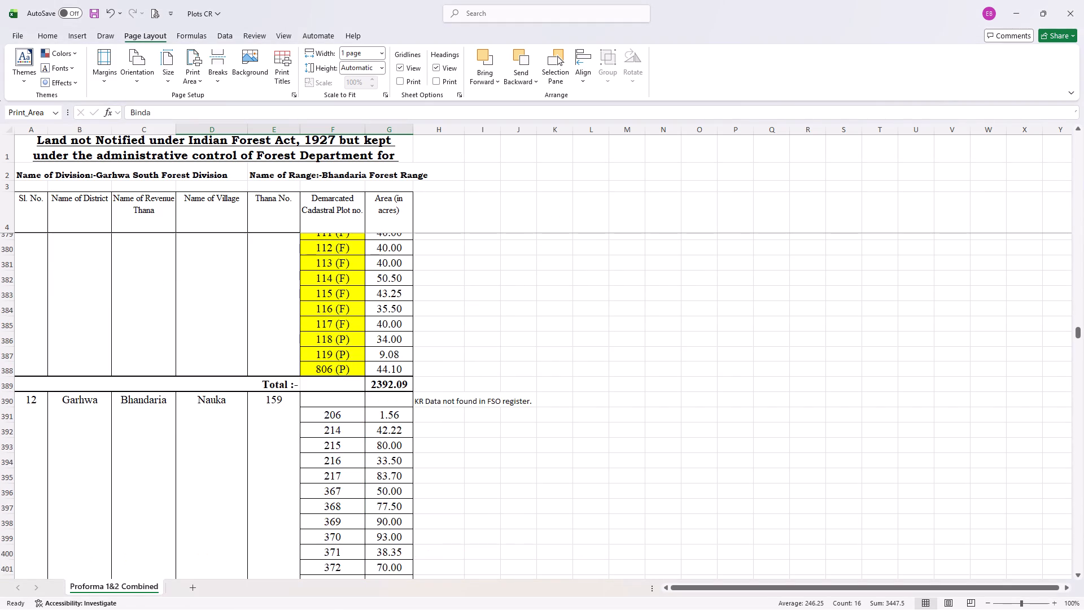
scroll(444, 402, down, 2)
scroll(440, 409, up, 2)
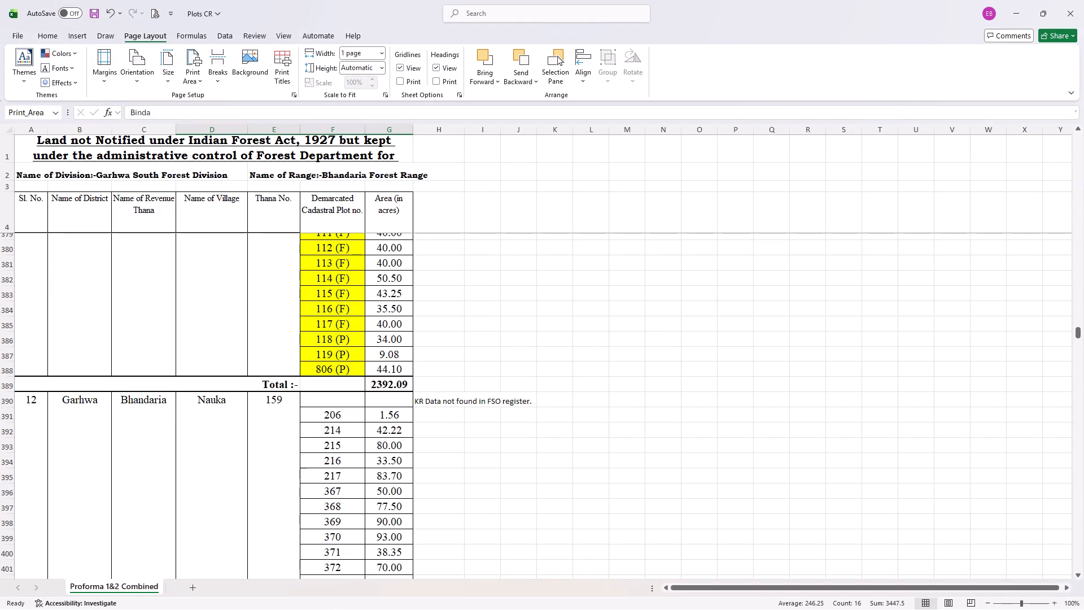
drag(39, 489, 398, 487)
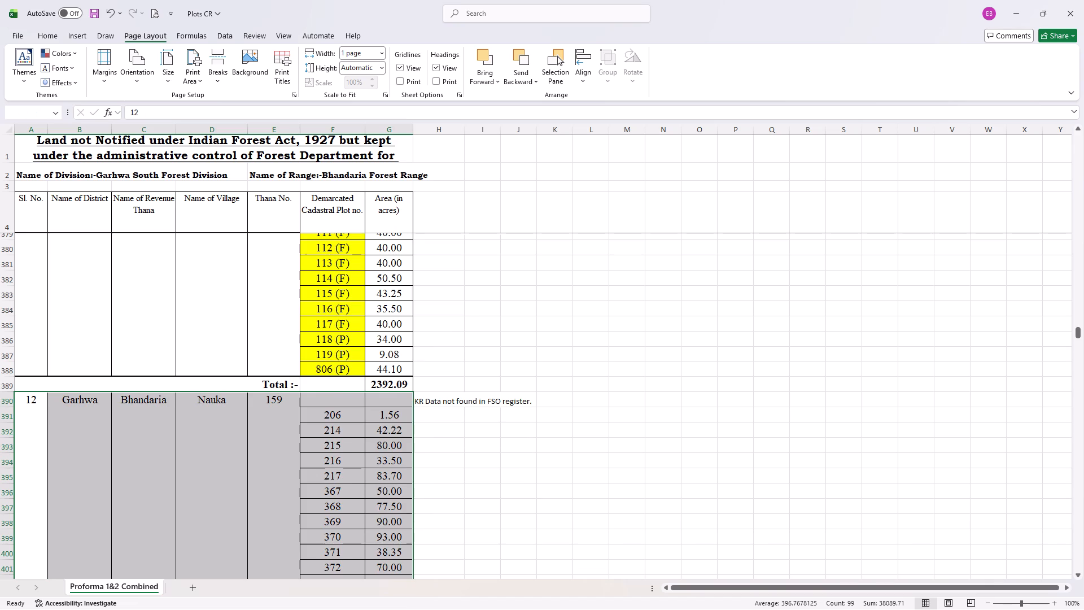
scroll(399, 486, down, 4)
key(ctrl+p)
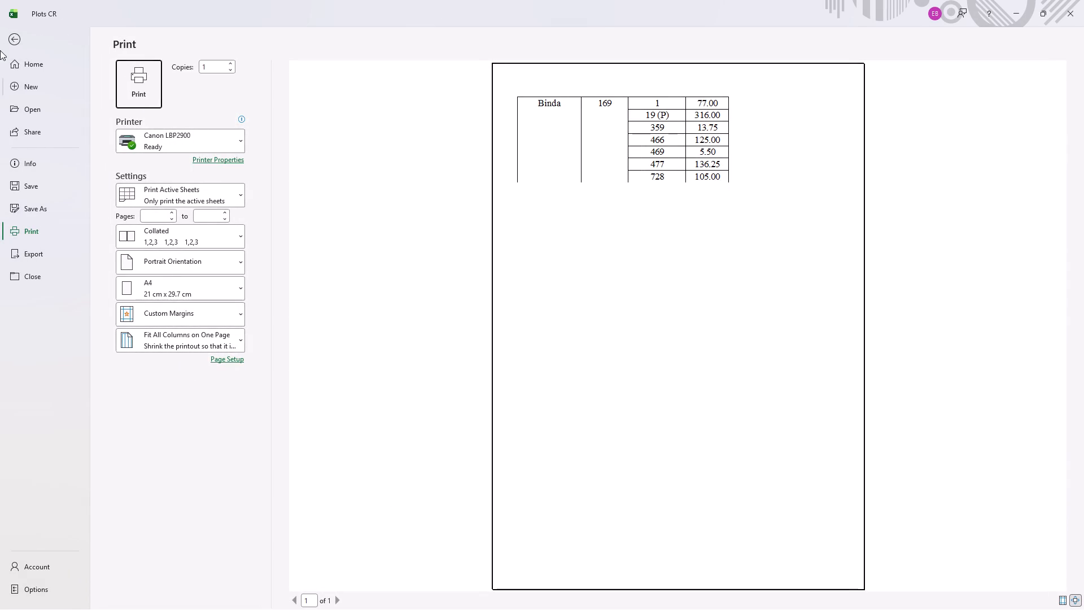
click(6, 35)
click(190, 81)
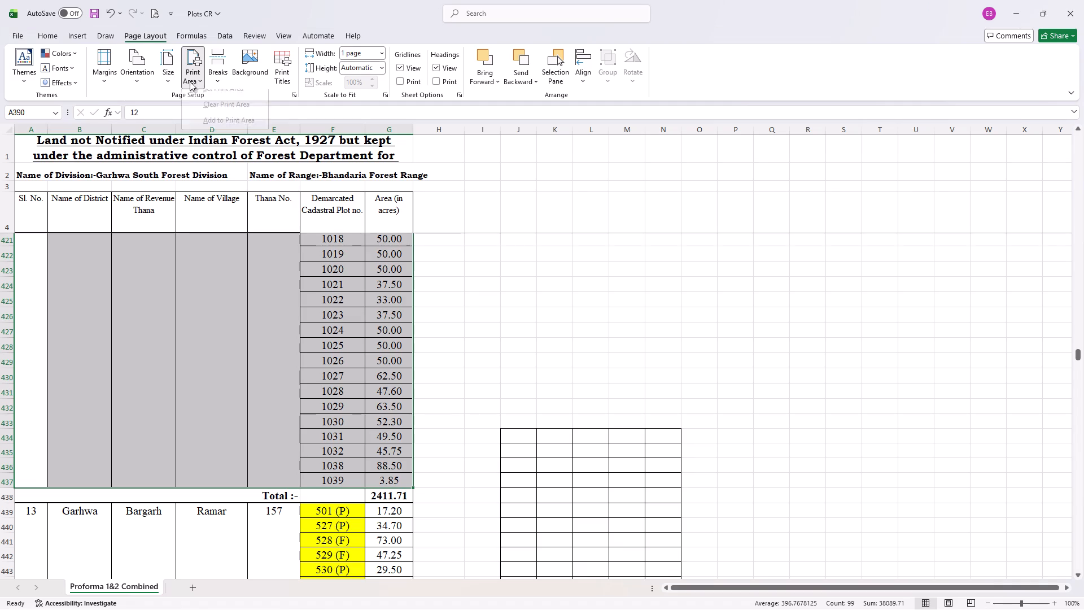
click(202, 97)
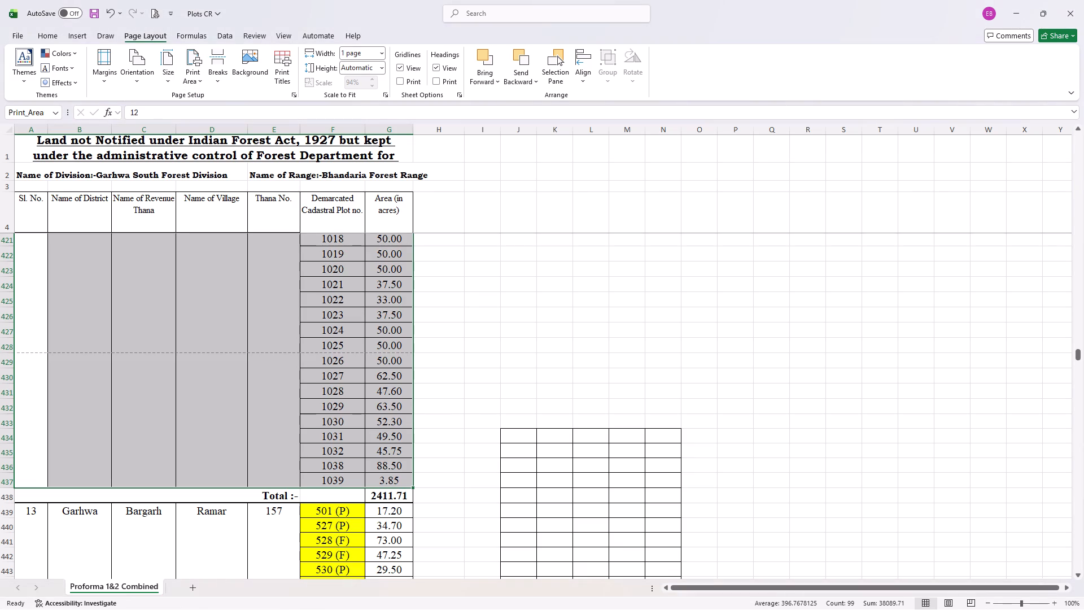
Check the print preview through its last page and print one copy of the Nauka plot list.
key(ctrl+p)
scroll(478, 320, down, 1)
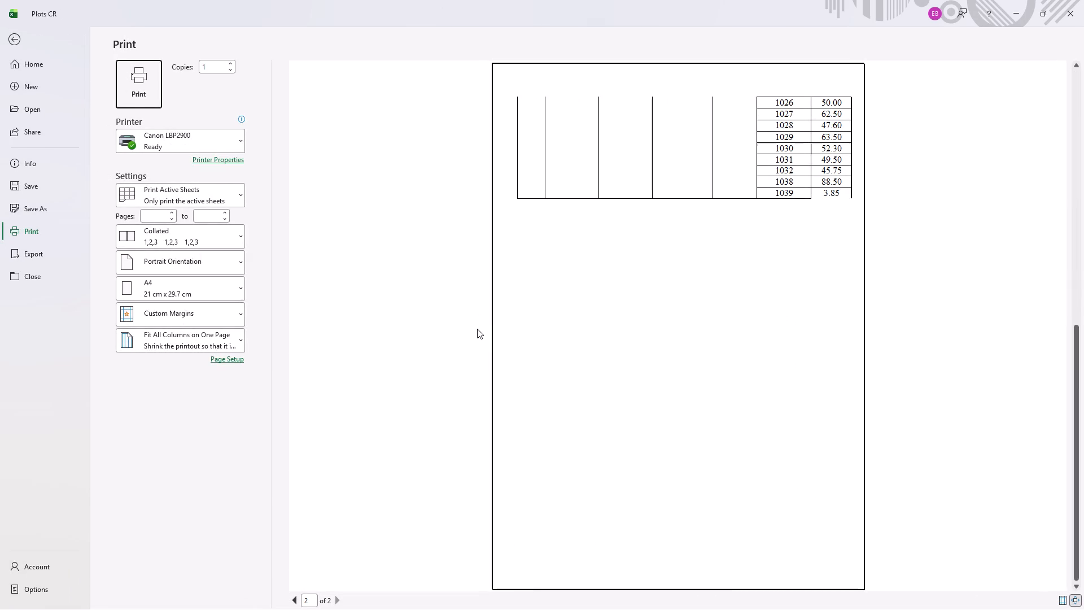
click(134, 89)
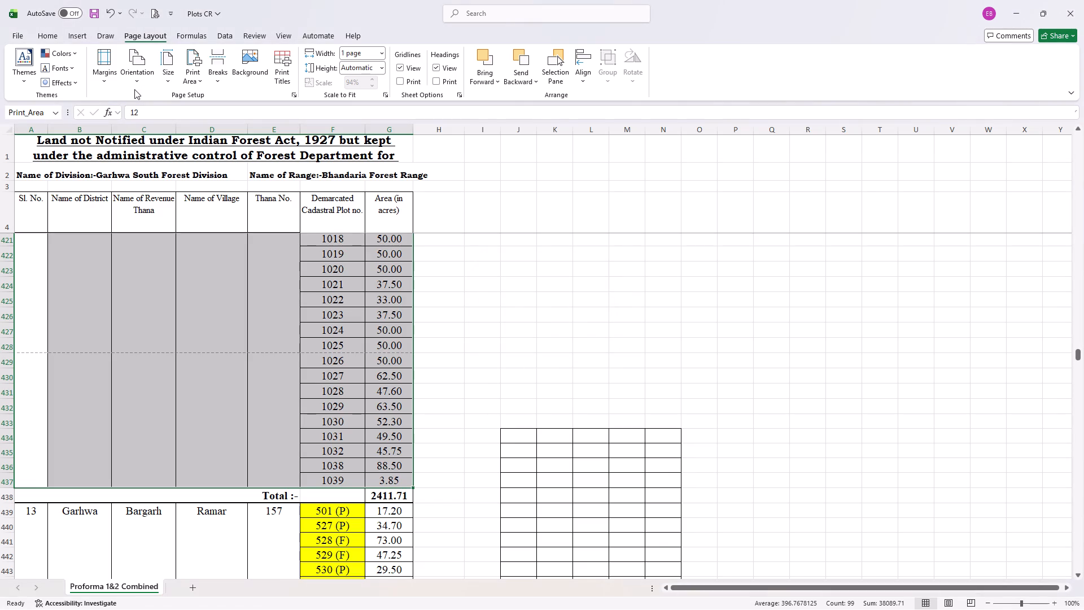
Switch to the Project Relocation map in QGIS and compare the Bhandaria, Nauka and Binda area with REVENUE_DATA_GARHWA_SOUTH hidden and shown.
key(alt+Tab)
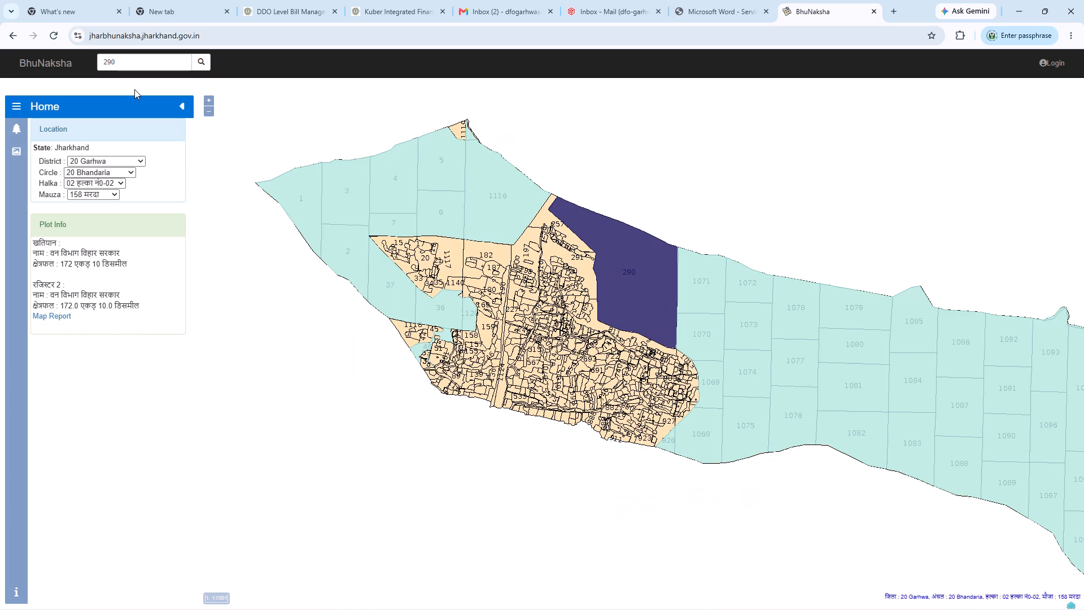
key(alt+Tab)
alt+click(536, 326)
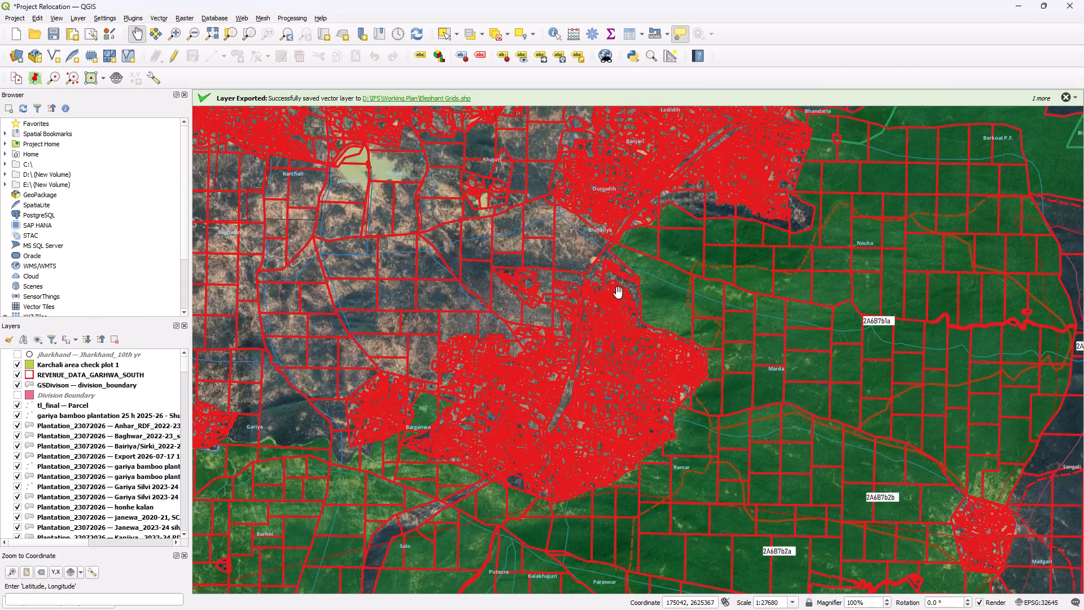
scroll(618, 293, down, 1)
drag(667, 265, 555, 472)
scroll(557, 463, up, 1)
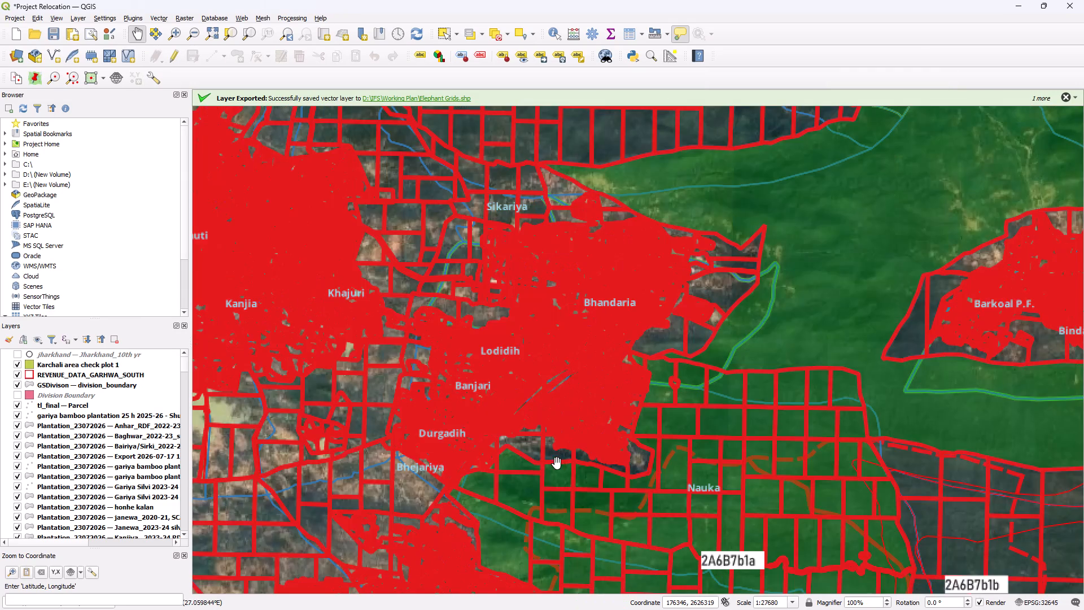
click(18, 376)
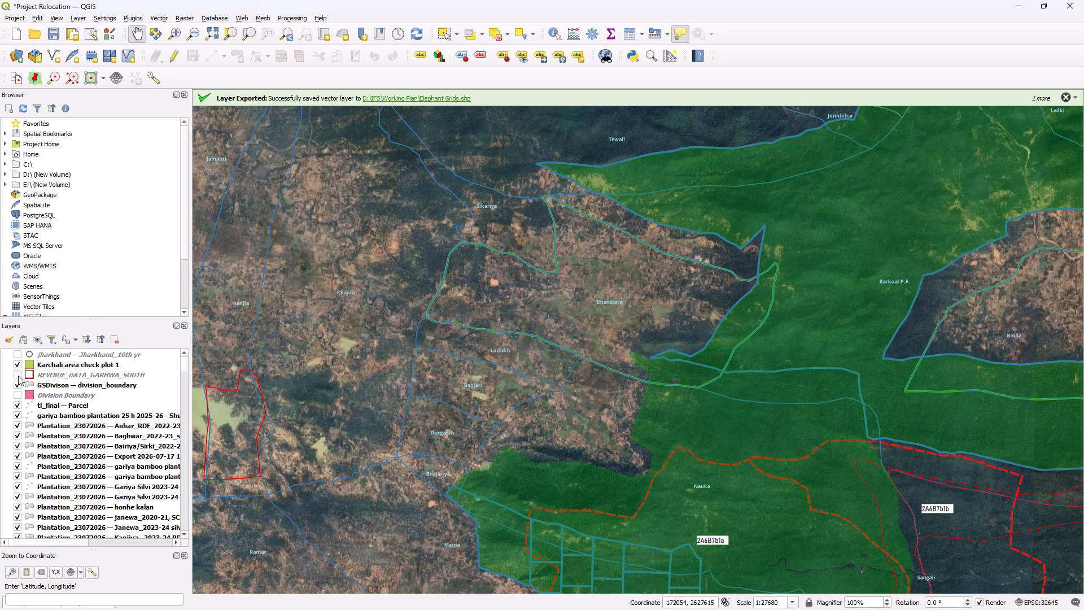
click(18, 376)
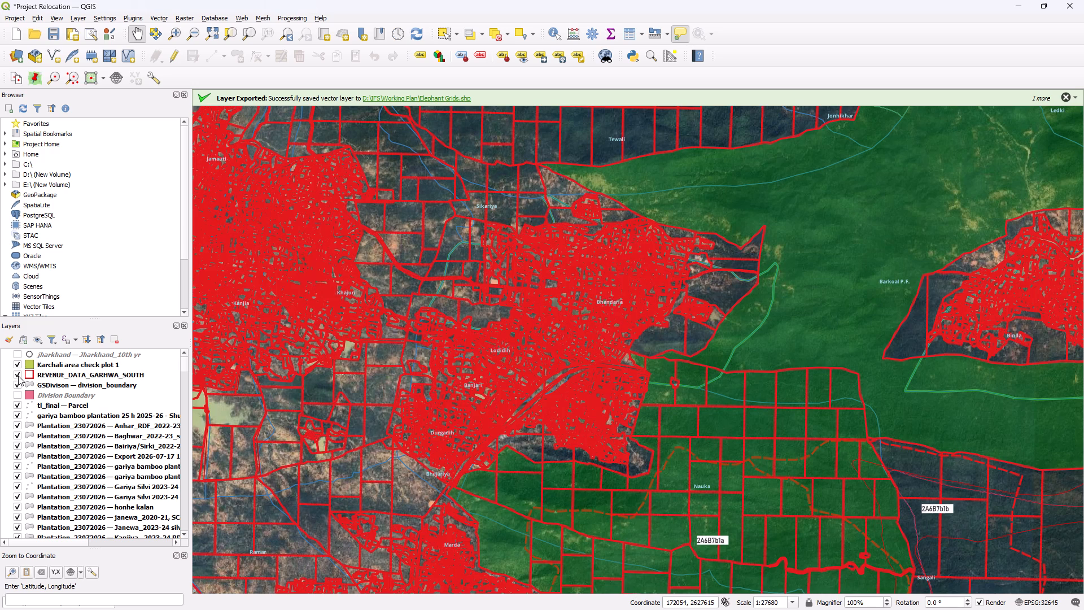
click(18, 376)
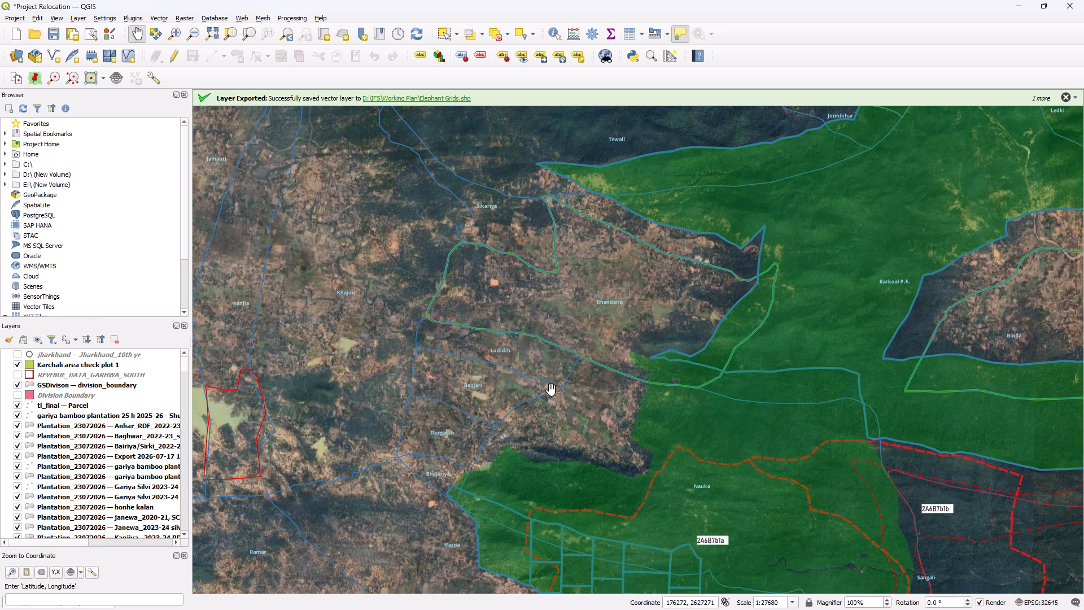
scroll(552, 408, up, 1)
scroll(665, 413, down, 1)
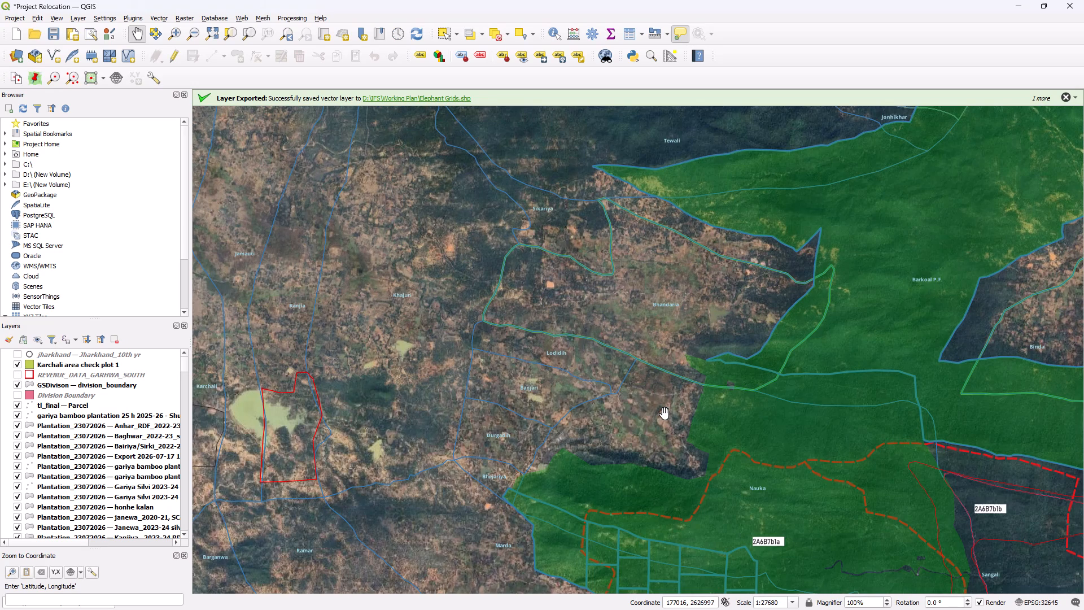
scroll(662, 421, down, 1)
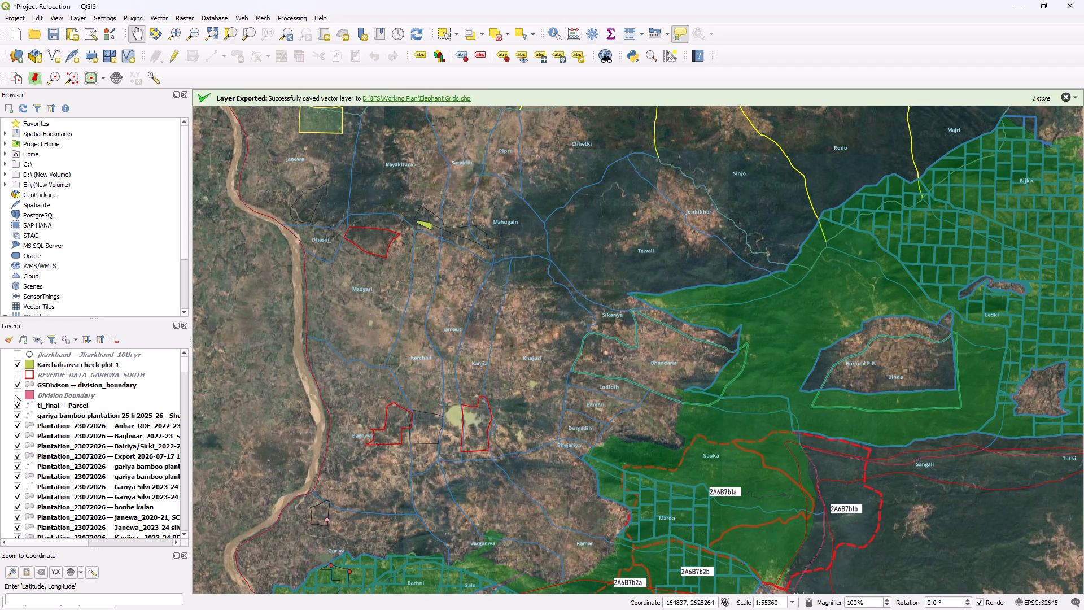
click(16, 375)
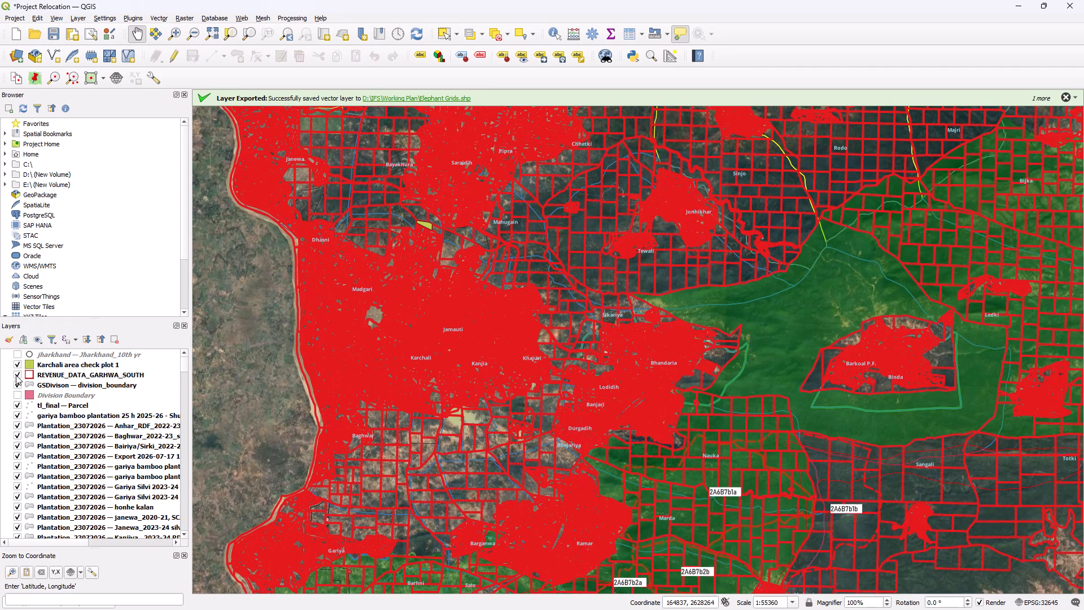
Switch to the BhuNaksha map in Google Chrome.
key(alt+Tab)
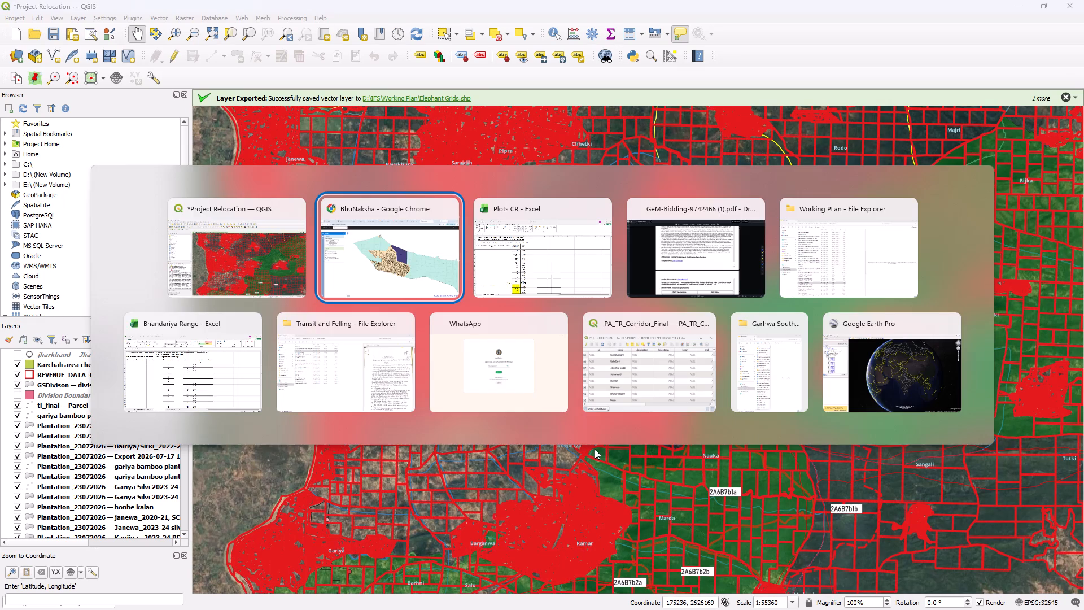
click(233, 276)
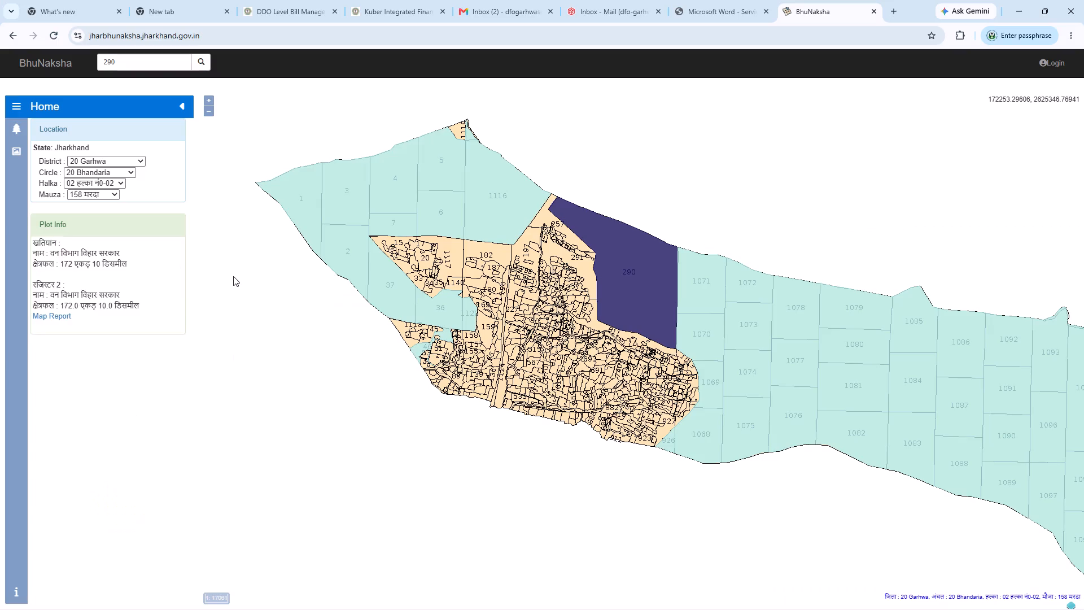
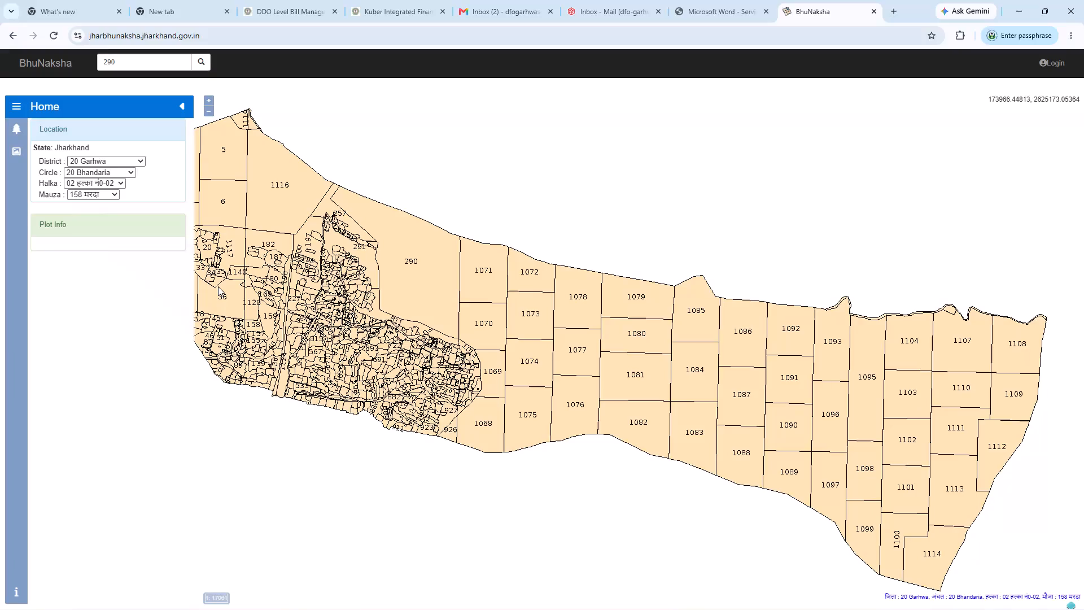
Switch to the Project Relocation map in QGIS and examine the wider area around Barkoal P.F. and Binda.
key(Return)
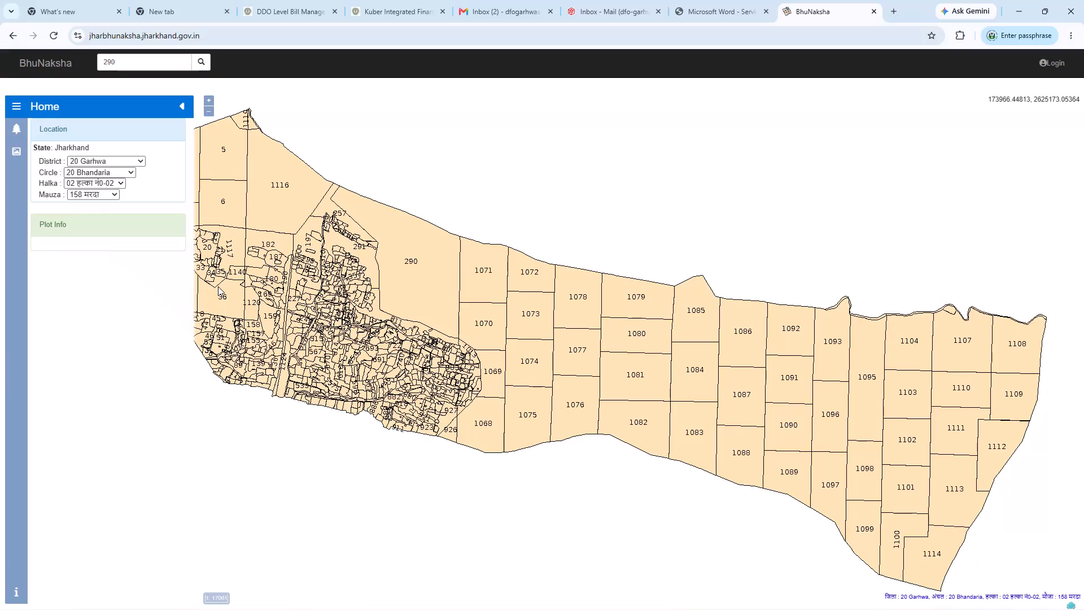
key(alt+Tab)
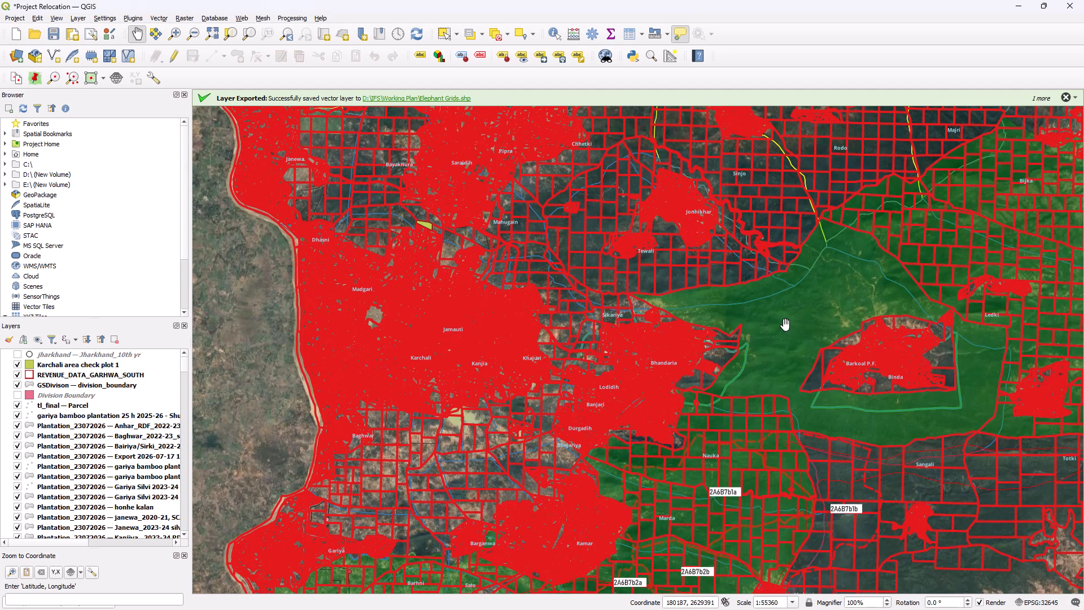
scroll(785, 325, down, 1)
drag(846, 321, 737, 374)
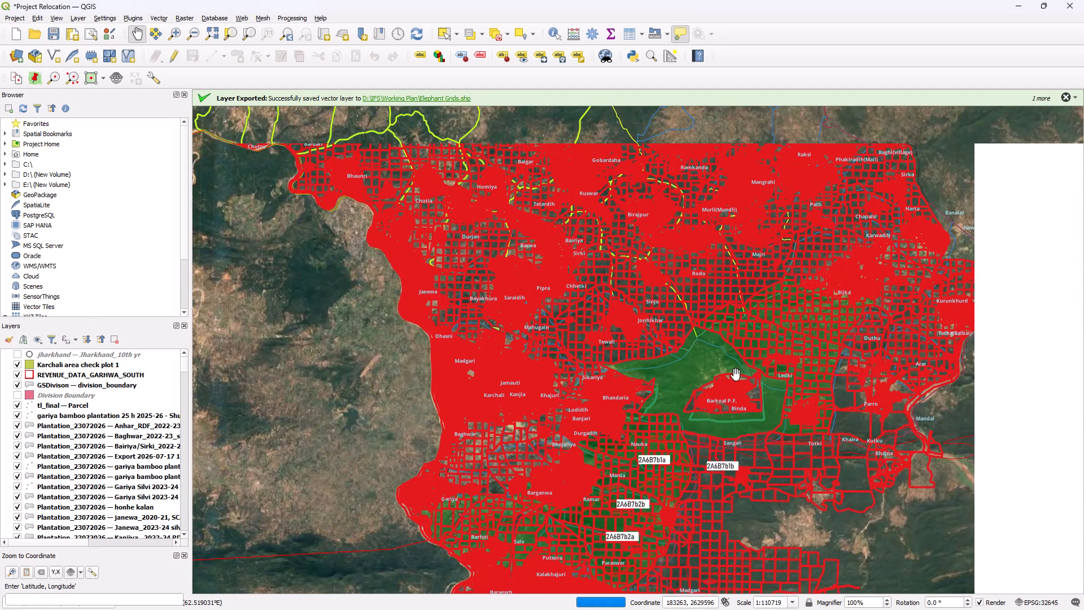
Switch to the Bhandariya Range workbook and review the combined proforma from the Chhetki plots back up to the start of Karchali.
key(alt+Tab)
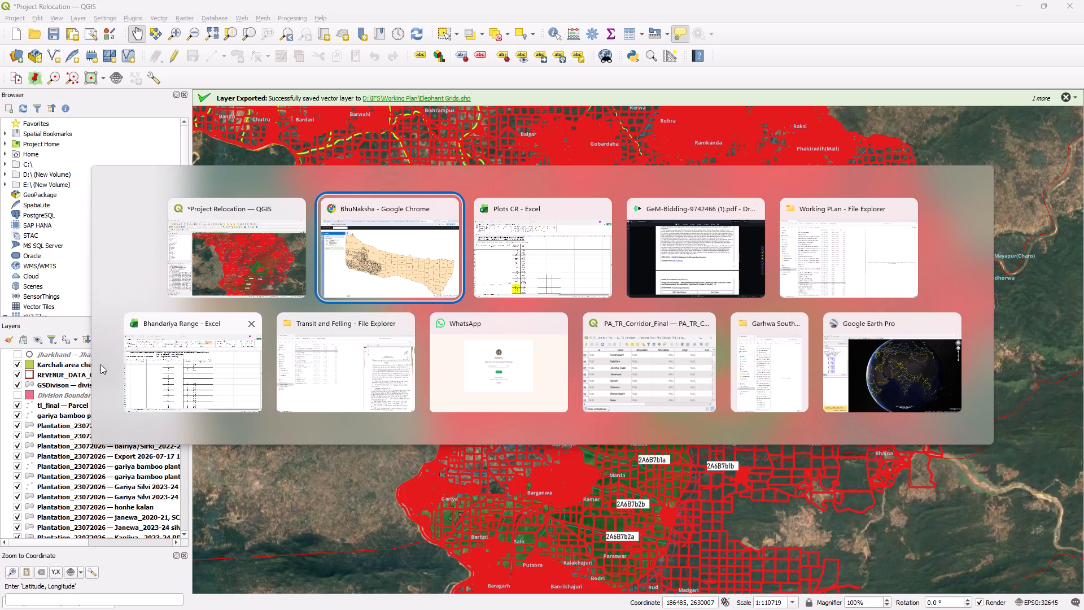
alt+click(183, 367)
scroll(328, 358, up, 2)
click(334, 332)
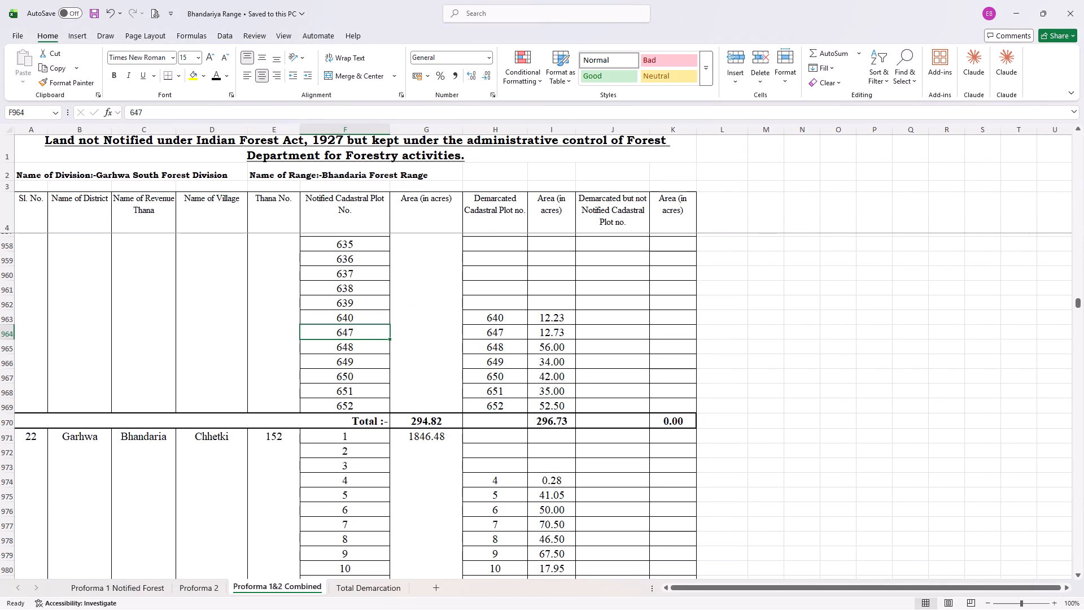
scroll(339, 427, up, 3)
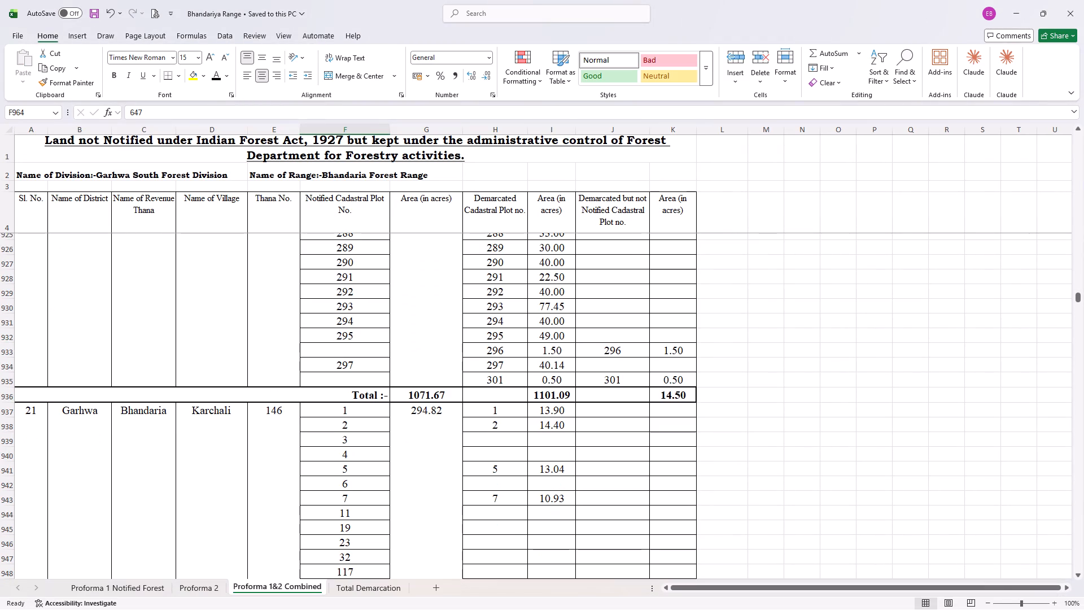
Switch to the Plots CR workbook and look through the demarcated plot lists from Nauka down past Rodo.
key(alt+Tab)
key(alt+Tab)
key(alt+Tab)
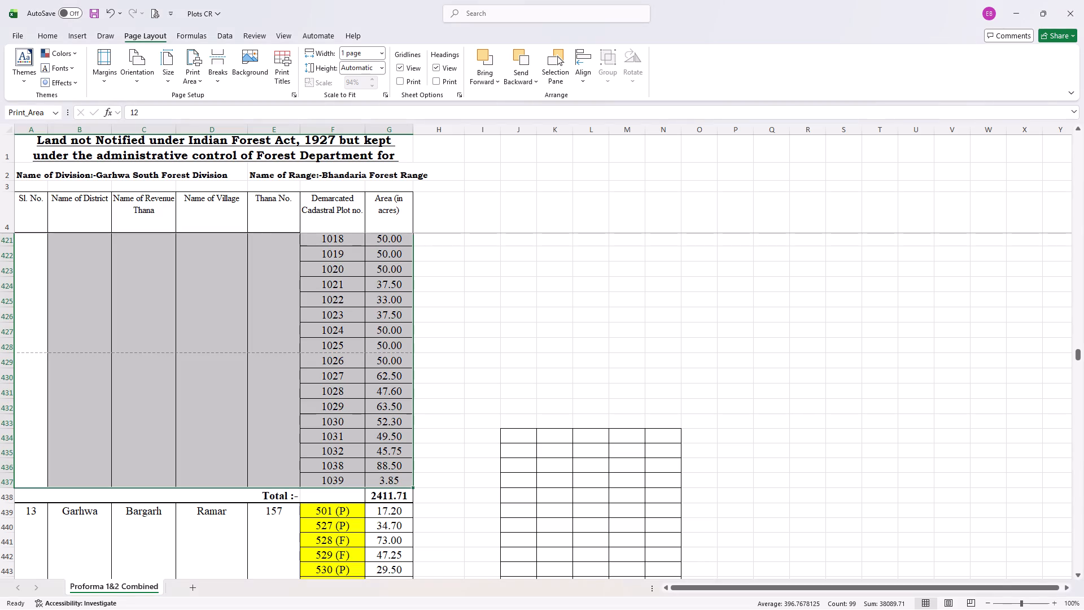
click(372, 436)
scroll(372, 436, up, 4)
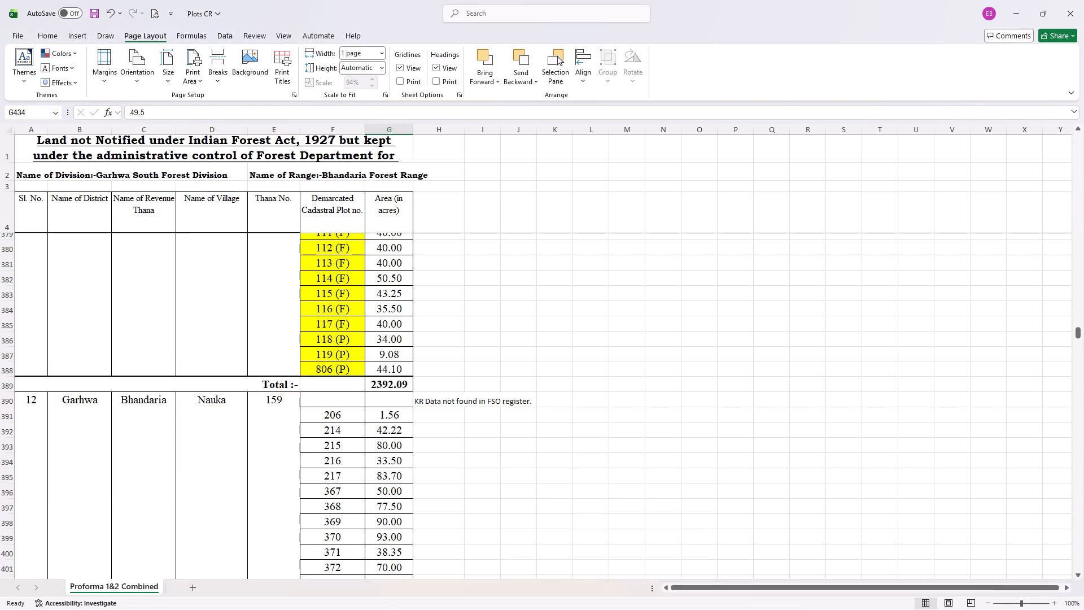
scroll(372, 436, down, 12)
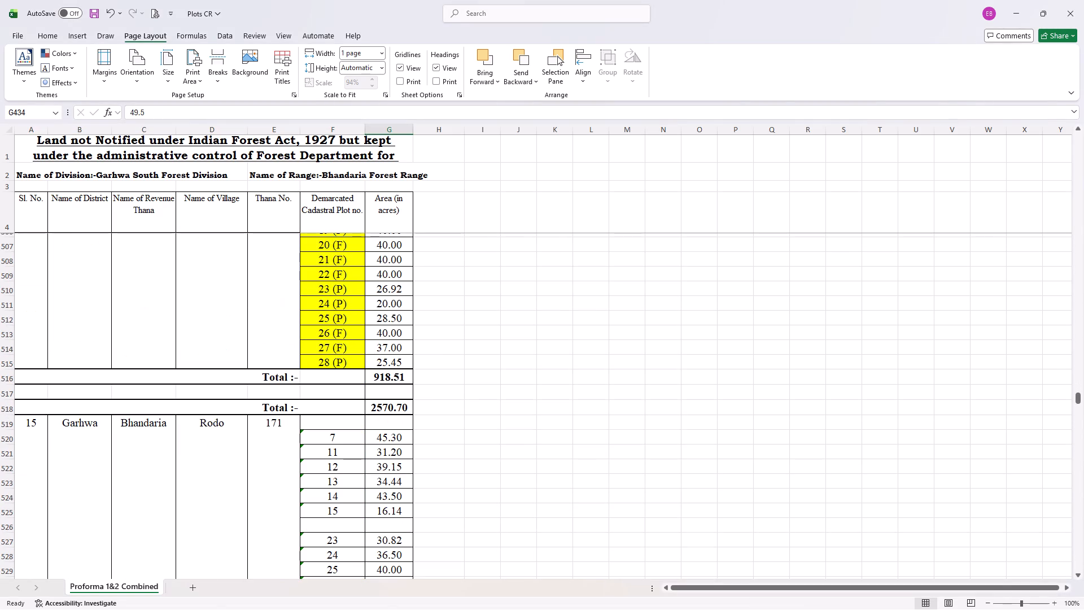
scroll(372, 436, down, 9)
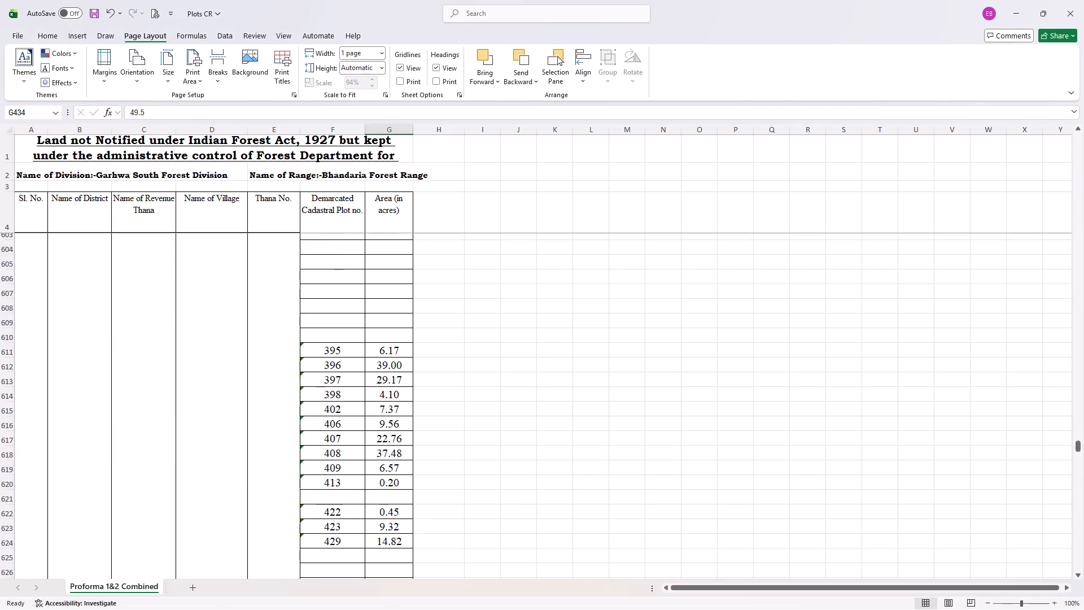
scroll(372, 436, down, 14)
scroll(372, 436, up, 5)
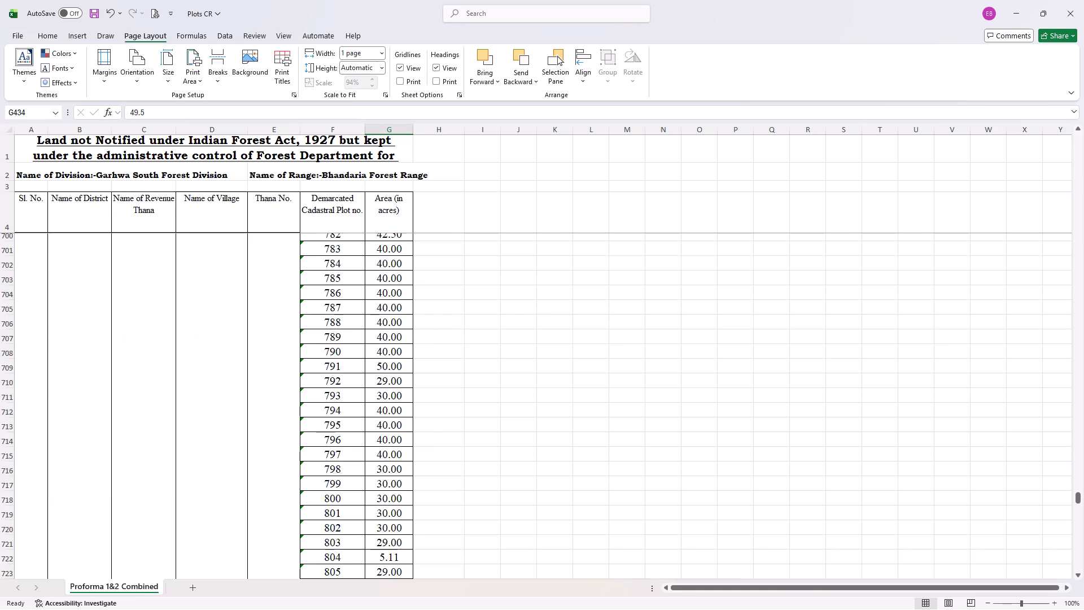
scroll(372, 436, down, 10)
Review the highlighted and unhighlighted plots in Plots CR back up to the first village, Marda.
scroll(372, 436, up, 15)
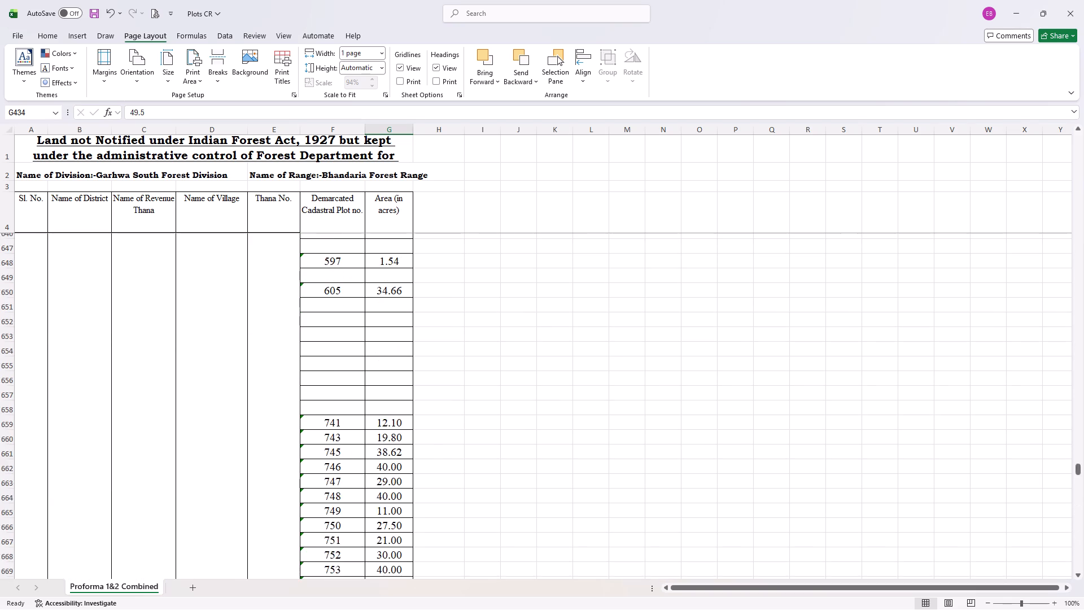
scroll(372, 436, up, 20)
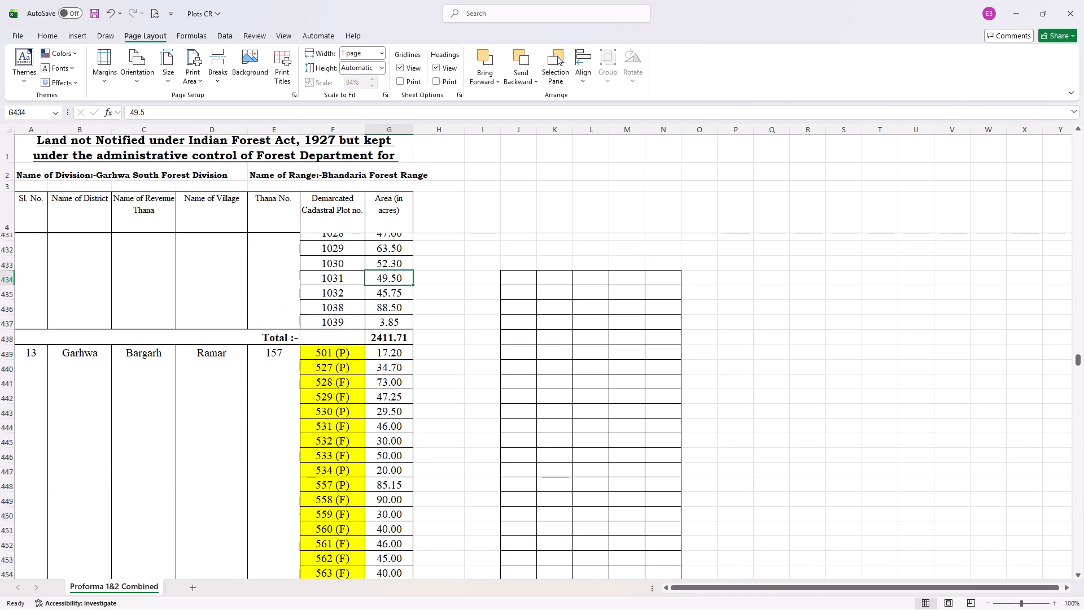
scroll(372, 435, up, 7)
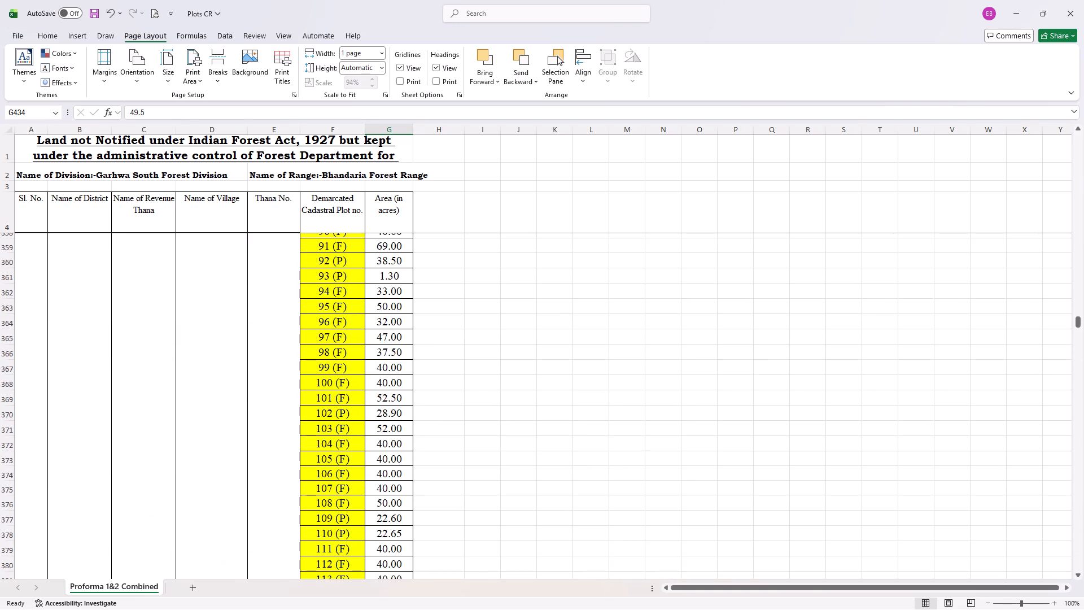
scroll(372, 435, up, 8)
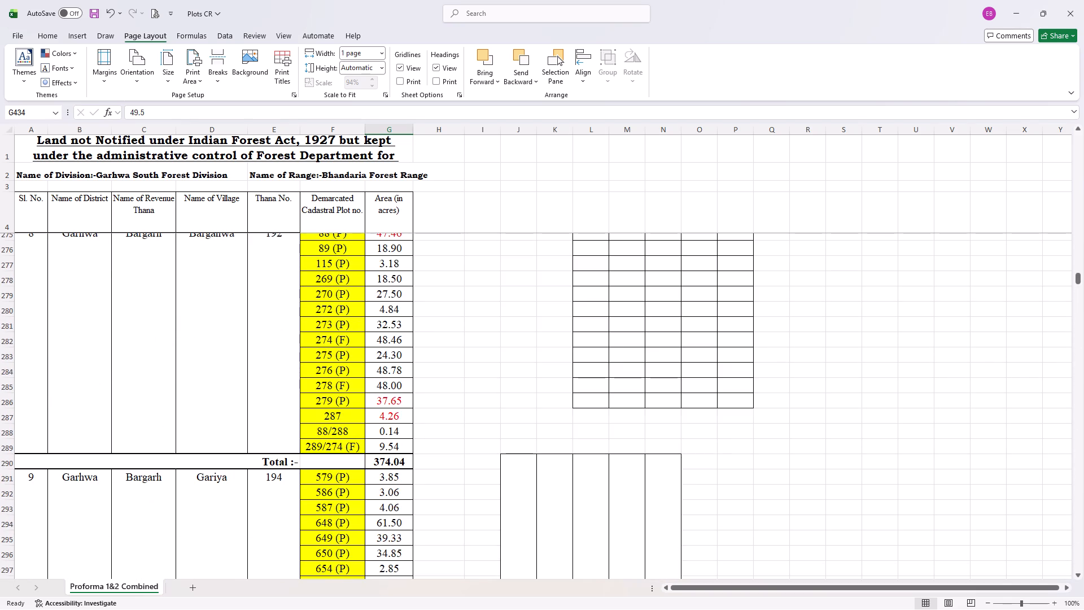
scroll(372, 435, up, 20)
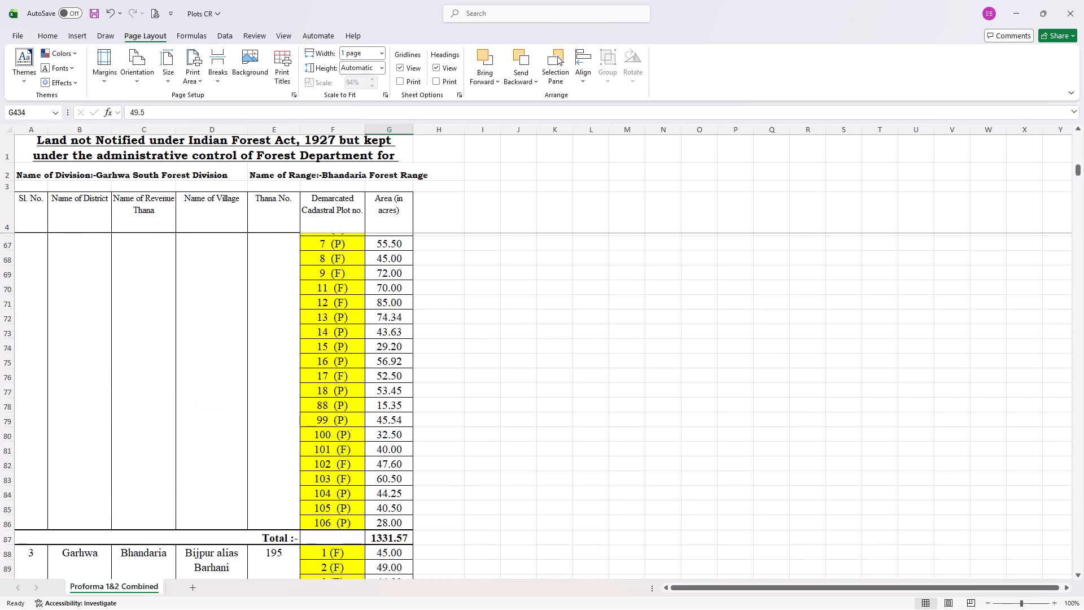
scroll(372, 435, up, 7)
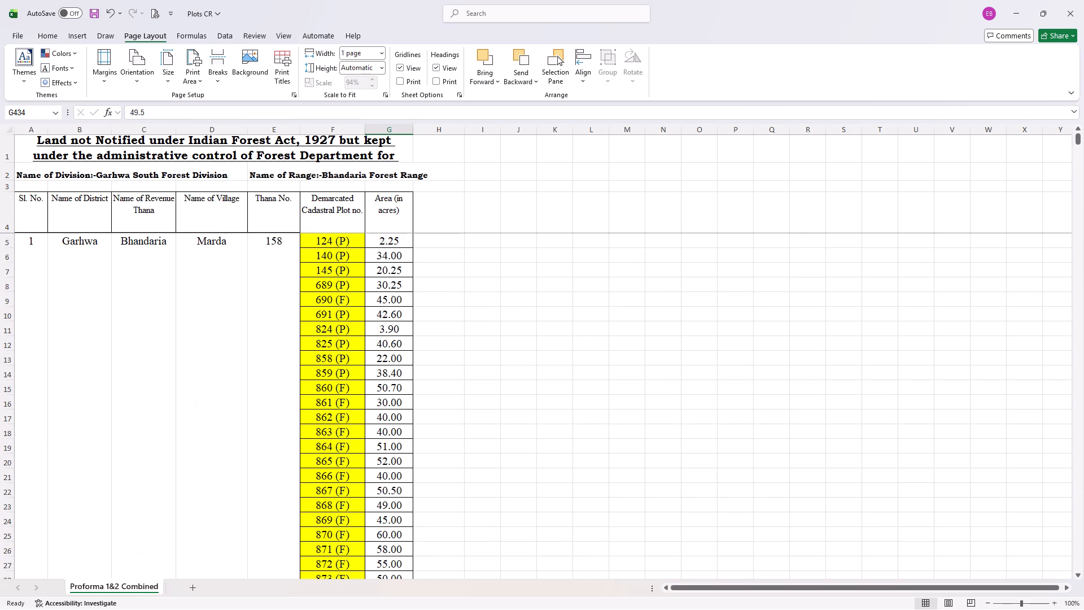
Search the IFS folder in File Explorer for GODAVA, check the matching files, and close the window.
key(alt+Tab)
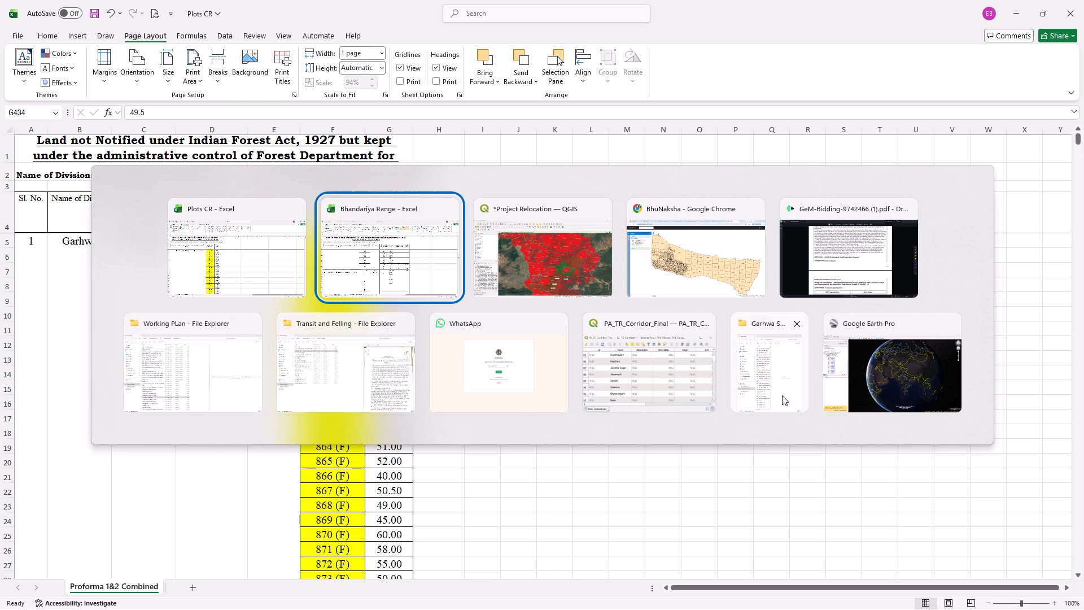
alt+click(758, 380)
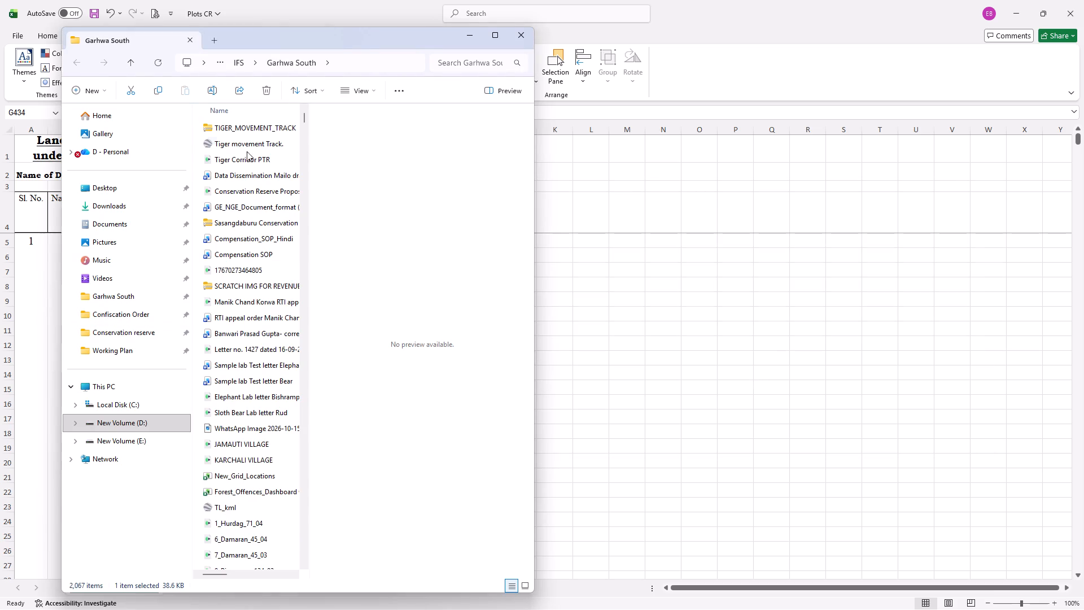
click(238, 63)
click(493, 36)
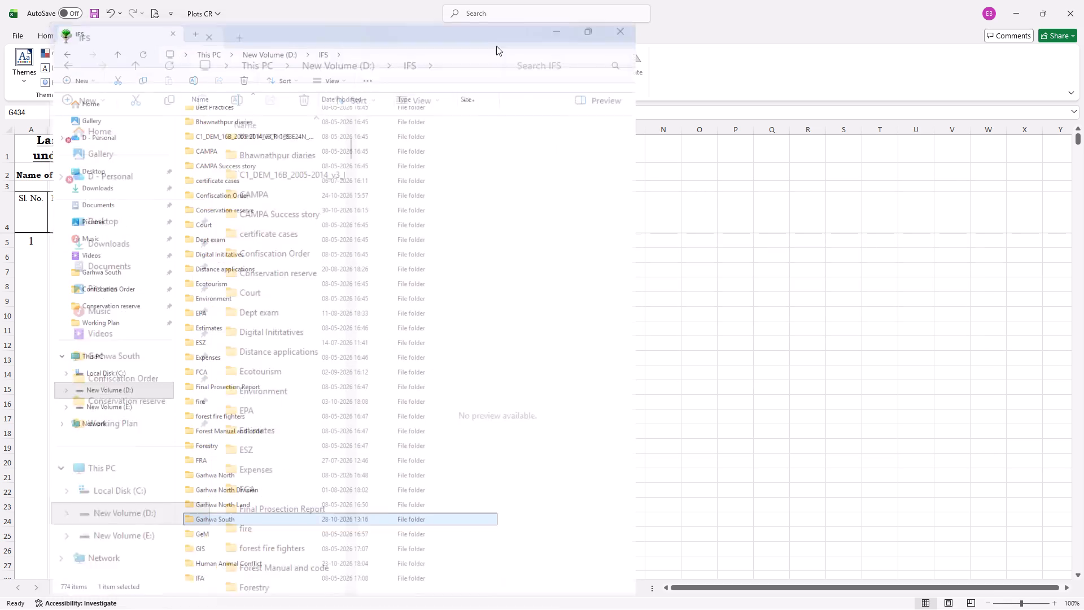
click(854, 32)
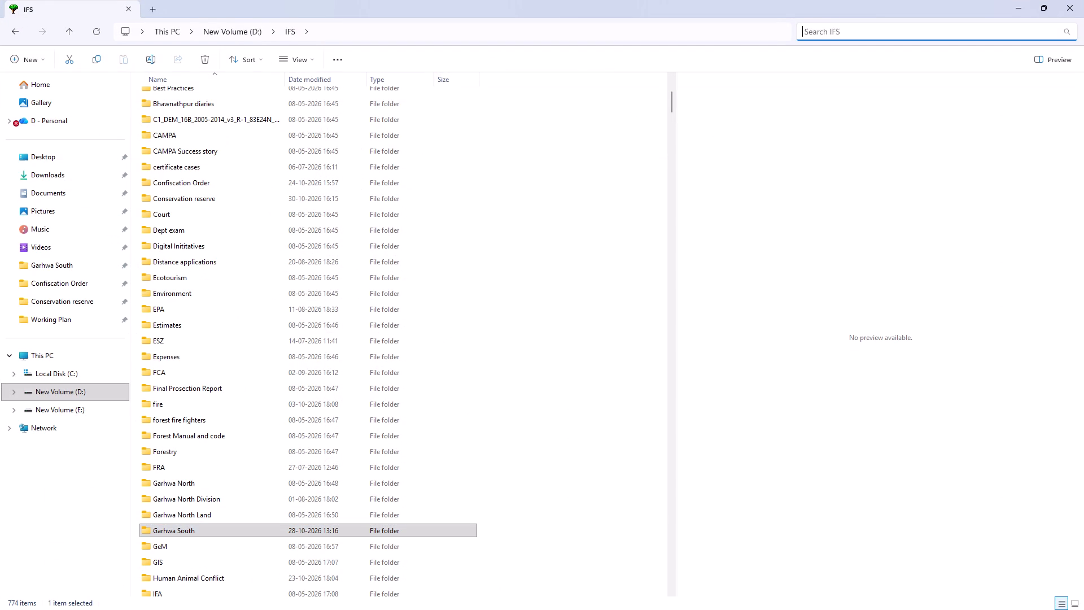
text(GOD)
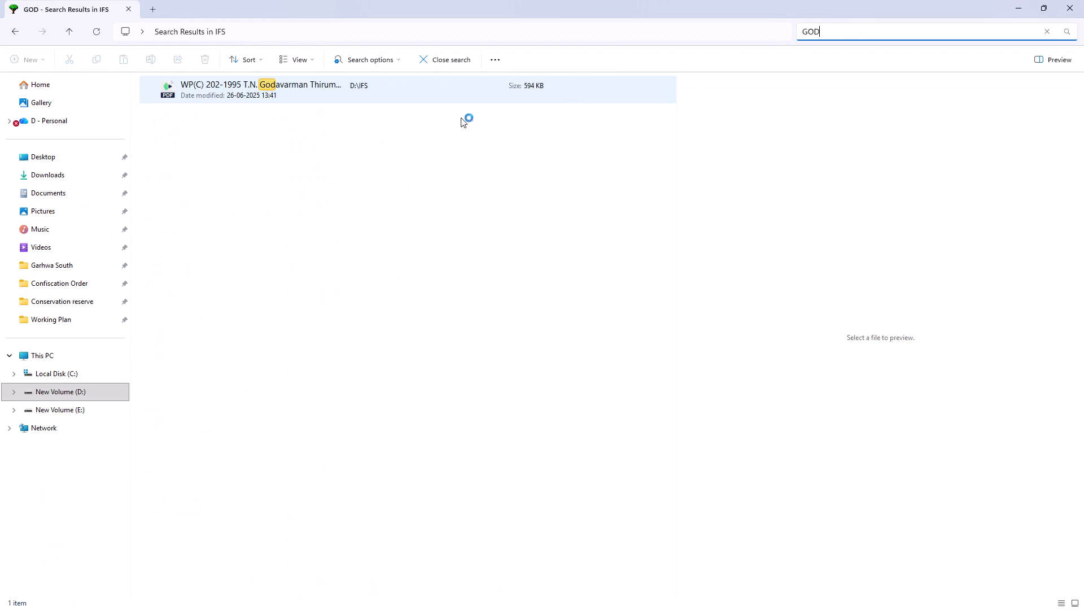
key(a)
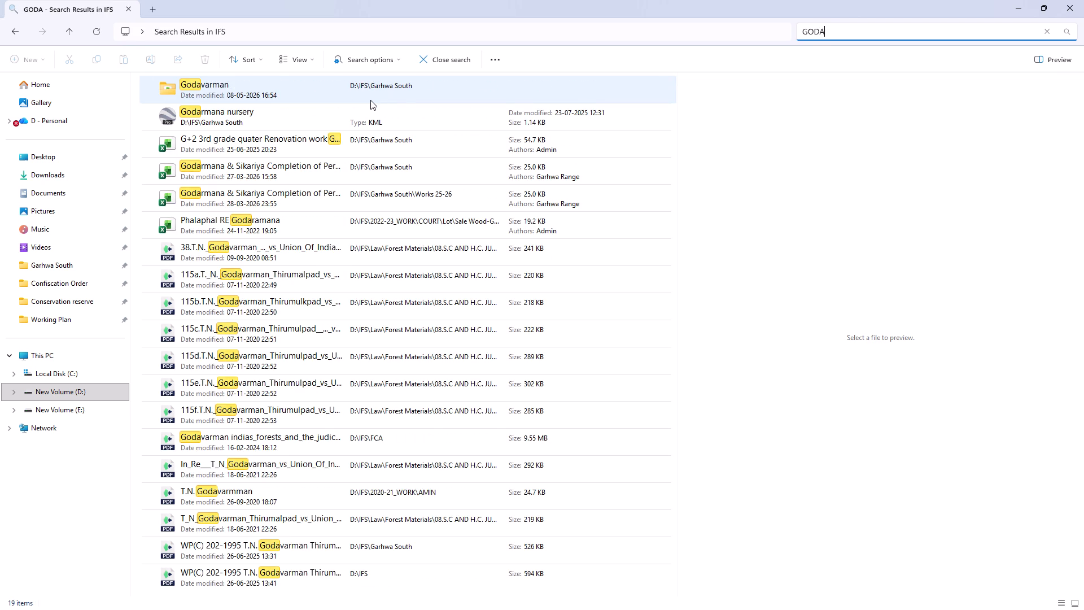
text(VA)
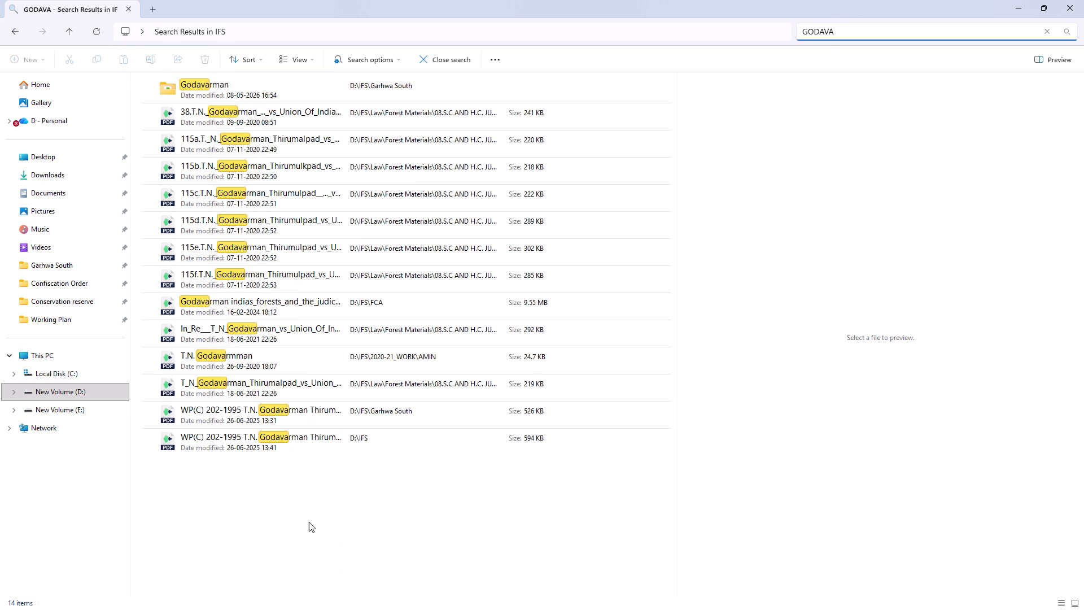
click(1083, 0)
Minimize the Plots CR, Bhandariya Range, QGIS, BhuNaksha, GeM-Bidding PDF and Working PLan windows.
click(1011, 7)
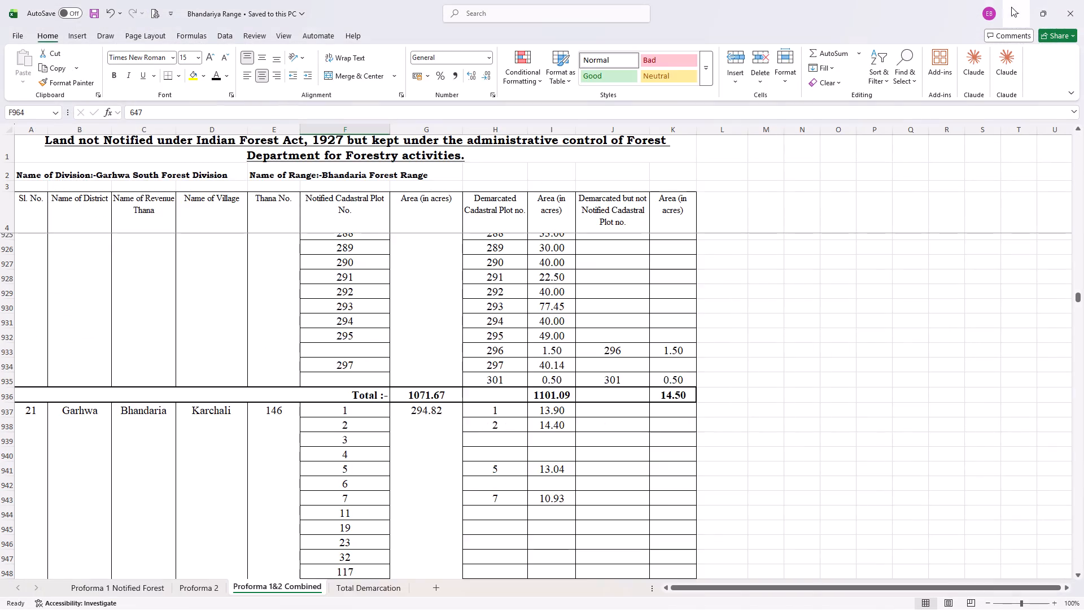
click(1011, 7)
click(1011, 7)
click(1011, 7)
click(1011, 7)
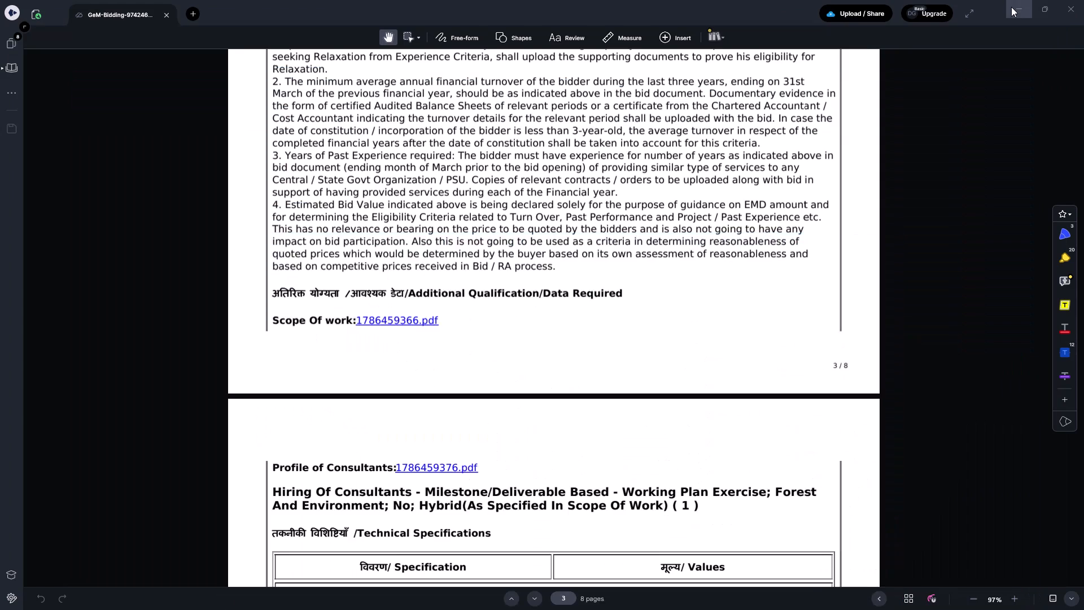
click(1011, 7)
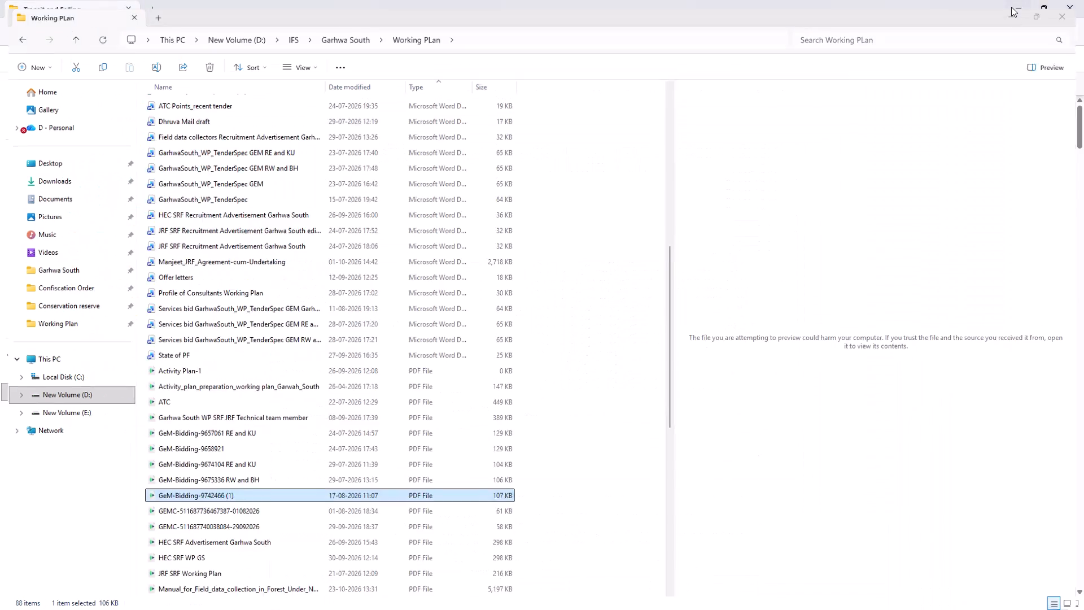
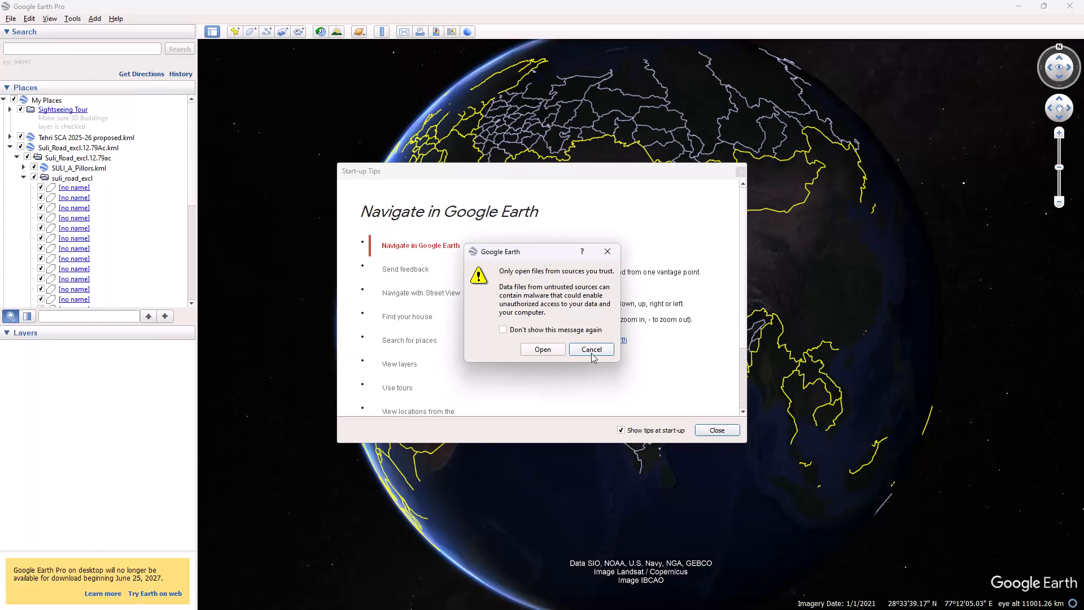
Cancel the pending file opening in Google Earth Pro, dismiss its start-up tips and web notice, and minimize it.
click(591, 353)
click(714, 427)
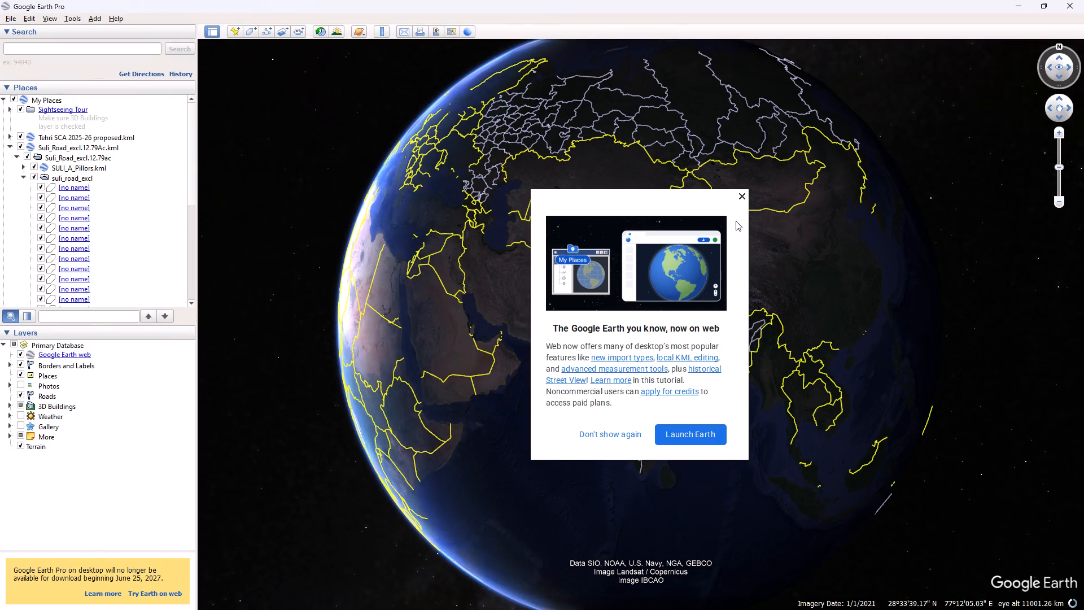
click(739, 196)
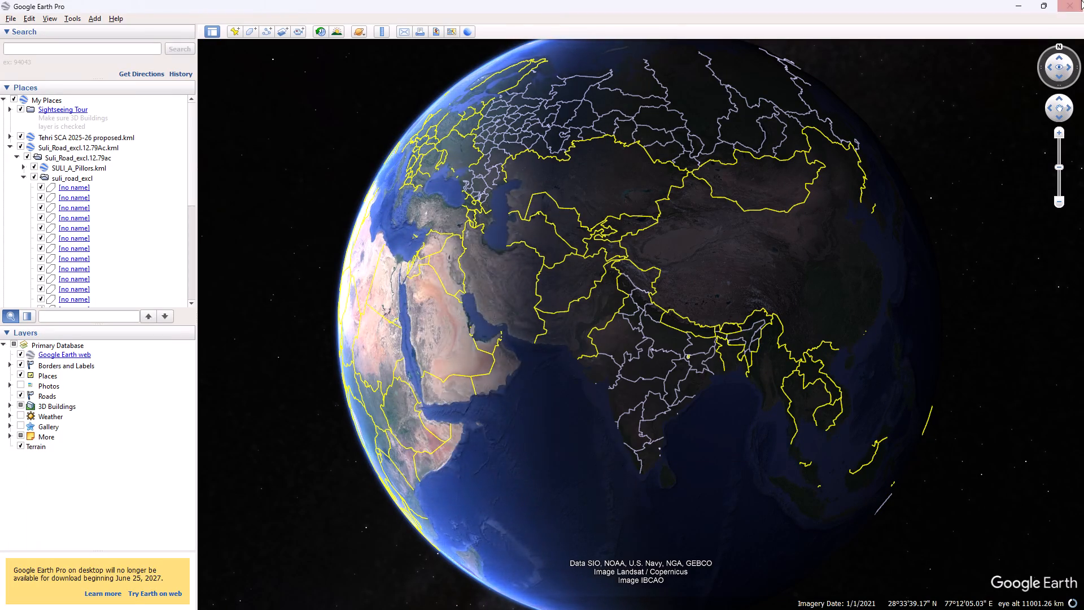
click(1016, 0)
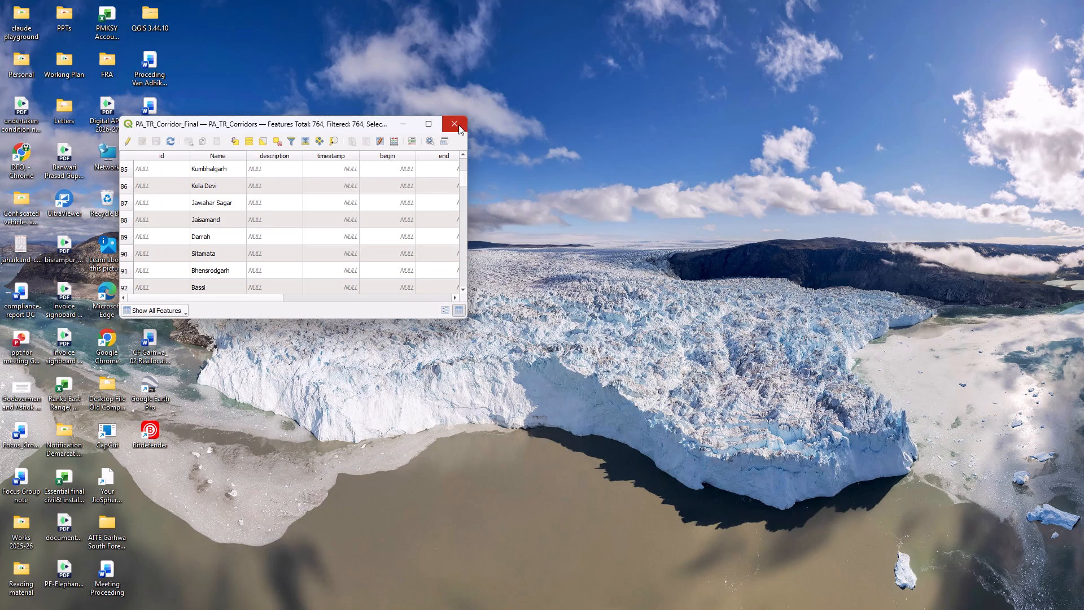
Close the PA_TR_Corridor_Final attribute table.
click(457, 124)
Open the Kutku Range workbook from the Notification Demarcation Godavarman folder and show its Proforma 1&2 Combined sheet.
key(ctrl+f)
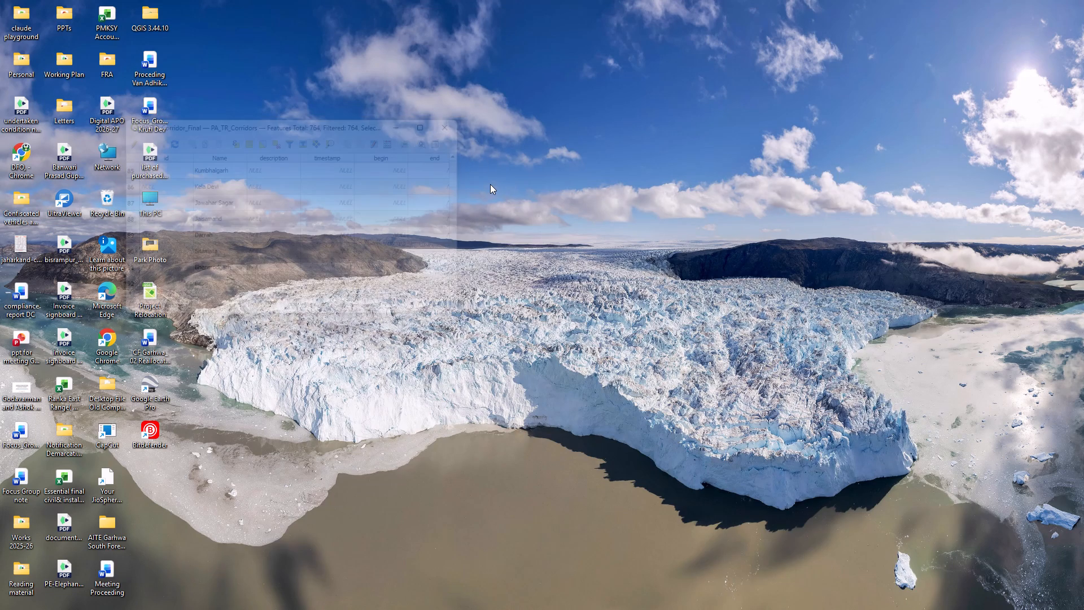
double_click(55, 454)
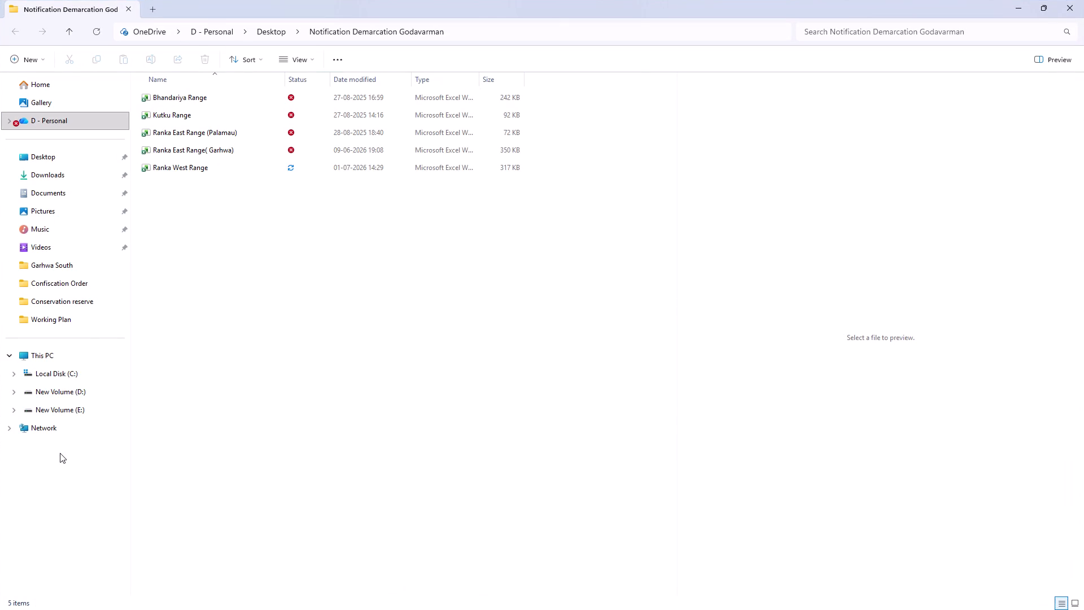
double_click(250, 111)
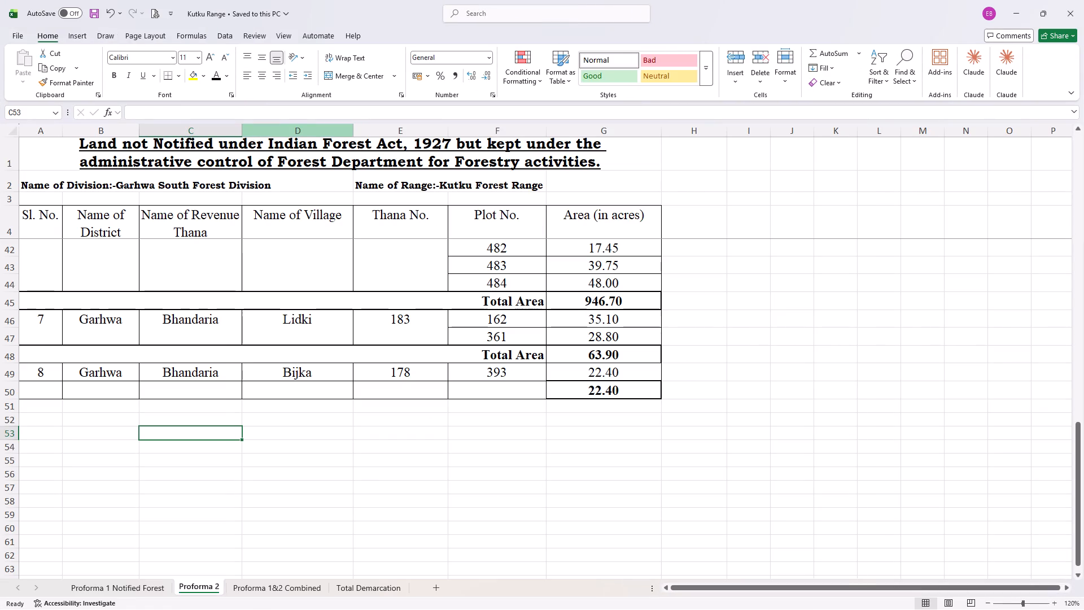
click(285, 582)
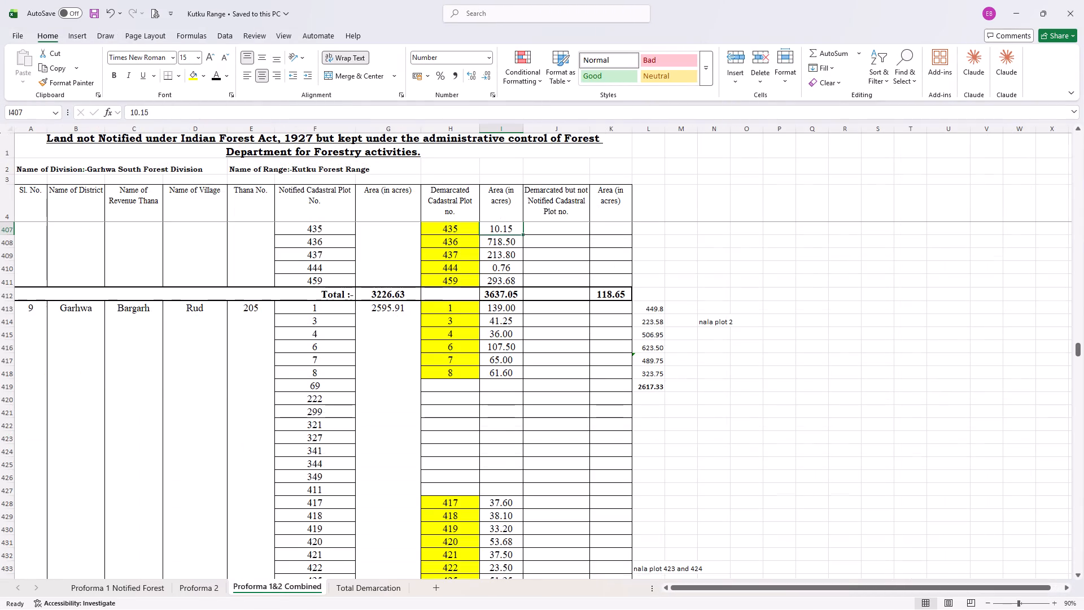
Look through the Kutku Range notified and demarcated plot lists from the first village, Duthu, down to Bijka.
scroll(281, 494, up, 12)
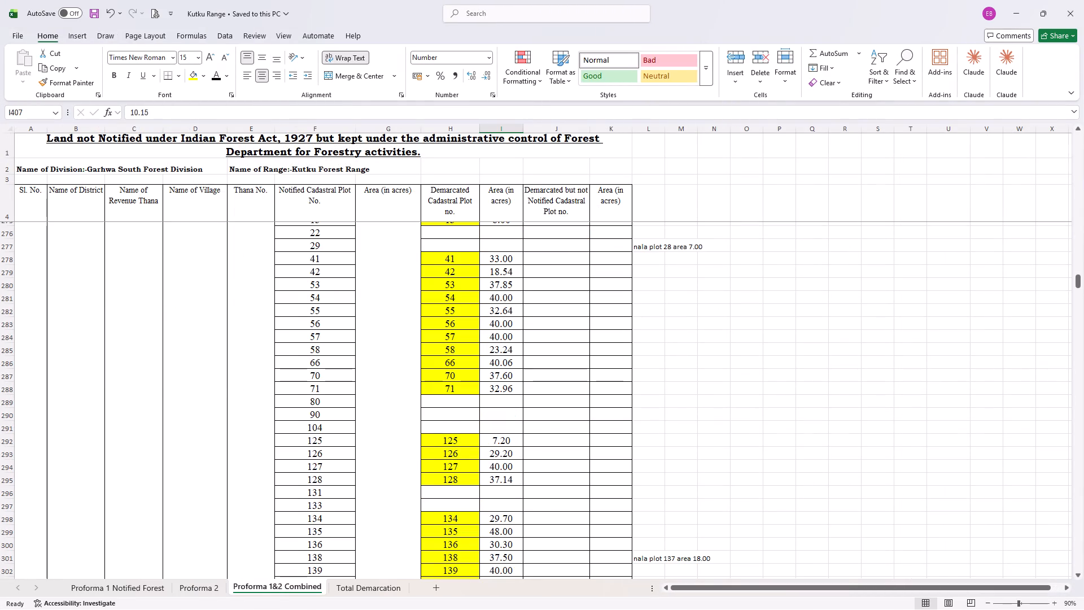
scroll(174, 425, up, 18)
scroll(173, 417, up, 5)
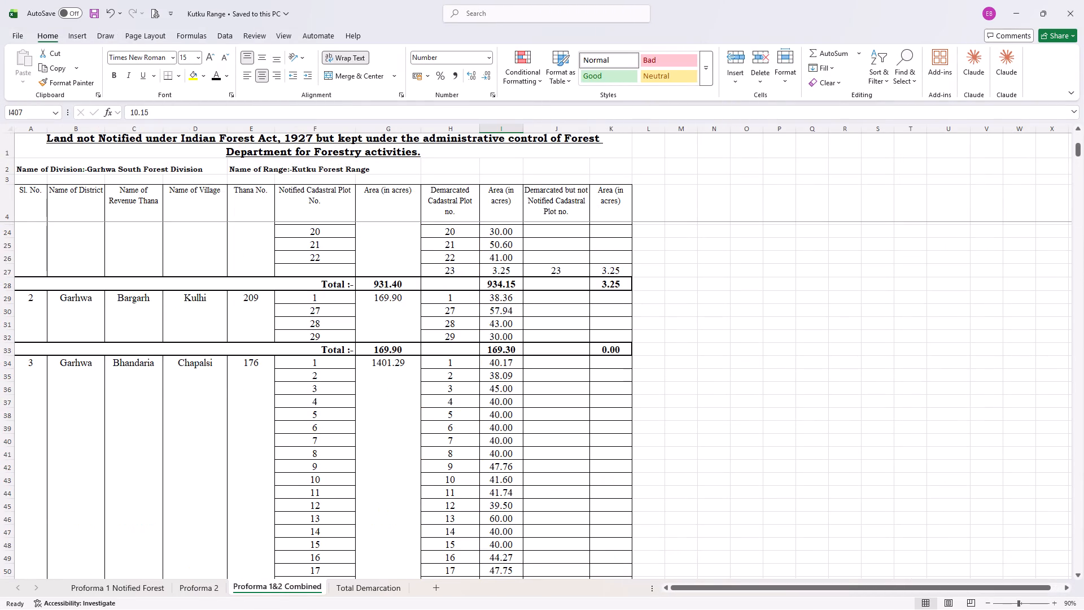
scroll(173, 417, up, 10)
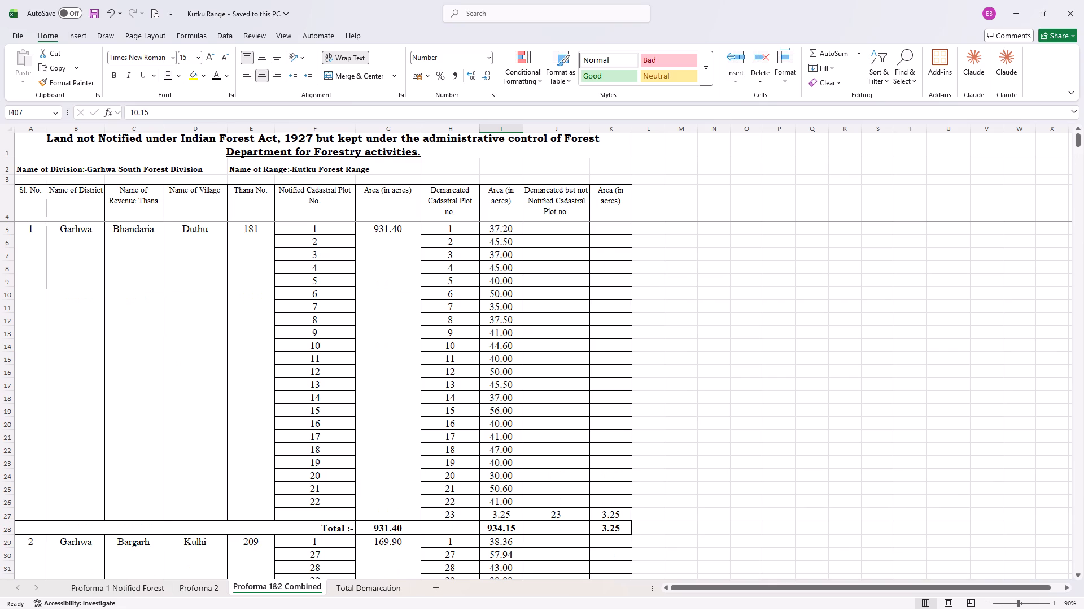
scroll(173, 417, down, 7)
scroll(173, 417, down, 15)
scroll(173, 417, down, 14)
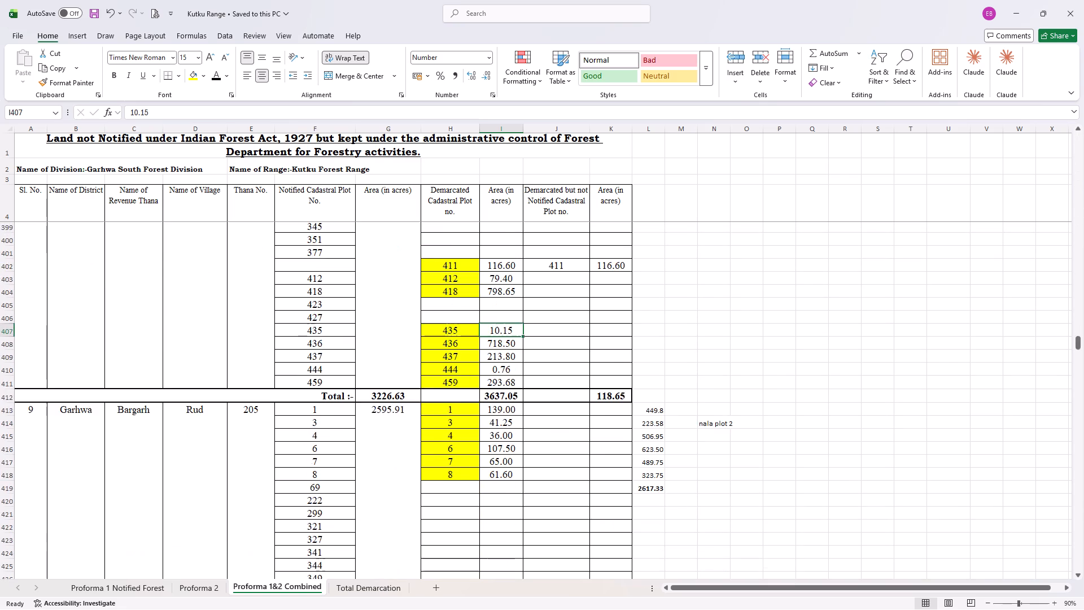
scroll(173, 417, down, 19)
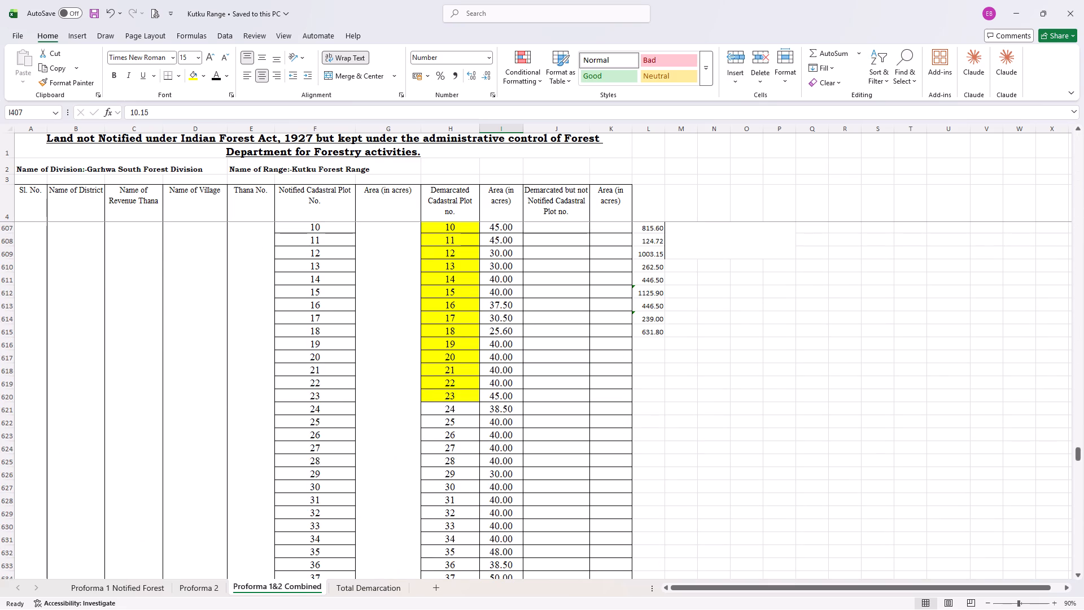
scroll(173, 417, down, 5)
Copy all the Bijka village plot rows from A604 to K842, without the total row.
scroll(173, 417, up, 6)
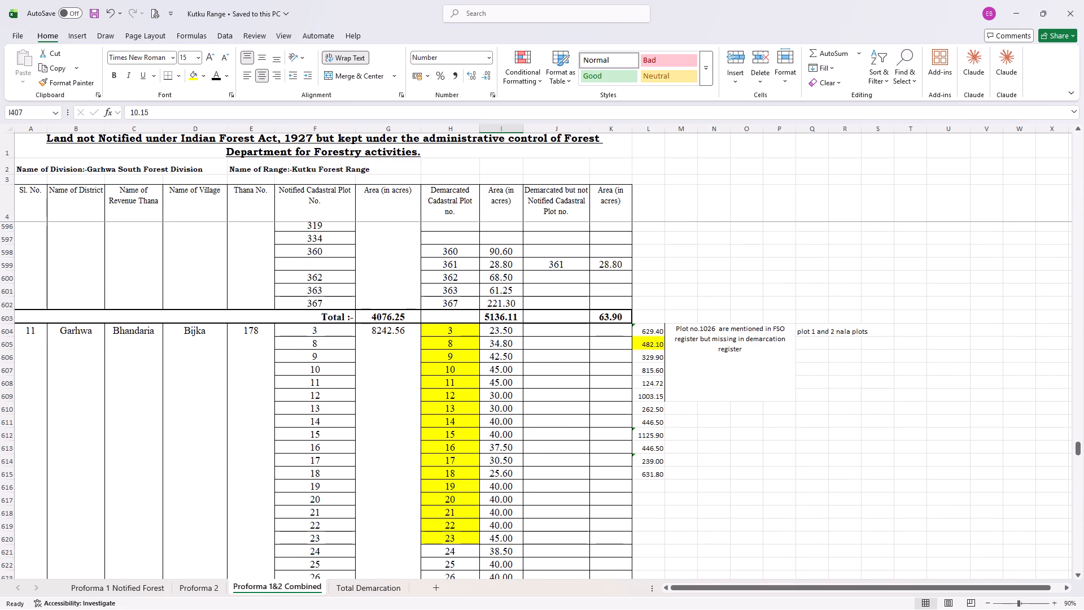
drag(21, 404, 612, 406)
scroll(612, 406, down, 19)
scroll(612, 406, down, 3)
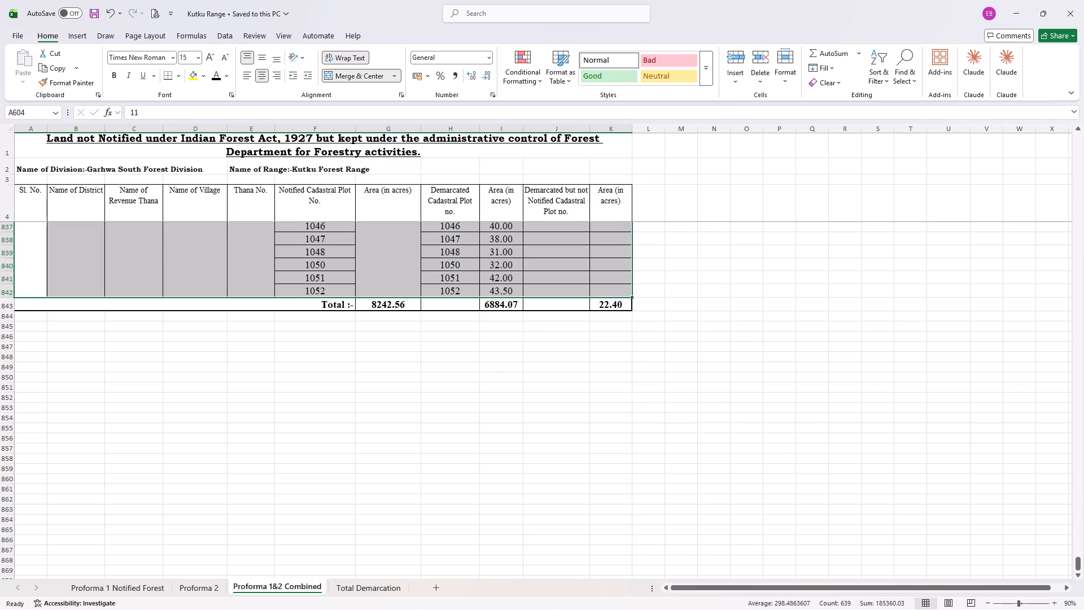
key(ctrl+c)
Switch to the Plots CR workbook, passing through the Bhandariya Range workbook.
key(alt+Tab)
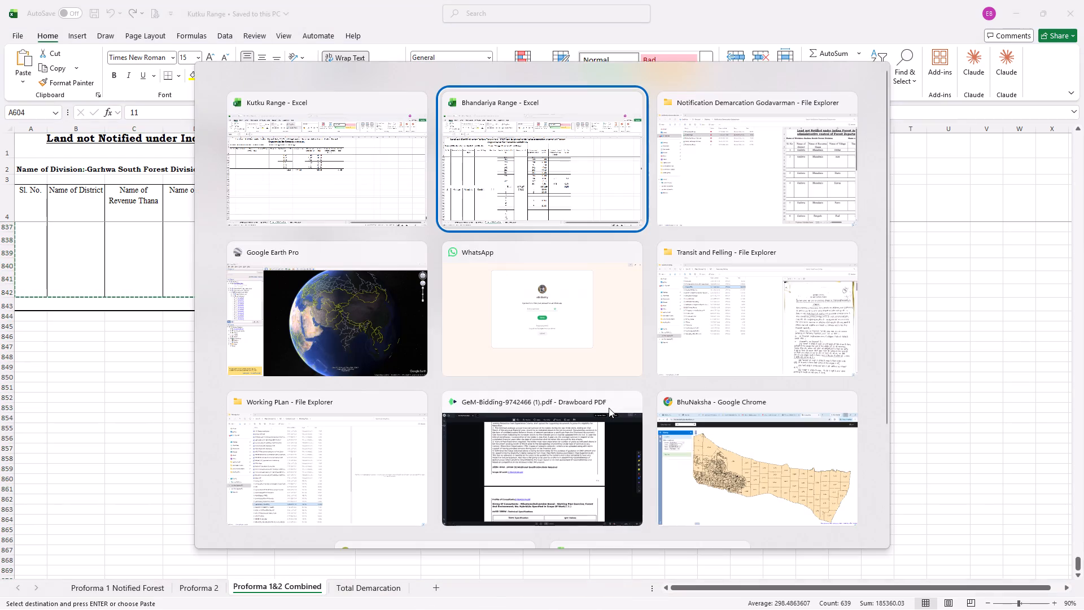
scroll(590, 411, down, 9)
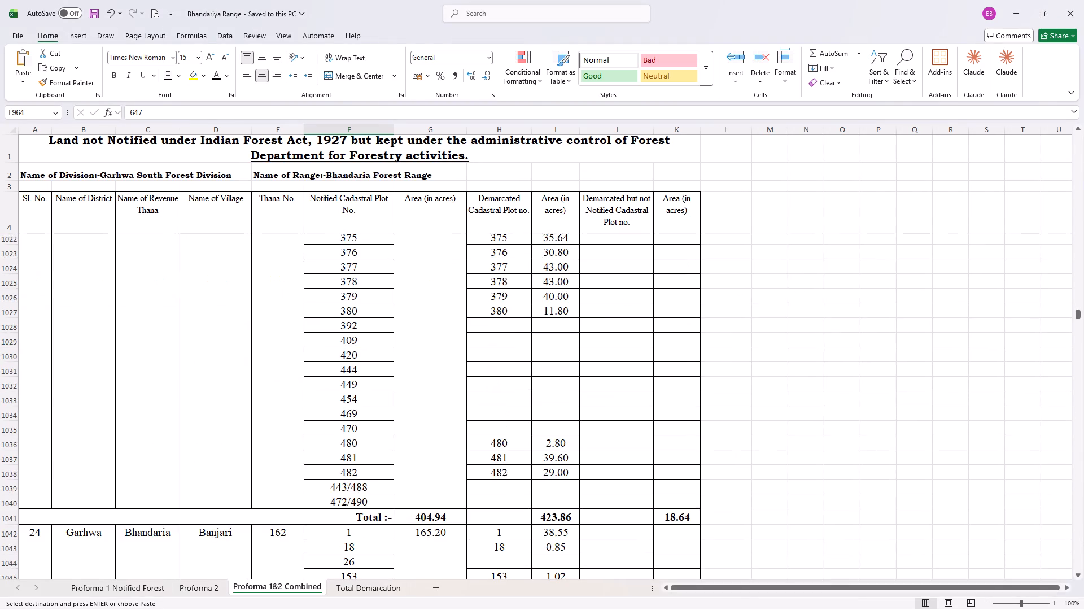
scroll(590, 411, down, 7)
key(alt+Tab)
key(alt+Tab)
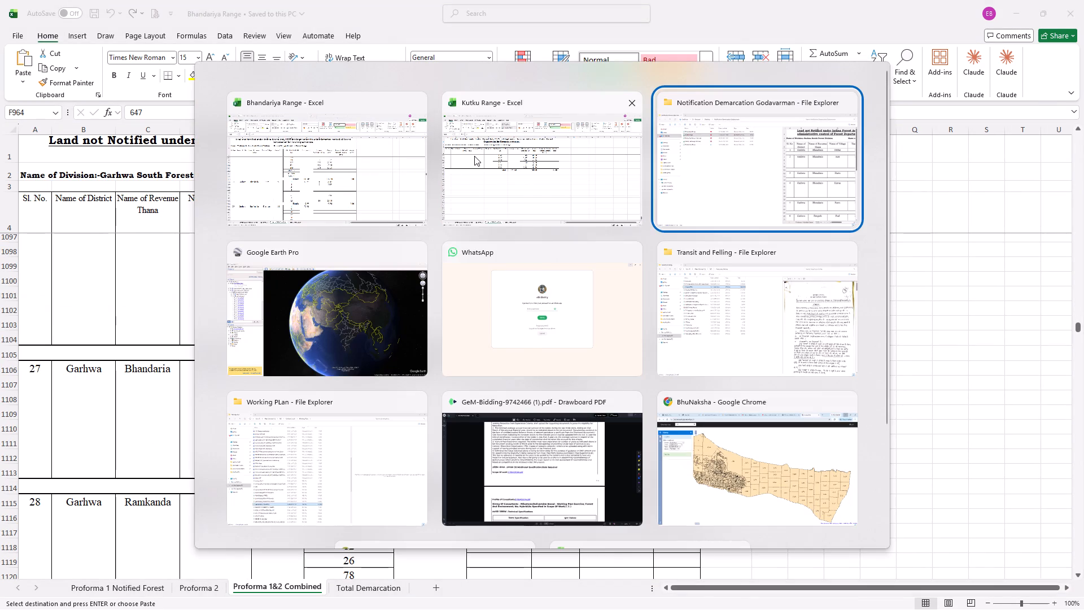
alt+double_click(476, 158)
key(alt+Tab)
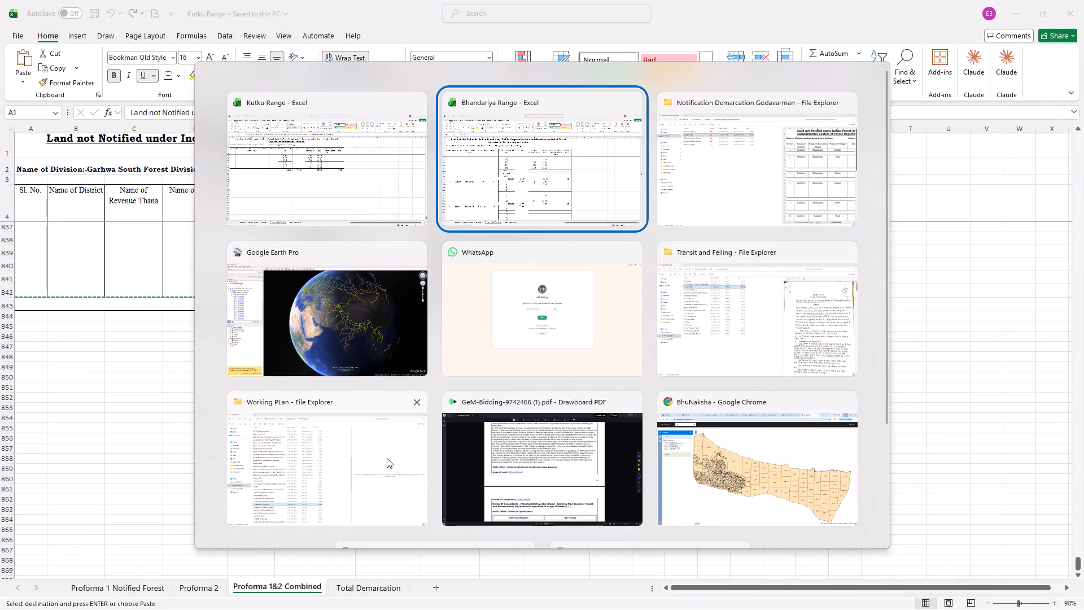
alt+scroll(438, 411, down, 3)
alt+click(595, 453)
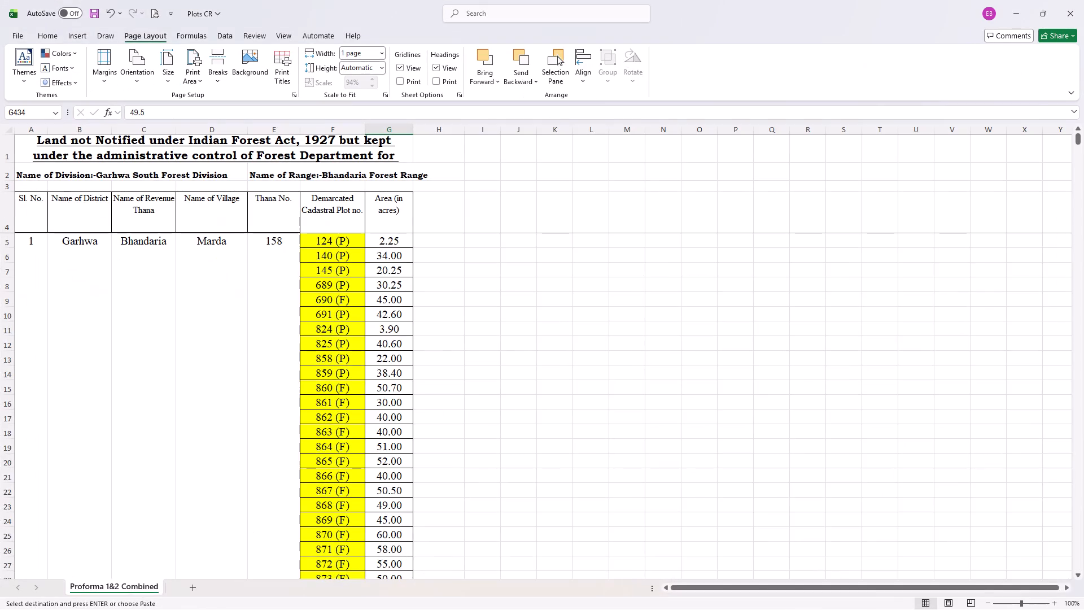
Paste the copied Bijka rows into Plots CR at A848, directly below the last listed plot.
scroll(290, 424, down, 7)
scroll(290, 424, down, 20)
scroll(290, 424, down, 10)
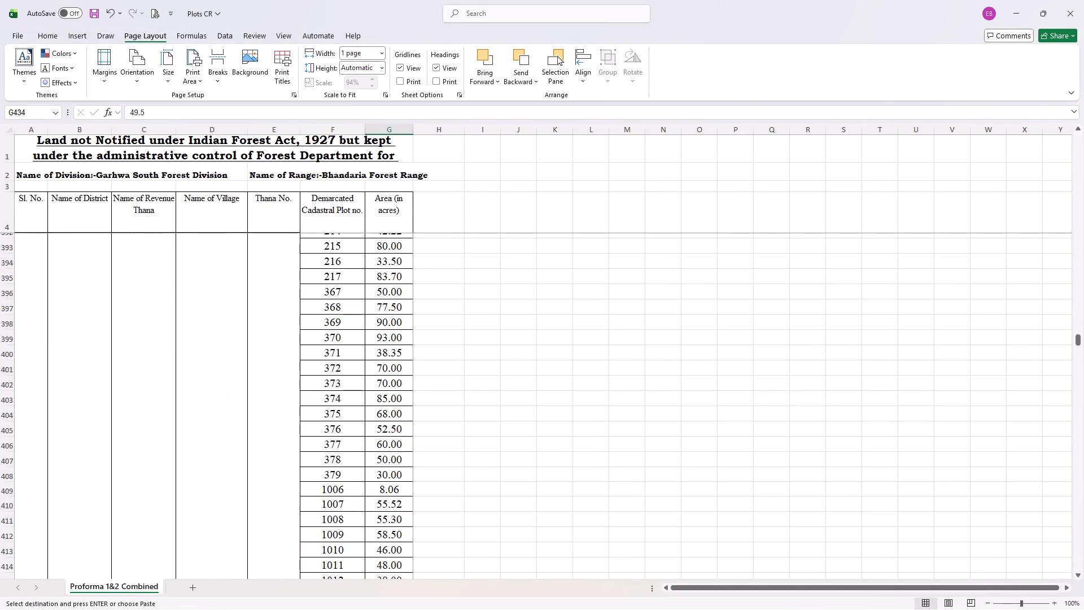
scroll(290, 424, down, 15)
scroll(290, 424, down, 12)
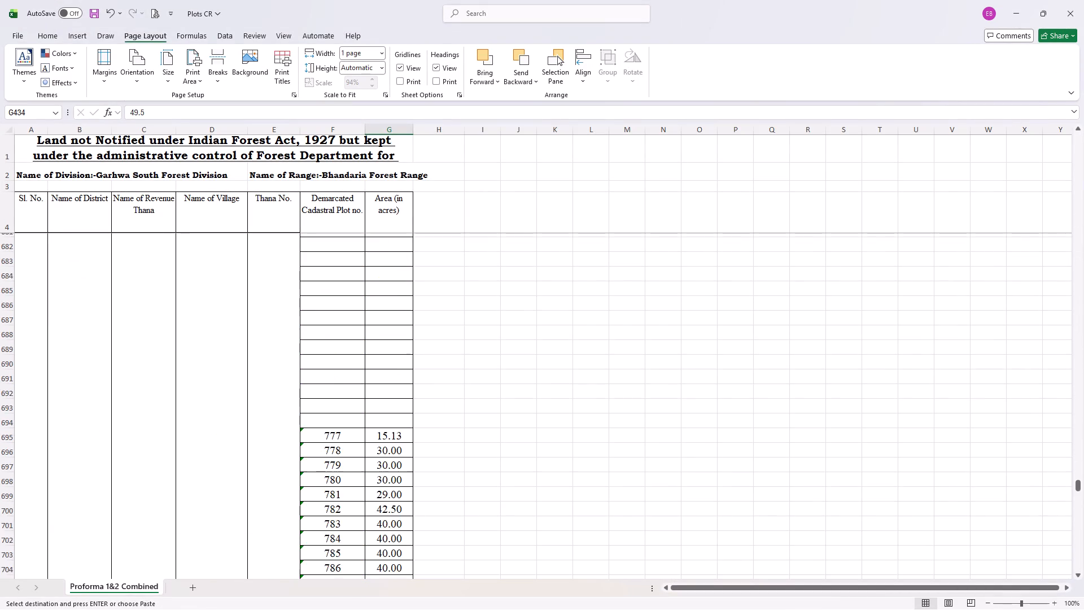
scroll(290, 424, down, 18)
scroll(290, 424, up, 2)
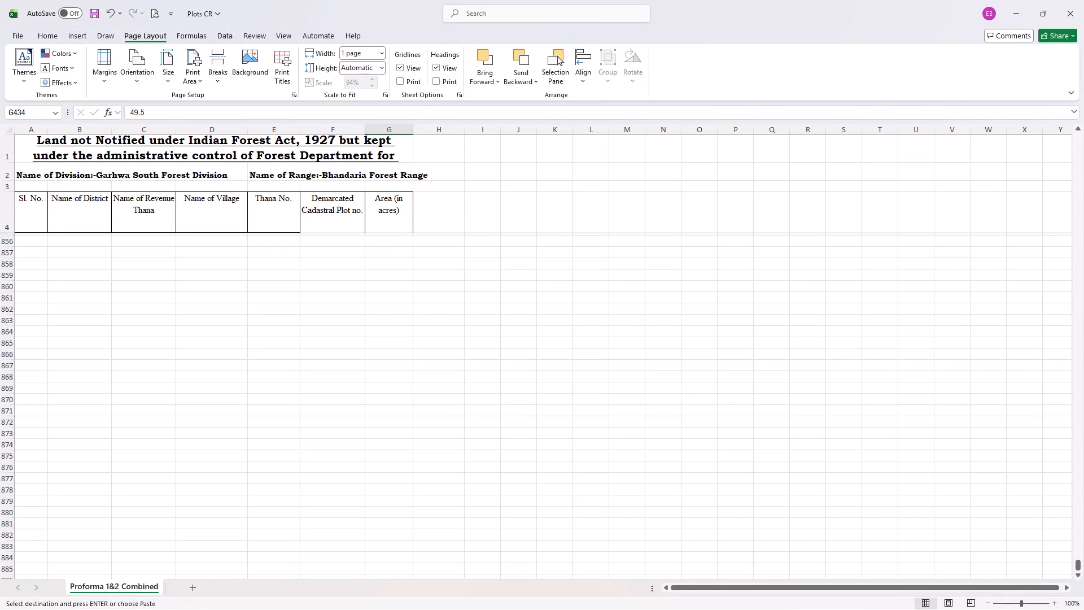
scroll(290, 424, up, 2)
click(28, 467)
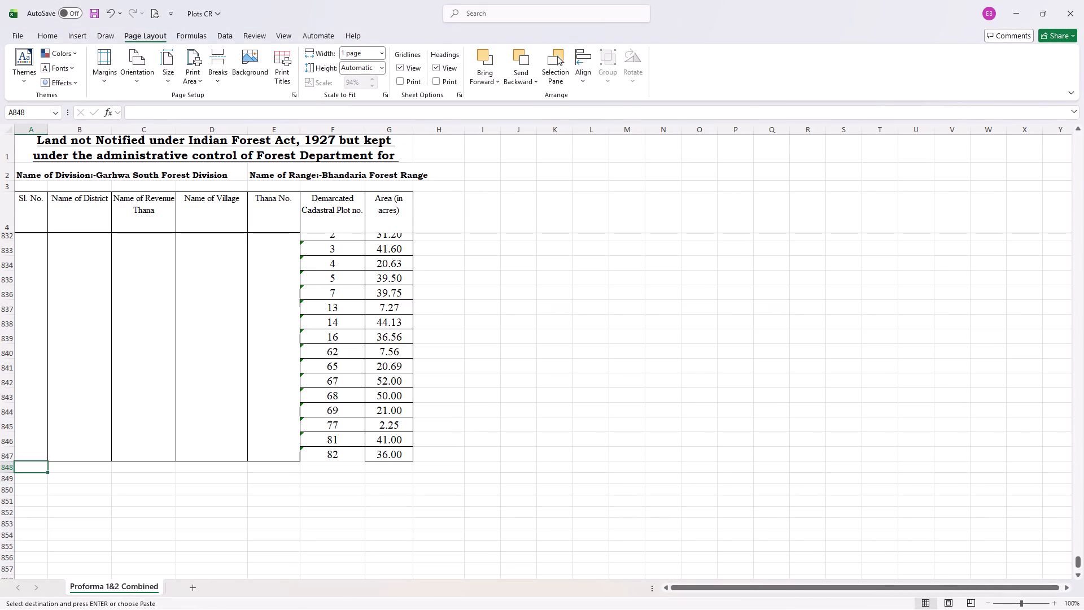
key(ctrl+v)
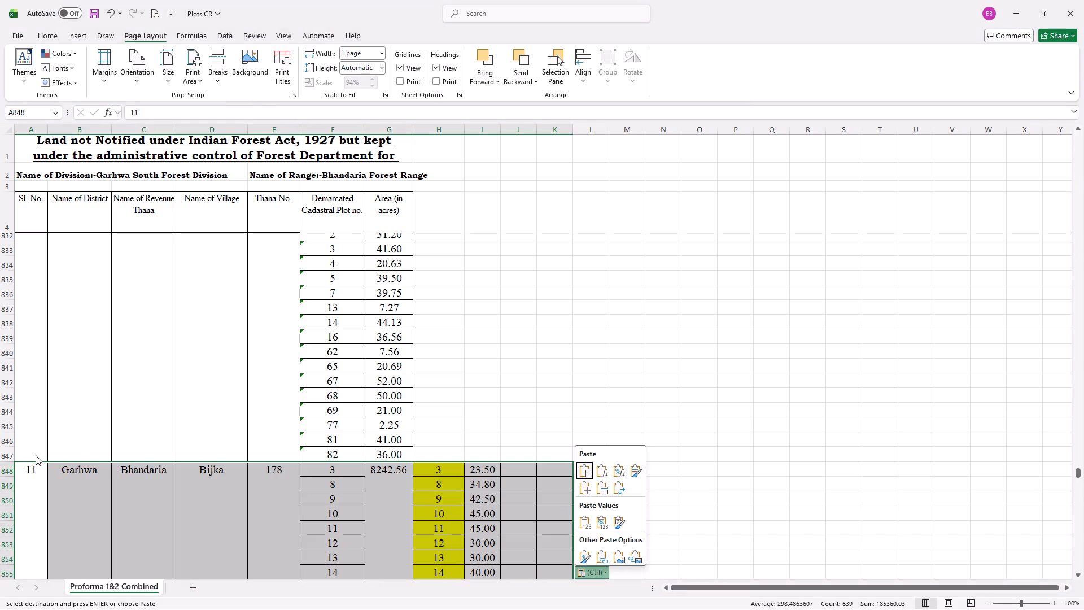
click(588, 312)
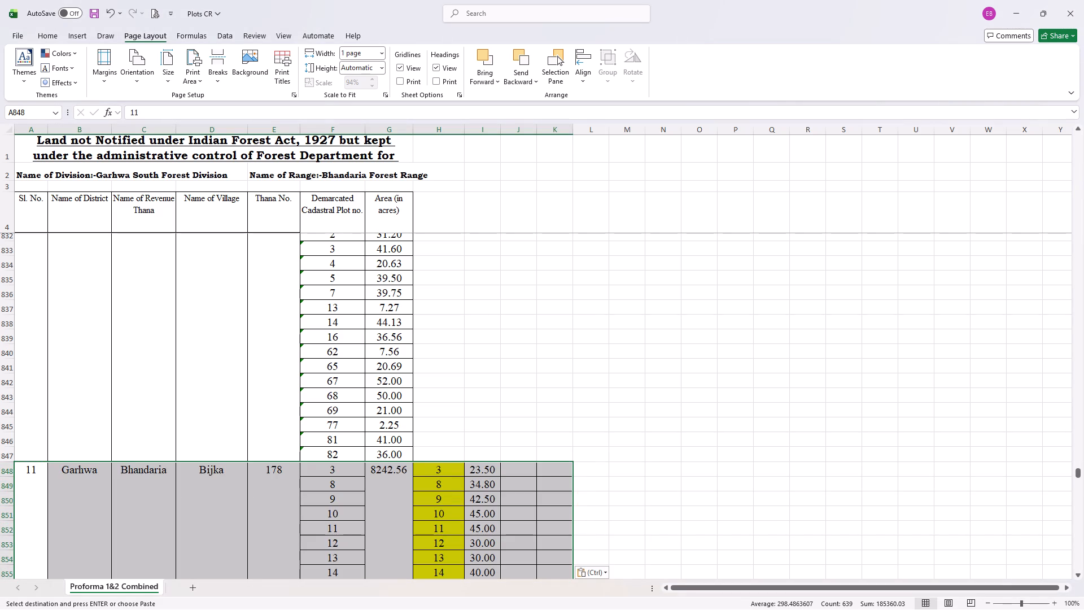
Review the pasted Bijka rows down to their end and the village plot lists back up to Marda.
scroll(565, 319, down, 19)
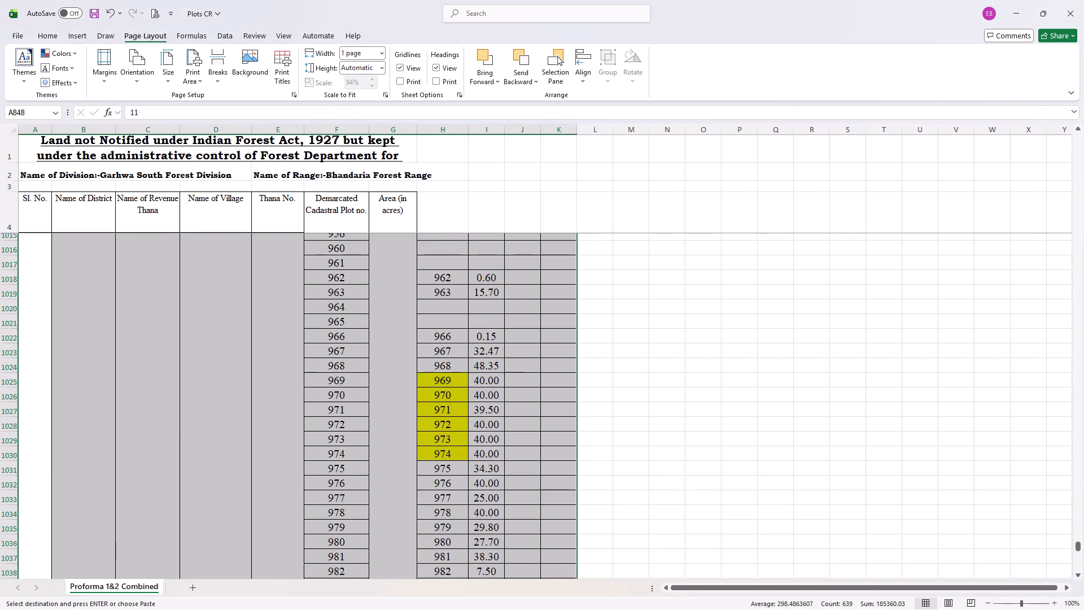
scroll(557, 325, down, 3)
click(117, 529)
scroll(118, 528, up, 16)
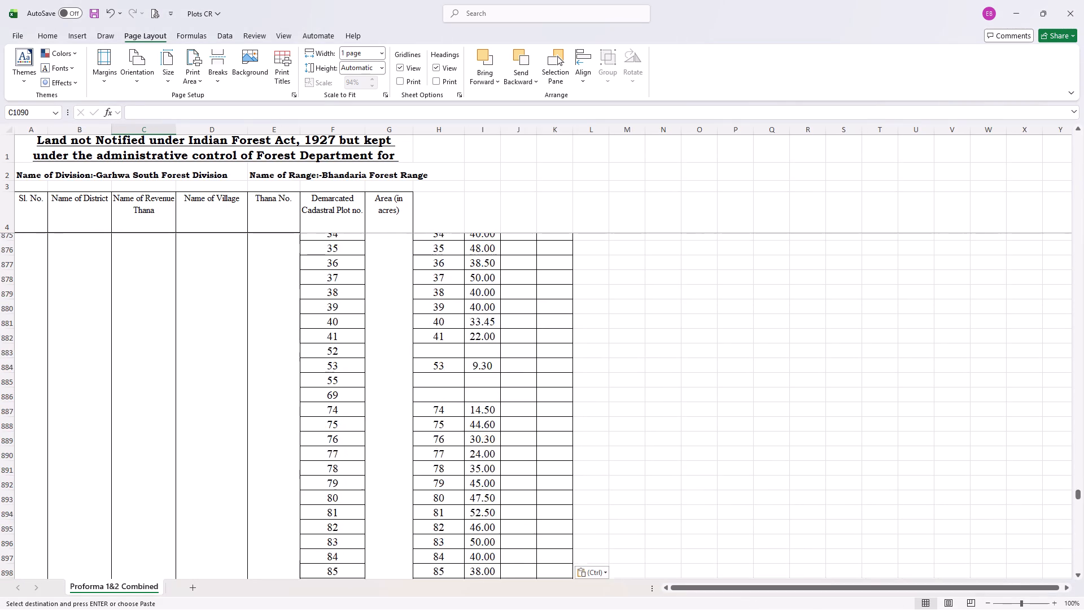
scroll(118, 528, up, 18)
scroll(118, 528, up, 16)
scroll(118, 528, up, 8)
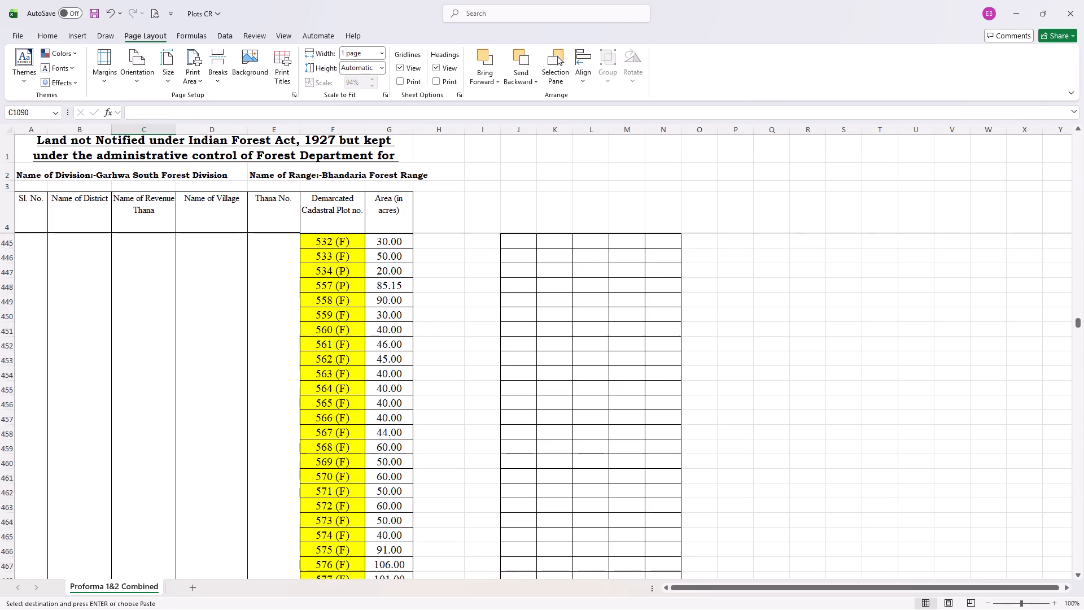
scroll(118, 528, up, 16)
scroll(118, 528, up, 11)
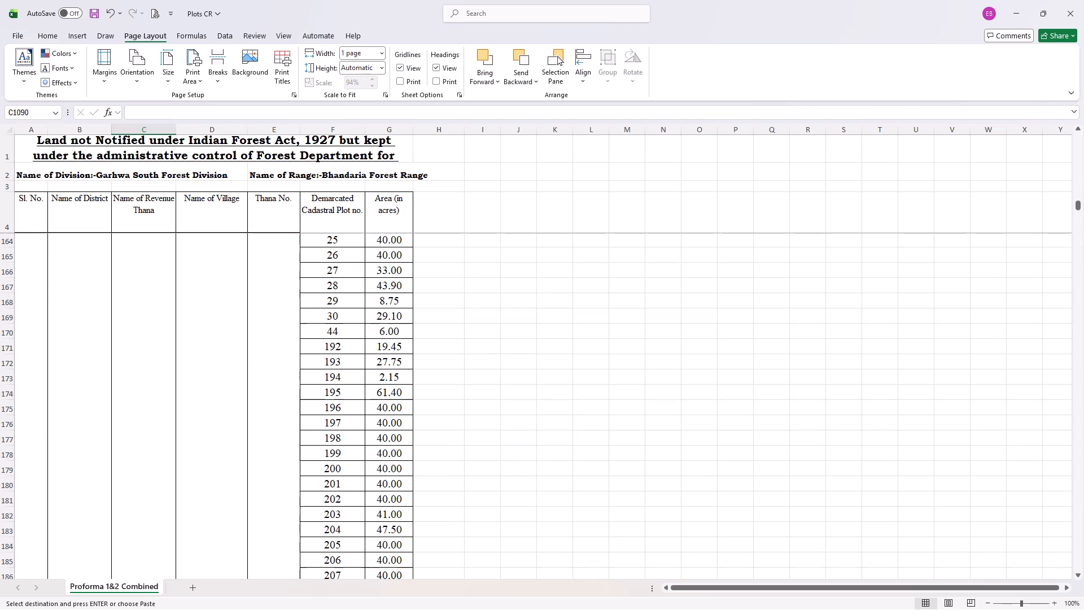
scroll(118, 528, up, 12)
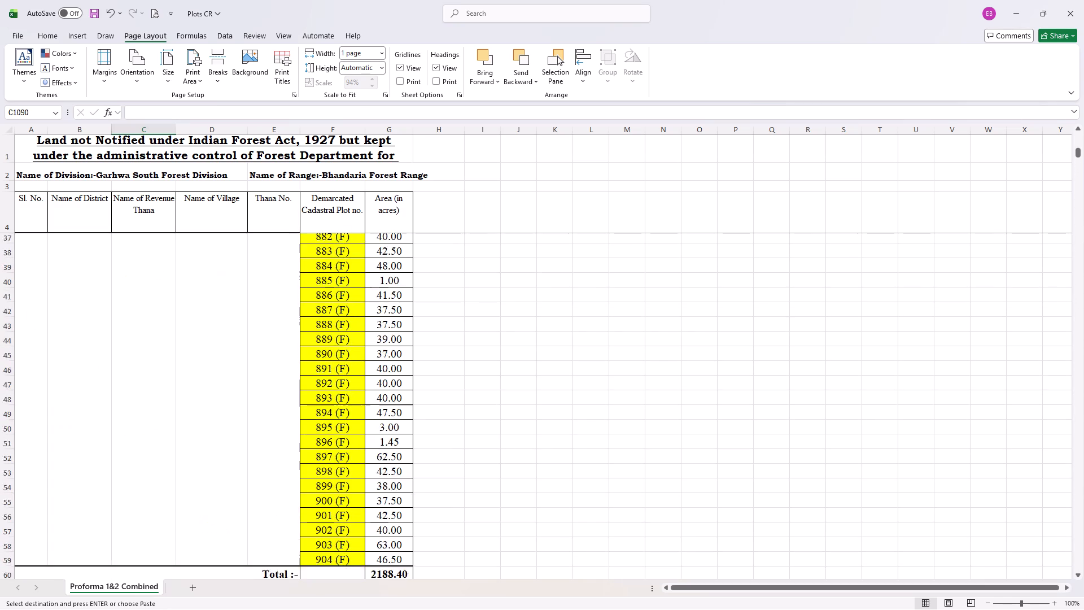
scroll(118, 528, up, 6)
Mark Binda village's plot 1 in cell F322 as "1 (F)".
scroll(118, 528, down, 6)
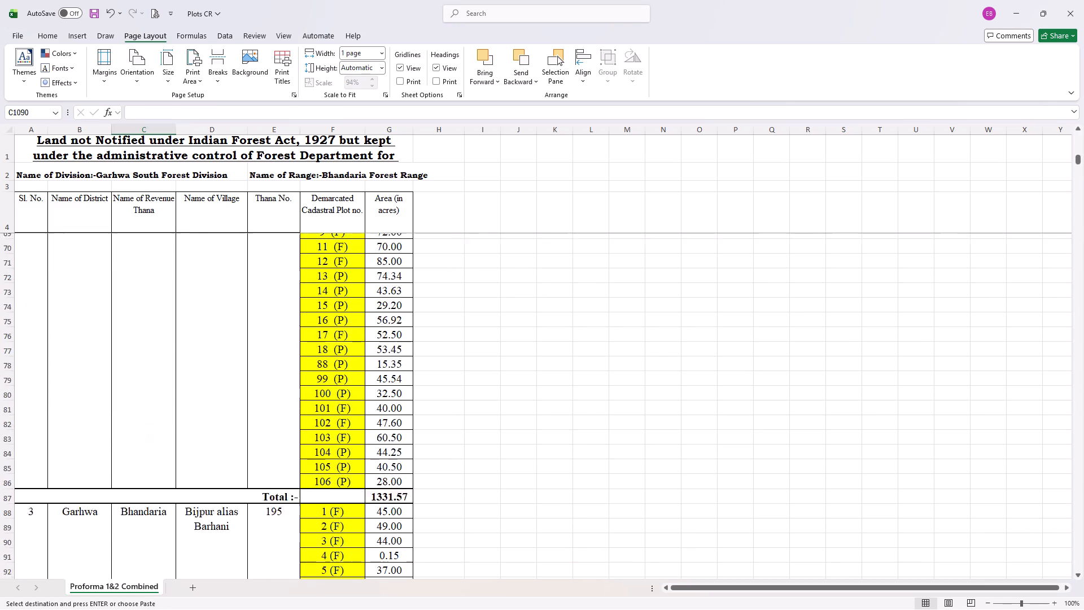
scroll(118, 528, down, 8)
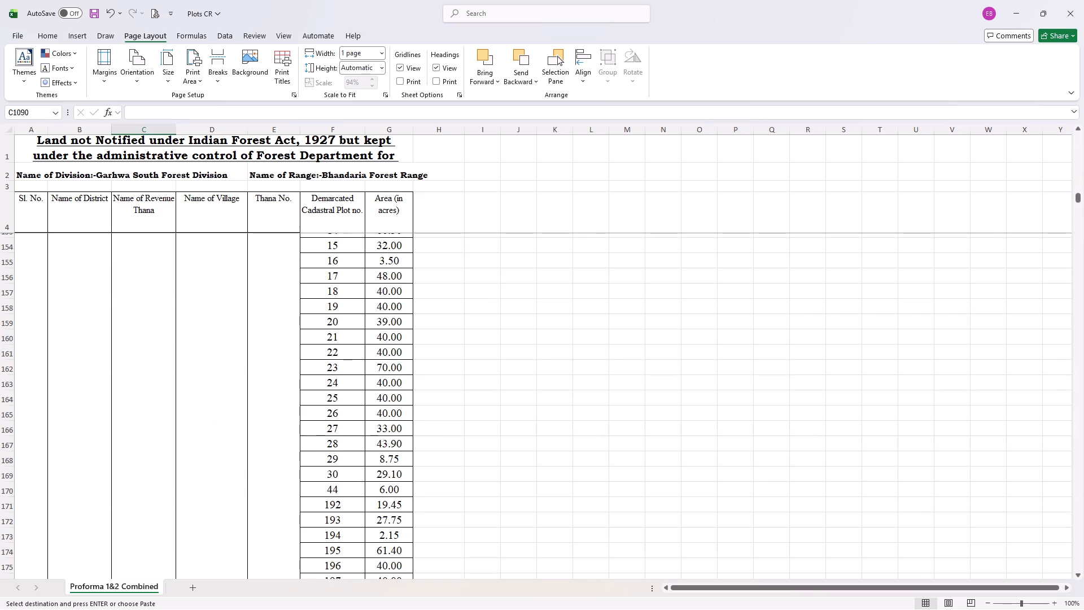
scroll(118, 528, down, 11)
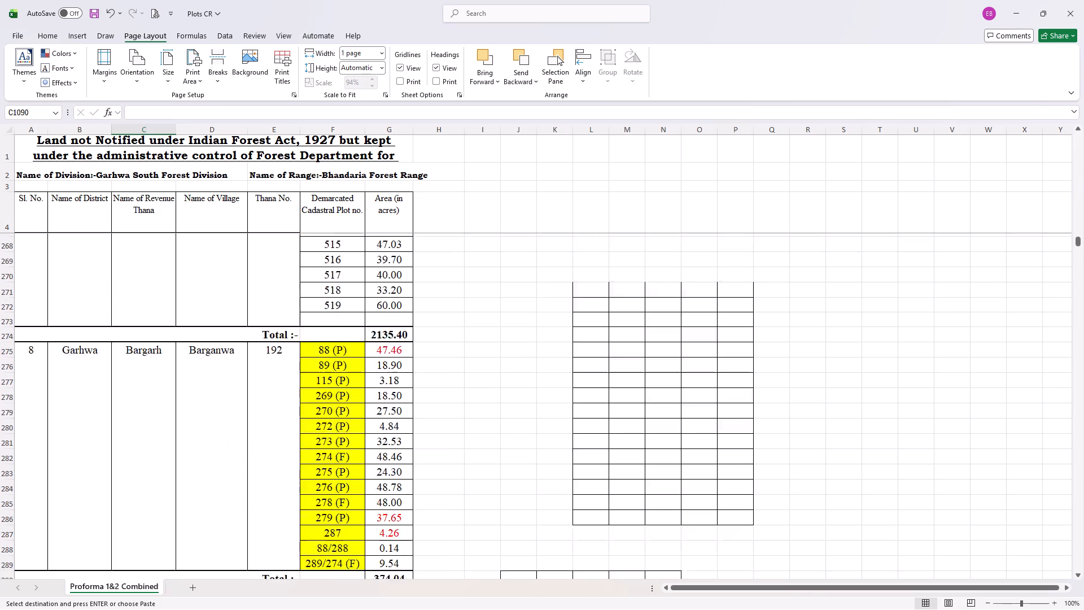
scroll(118, 528, down, 5)
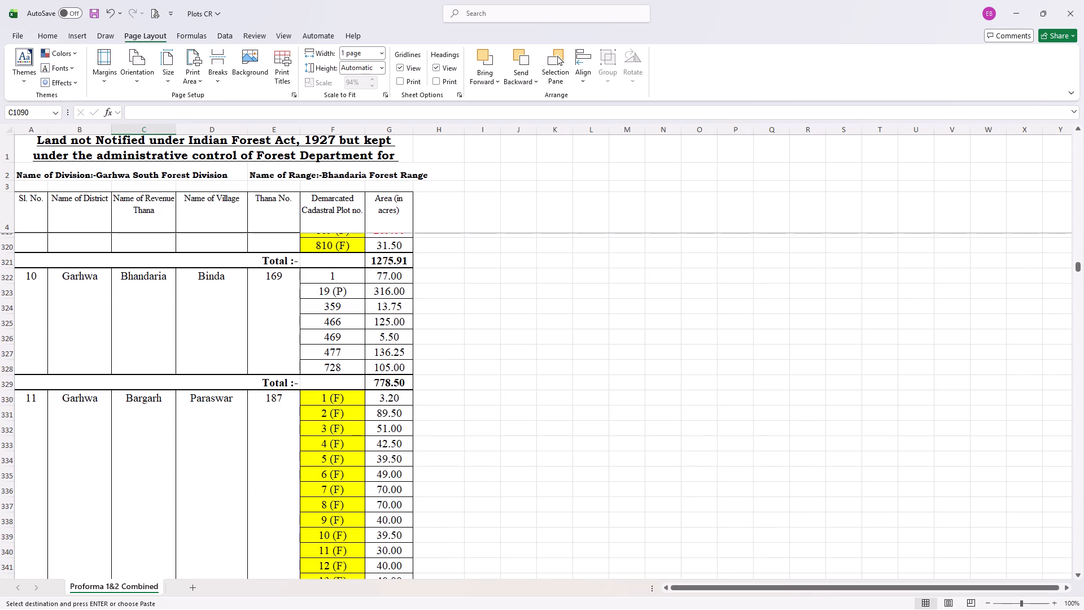
double_click(348, 276)
key(space)
text((fp)
key(BackSpace)
key(BackSpace)
text(f))
key(BackSpace)
key(BackSpace)
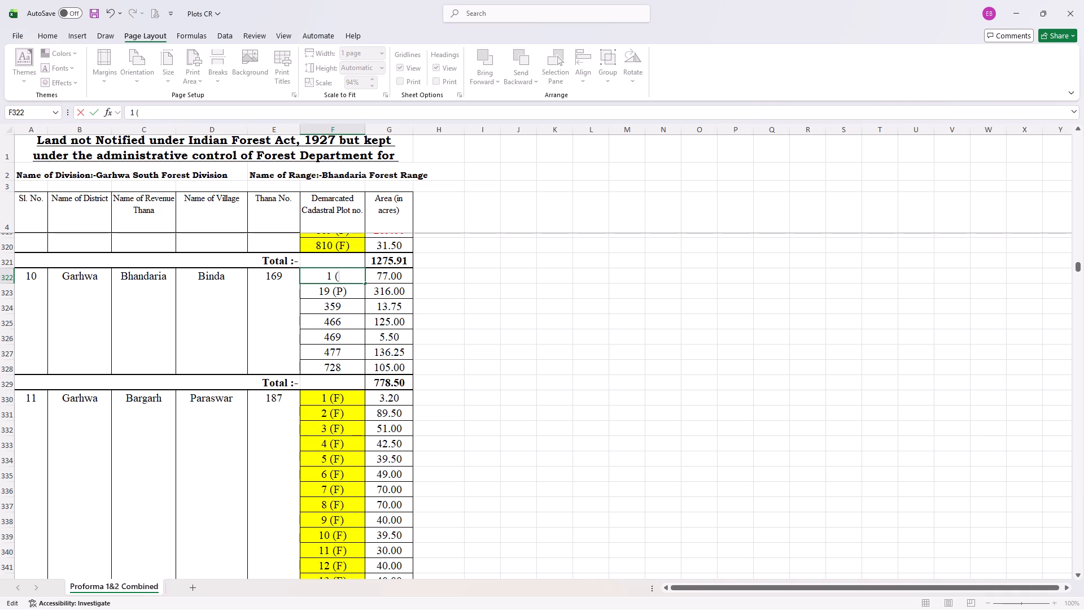
key(shift+f)
key(f)
key(shift+parenright)
key(Left)
key(Left)
key(BackSpace)
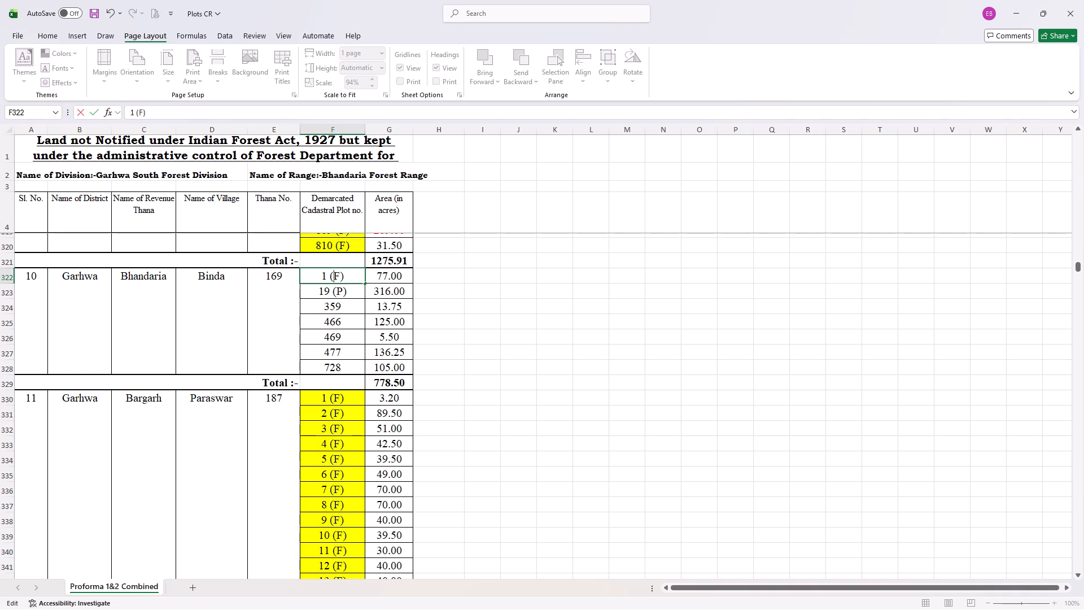
click(357, 286)
Append the (P) suffix from plot 19 to Binda's plots 359, 466, 469, 477 and 728.
double_click(357, 289)
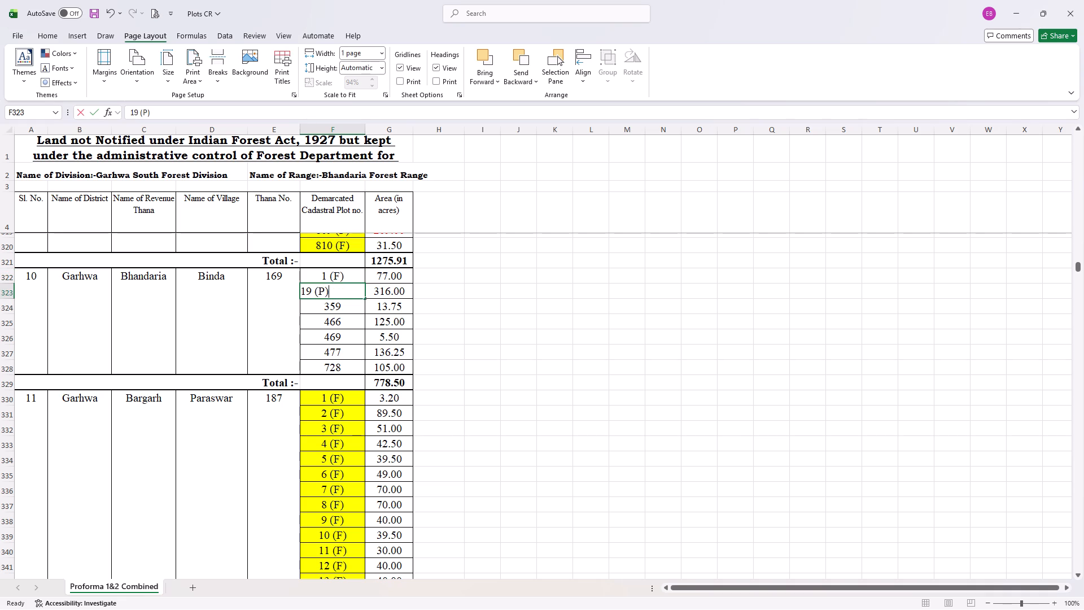
drag(346, 291, 314, 293)
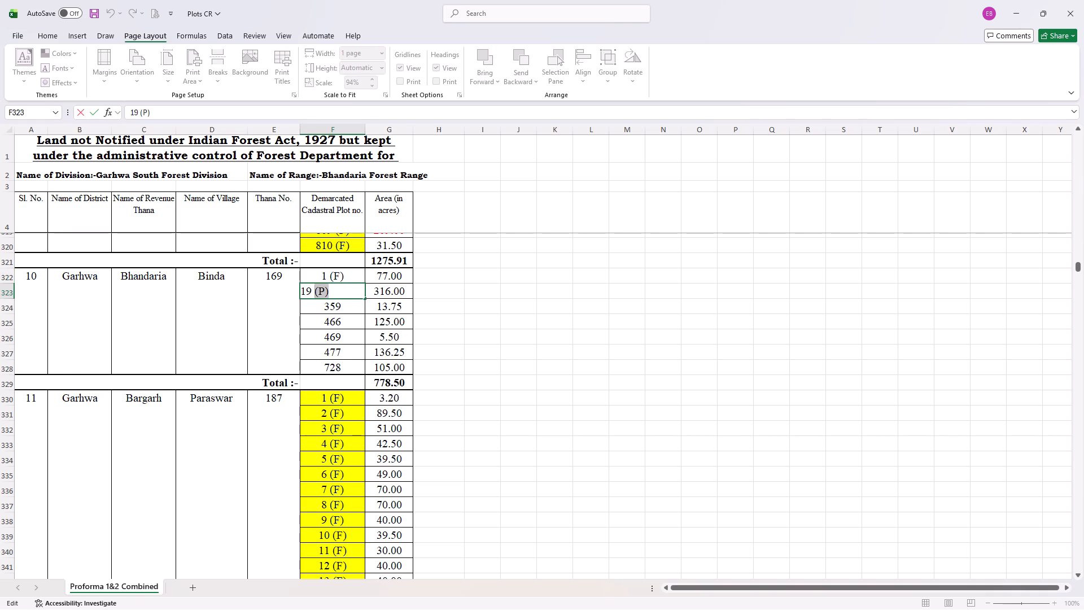
triple_click(338, 288)
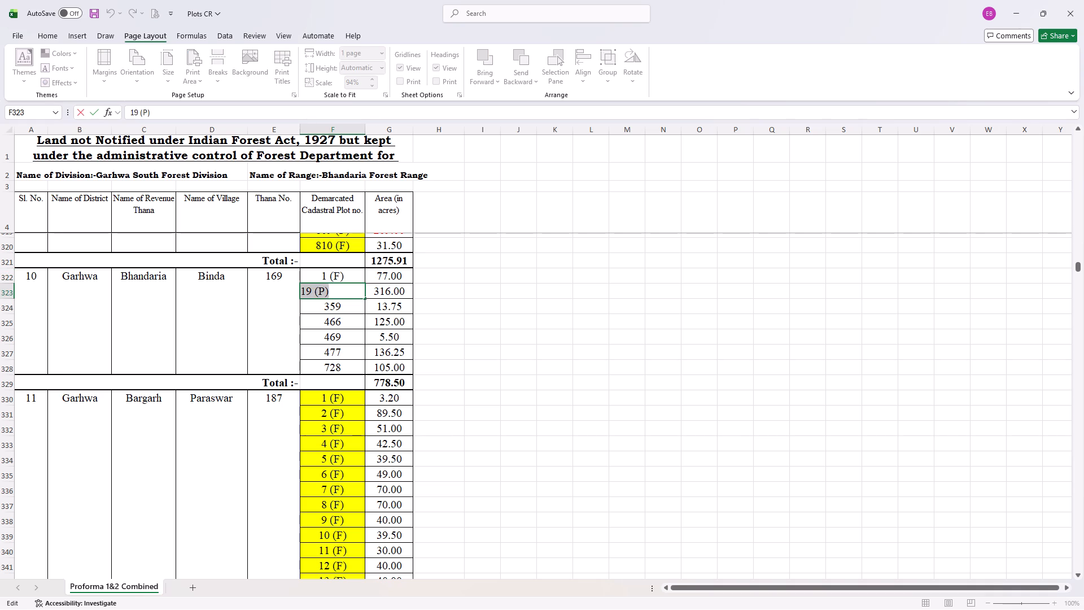
click(338, 288)
drag(335, 291, 312, 291)
key(ctrl+c)
double_click(355, 305)
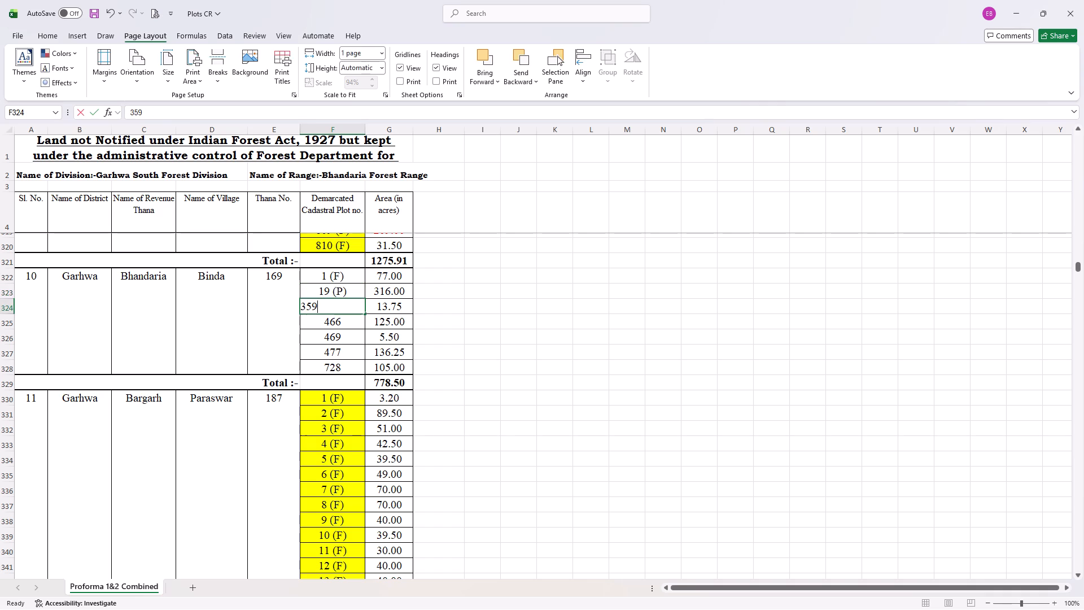
key(ctrl+v)
double_click(355, 323)
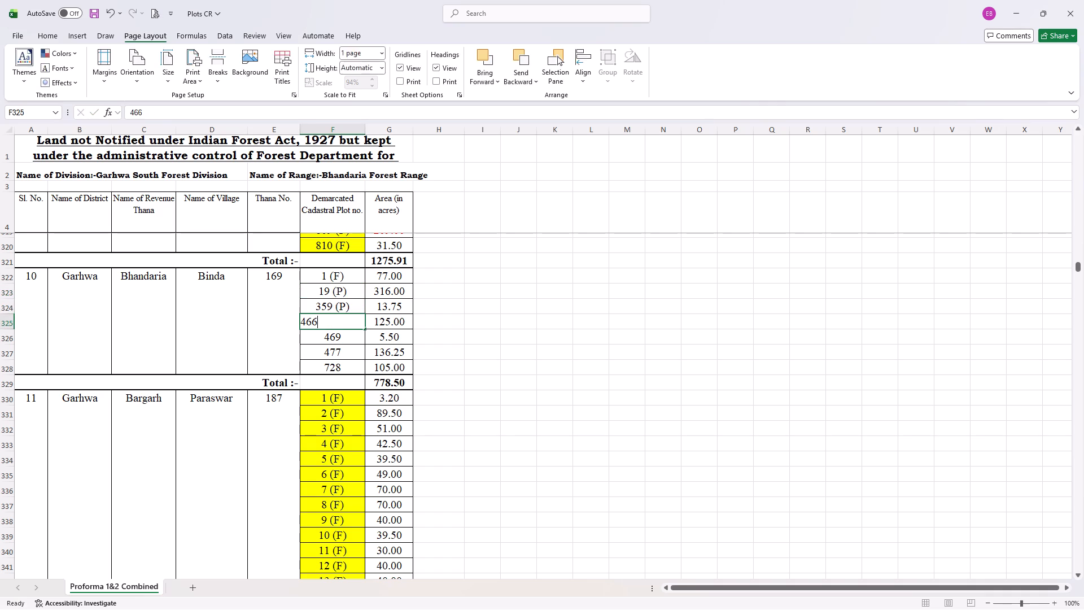
key(ctrl+v)
double_click(354, 334)
key(ctrl+v)
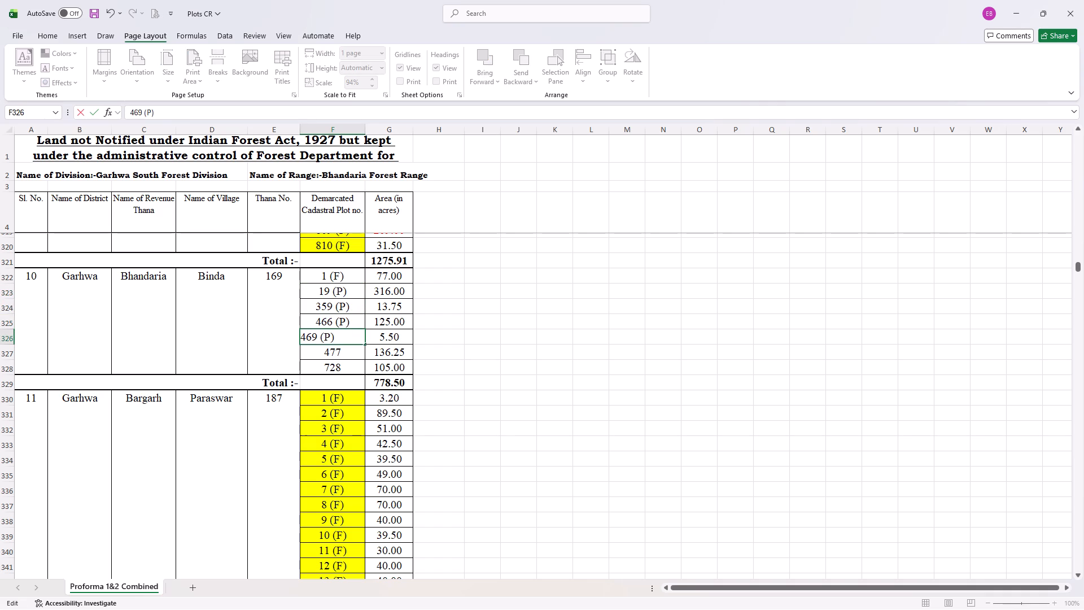
double_click(354, 351)
key(ctrl+v)
double_click(355, 365)
key(ctrl+v)
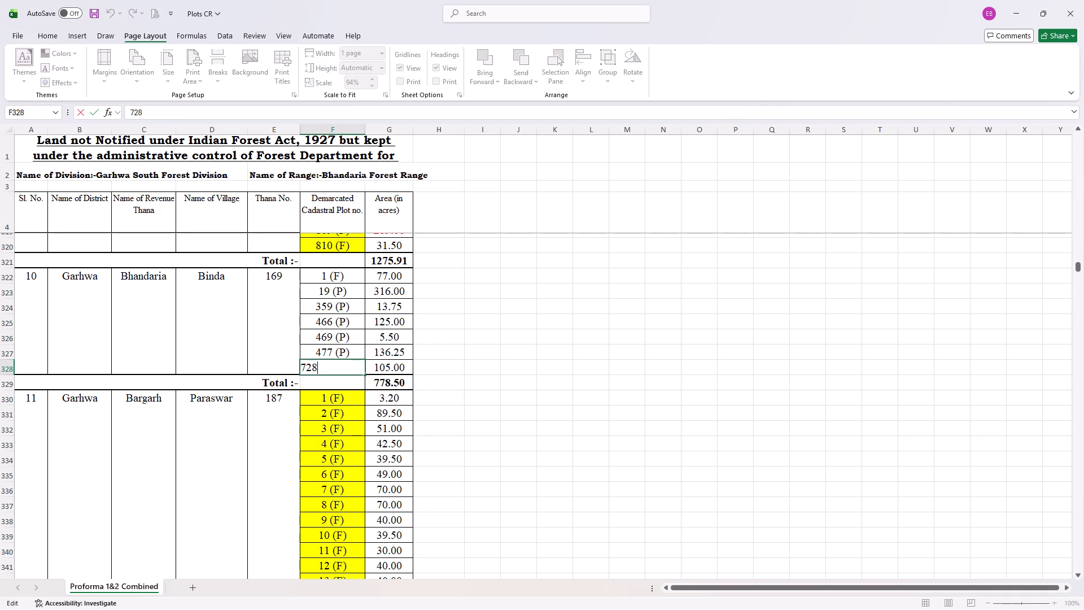
click(534, 338)
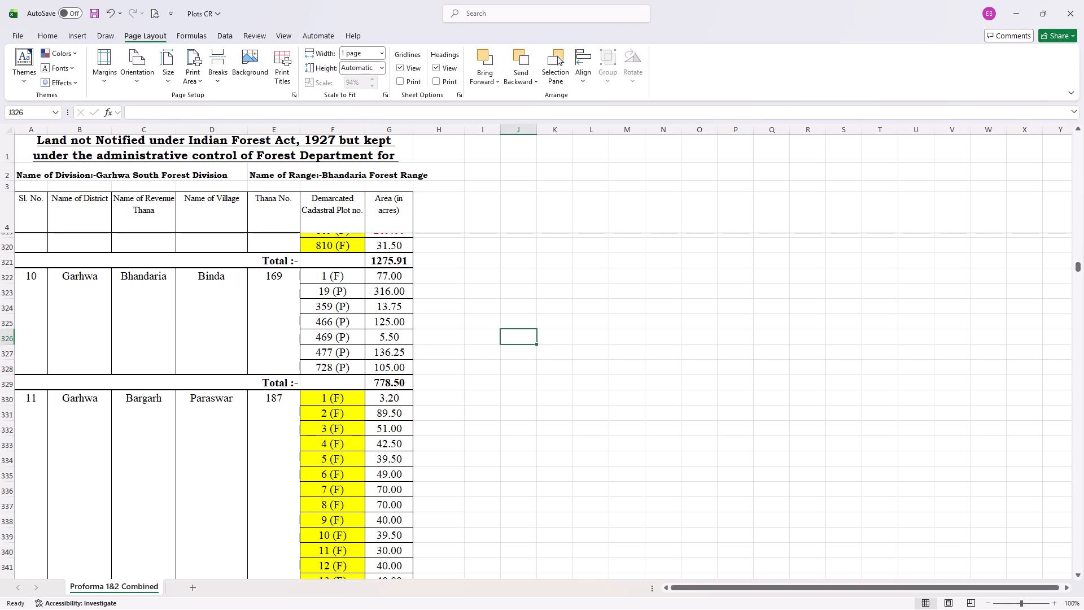
Fill Binda's demarcated plot number cells F322 to F328 with yellow.
drag(351, 275, 350, 371)
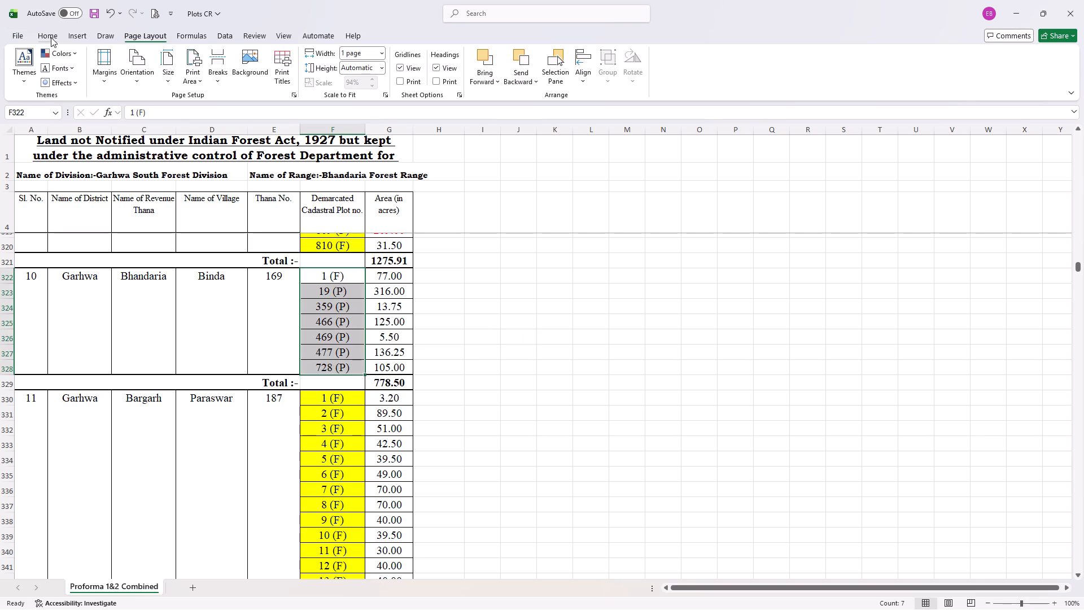
click(51, 37)
click(191, 73)
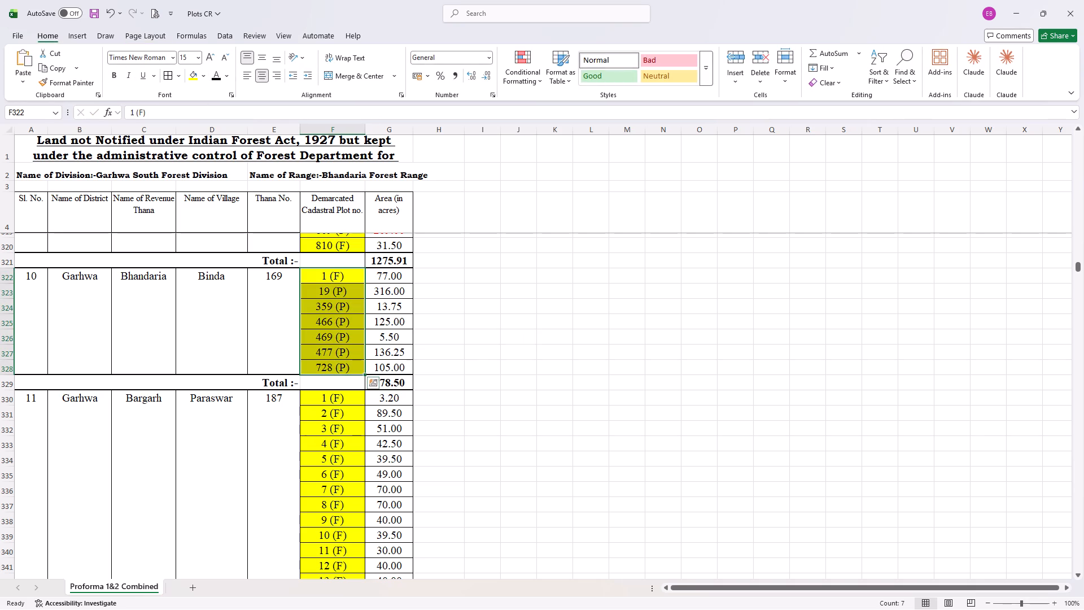
click(307, 426)
Delete Bijka's extra plot number and area cells in columns F and G from row 848 to the village's end, shifting cells left.
scroll(307, 426, down, 10)
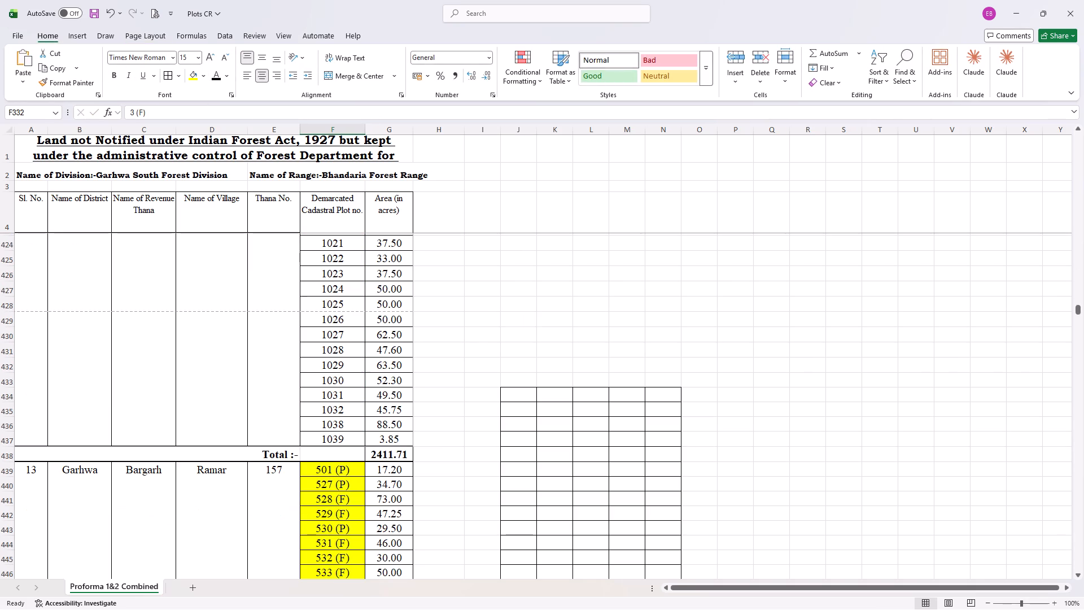
scroll(307, 426, down, 17)
scroll(307, 426, down, 5)
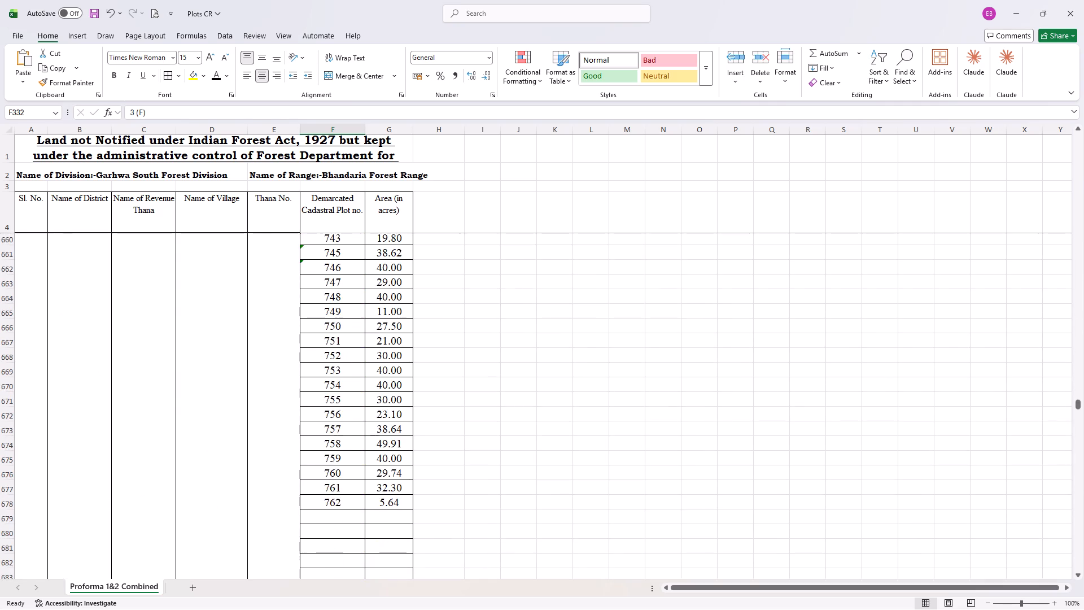
scroll(307, 426, down, 20)
scroll(307, 426, down, 5)
scroll(307, 426, up, 5)
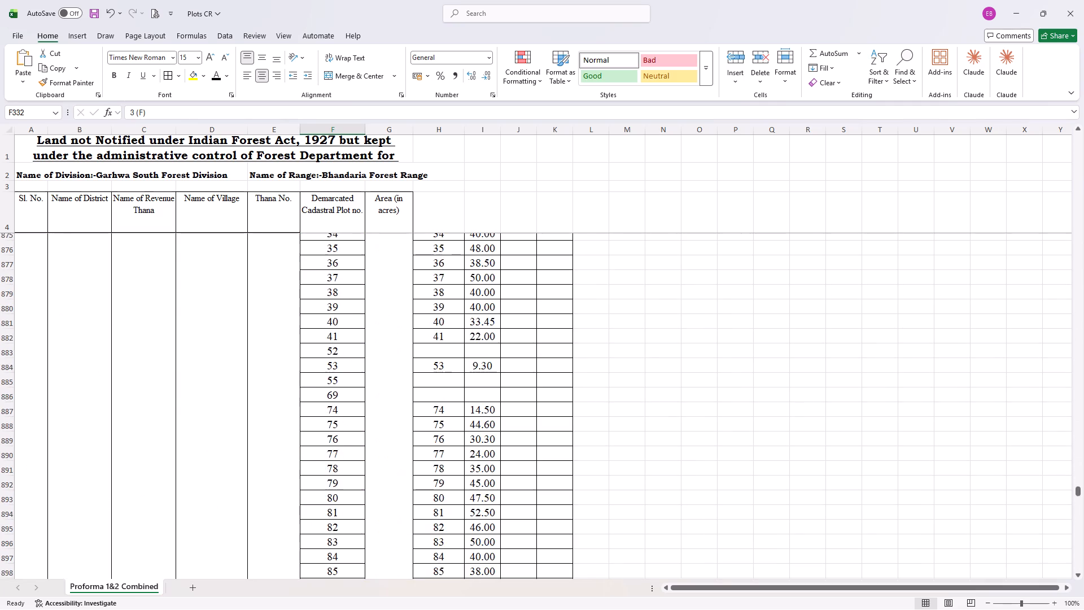
scroll(307, 426, up, 6)
scroll(307, 426, down, 2)
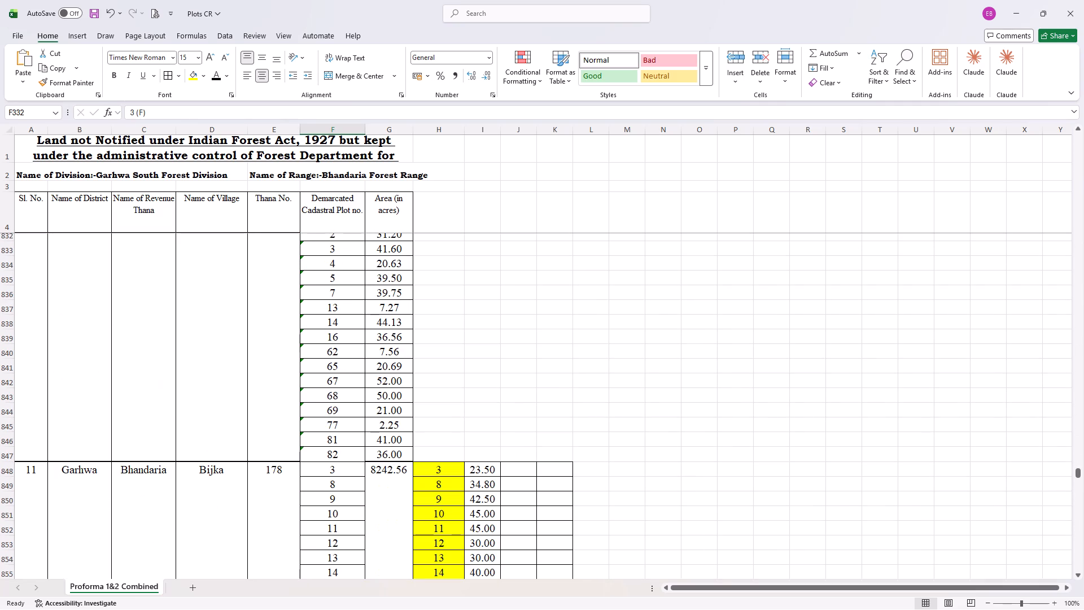
drag(329, 472, 387, 607)
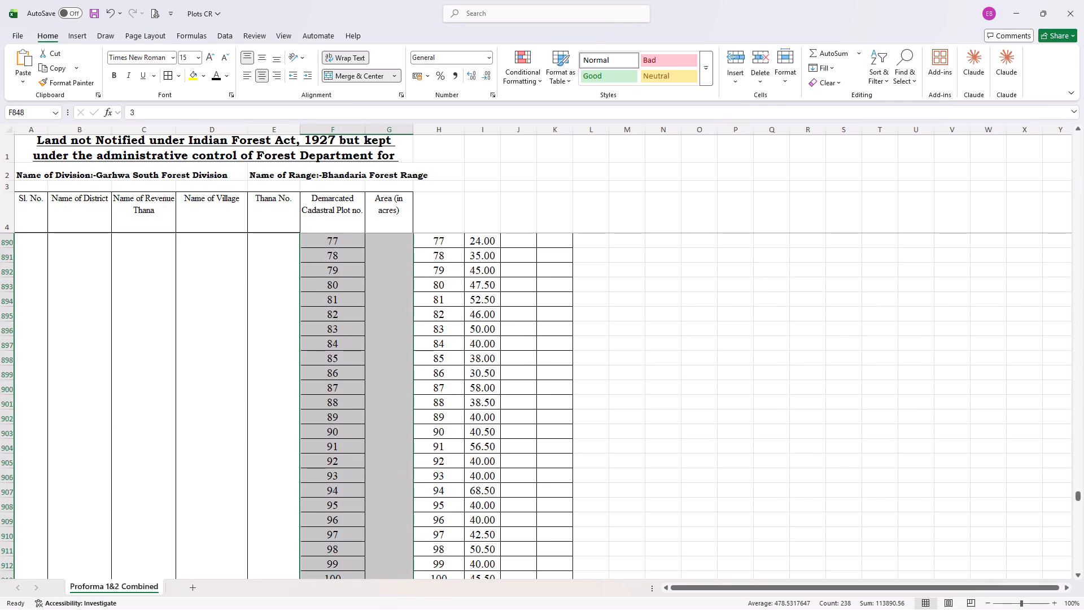
right_click(343, 508)
click(408, 286)
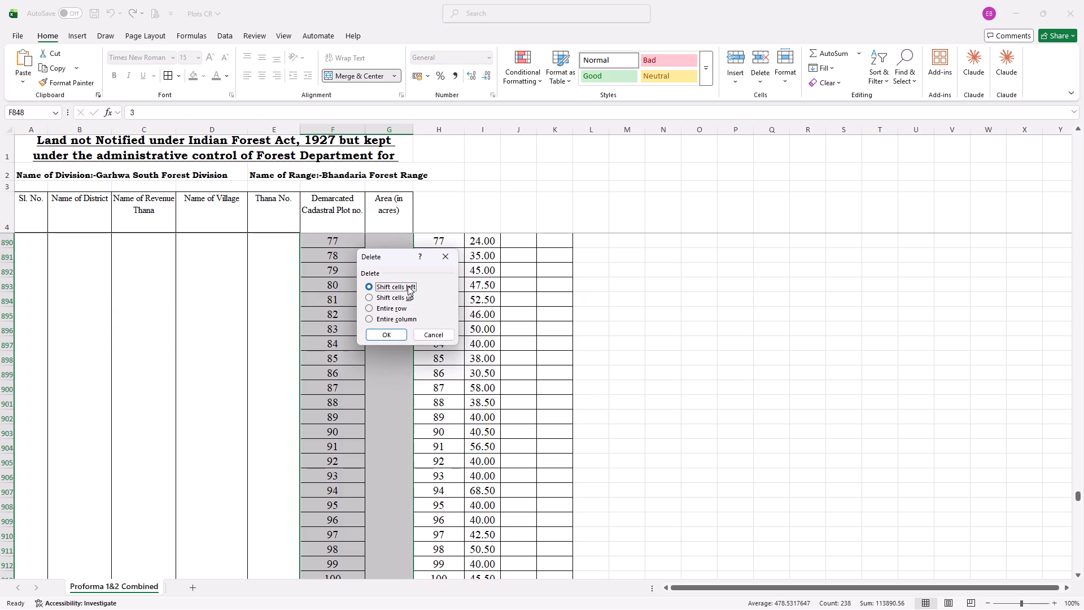
click(397, 334)
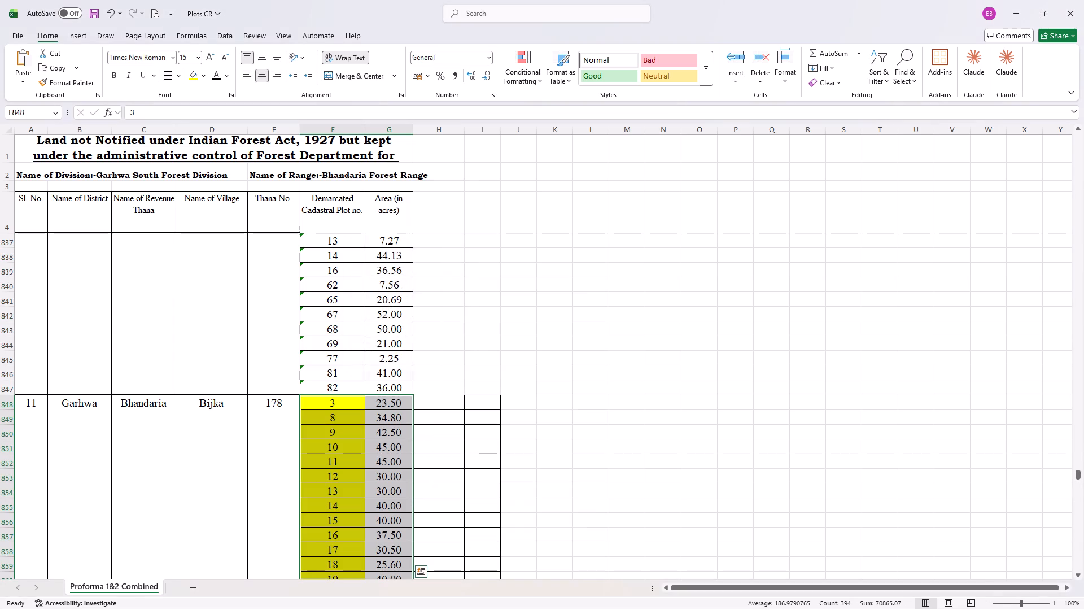
Review the Bijka plot numbers and areas in columns F and G down to the first empty row, 1087.
scroll(352, 462, down, 17)
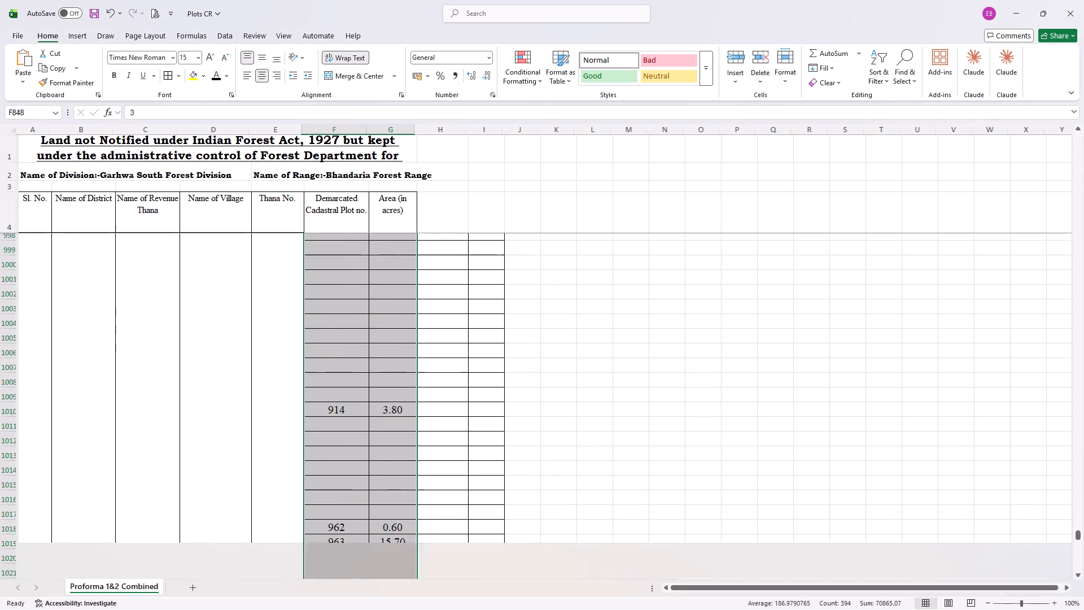
scroll(352, 462, down, 7)
scroll(352, 462, up, 3)
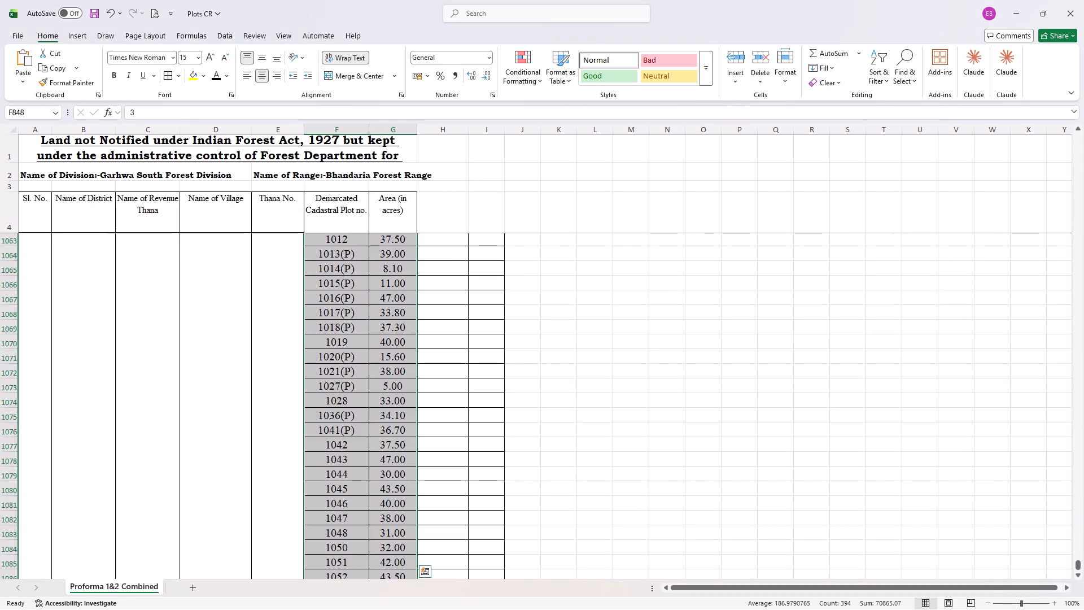
scroll(352, 462, down, 1)
click(45, 426)
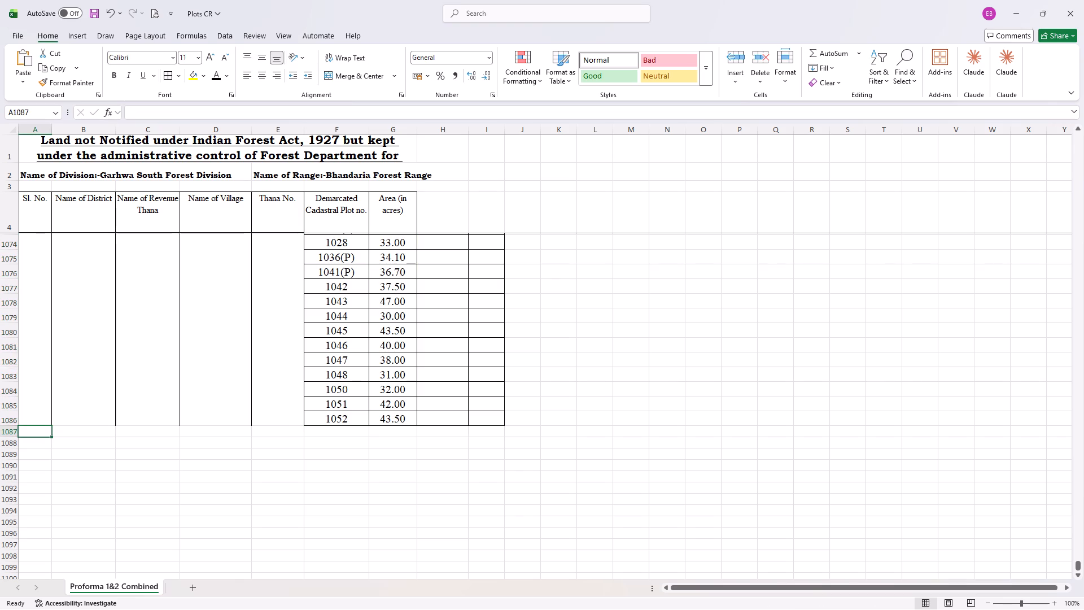
drag(63, 434, 73, 440)
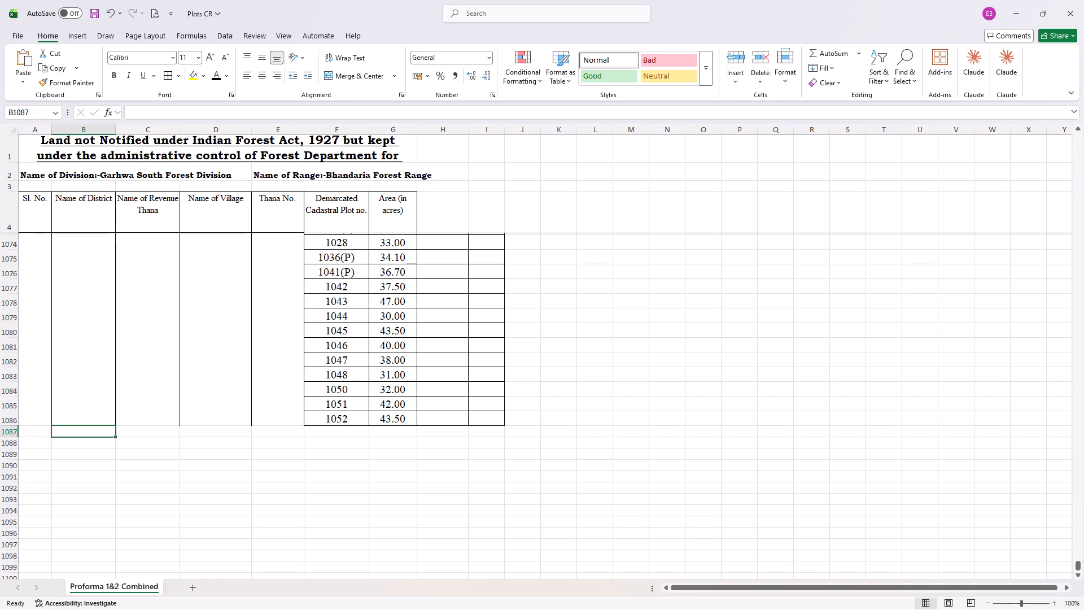
Copy Lidki's complete village block, serial 10, across columns A to K from the Kutku Range workbook into Plots CR at A1087.
key(alt+Tab)
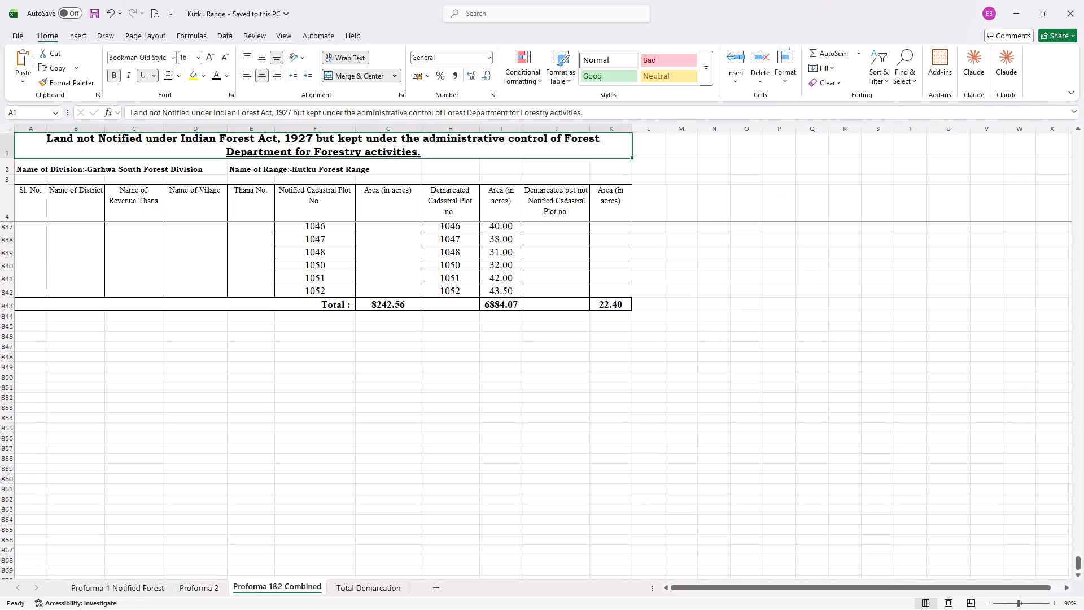
scroll(237, 464, up, 1)
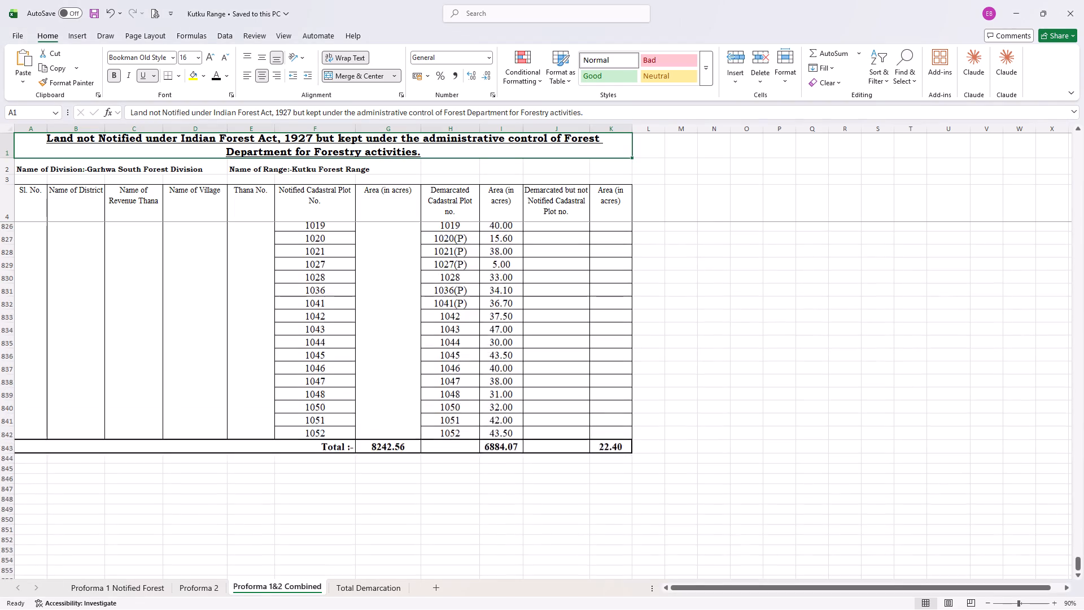
scroll(237, 464, up, 13)
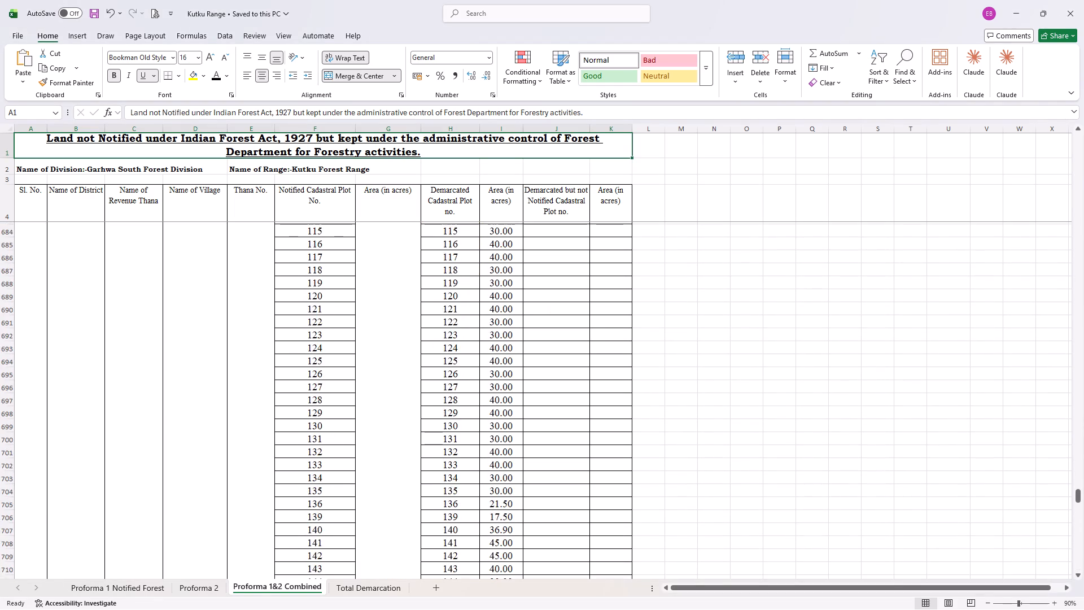
scroll(237, 464, up, 10)
scroll(237, 464, down, 3)
scroll(237, 464, up, 1)
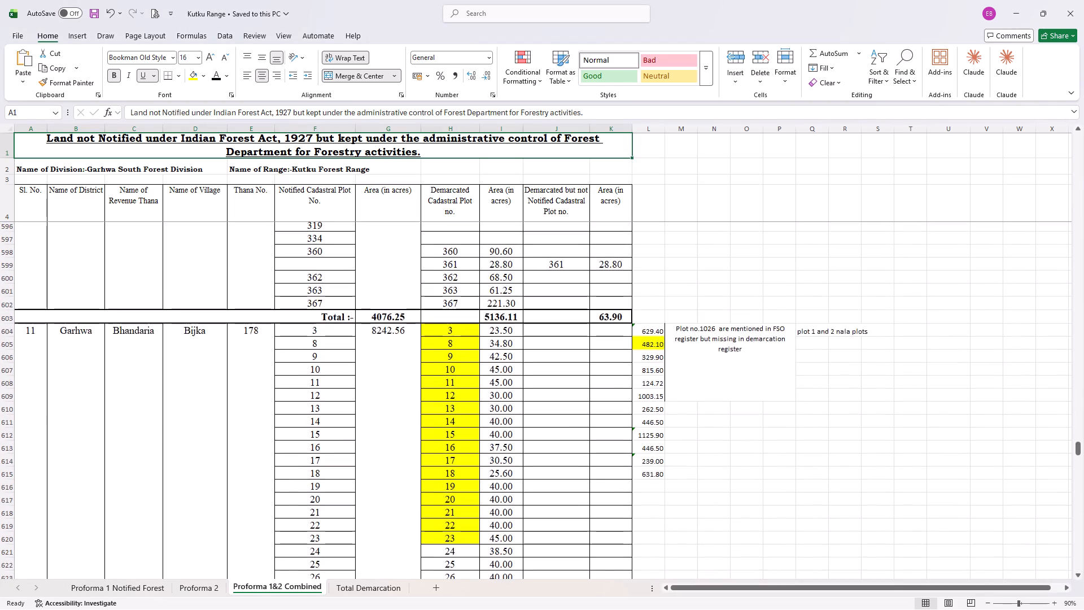
scroll(237, 464, up, 11)
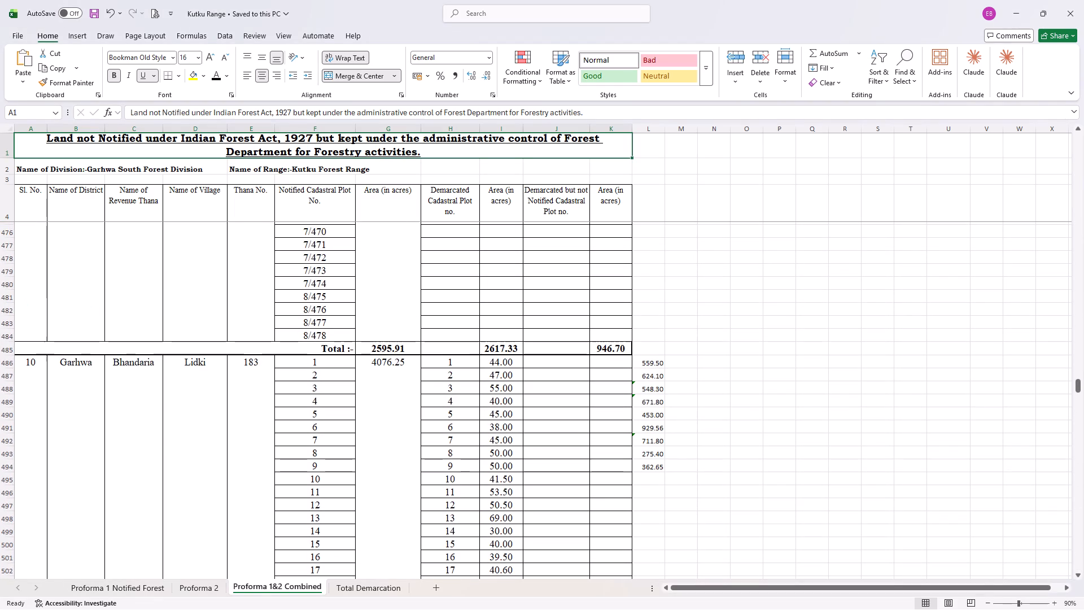
drag(21, 385, 443, 401)
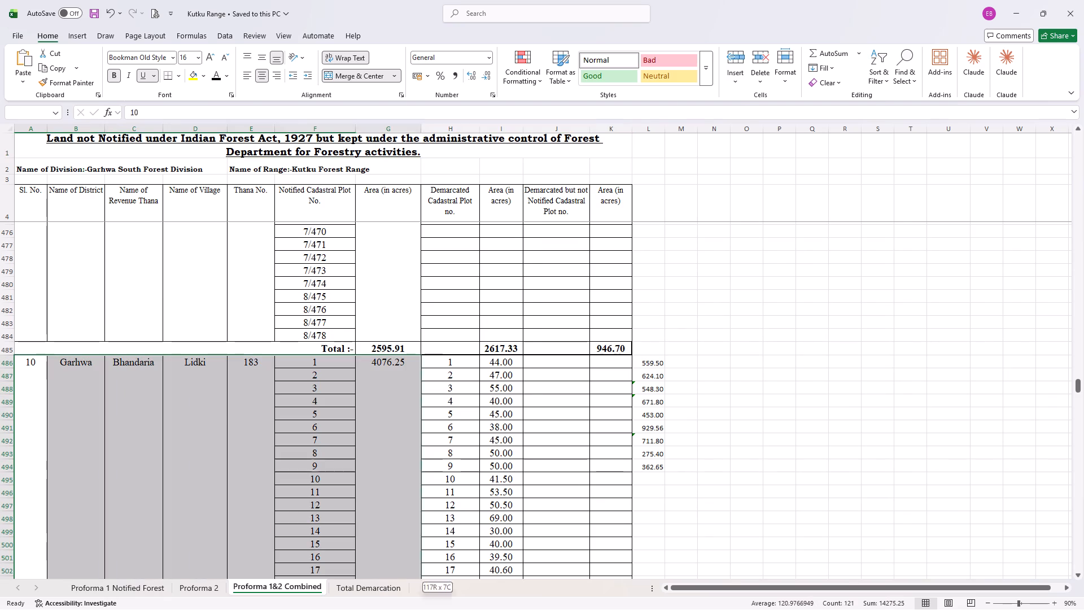
drag(443, 401, 605, 421)
scroll(605, 421, down, 1)
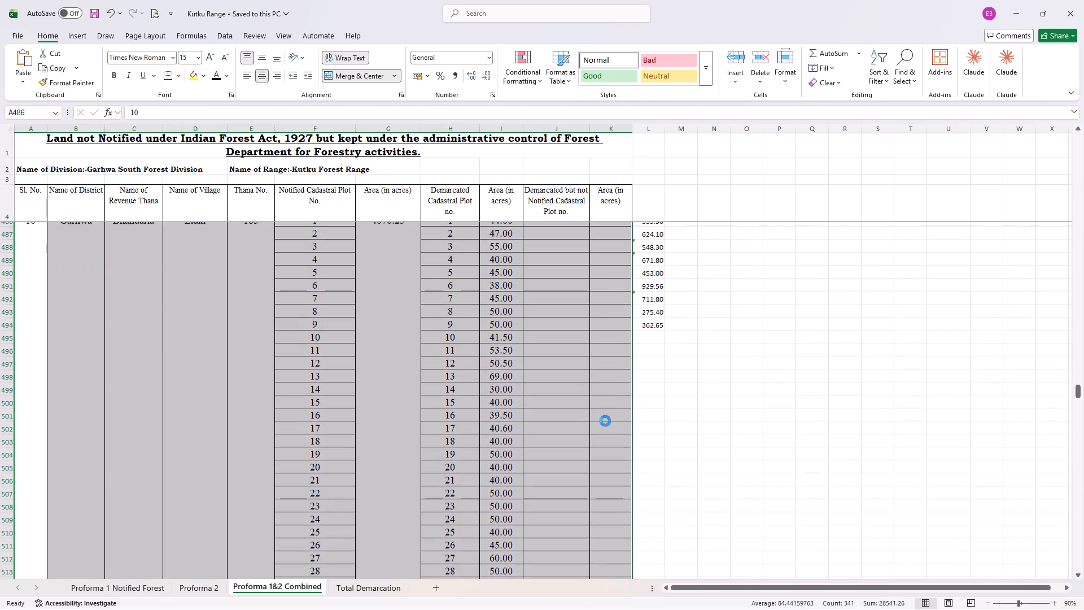
key(ctrl+c)
key(alt+Tab)
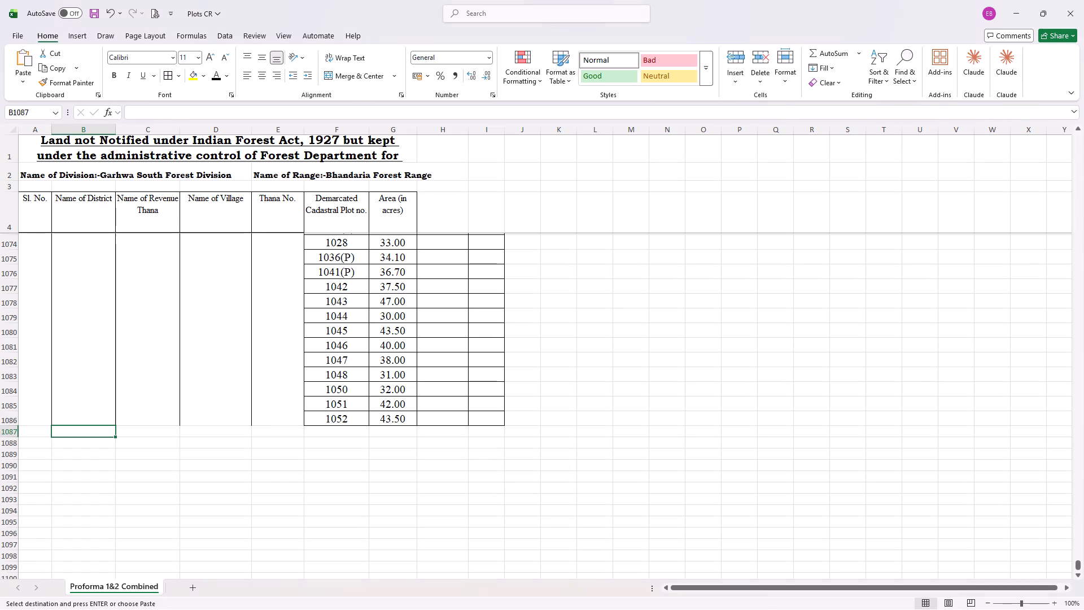
click(41, 428)
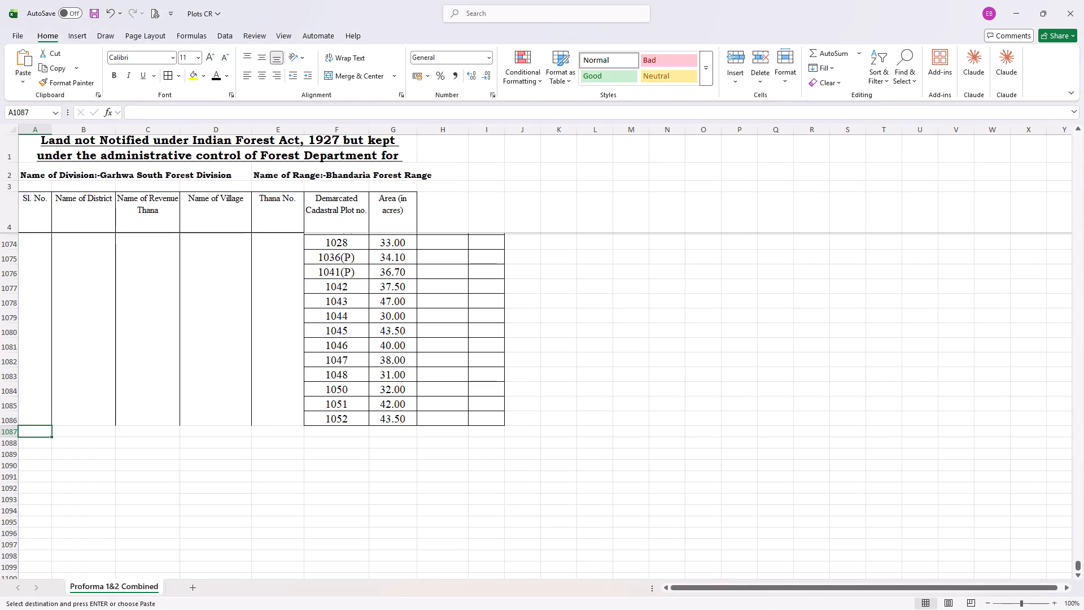
key(ctrl+v)
Delete Lidki's notified plot number and area cells in columns F and G from row 1087, shifting cells left.
drag(346, 435, 369, 450)
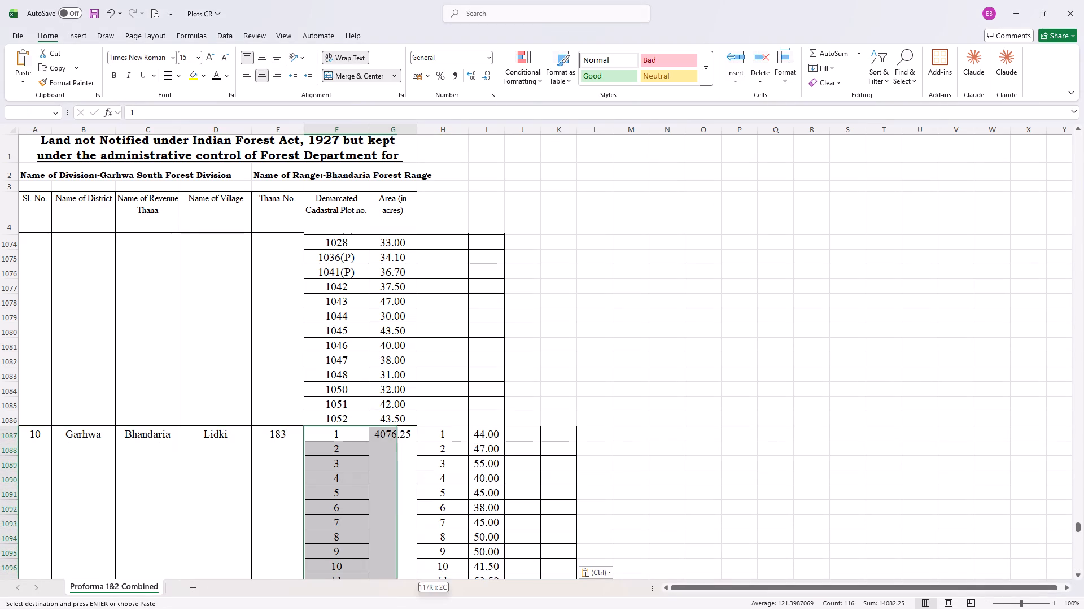
drag(369, 450, 382, 455)
right_click(382, 455)
click(442, 226)
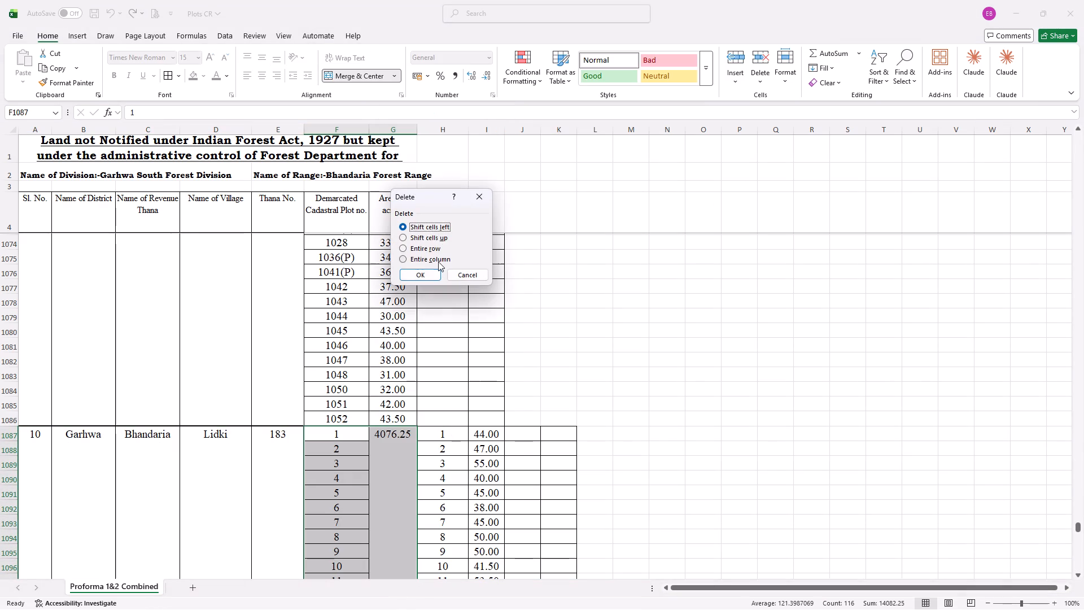
click(425, 271)
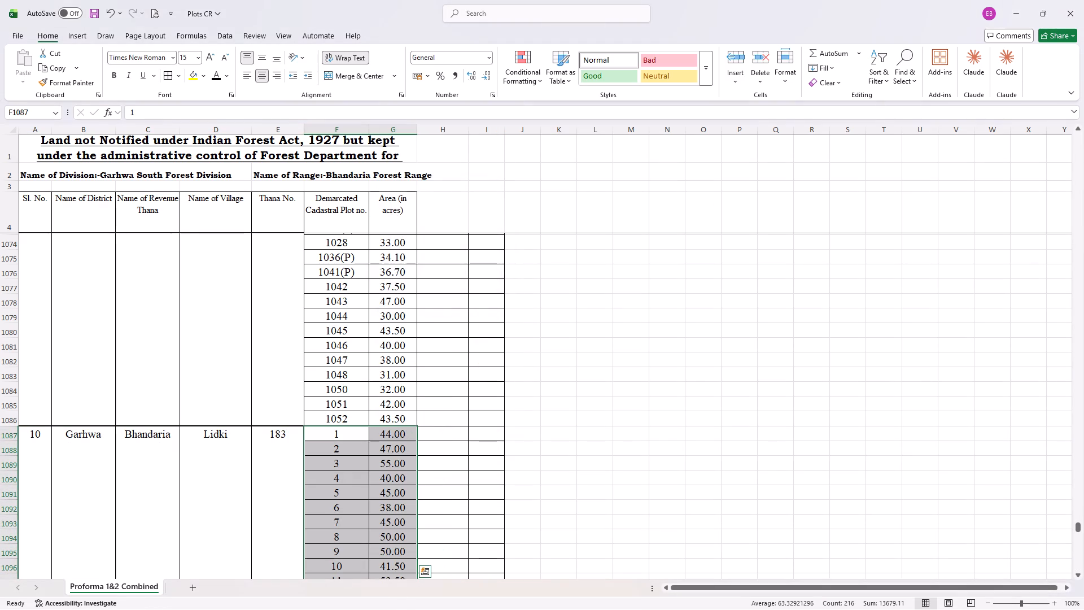
click(509, 417)
Delete Lidki's blank rows 1188 to 1190 after plot 123, plus the blank row between plots 162 and 169.
scroll(509, 417, down, 1)
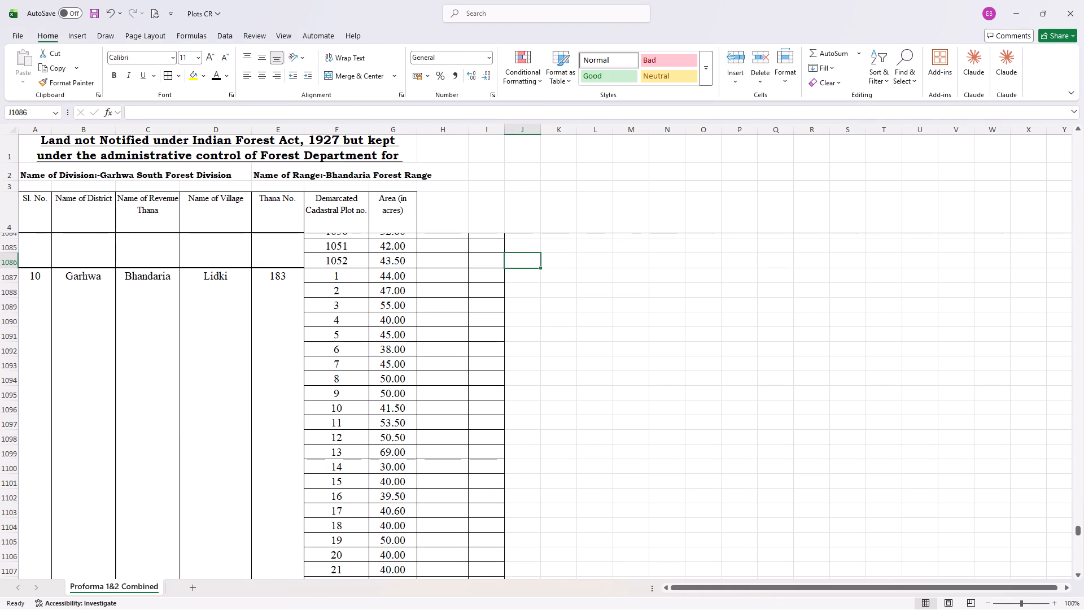
drag(33, 321, 379, 316)
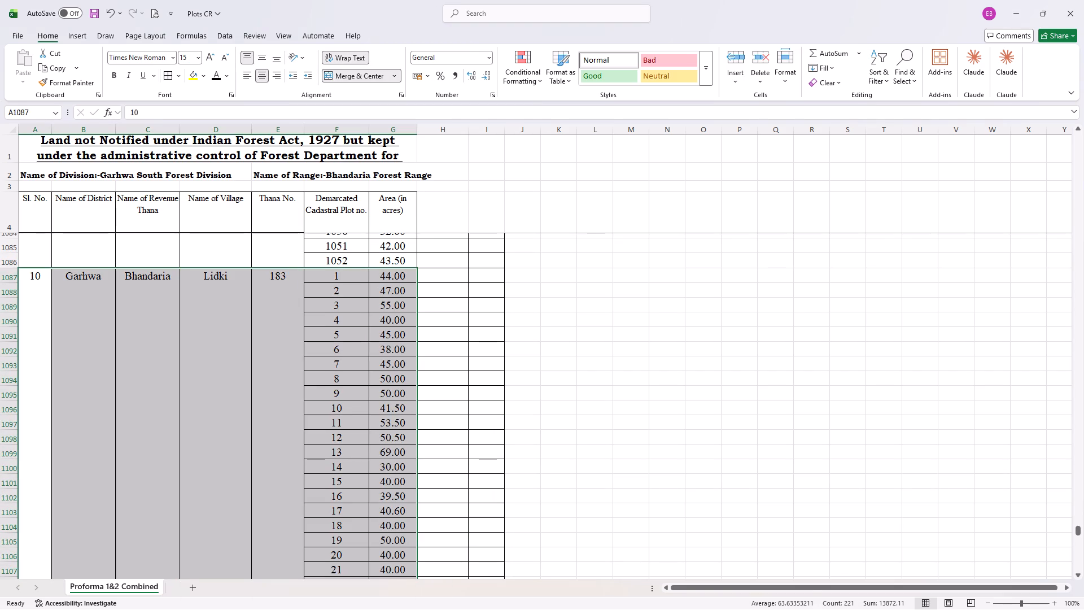
scroll(379, 316, down, 11)
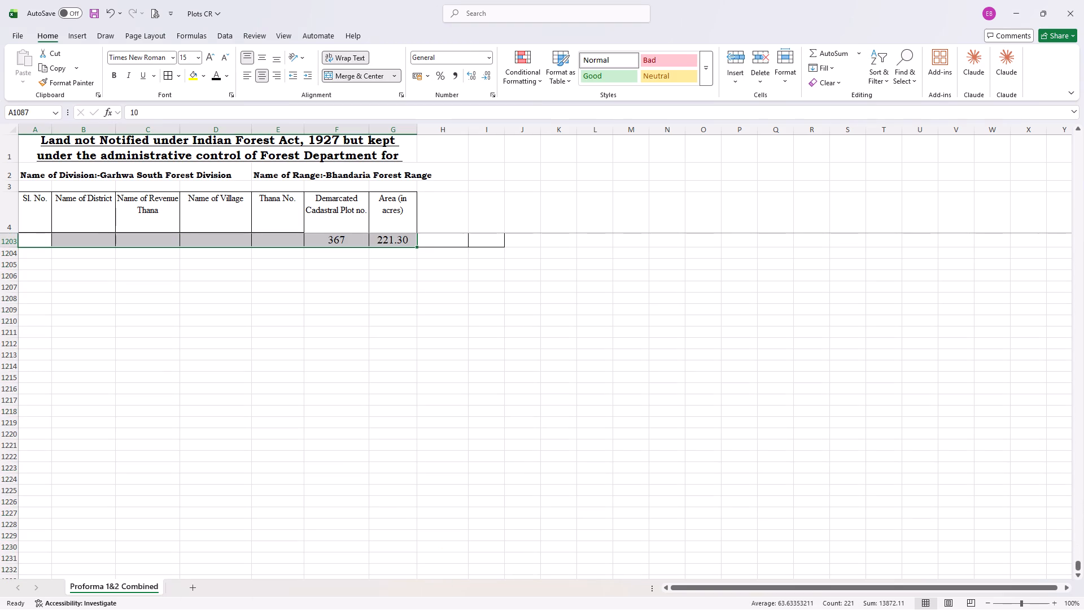
scroll(379, 316, up, 2)
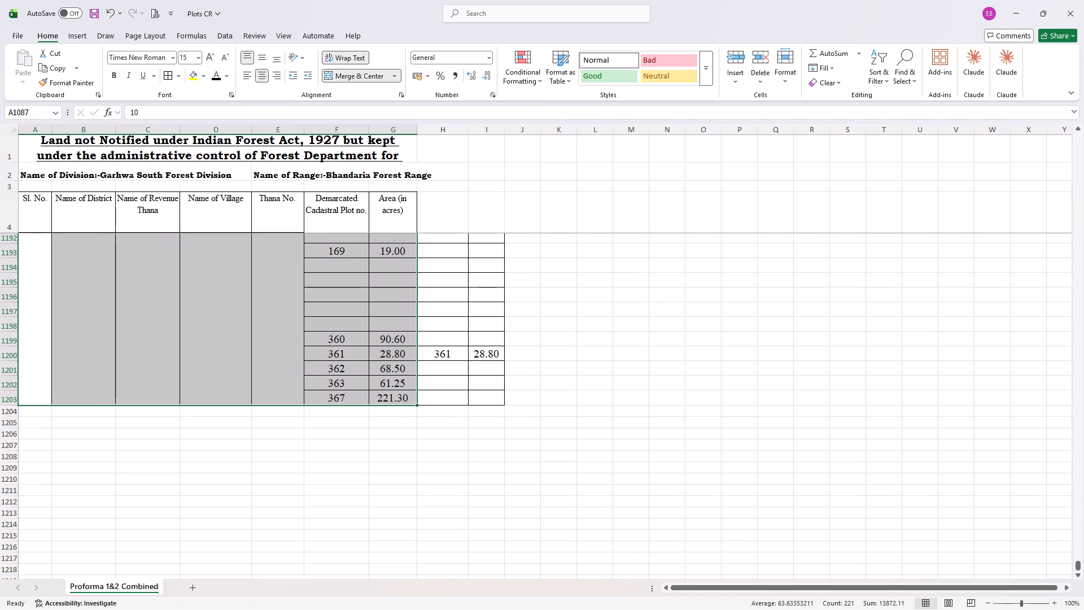
drag(8, 338, 8, 364)
right_click(6, 354)
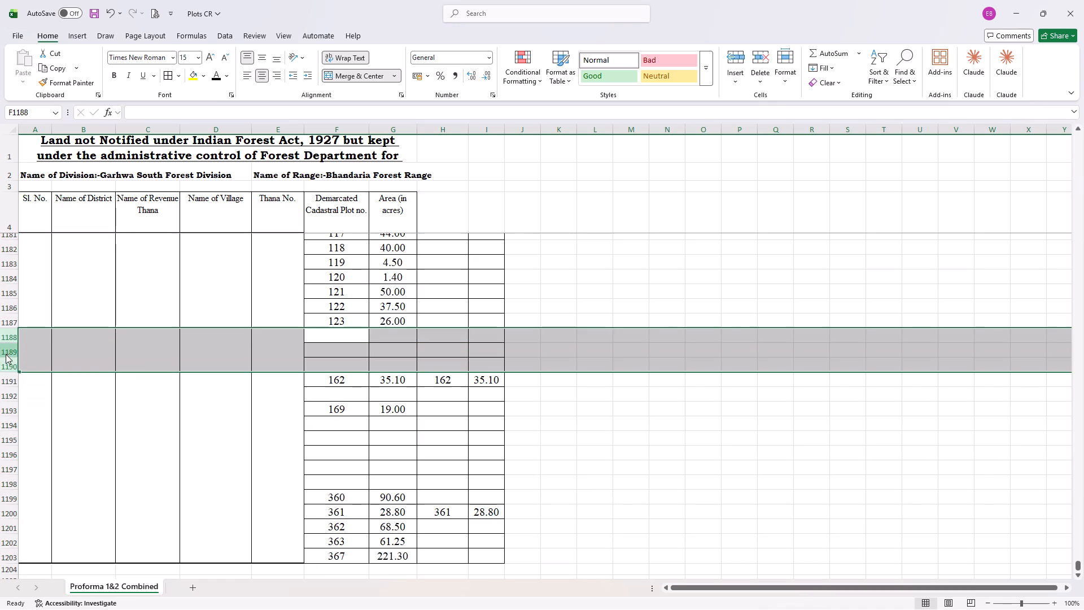
click(47, 489)
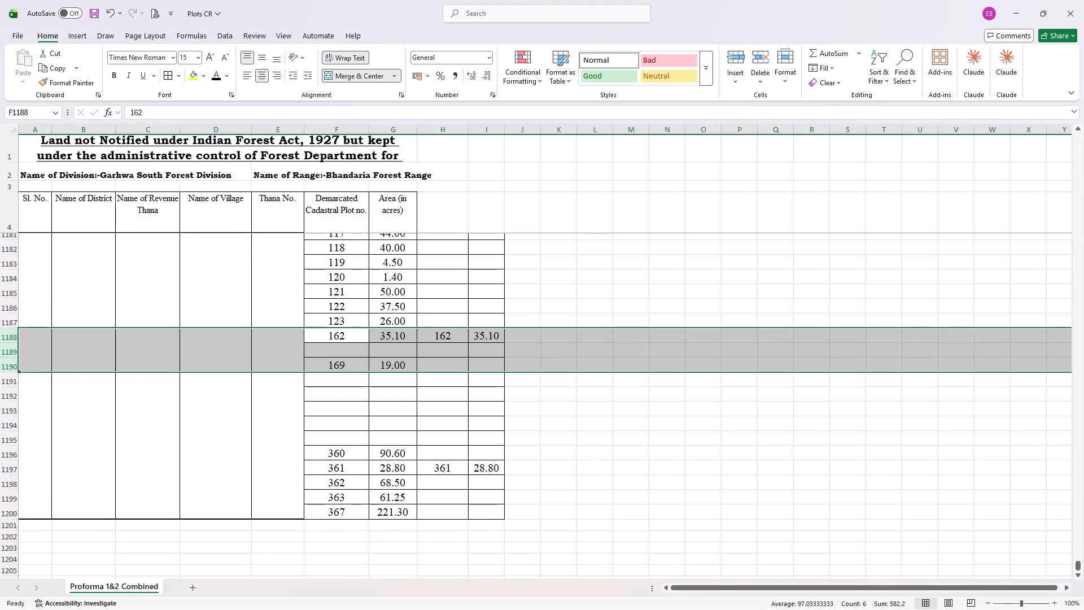
click(7, 352)
right_click(7, 352)
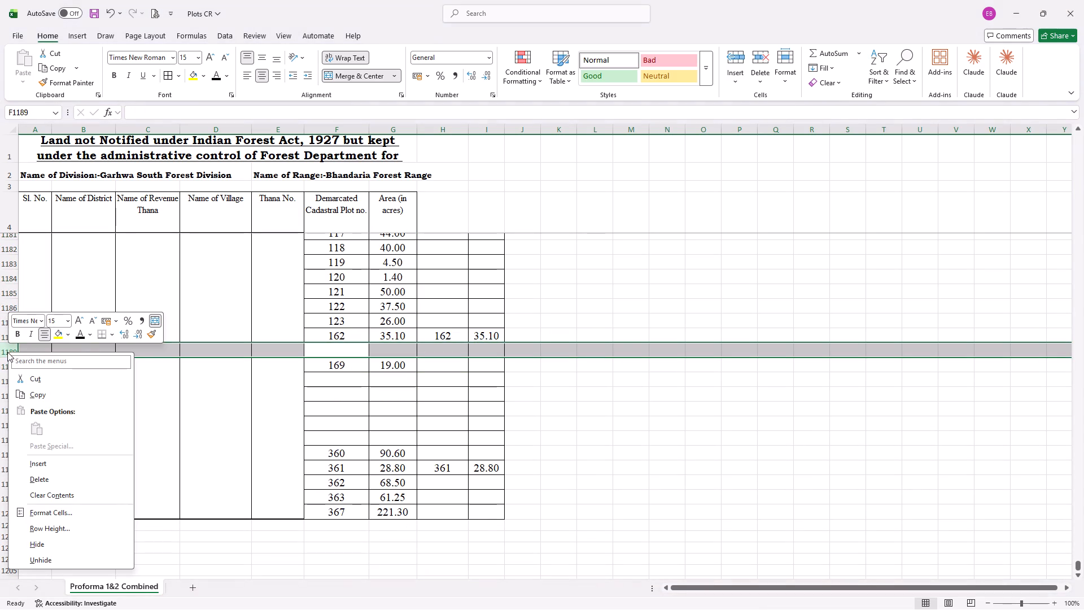
click(55, 476)
Delete the leftover columns H and I beside the demarcated plot areas.
drag(444, 130, 447, 128)
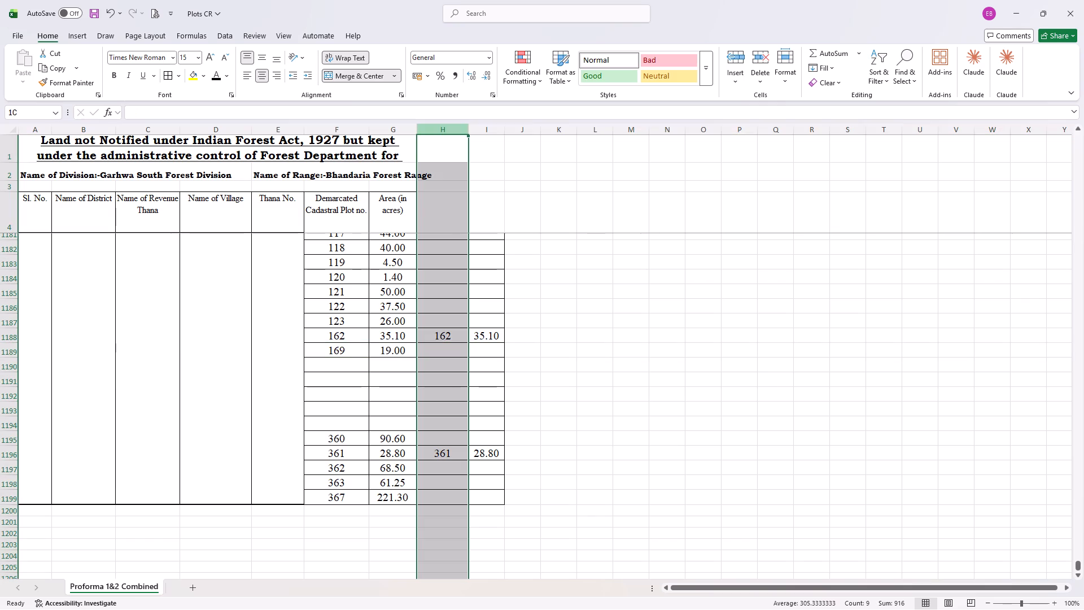
drag(447, 128, 496, 131)
right_click(496, 131)
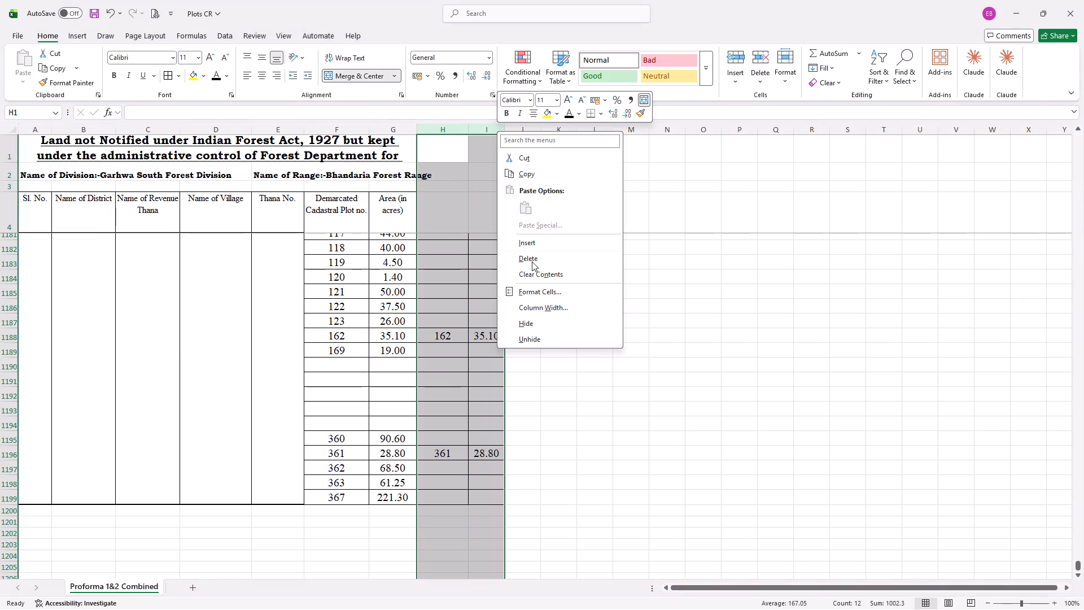
click(533, 261)
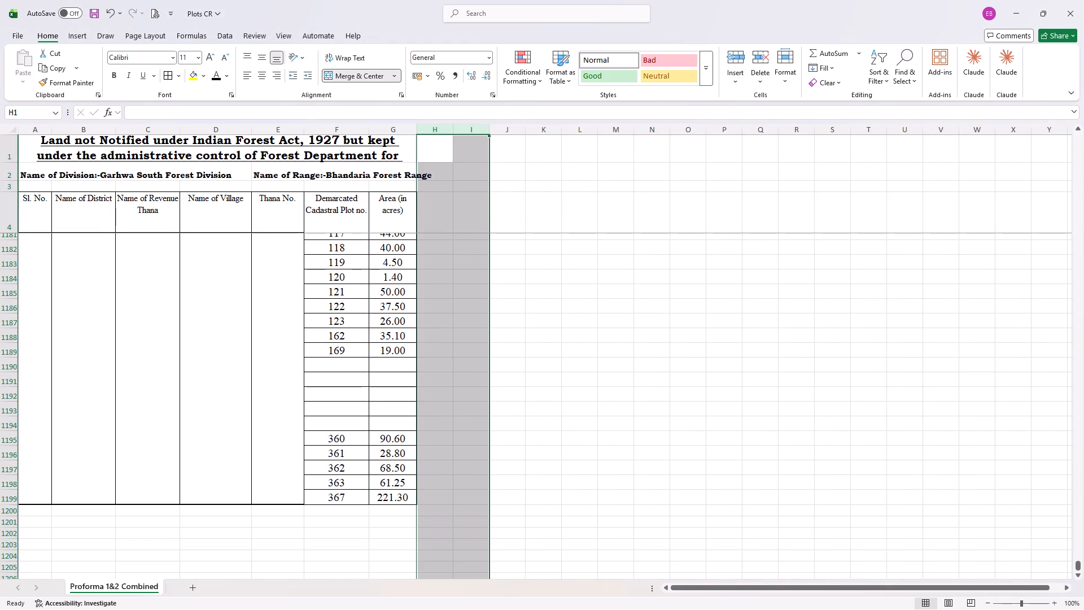
Review the compiled plot numbers and areas in columns F and G across the earlier villages and down to Lidki's end.
scroll(492, 363, up, 14)
scroll(482, 368, up, 20)
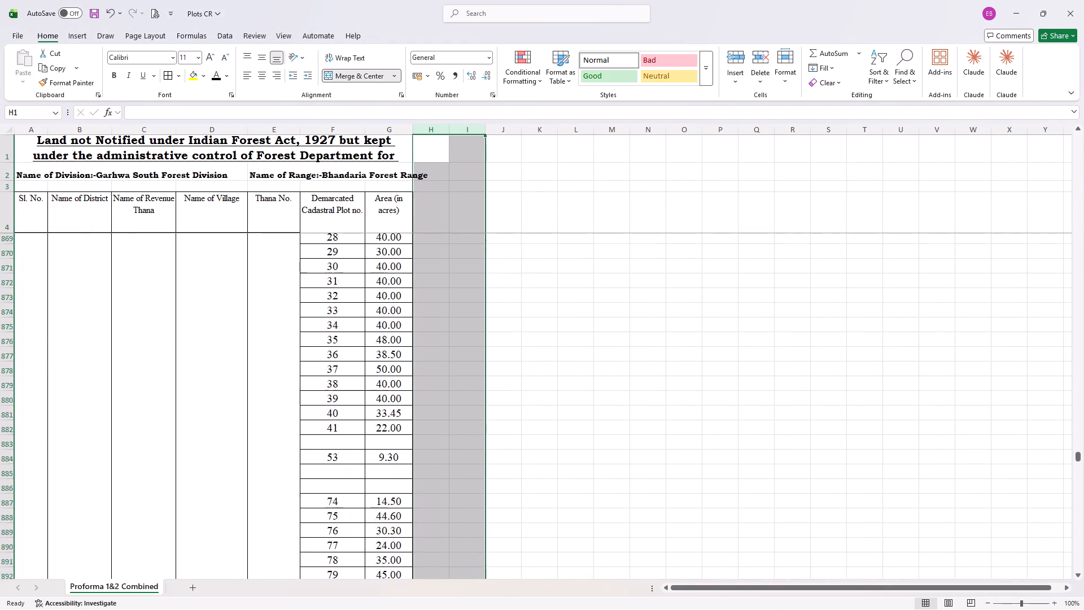
scroll(482, 368, up, 16)
scroll(482, 368, up, 14)
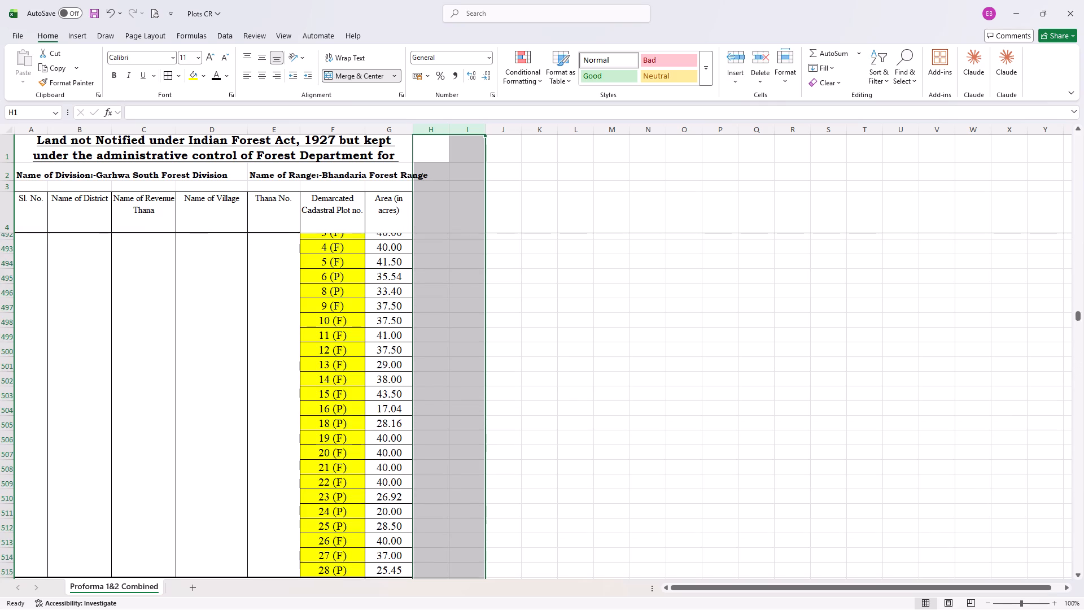
scroll(482, 368, up, 9)
scroll(482, 368, down, 8)
scroll(482, 368, up, 12)
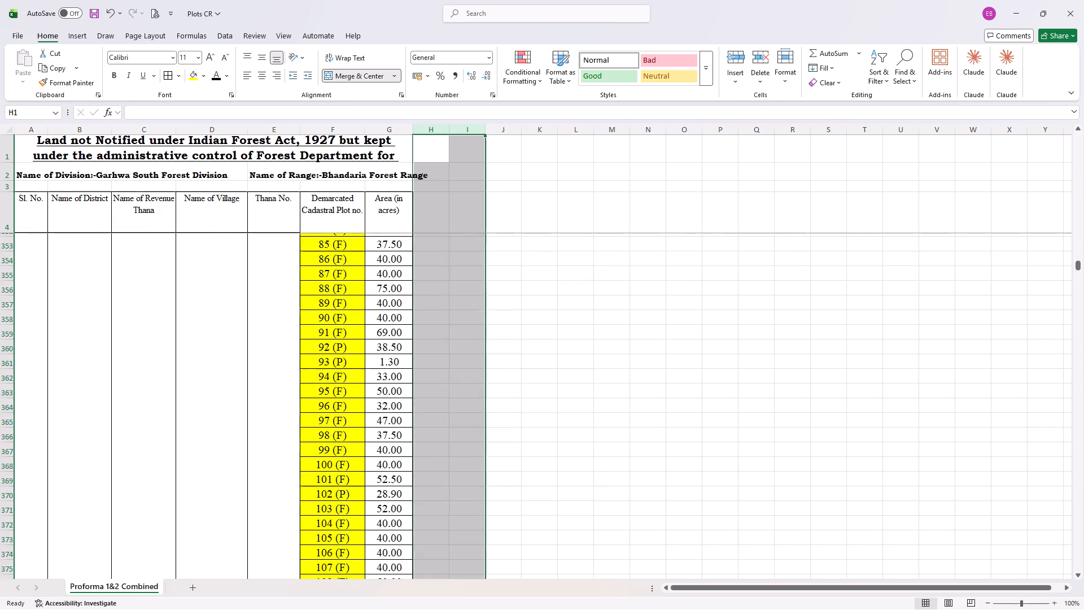
scroll(482, 368, down, 20)
scroll(482, 368, down, 8)
scroll(482, 368, up, 2)
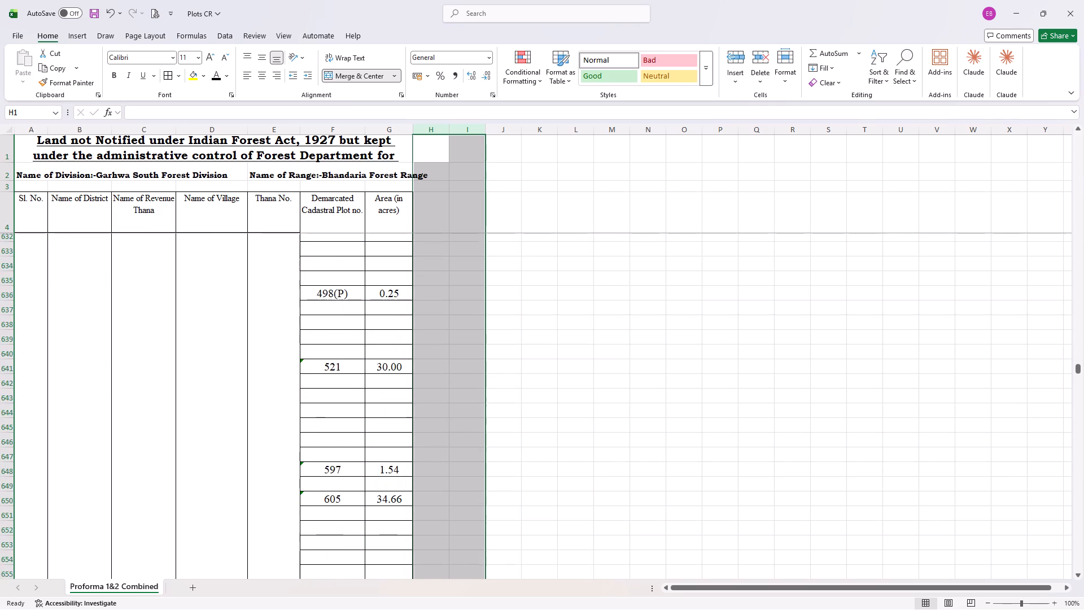
scroll(482, 368, down, 6)
scroll(482, 368, down, 20)
scroll(482, 368, down, 14)
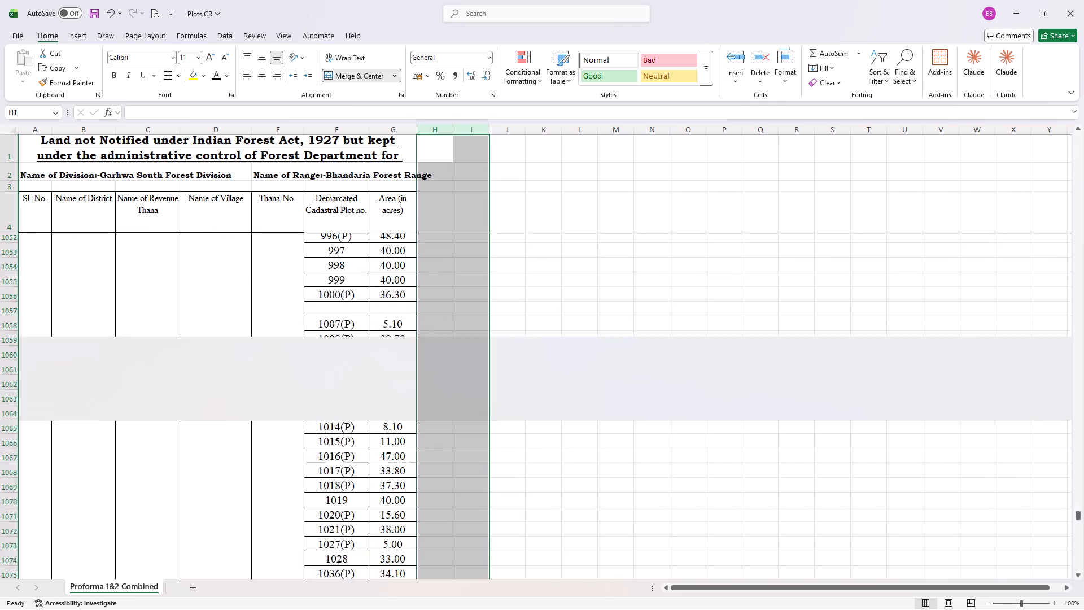
scroll(482, 368, down, 12)
Delete Lidki's blank rows 1190 to 1194 between plots 169 and 360.
click(265, 406)
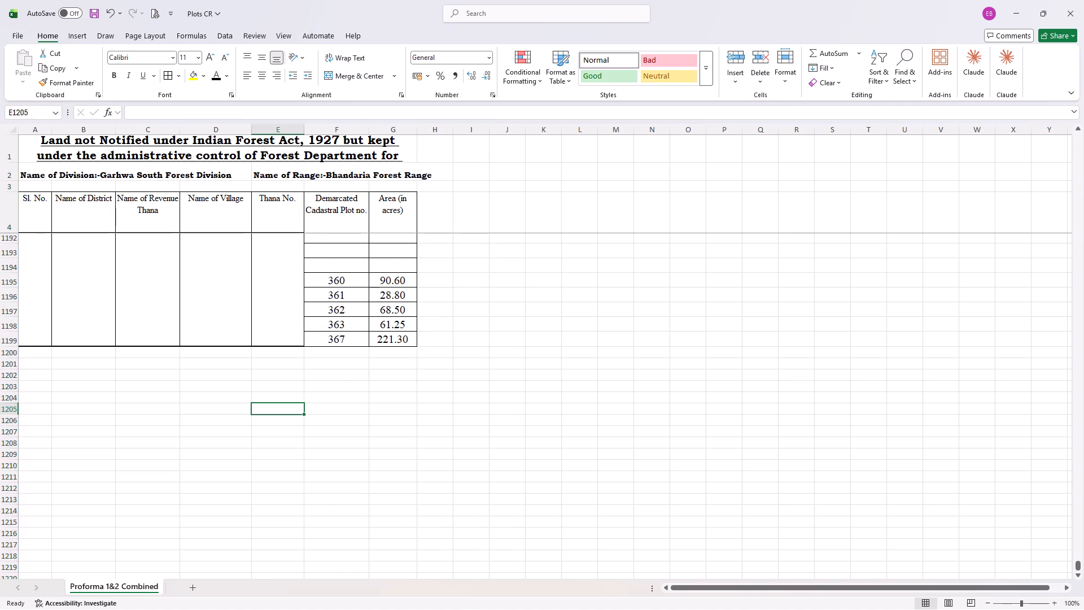
scroll(265, 406, up, 2)
scroll(256, 447, down, 1)
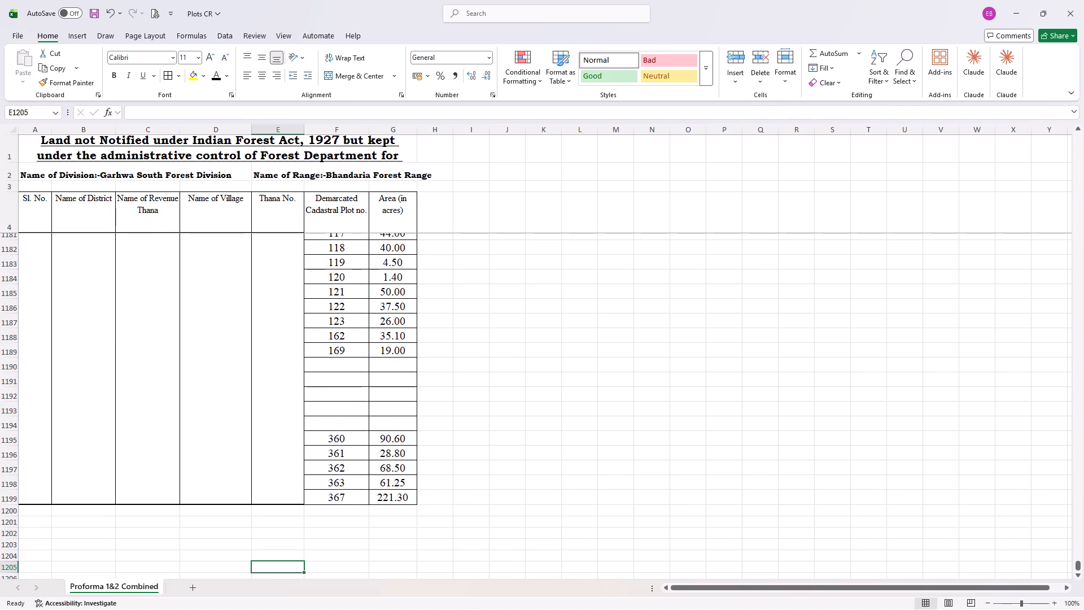
drag(2, 364, 10, 424)
right_click(13, 403)
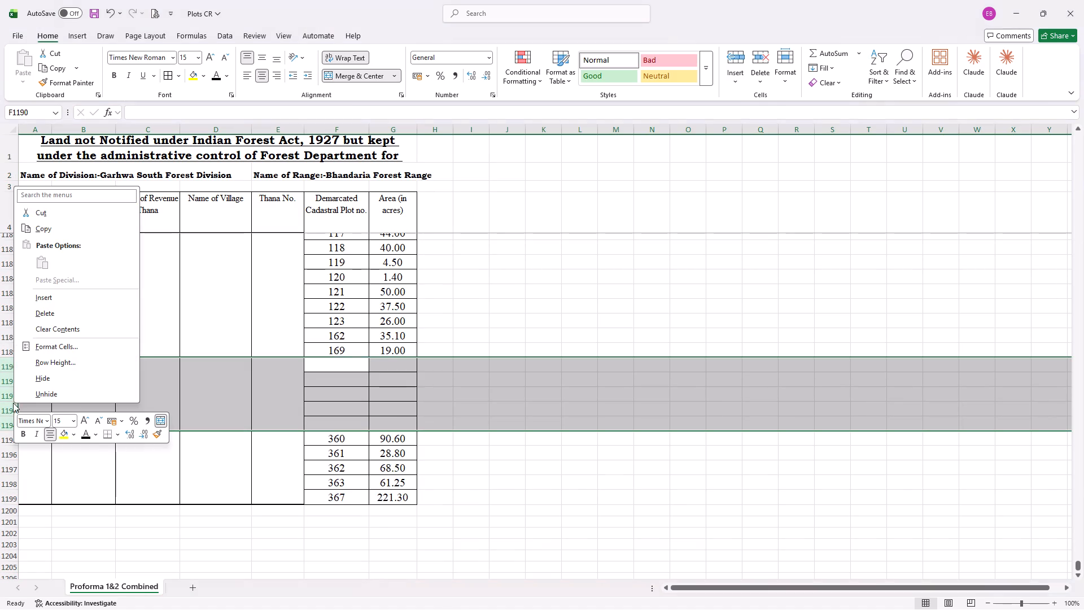
click(37, 317)
Set the print area to Lidki's block, A1087:G1194, from serial number 10 down to plot 367.
scroll(324, 418, up, 2)
scroll(356, 455, down, 3)
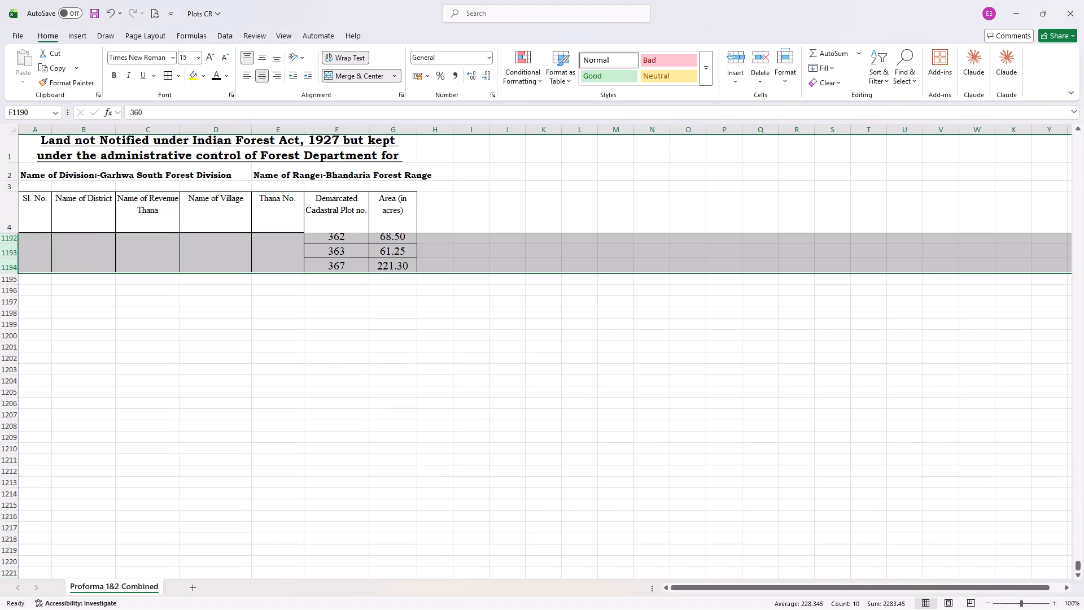
scroll(41, 355, up, 1)
click(42, 312)
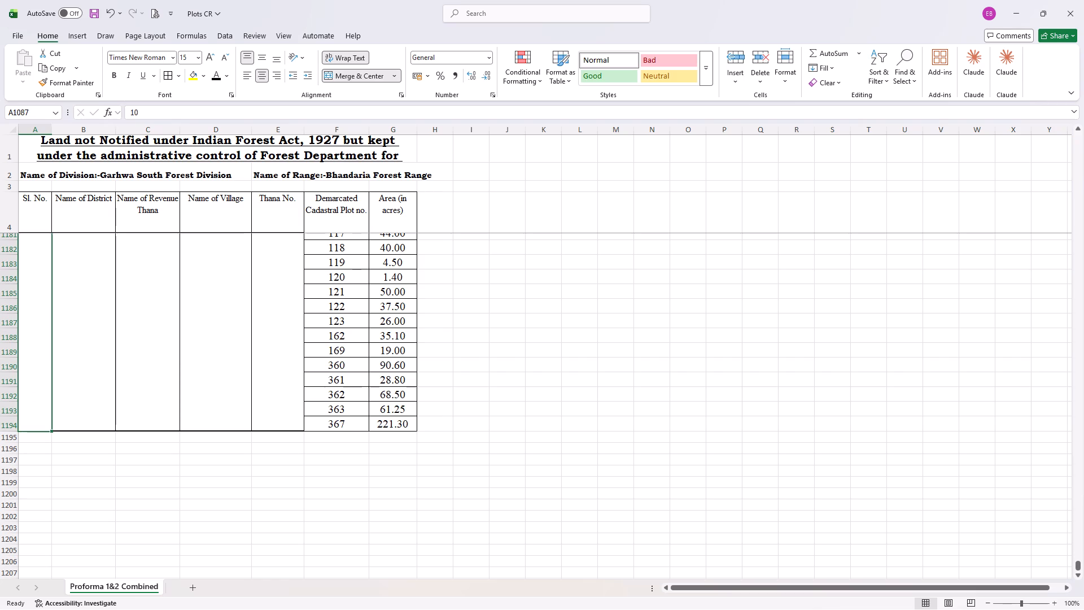
drag(42, 312, 388, 311)
scroll(413, 450, up, 3)
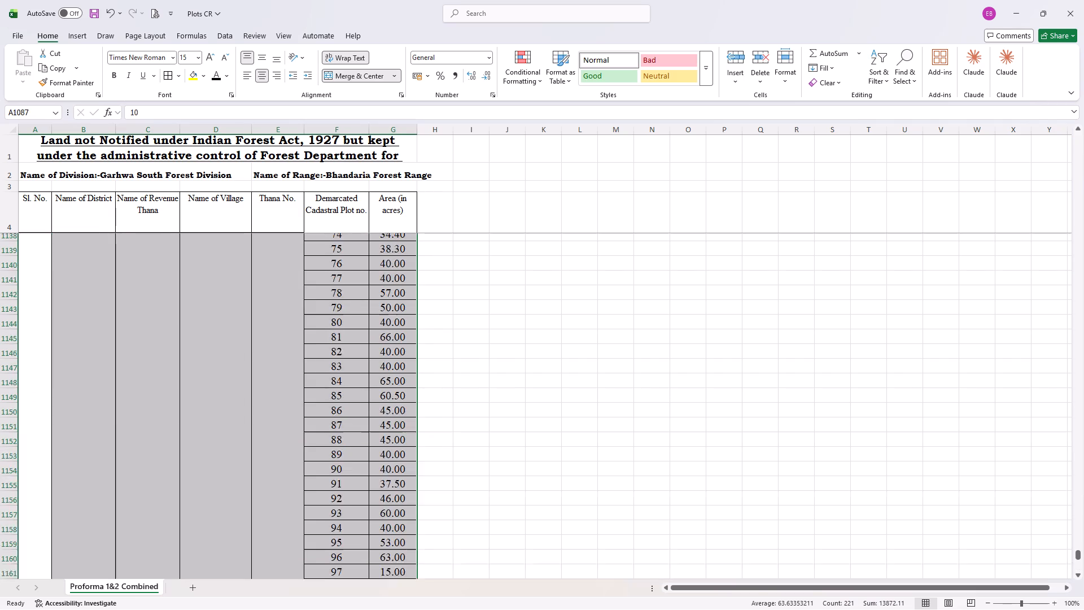
scroll(413, 450, up, 7)
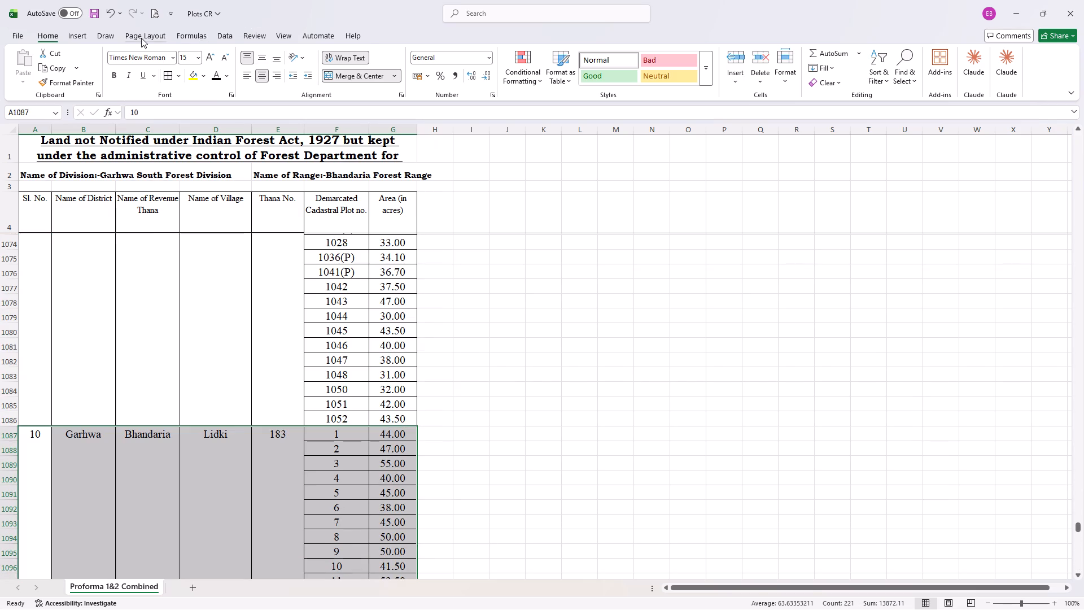
click(139, 38)
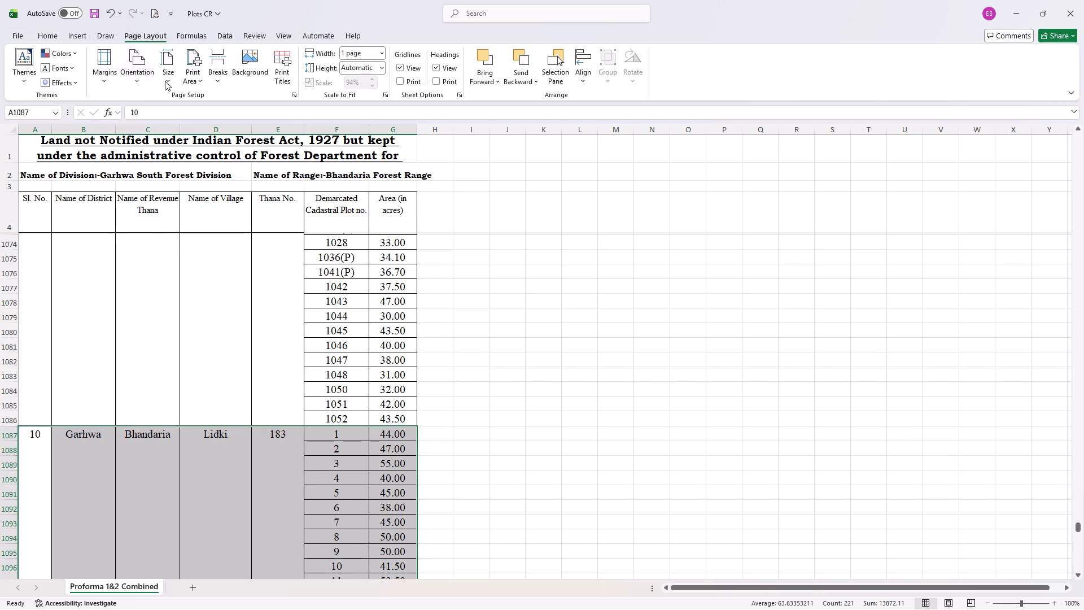
click(191, 79)
click(204, 94)
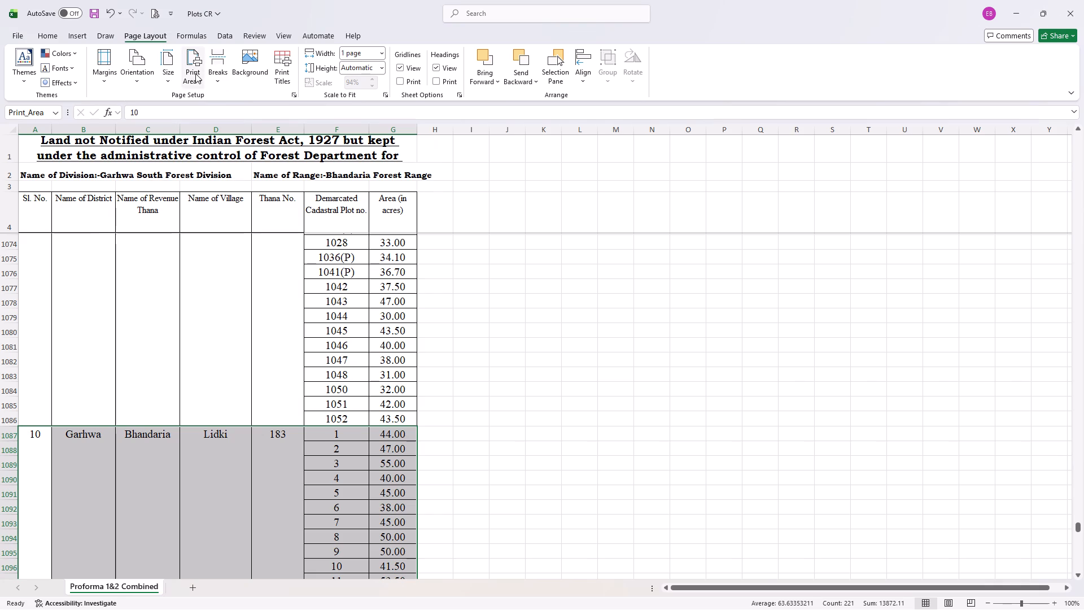
Check the print preview of Lidki's plot block through all its pages and print one A4 portrait copy on the Canon LBP2900.
key(ctrl+p)
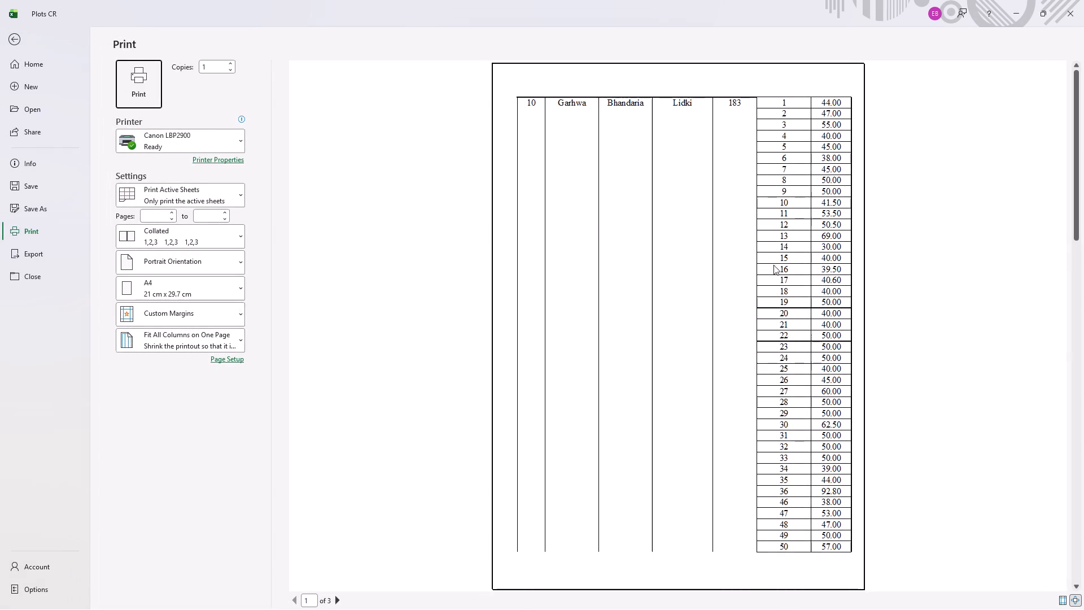
scroll(820, 300, down, 2)
scroll(820, 300, up, 3)
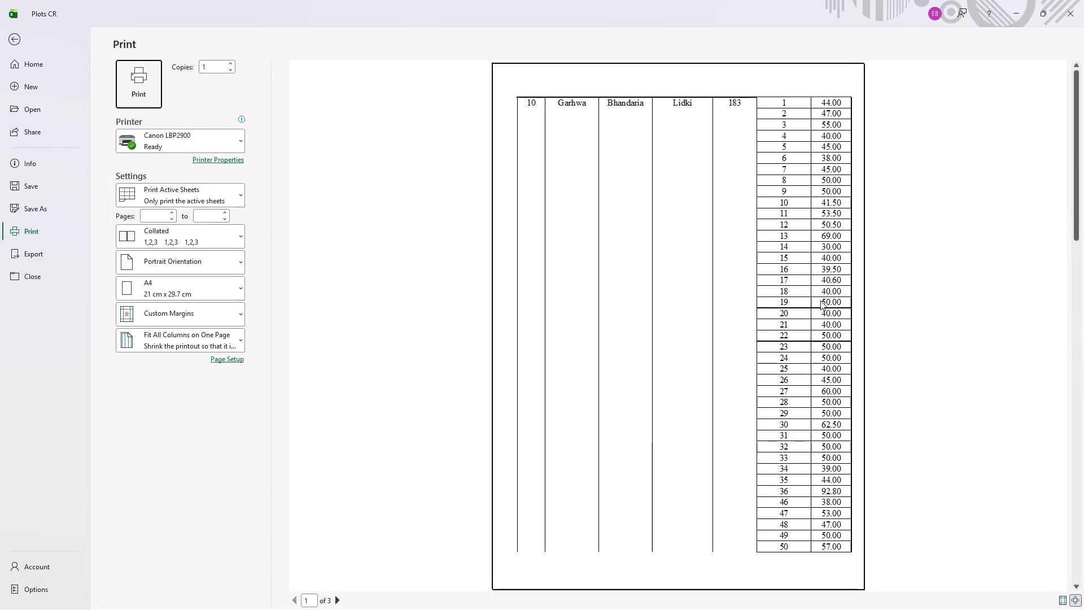
scroll(820, 300, down, 2)
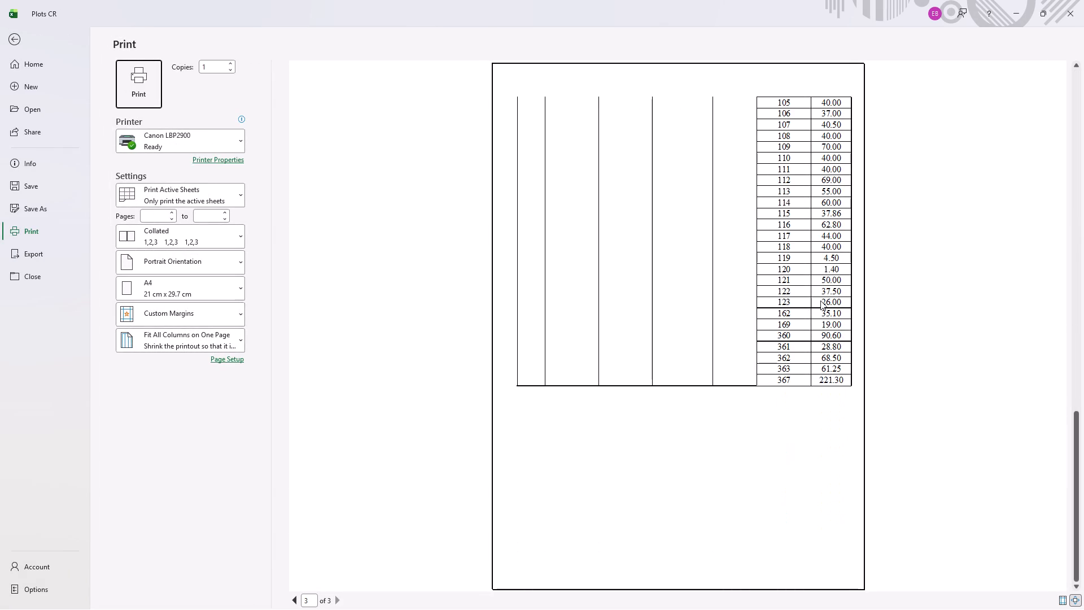
scroll(820, 300, down, 3)
scroll(820, 300, up, 8)
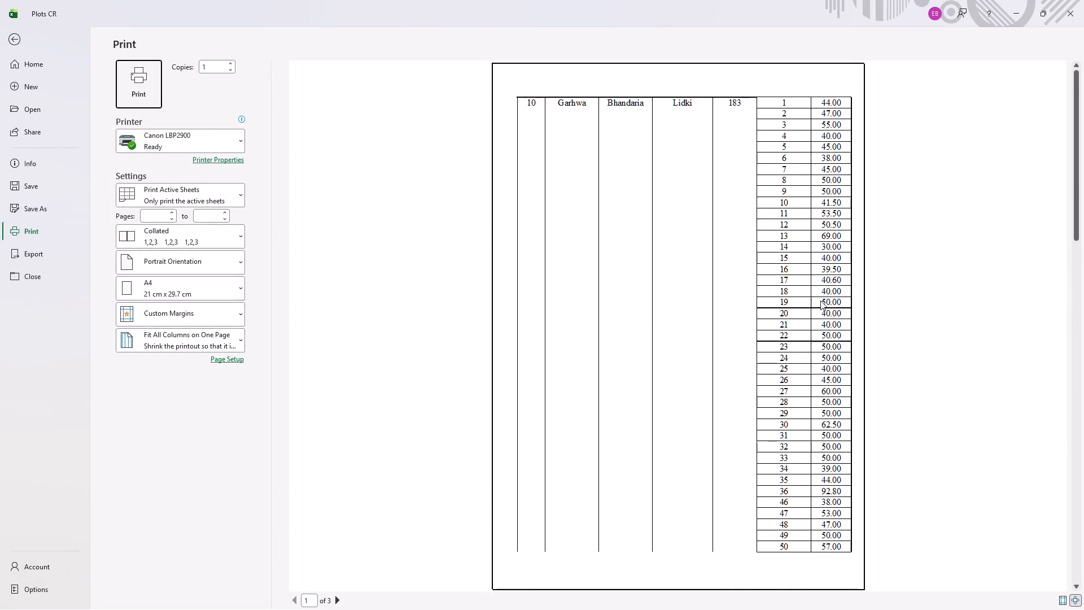
key(ctrl+p)
click(138, 89)
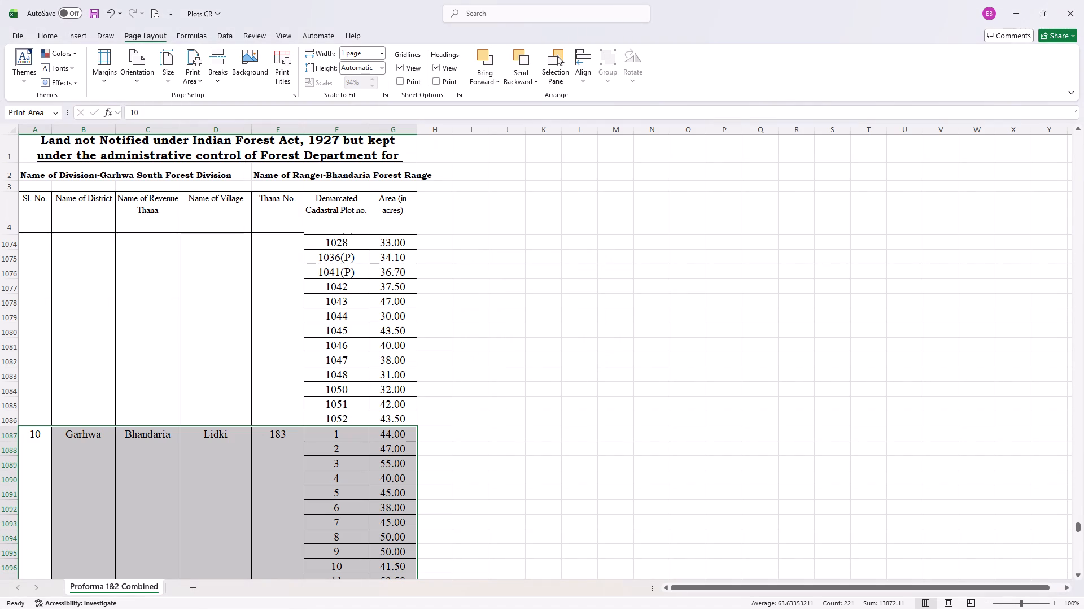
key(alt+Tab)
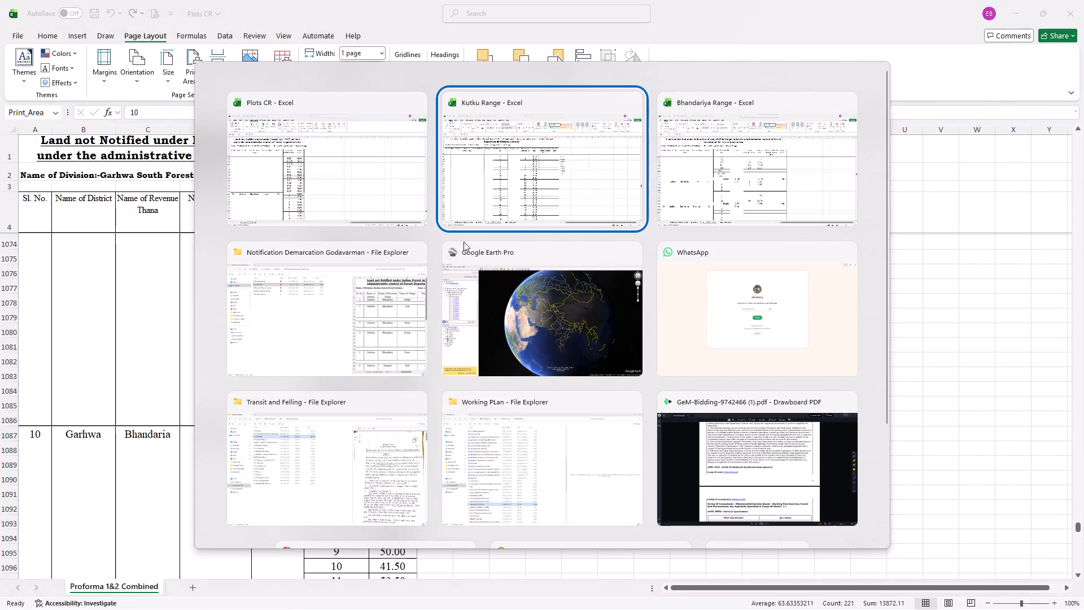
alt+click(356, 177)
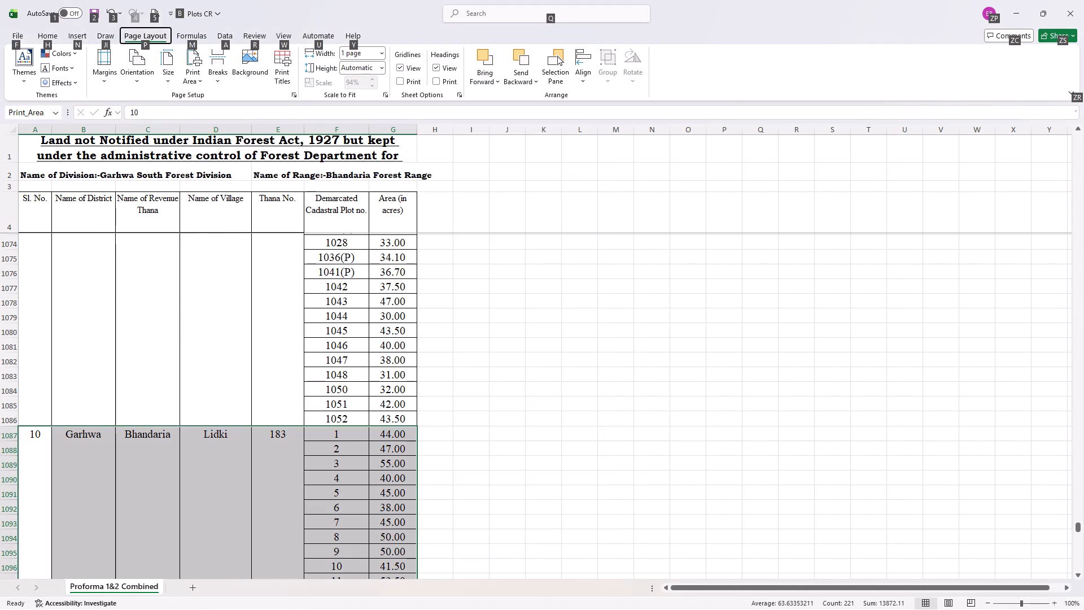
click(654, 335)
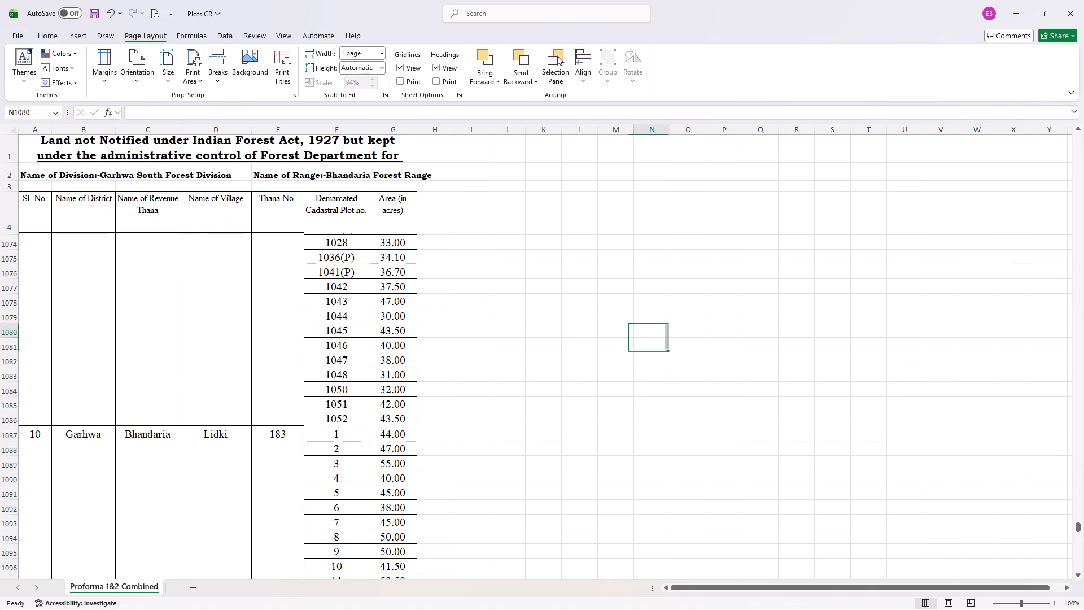
Switch from the Plots CR workbook to the Bhandariya Range workbook.
key(alt+Tab)
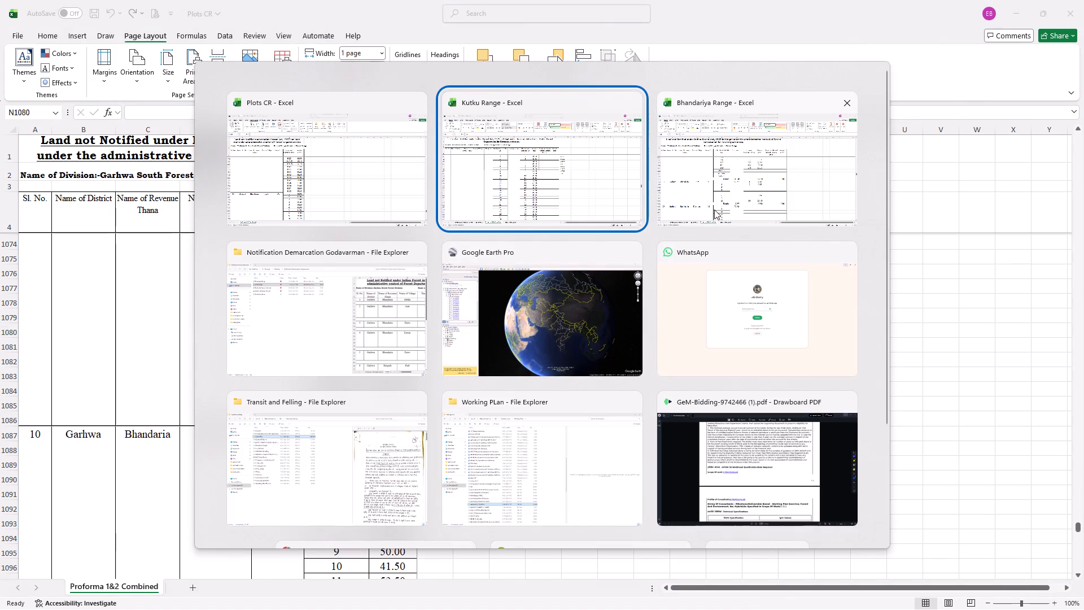
Review the Plots CR village blocks from Lidki back up to serial number 4, Barkol Block N.
alt+click(300, 209)
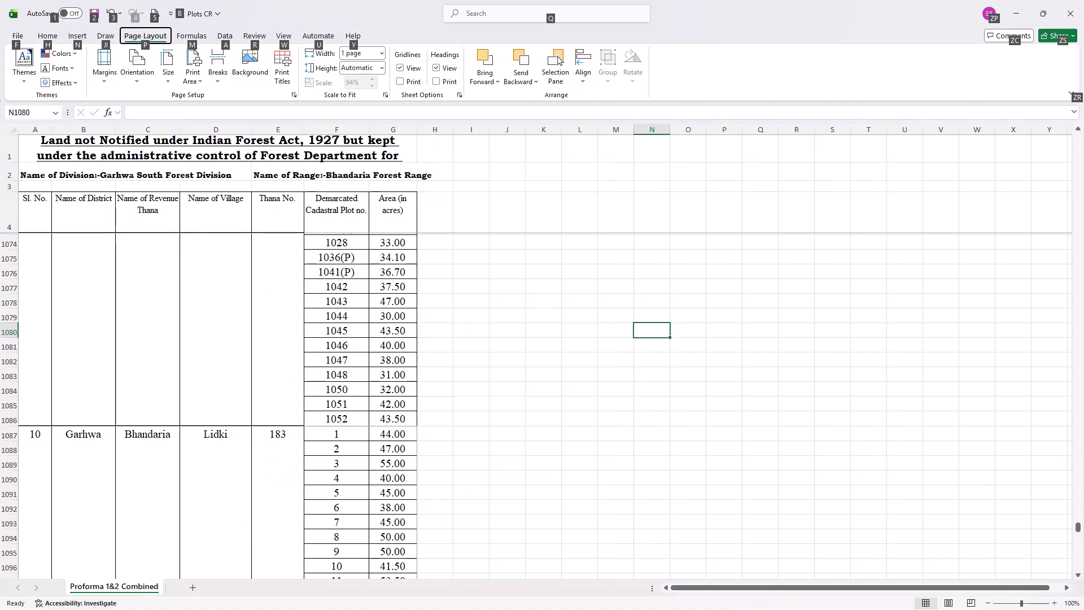
click(652, 406)
scroll(395, 459, up, 4)
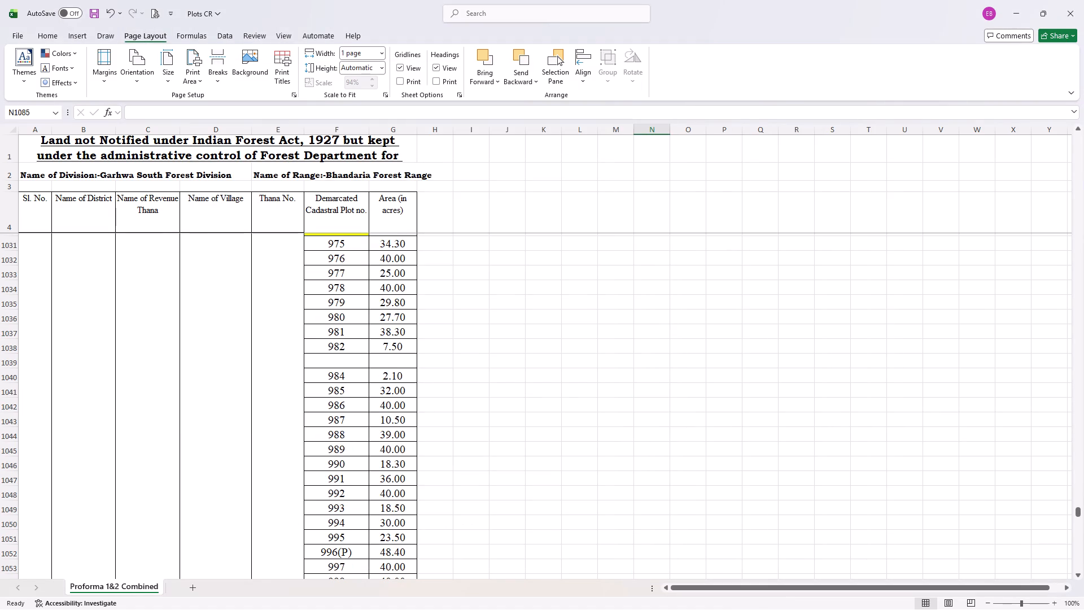
scroll(395, 459, up, 9)
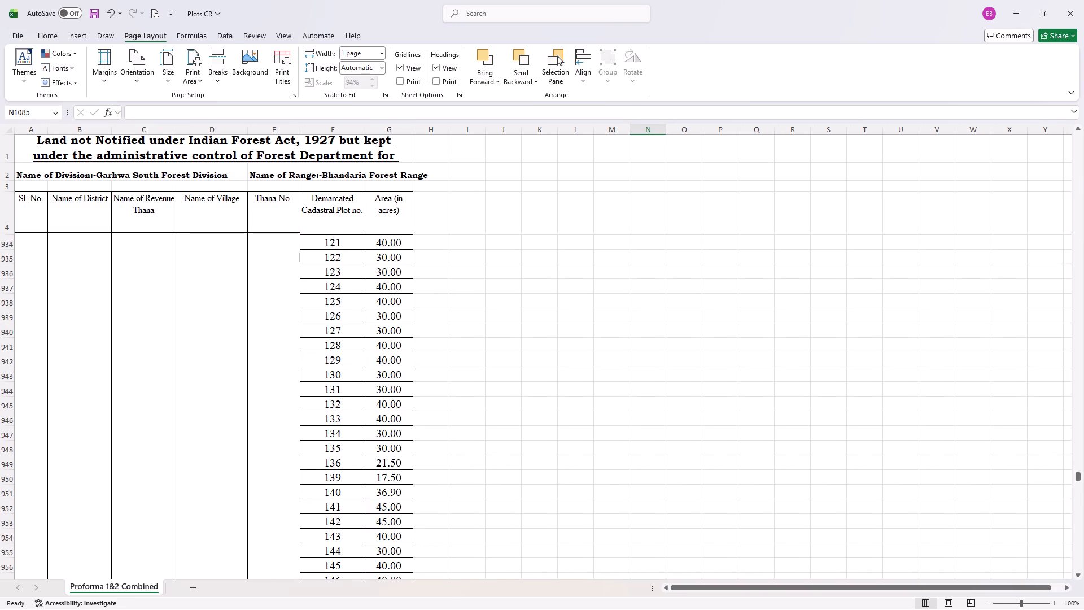
scroll(395, 459, down, 4)
scroll(395, 459, up, 4)
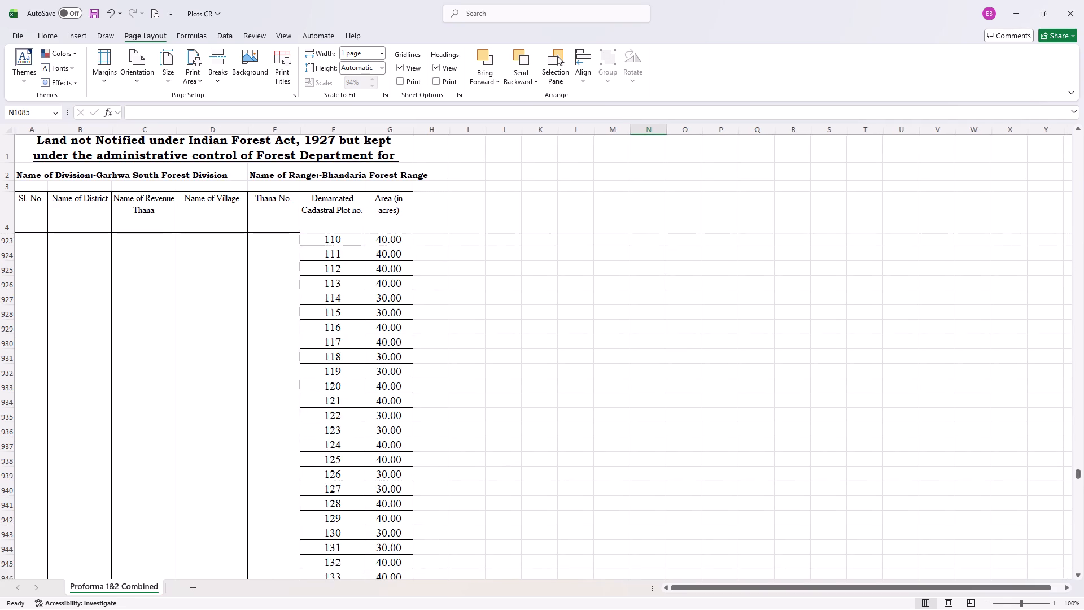
scroll(395, 459, up, 7)
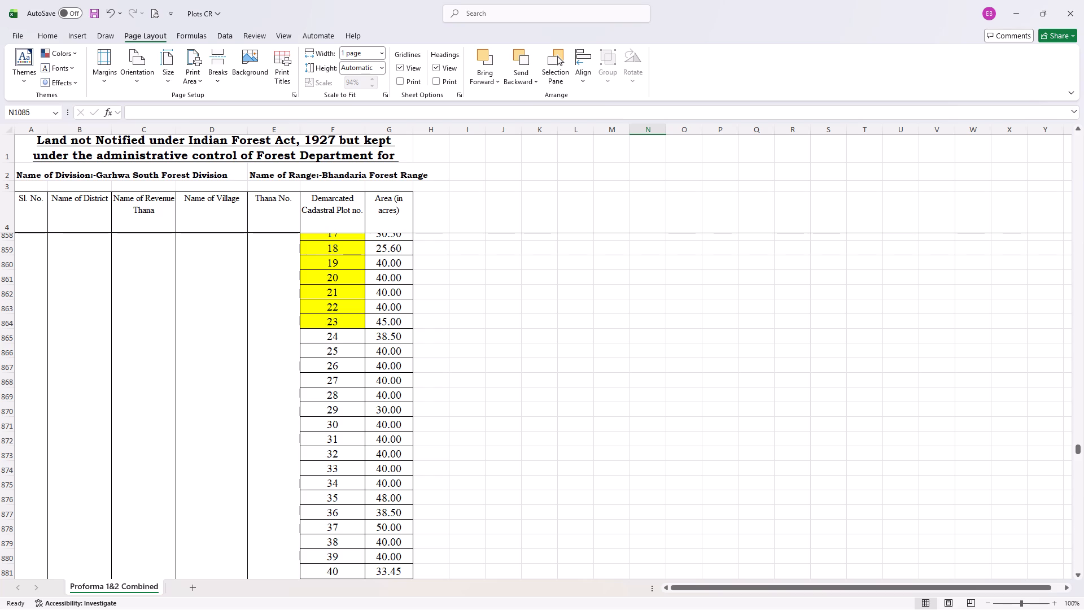
scroll(474, 332, up, 6)
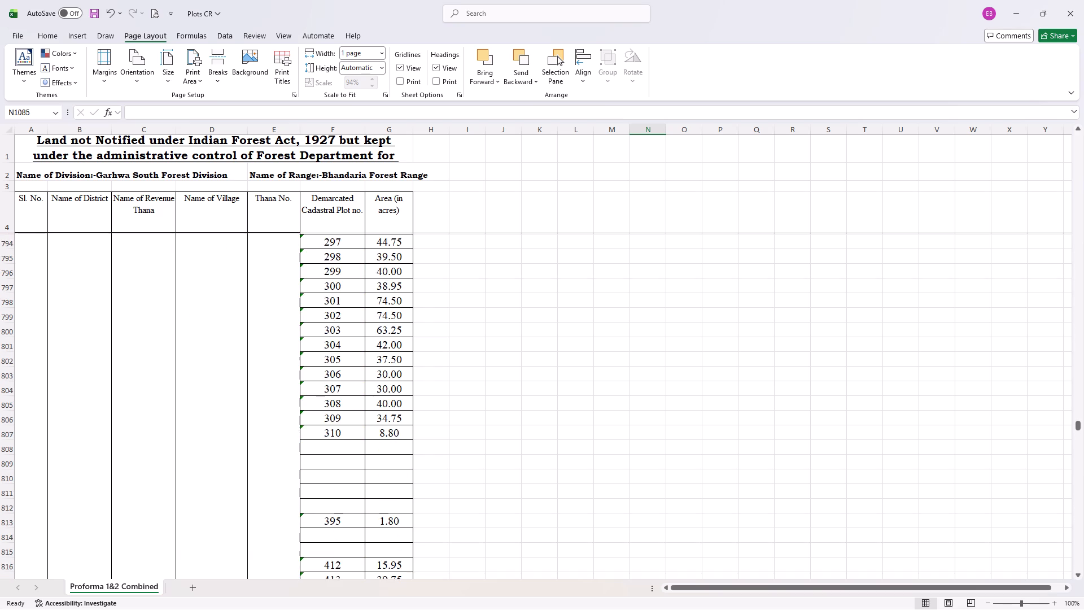
scroll(474, 332, up, 18)
scroll(474, 332, up, 8)
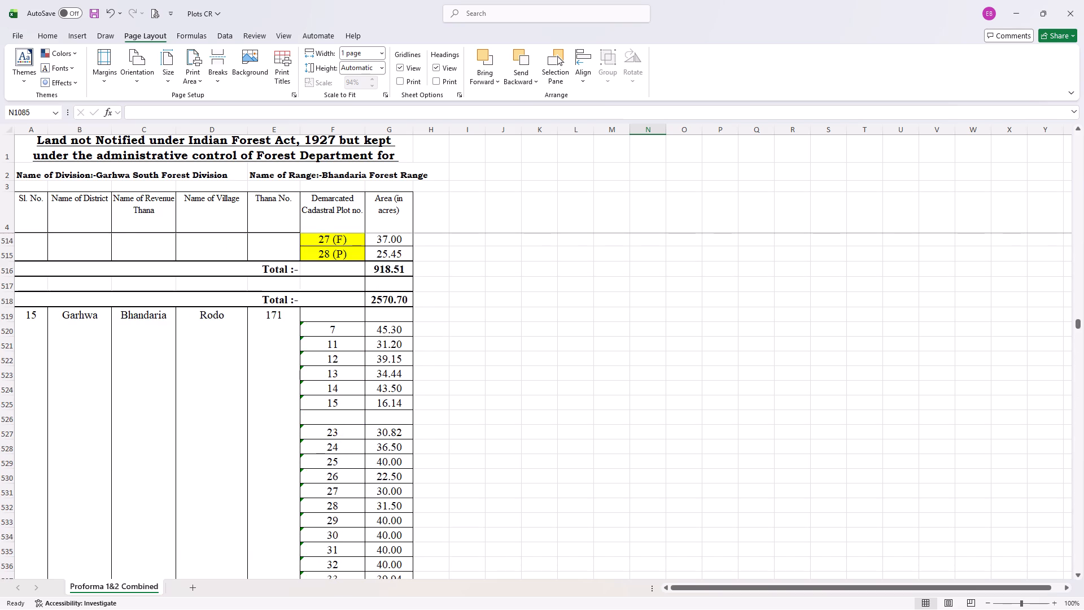
scroll(474, 332, up, 20)
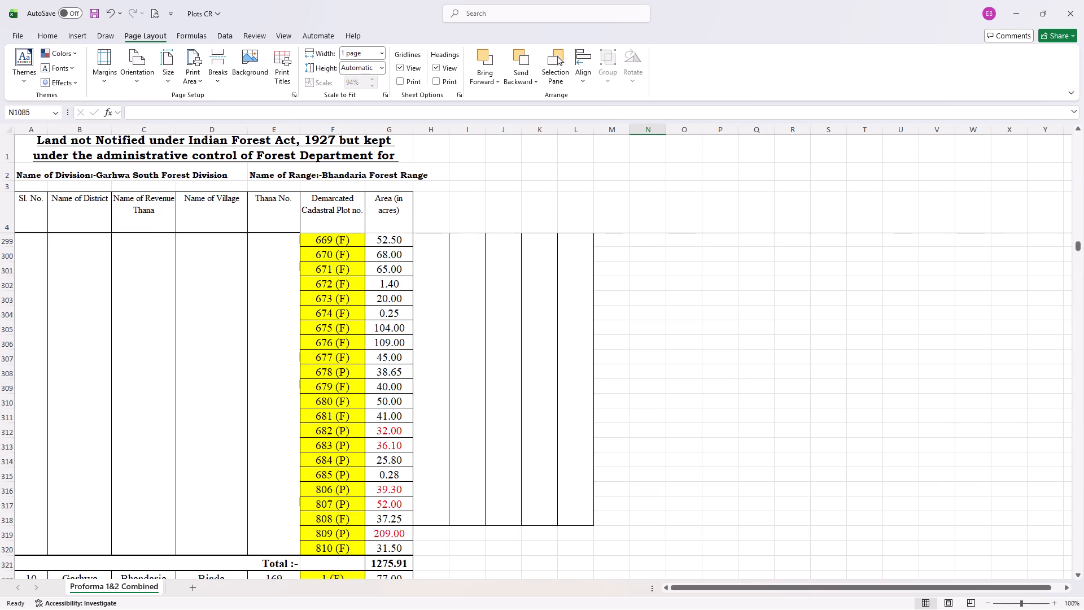
scroll(474, 332, up, 2)
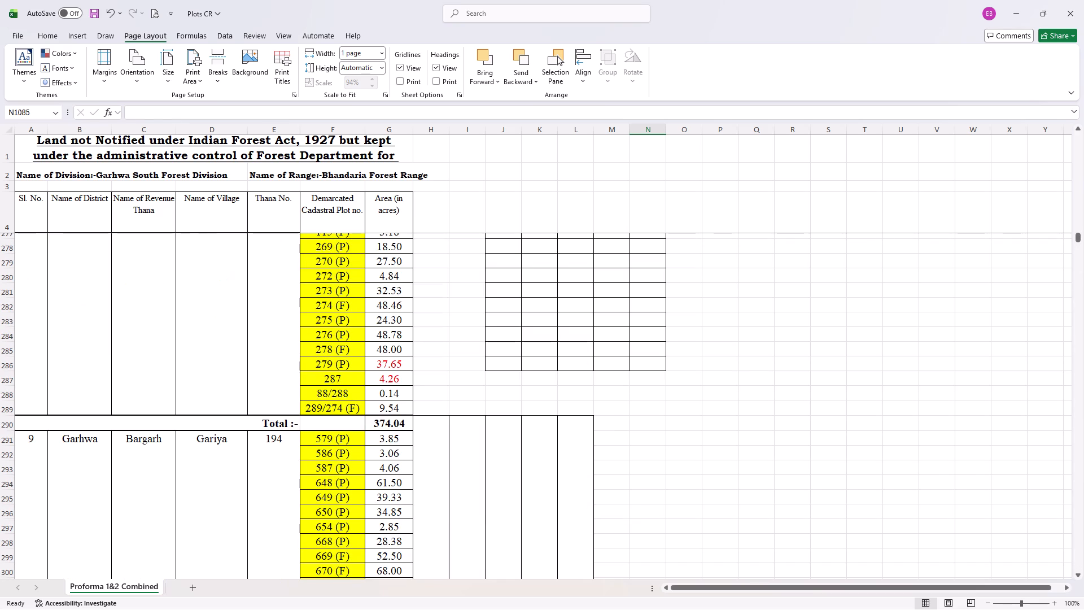
scroll(474, 332, up, 14)
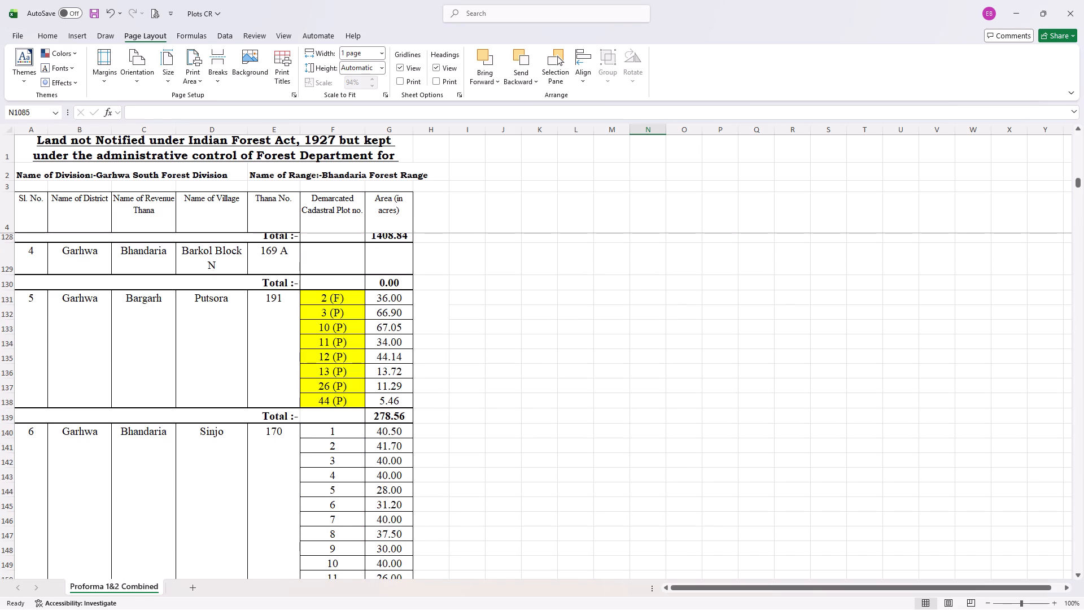
Enter an area of 6040.00 acres for Barkol Block N in G129.
click(336, 264)
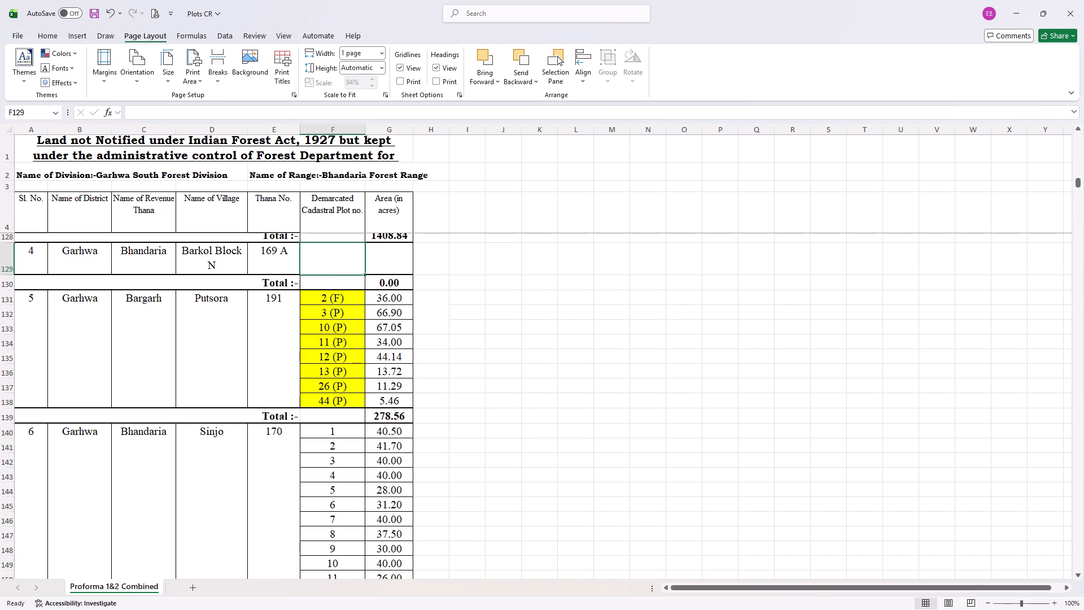
key(6)
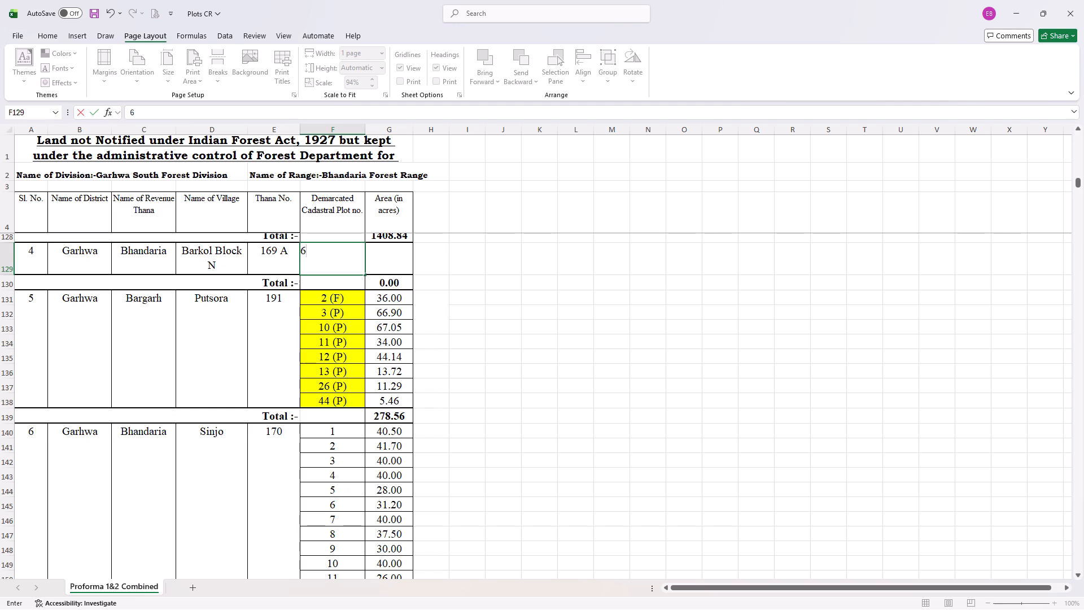
key(BackSpace)
click(396, 262)
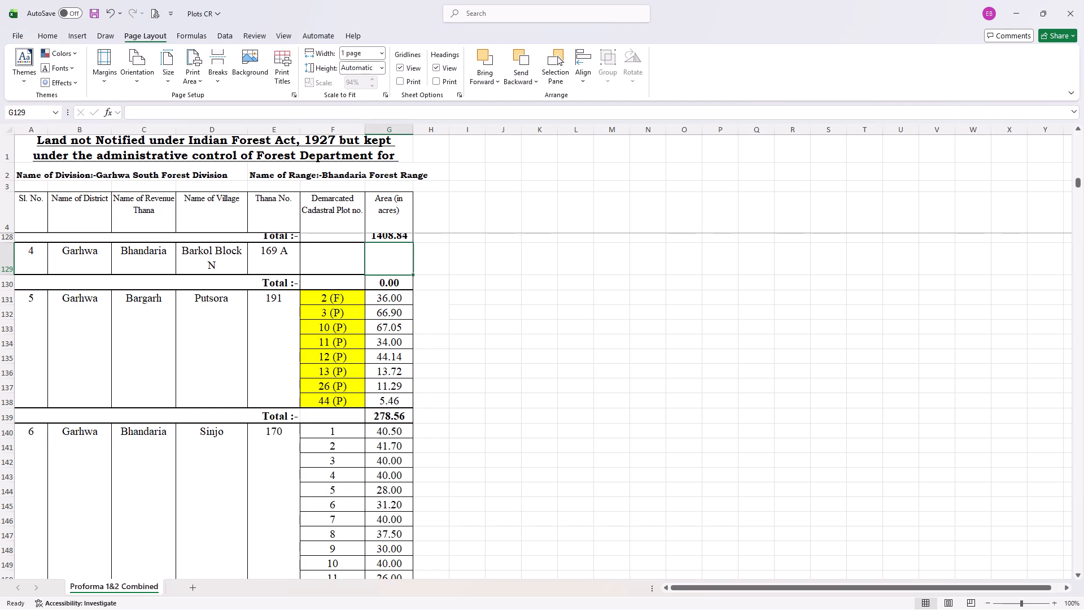
click(355, 262)
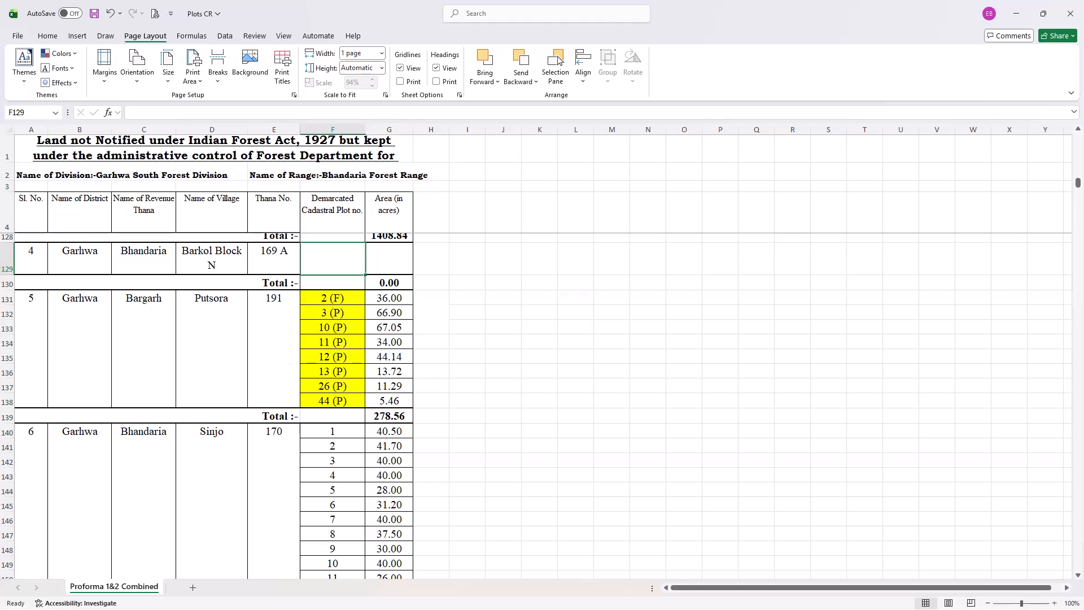
click(391, 263)
text(6040)
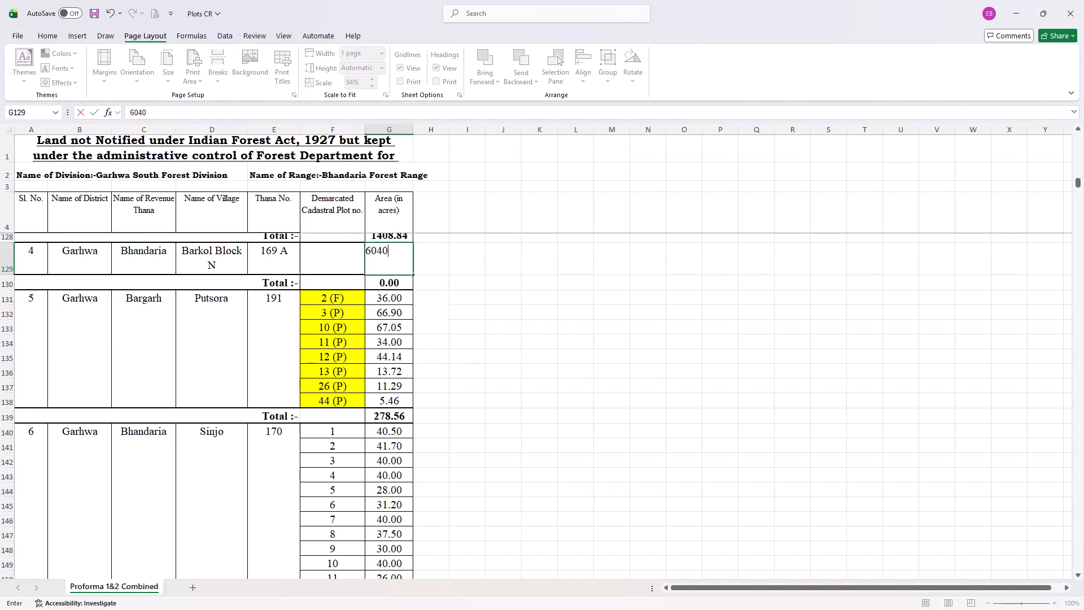
text(.0)
key(0)
key(Return)
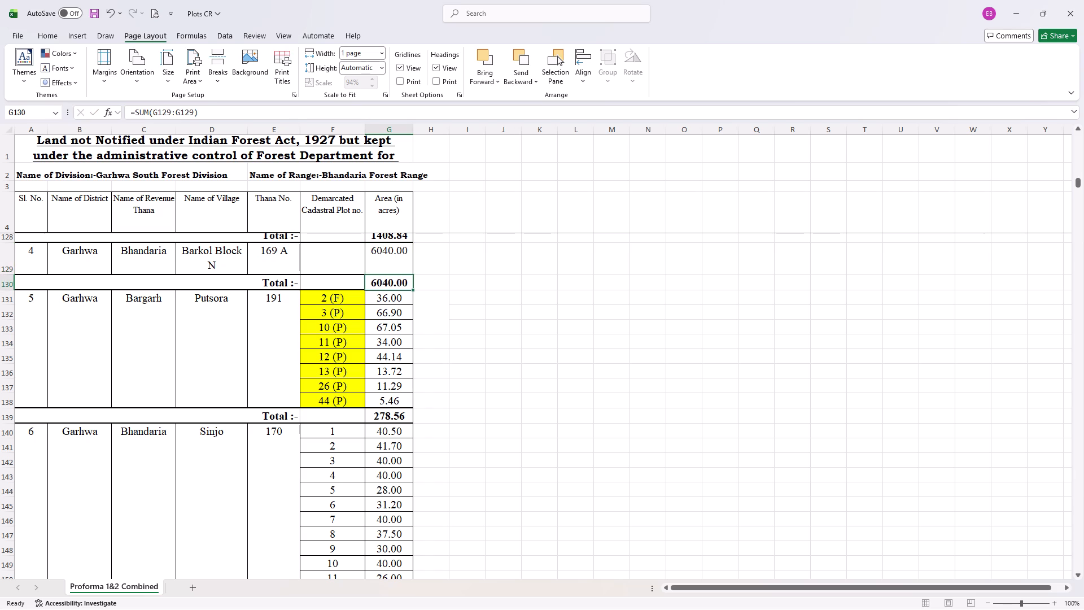
Copy the village name Barkol Block N into its empty demarcated plot number cell, F129.
click(345, 266)
scroll(347, 274, up, 1)
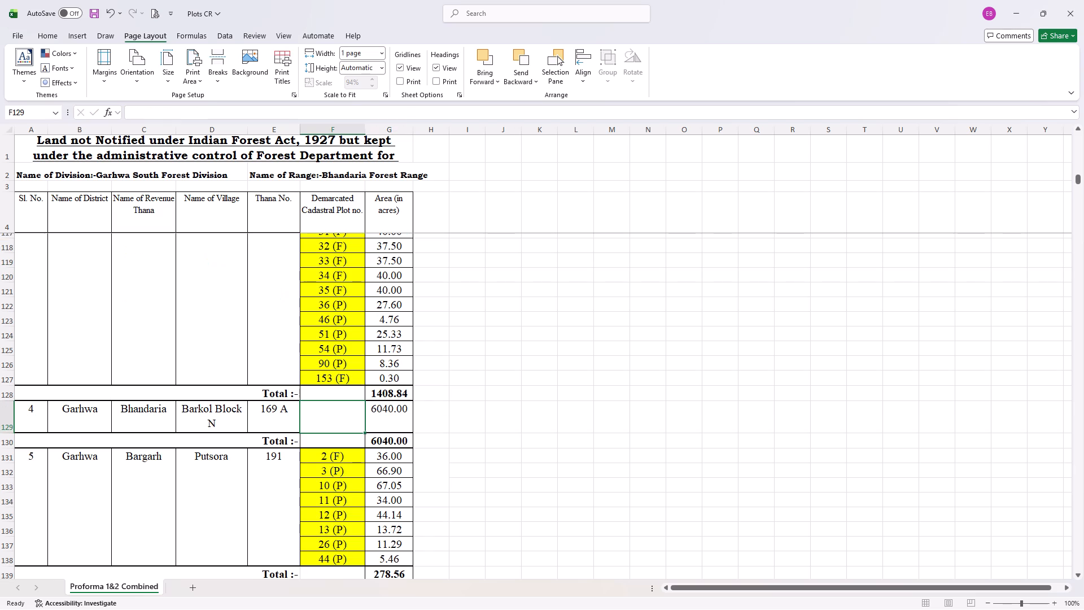
click(560, 398)
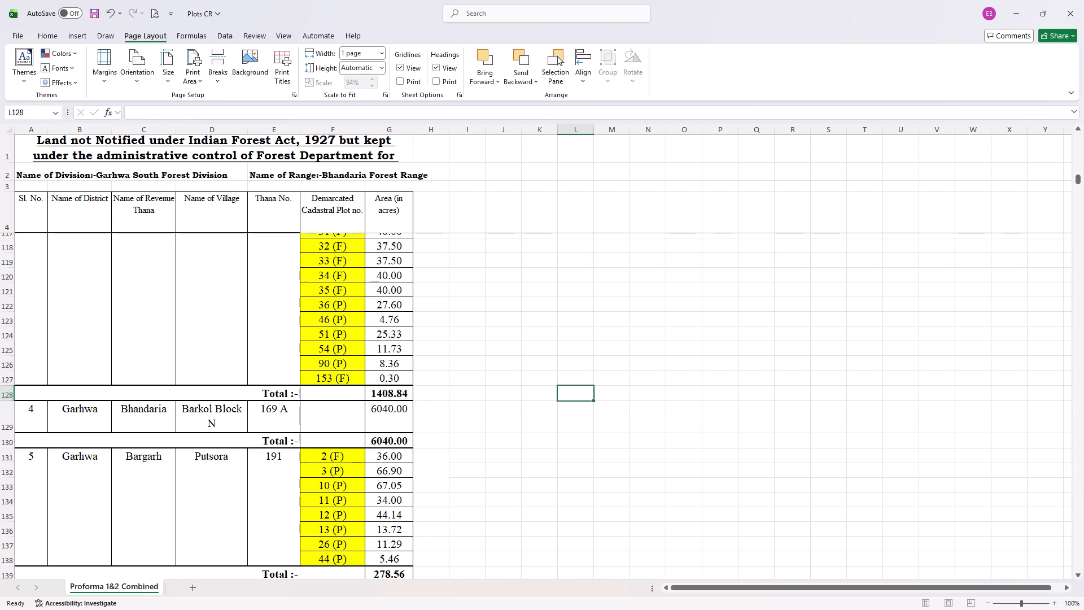
click(265, 415)
click(360, 422)
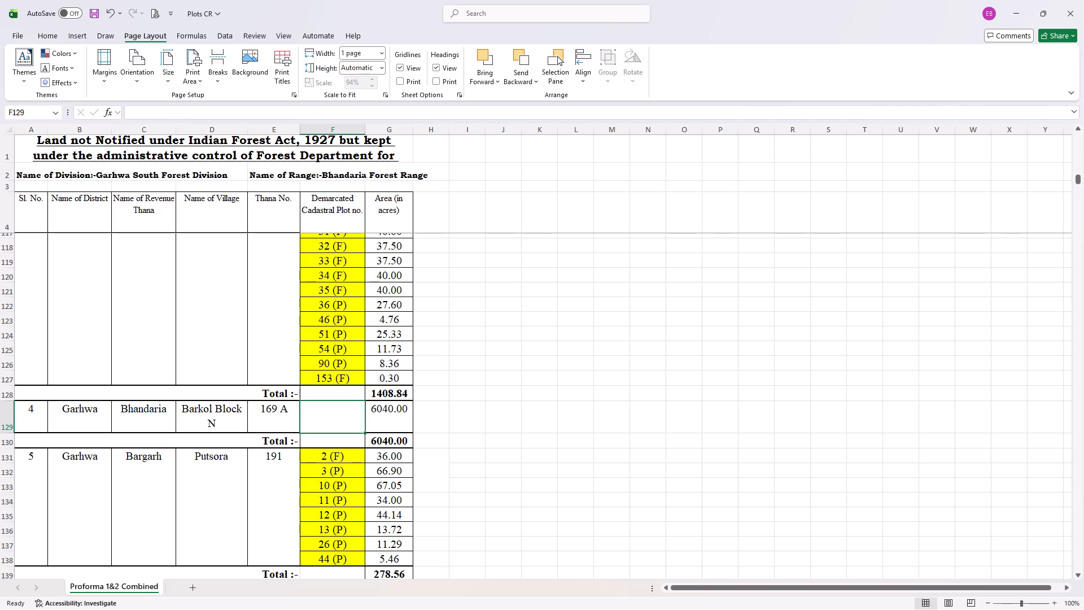
click(224, 427)
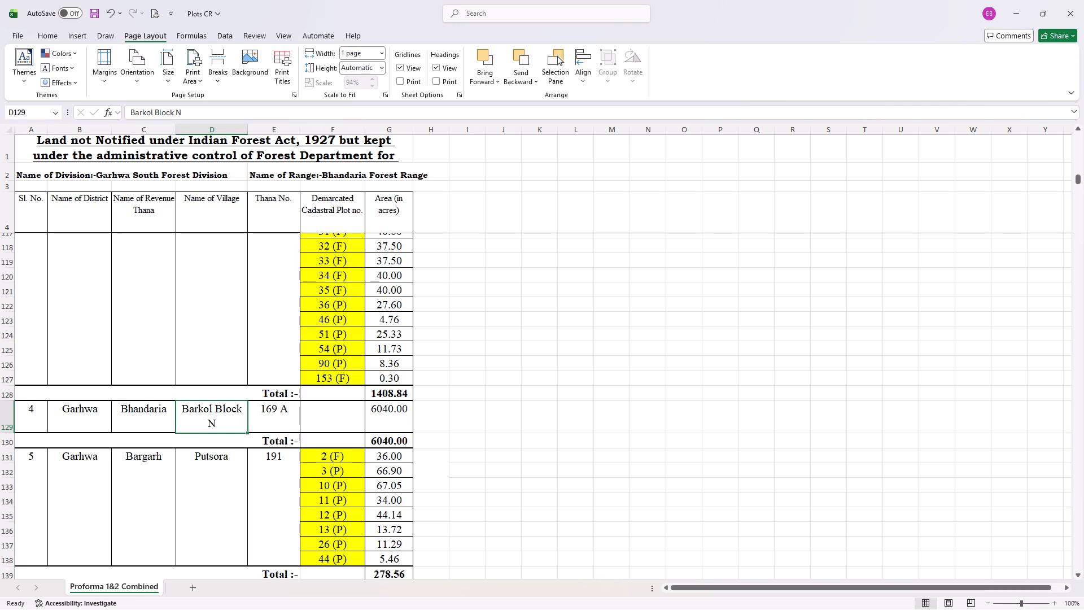
key(ctrl+c)
click(320, 420)
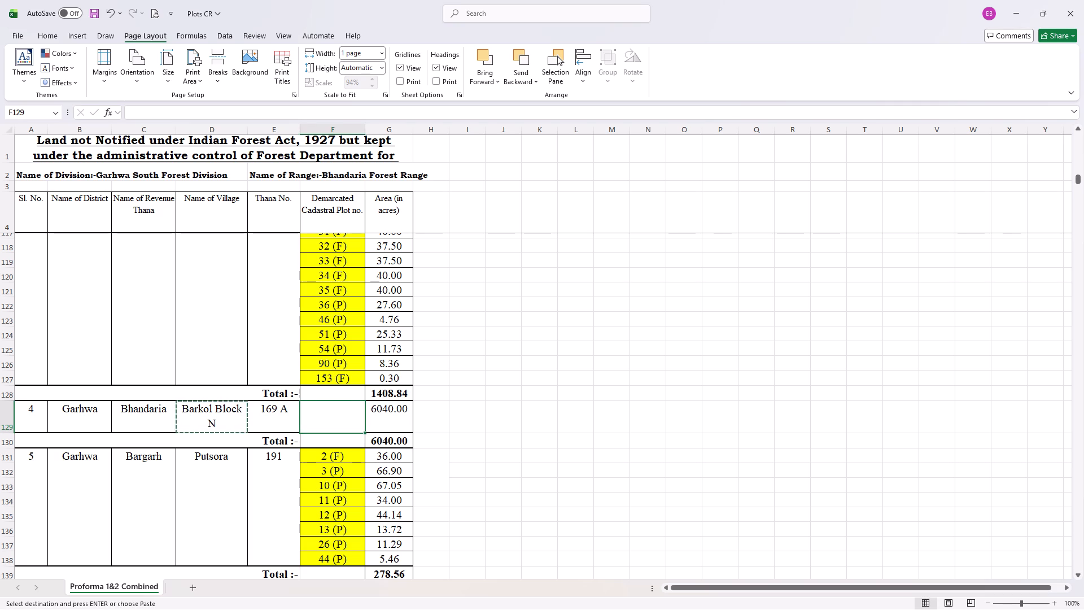
key(ctrl+v)
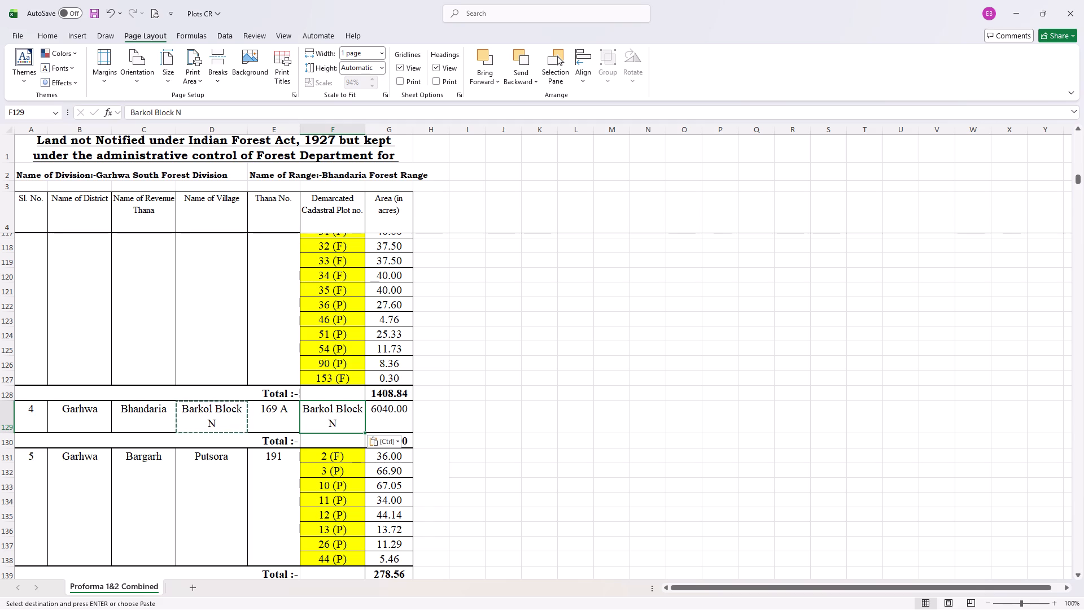
Change serial number 4's village name in D129 to Barkol Block No. 169A.
double_click(248, 419)
double_click(235, 421)
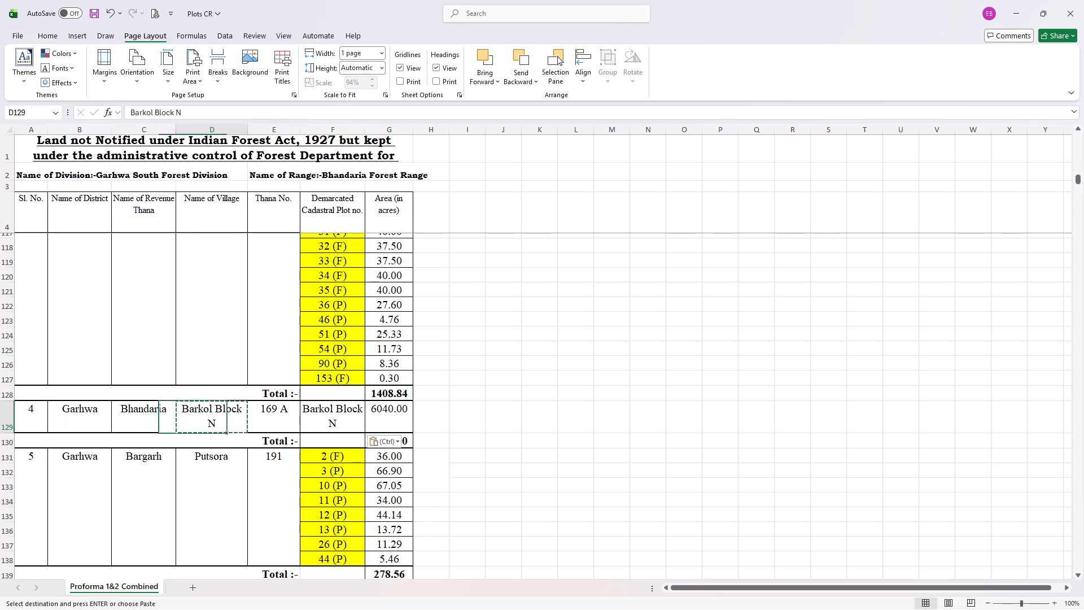
drag(239, 409, 248, 409)
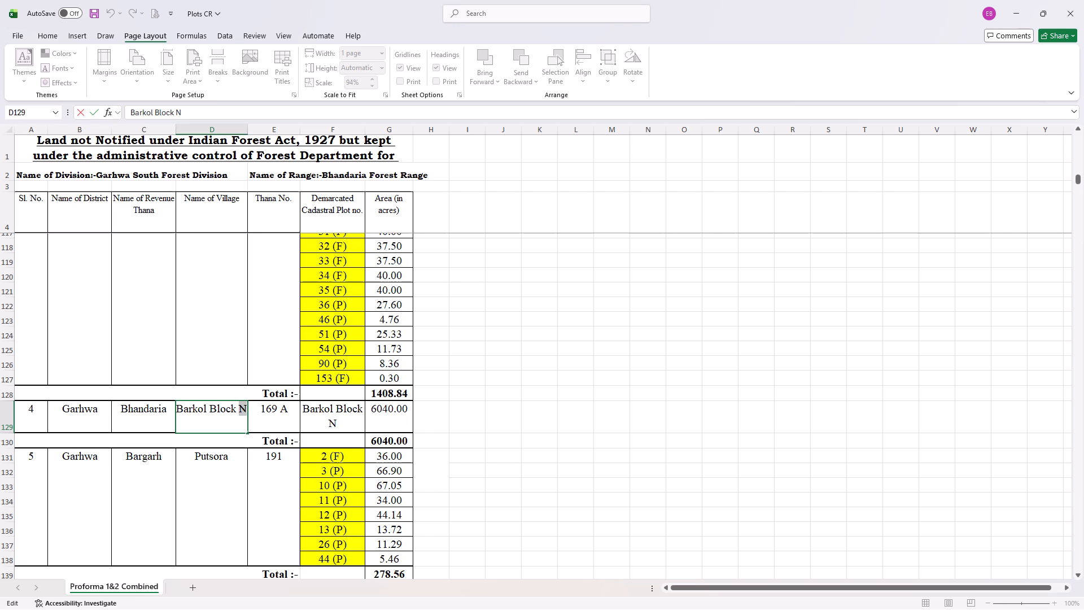
click(237, 411)
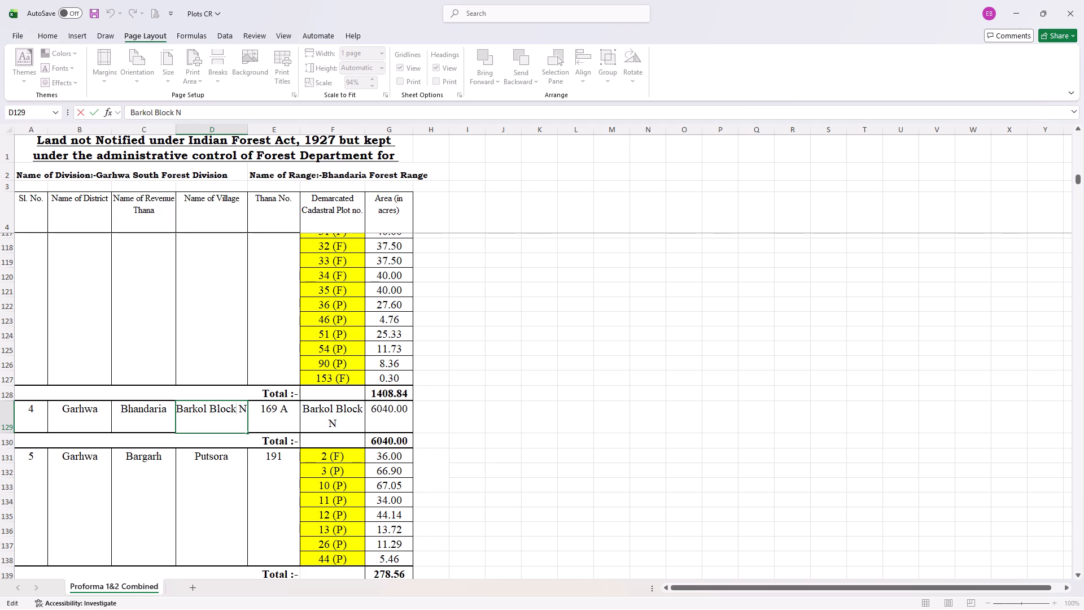
click(245, 411)
text(o. 169A)
double_click(335, 421)
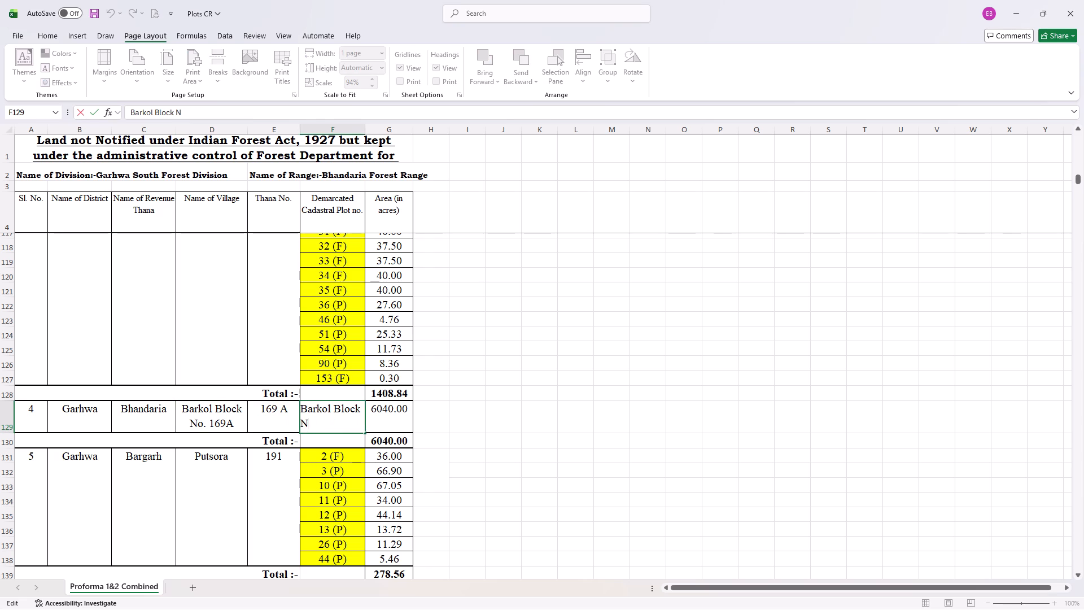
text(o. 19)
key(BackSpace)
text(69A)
click(609, 288)
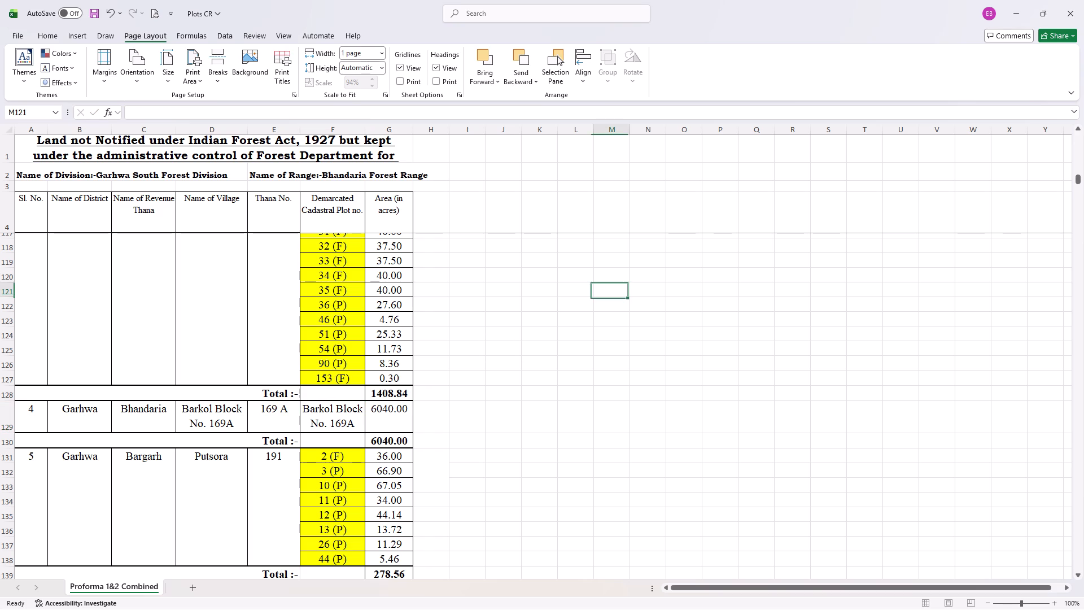
click(317, 413)
click(40, 37)
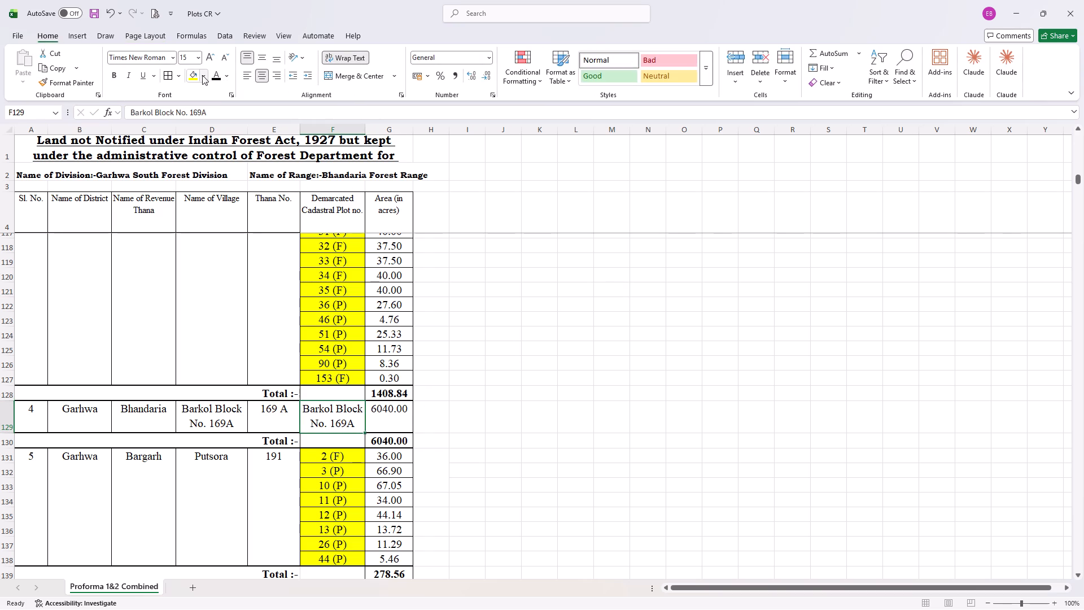
click(194, 73)
click(642, 367)
Switch to the Project Relocation map in QGIS and examine the forest plot boundaries around Gariya, Barhni and Salo.
key(alt+Tab)
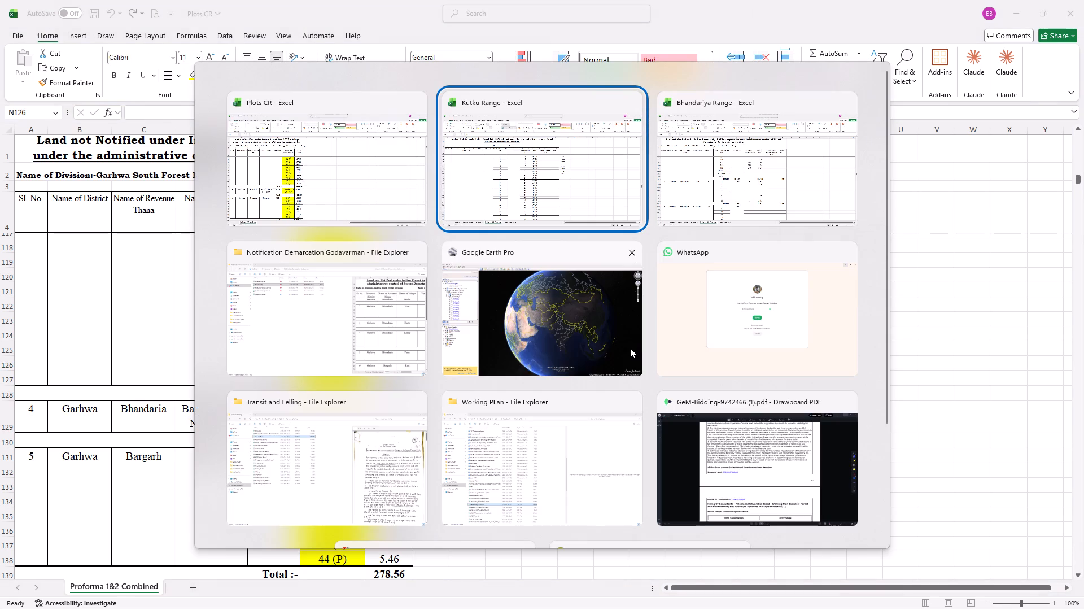
alt+click(351, 176)
key(alt+Tab)
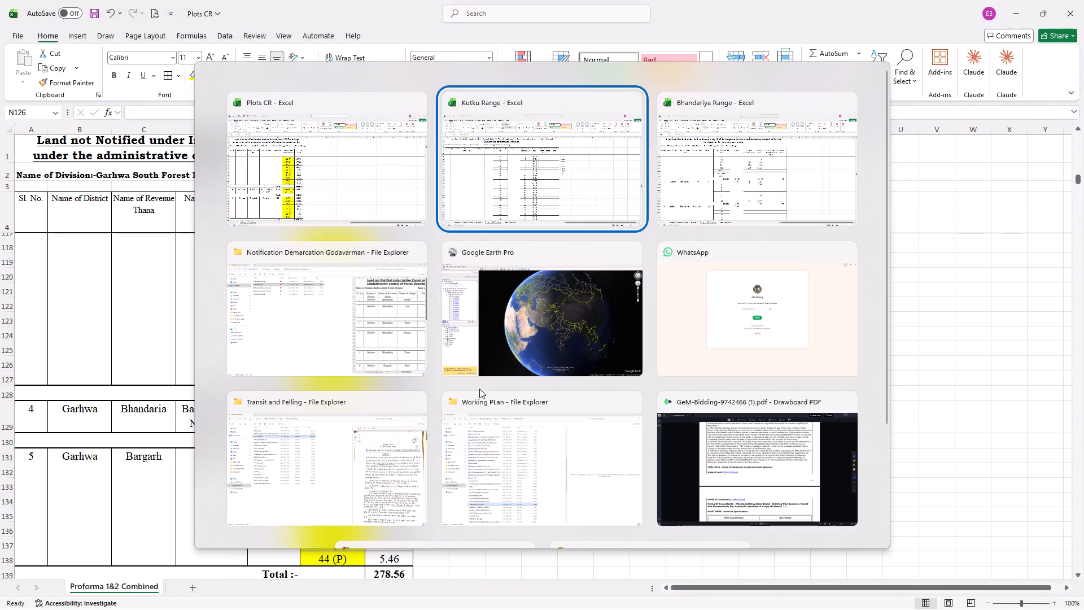
alt+scroll(569, 465, down, 3)
alt+click(631, 458)
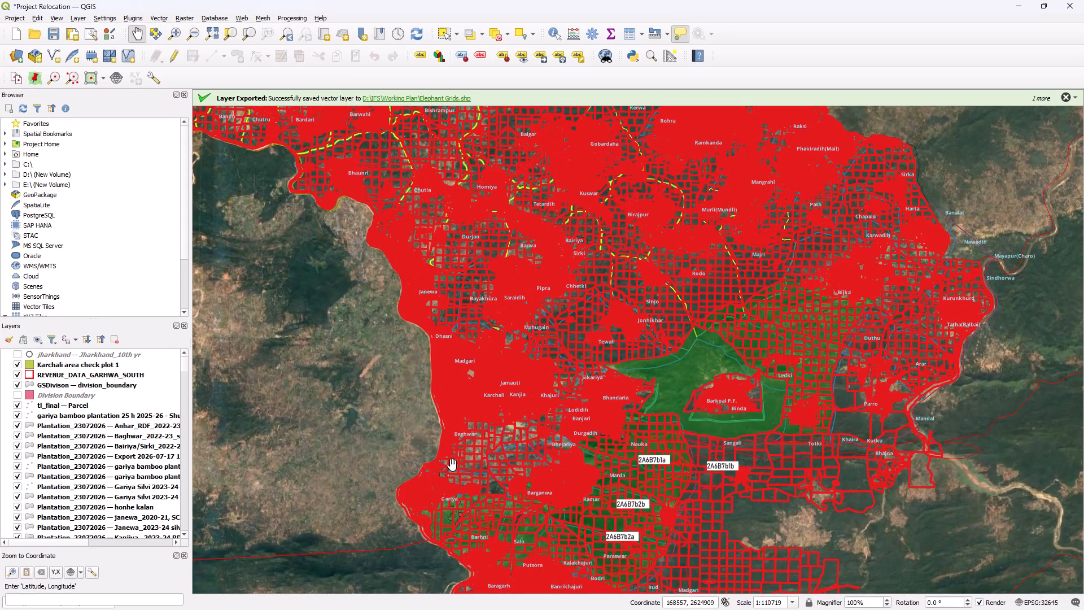
scroll(463, 438, up, 1)
drag(474, 483, 378, 147)
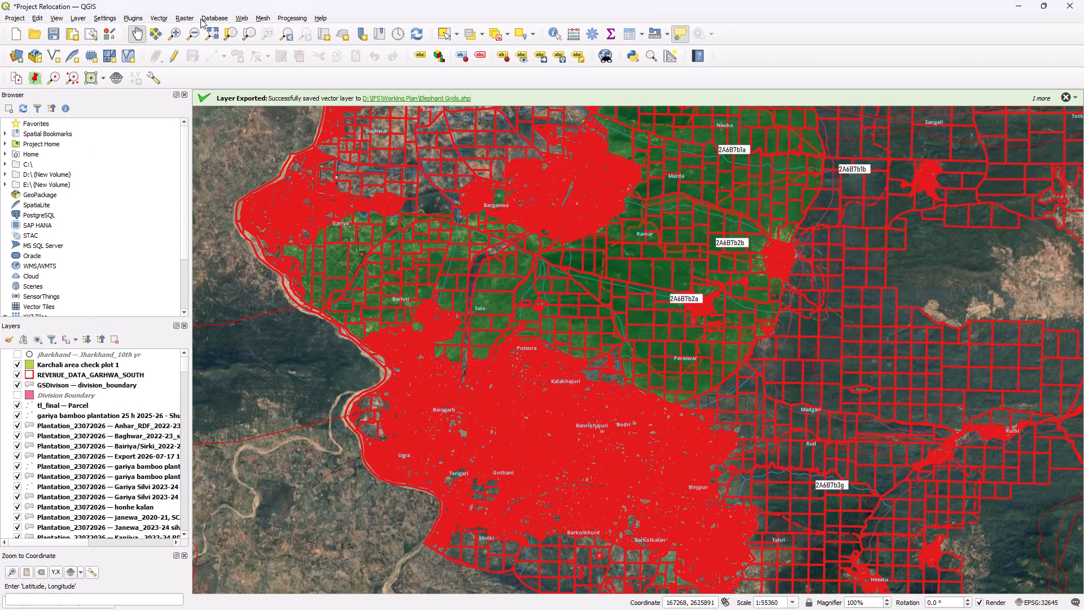
drag(343, 289, 279, 300)
scroll(250, 254, up, 1)
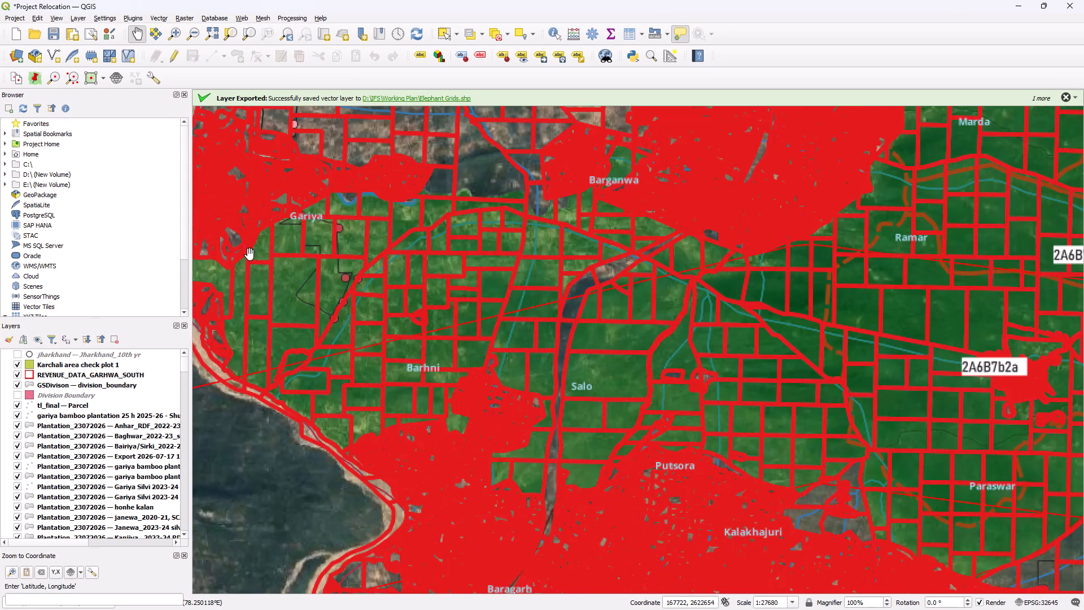
scroll(417, 193, up, 1)
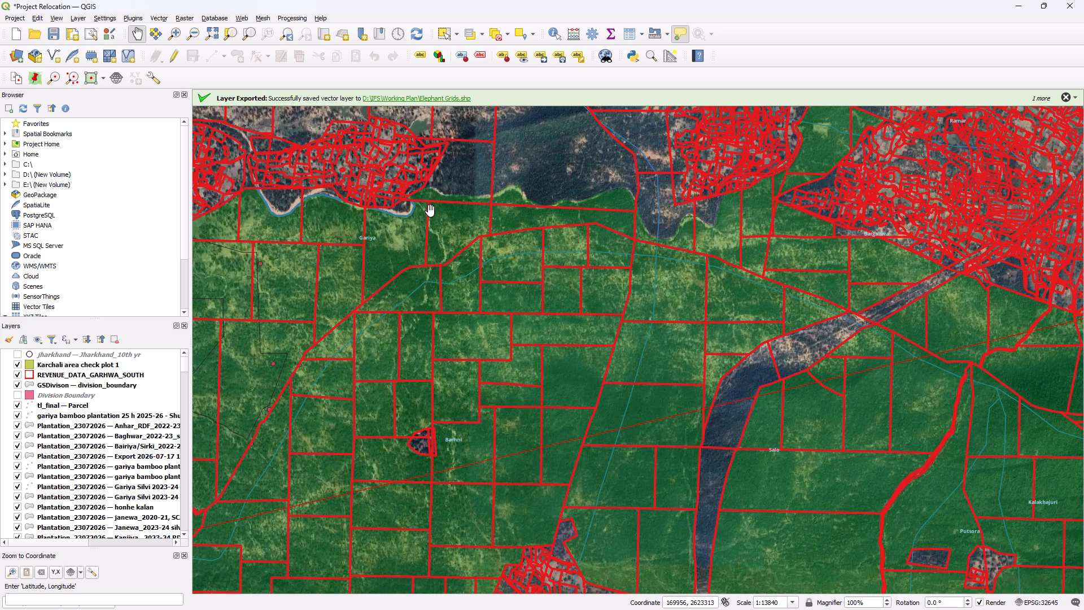
scroll(436, 200, up, 1)
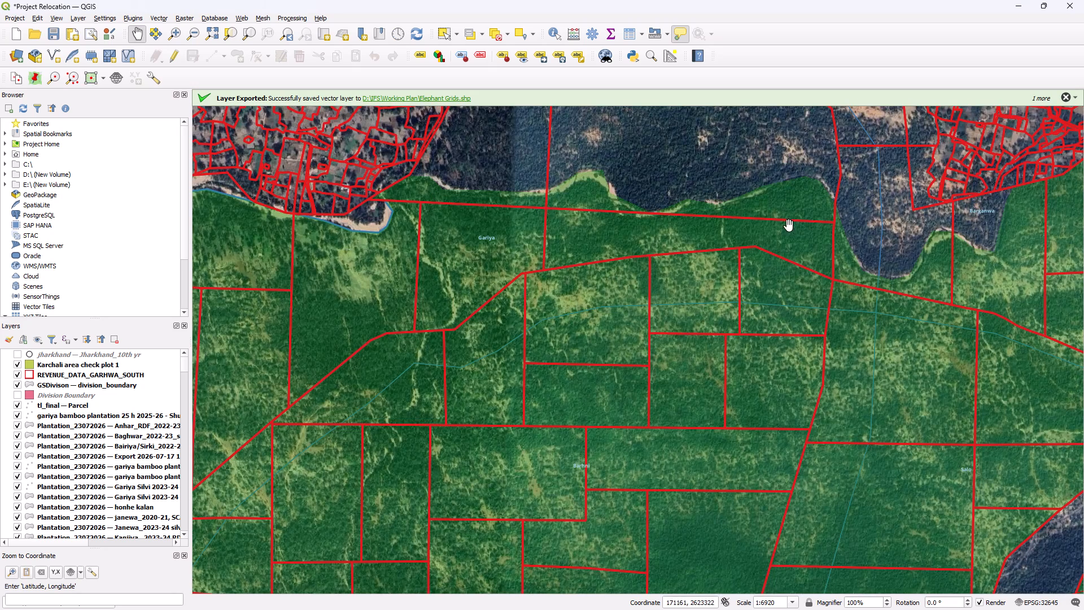
Survey the forest plot boundaries on the QGIS map around Gariya, Salo, Putarea and Ramar villages.
scroll(789, 226, down, 1)
drag(619, 225, 580, 236)
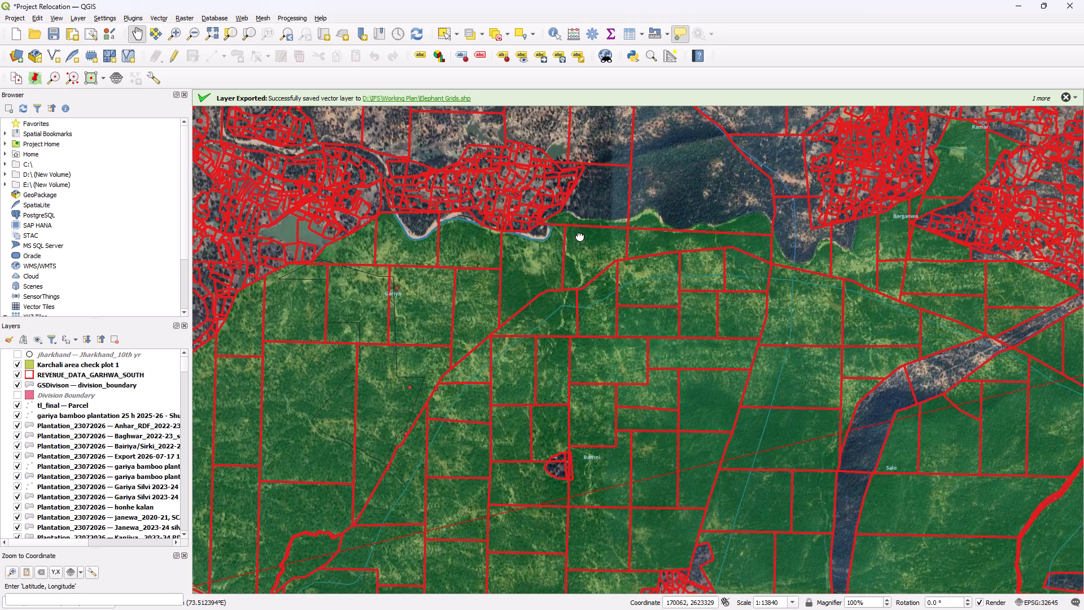
drag(580, 236, 596, 131)
drag(579, 300, 539, 124)
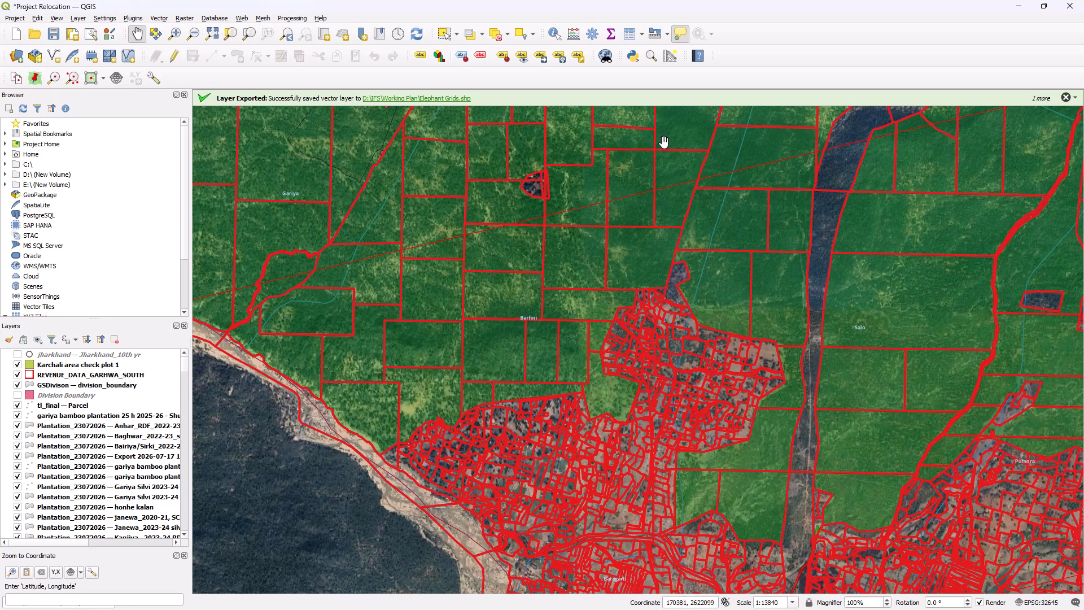
drag(686, 231, 377, 288)
scroll(401, 273, down, 1)
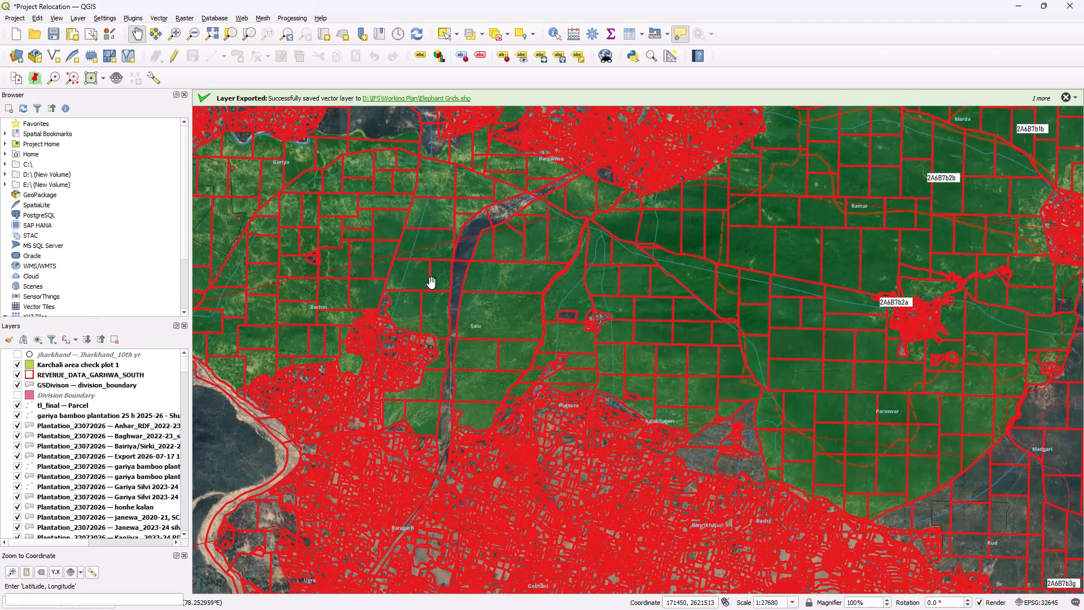
drag(451, 216, 289, 520)
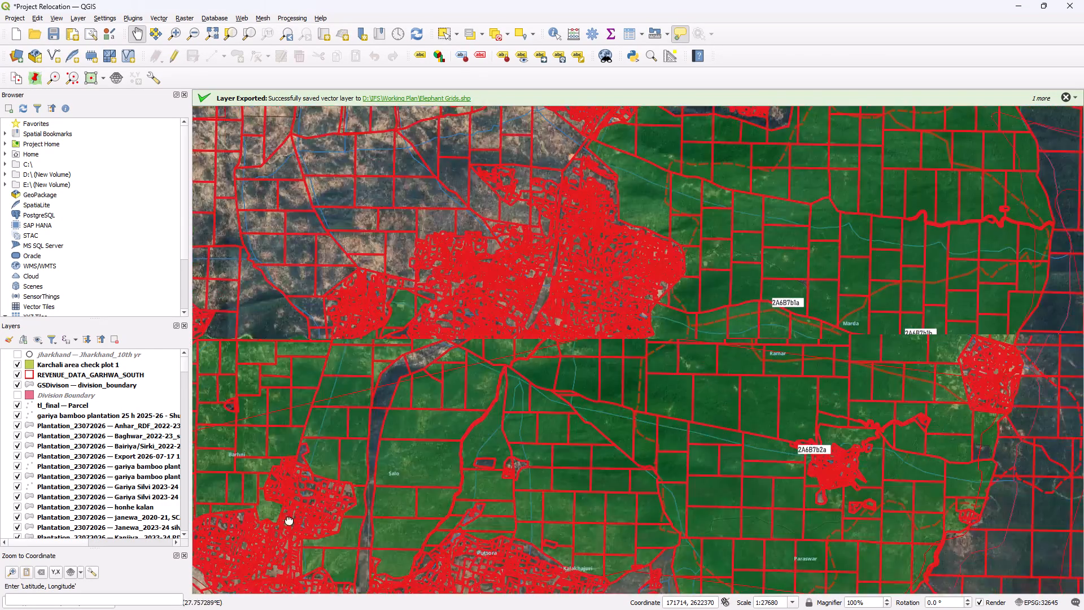
drag(289, 520, 344, 438)
Examine the plot boundaries near Barganwa, especially where the forest plots meet the village's pointed western corner.
scroll(384, 353, up, 1)
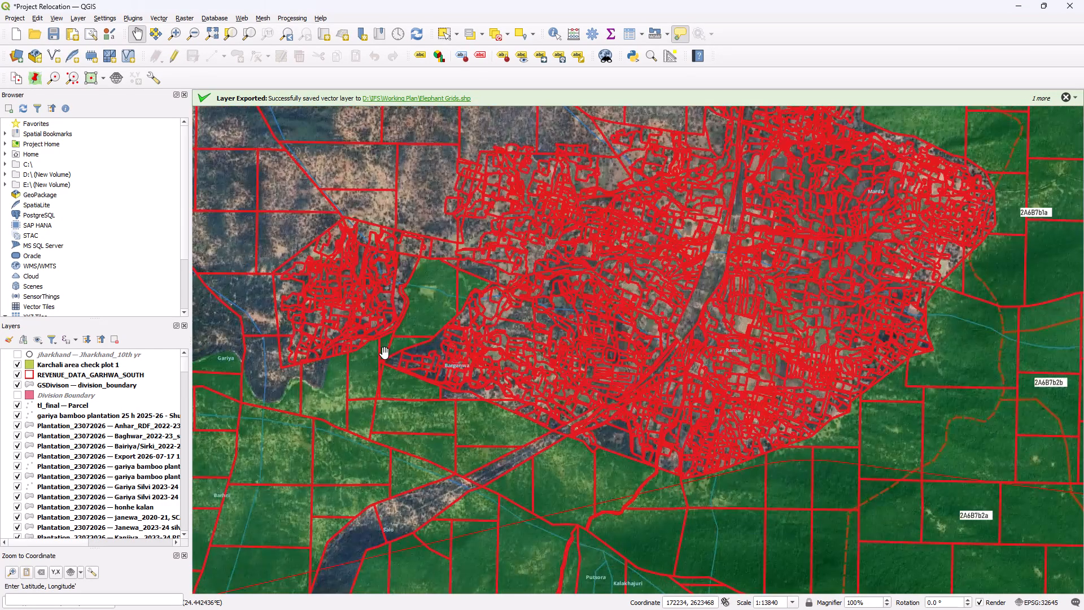
scroll(384, 353, up, 1)
drag(377, 355, 427, 339)
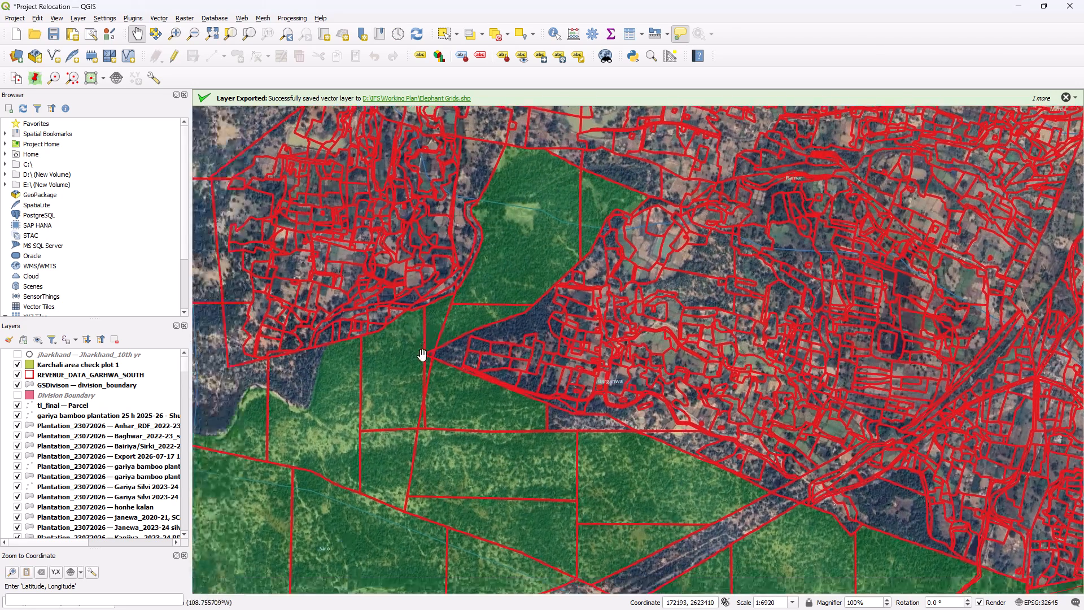
drag(401, 361, 414, 390)
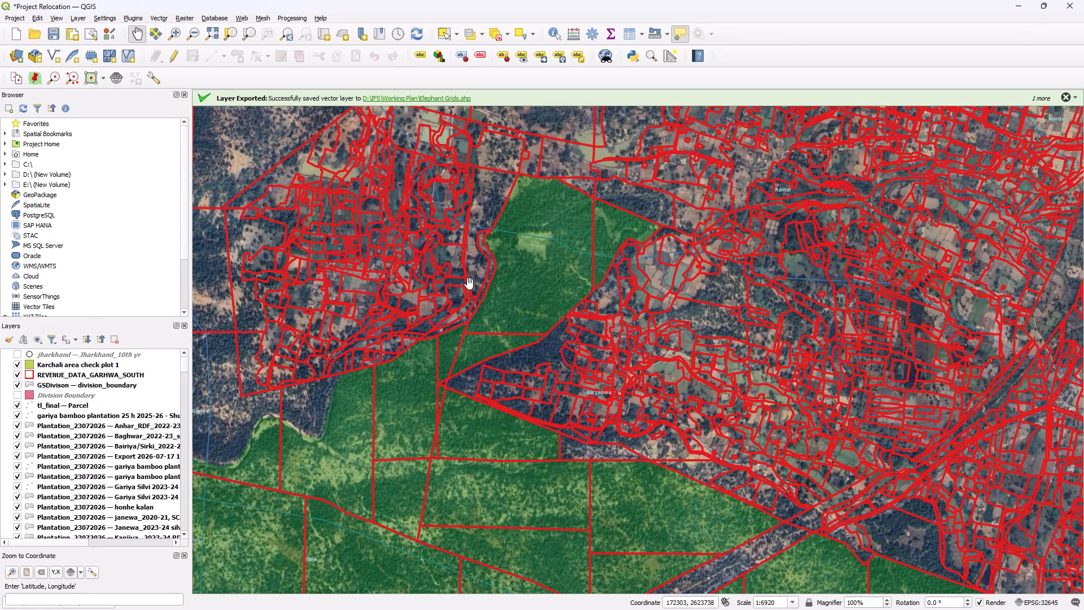
scroll(434, 361, up, 1)
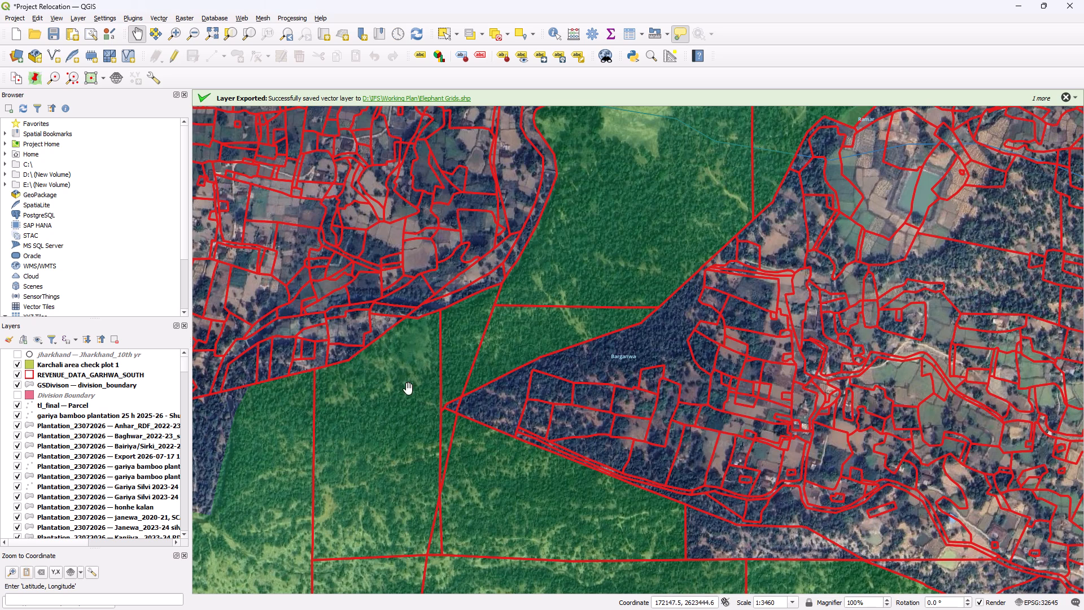
scroll(638, 202, down, 1)
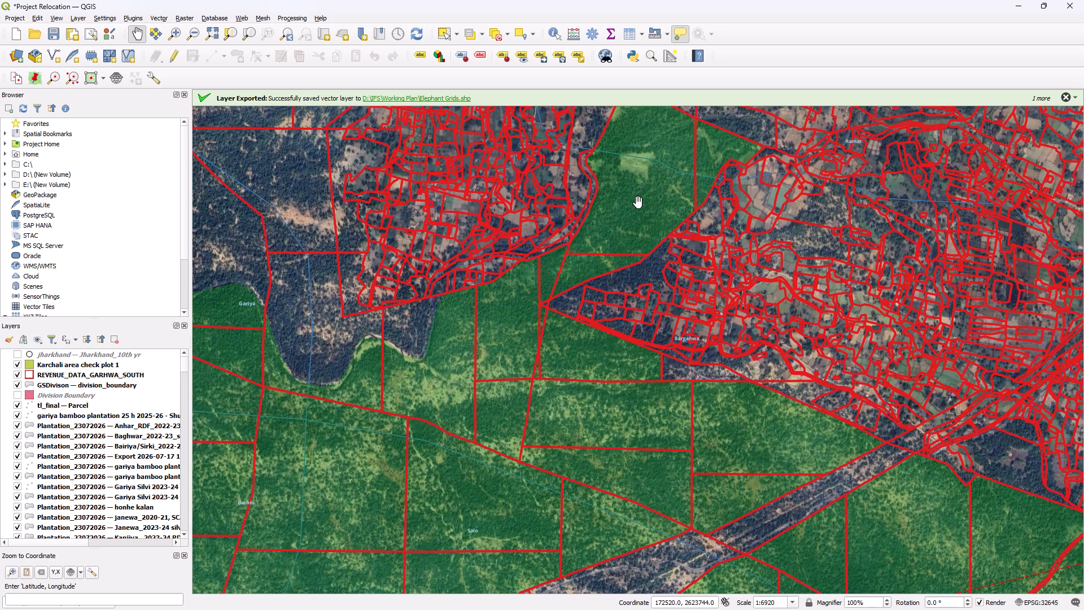
scroll(635, 210, down, 1)
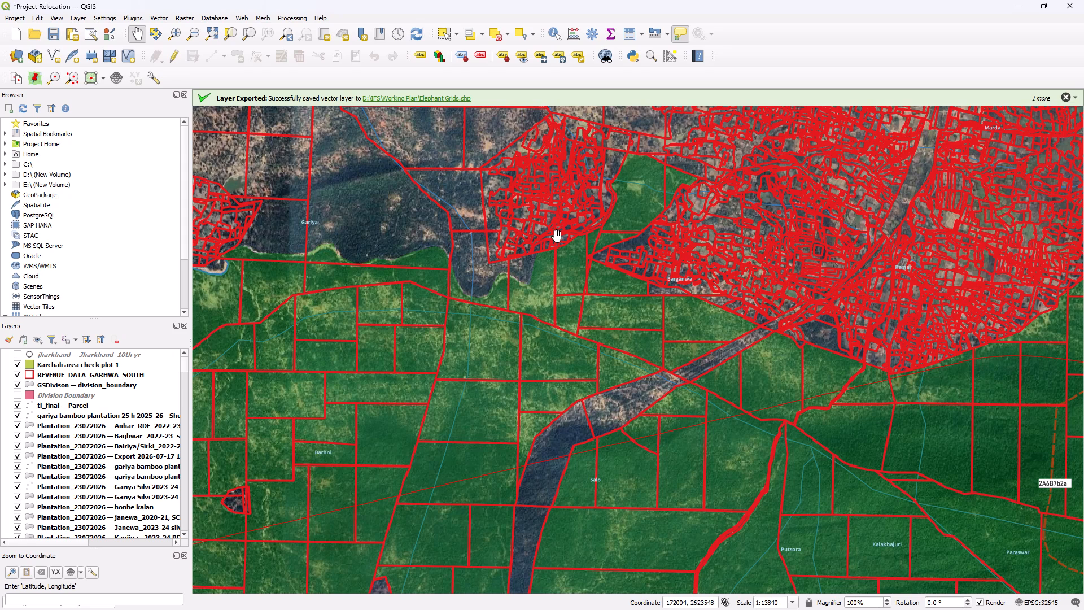
scroll(584, 252, up, 1)
scroll(619, 286, up, 3)
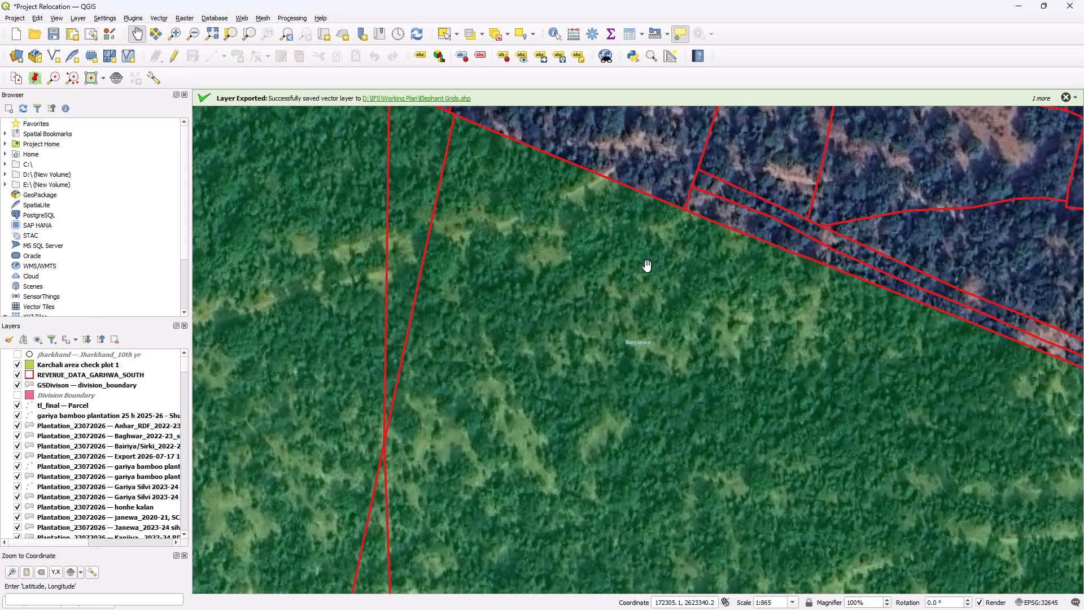
scroll(647, 266, down, 1)
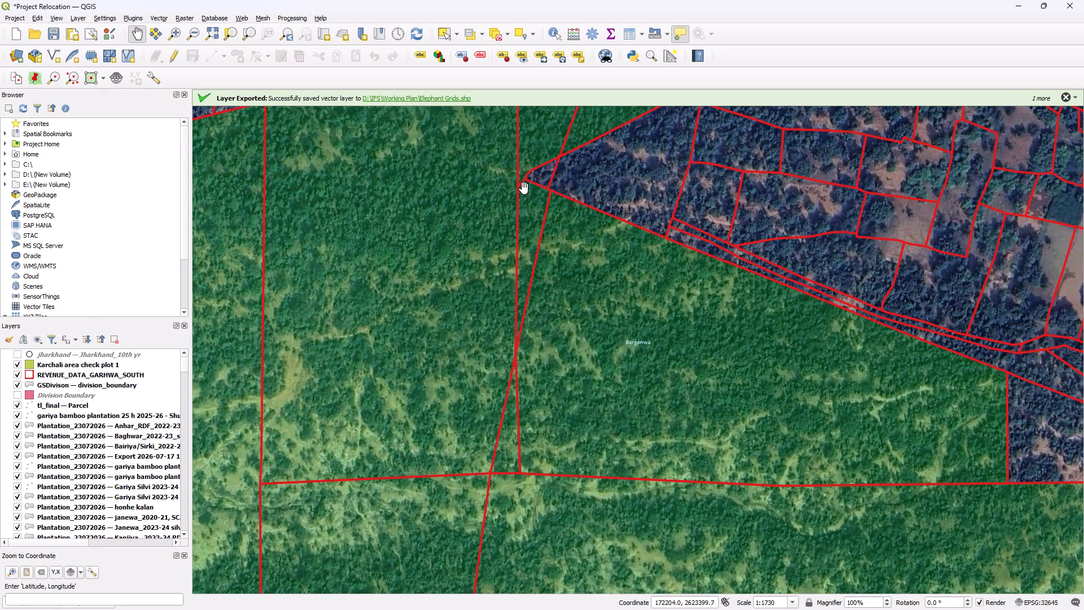
drag(524, 218, 510, 316)
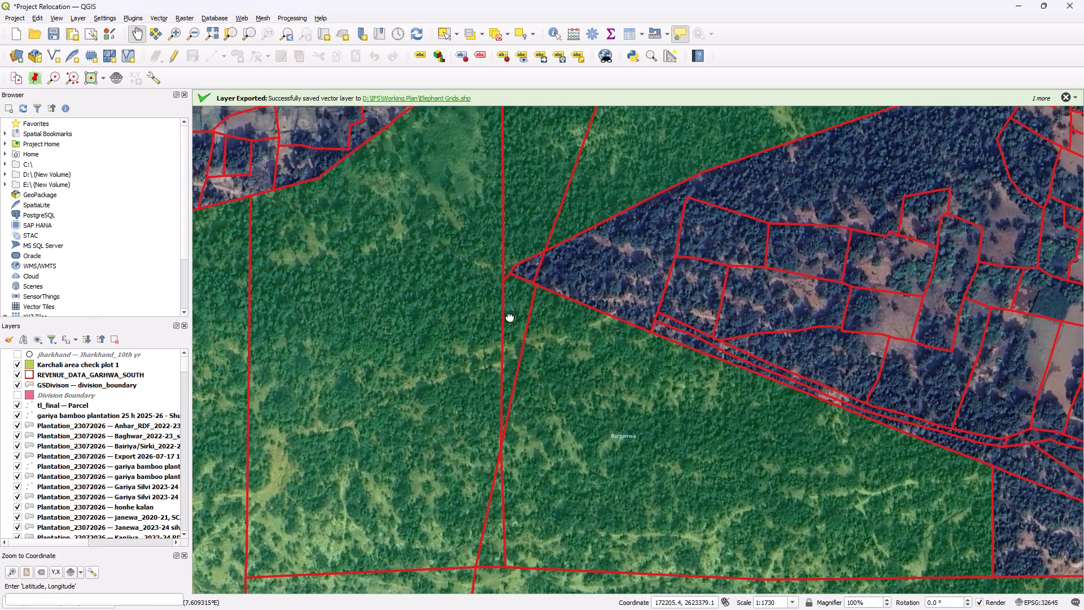
drag(510, 316, 510, 319)
scroll(505, 255, up, 3)
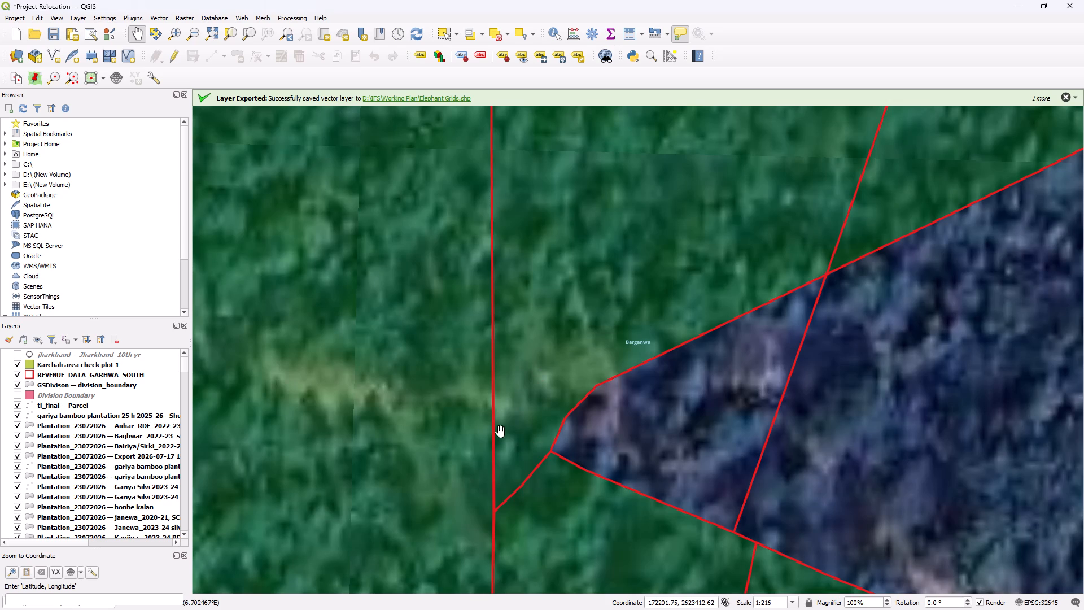
scroll(461, 369, down, 2)
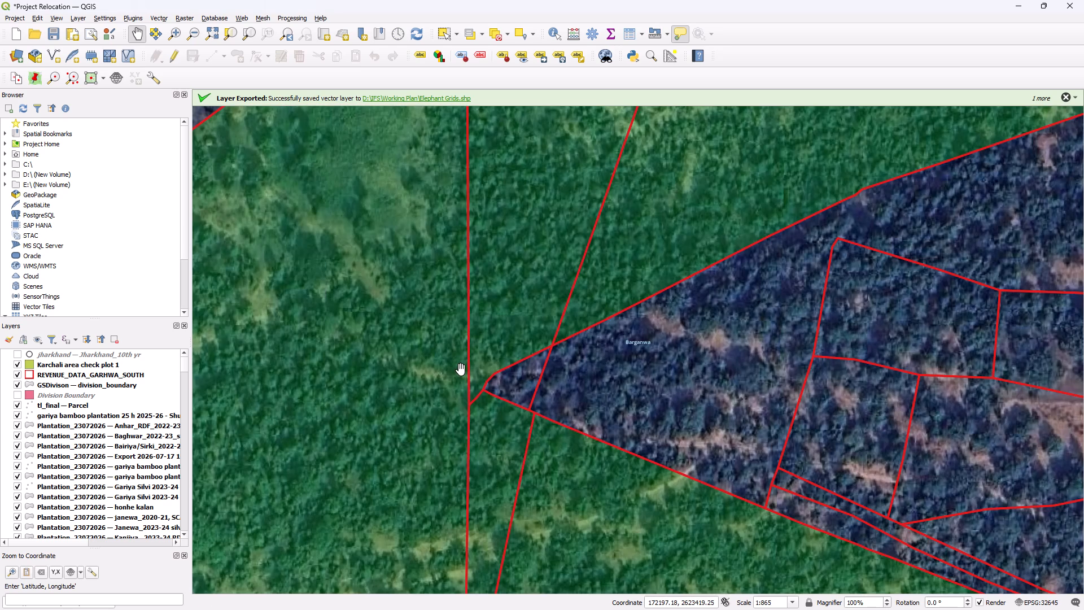
scroll(461, 373, down, 1)
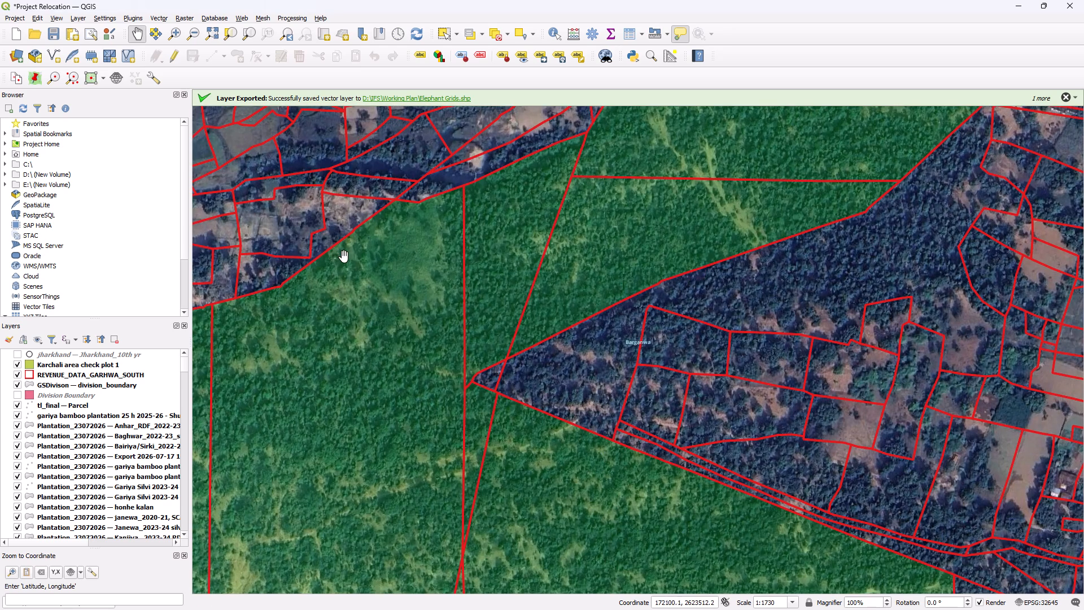
scroll(453, 278, down, 1)
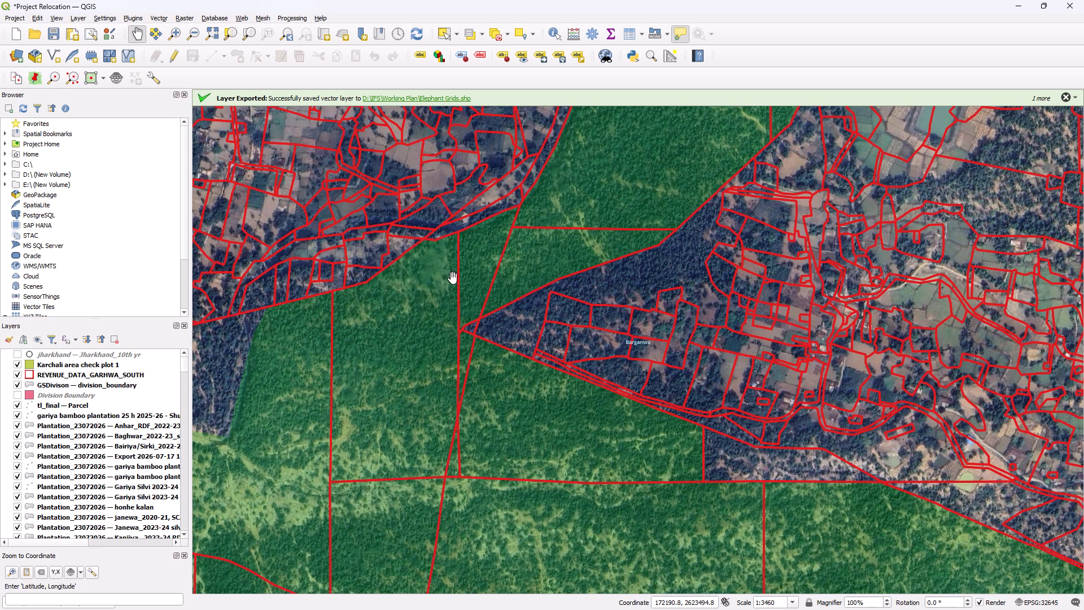
drag(448, 285, 538, 293)
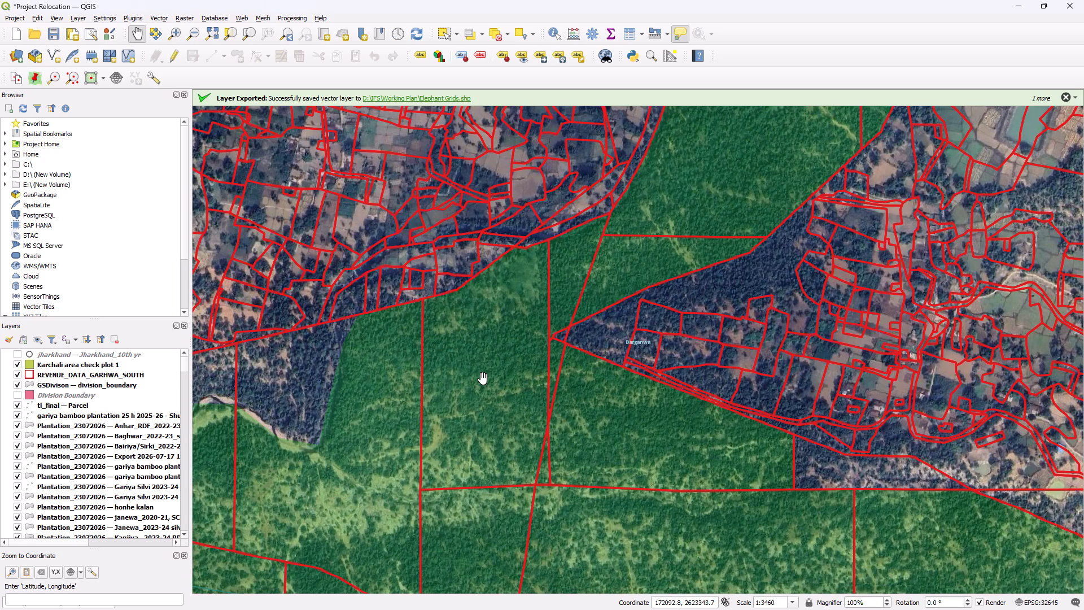
scroll(504, 324, up, 1)
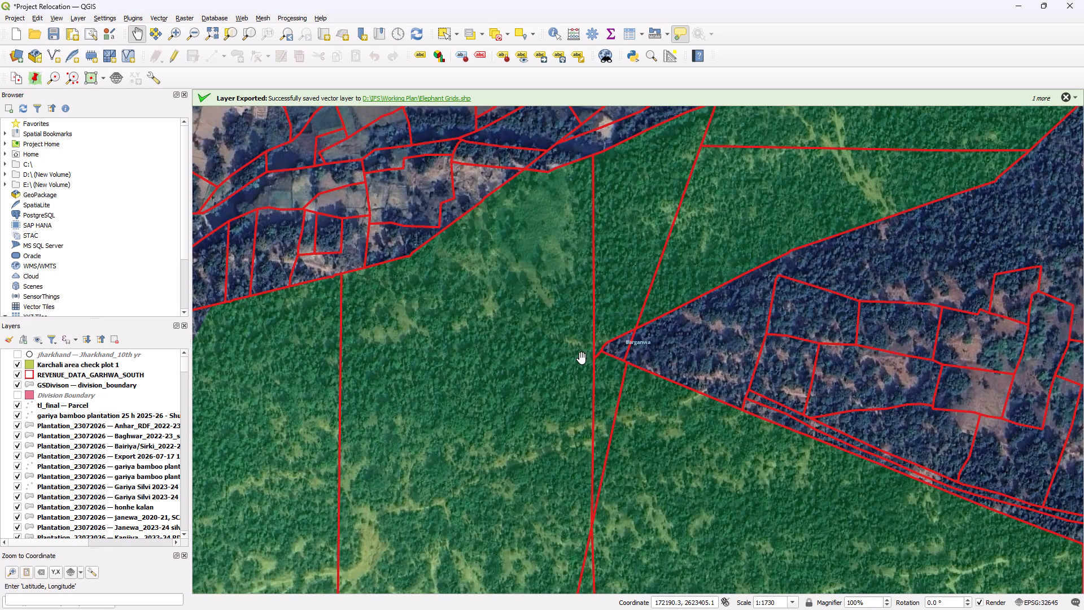
scroll(576, 361, down, 1)
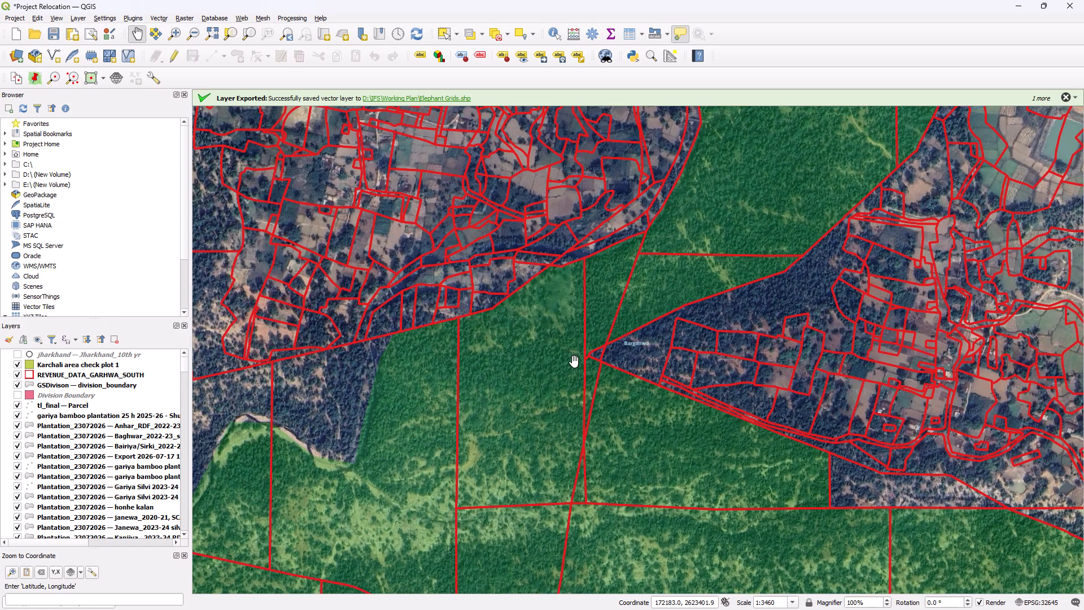
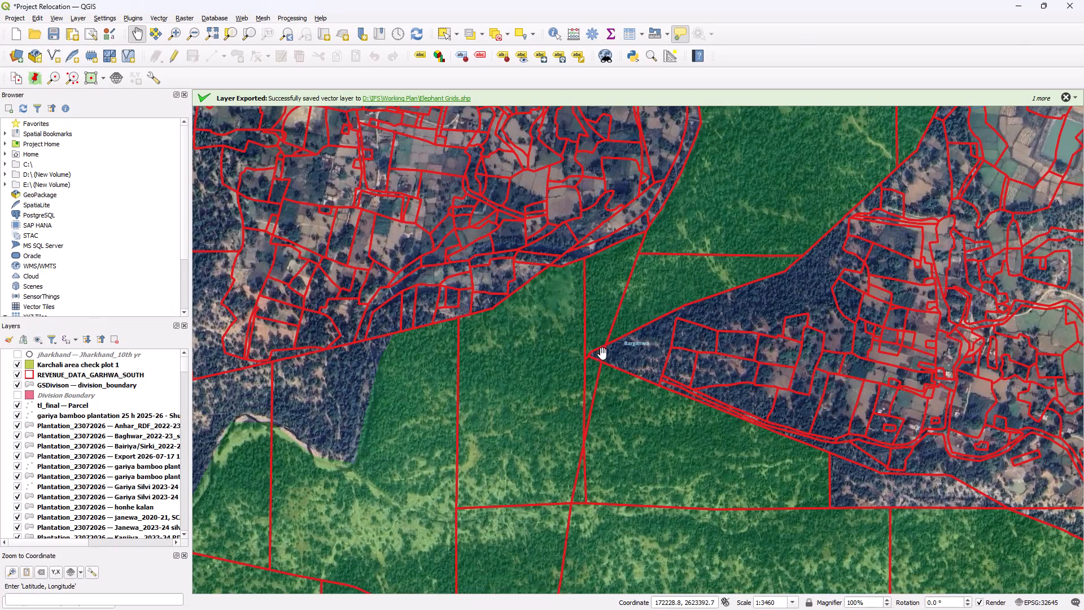
Examine the forest plot boundaries around Barganwa's pointed western corner and along the village's southern edge.
scroll(598, 348, up, 1)
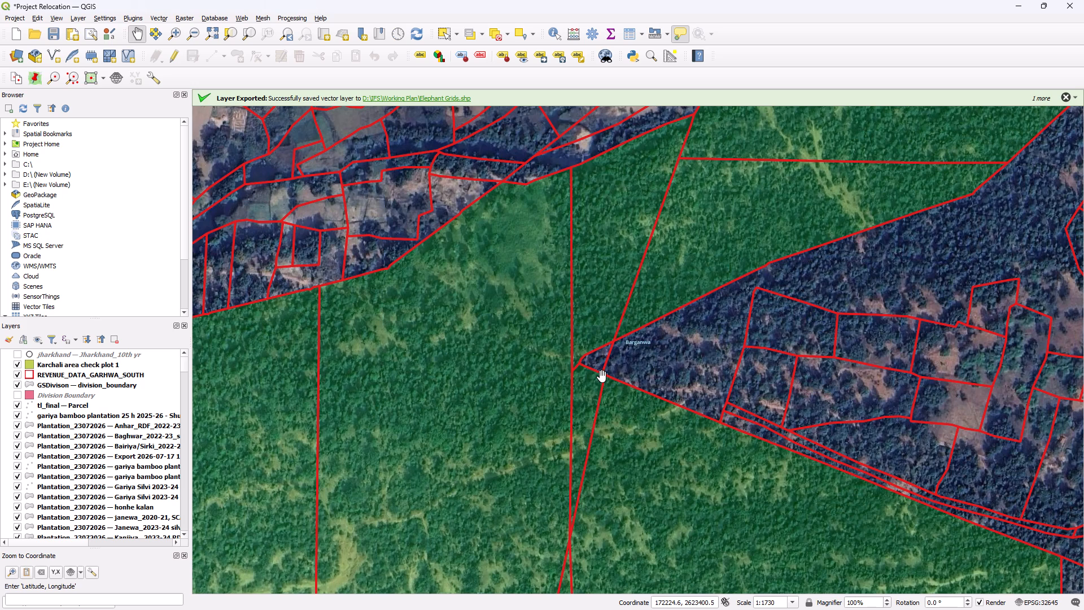
drag(601, 397, 613, 249)
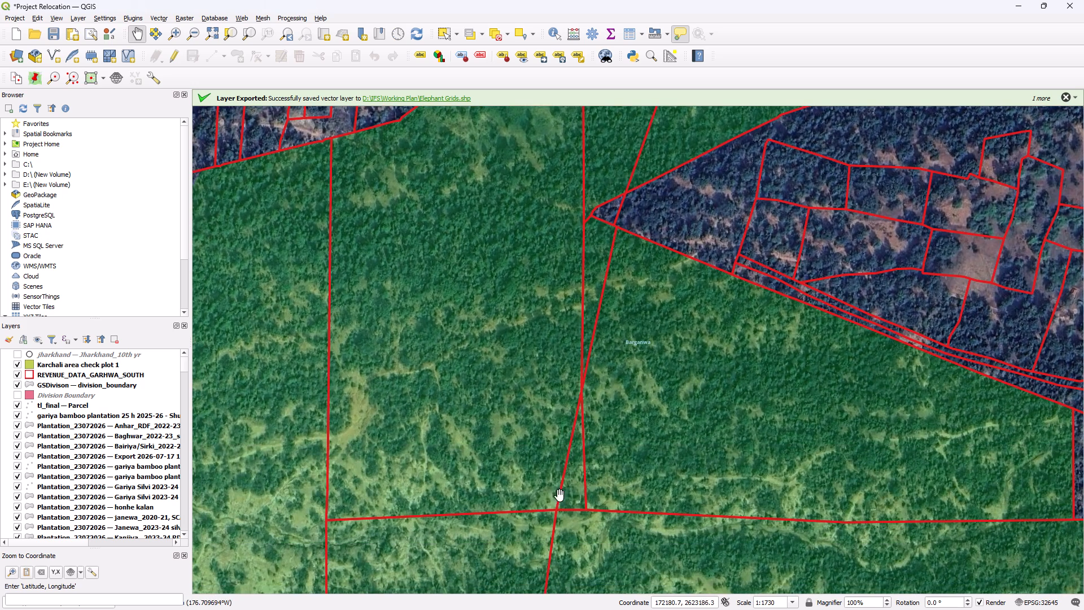
drag(579, 444, 567, 520)
scroll(588, 303, up, 1)
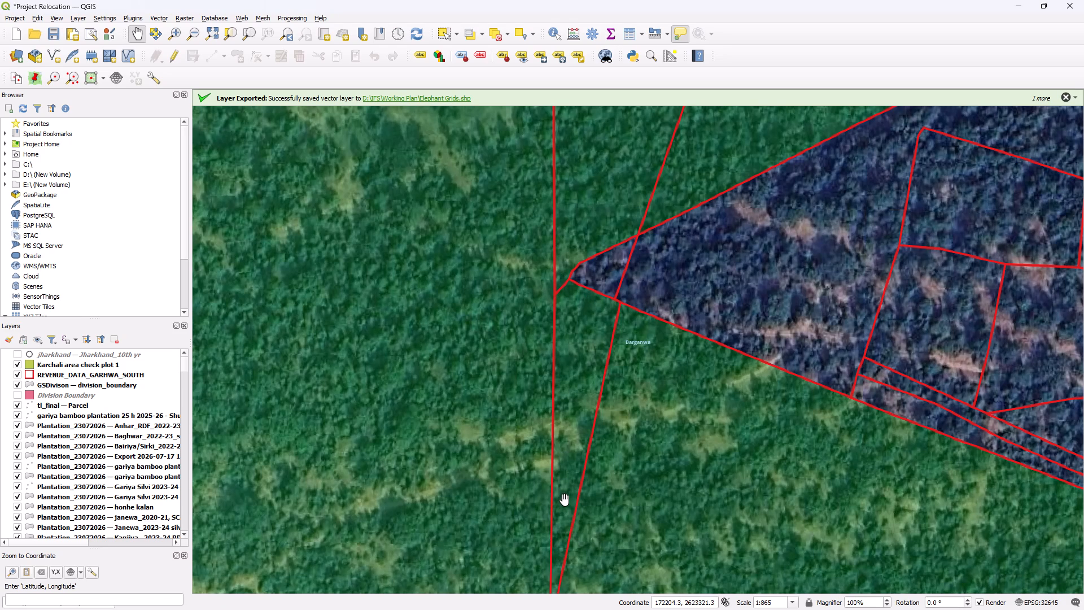
scroll(565, 481, down, 1)
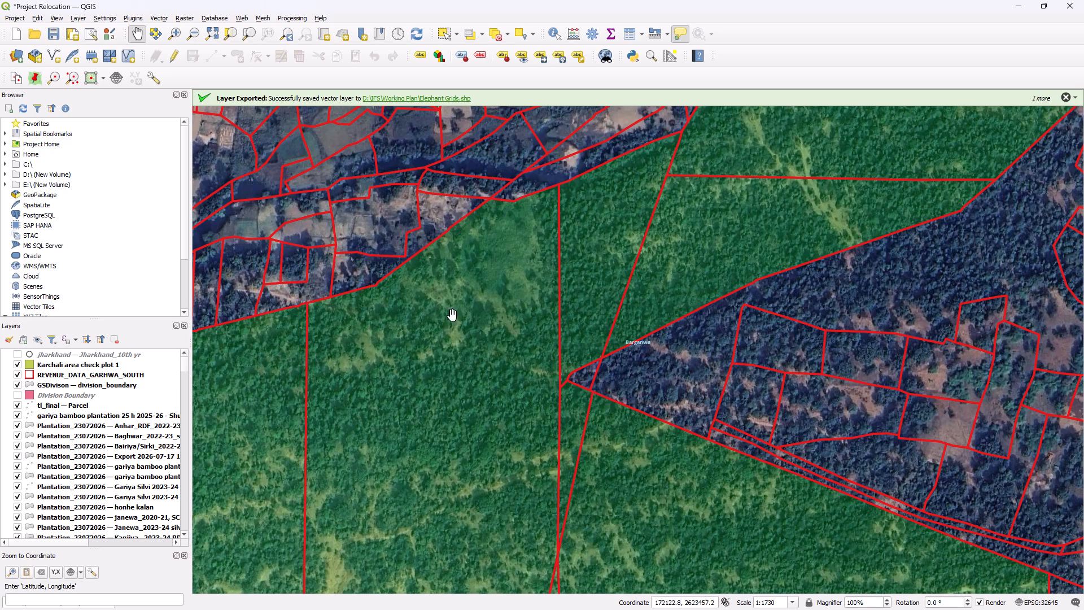
scroll(388, 351, down, 1)
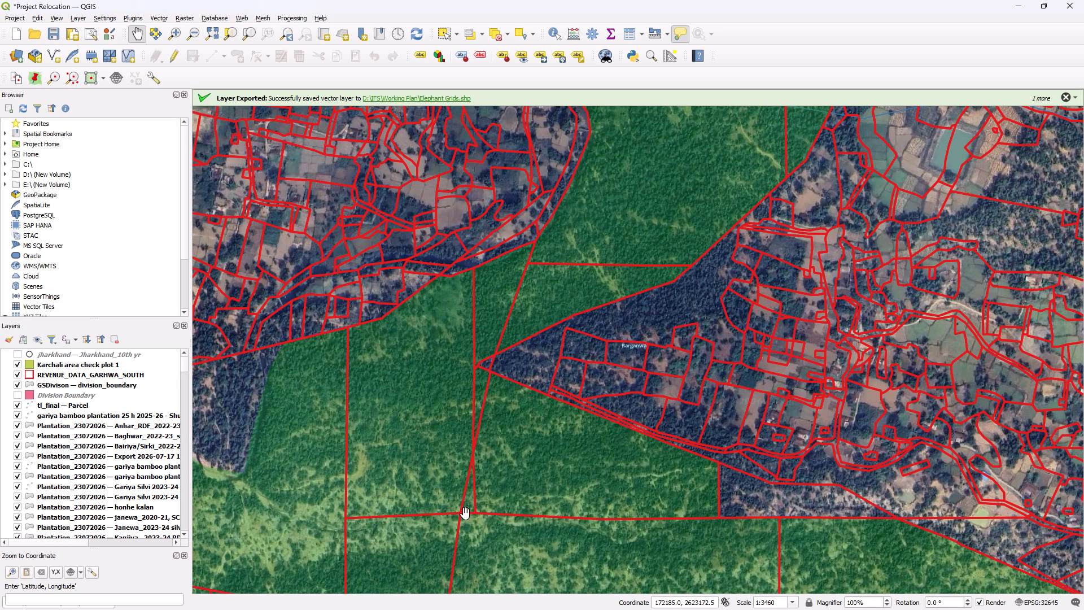
scroll(475, 464, down, 1)
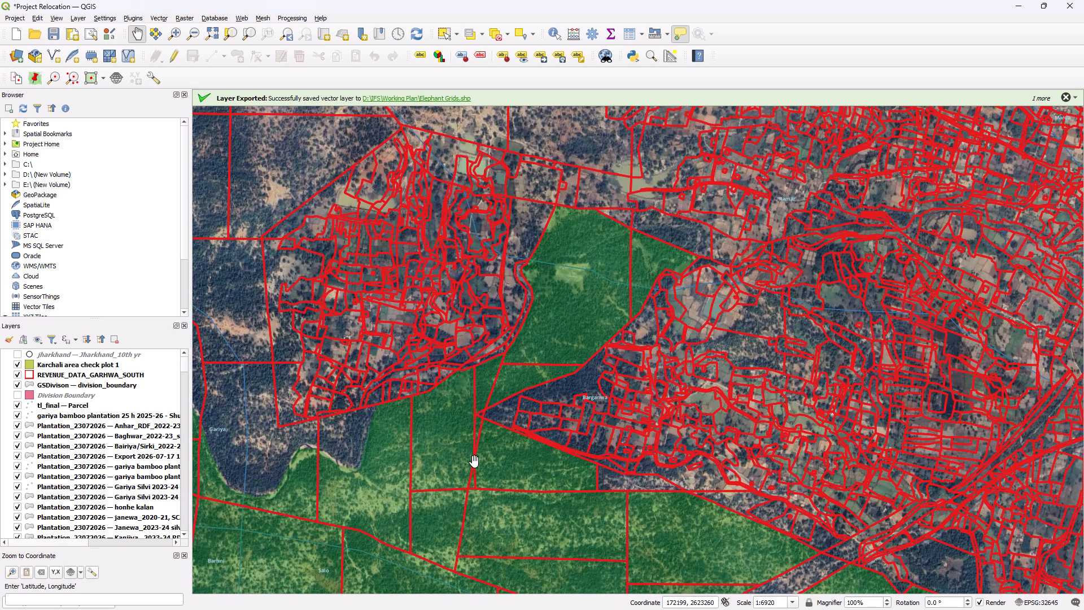
scroll(490, 431, down, 2)
scroll(509, 461, up, 2)
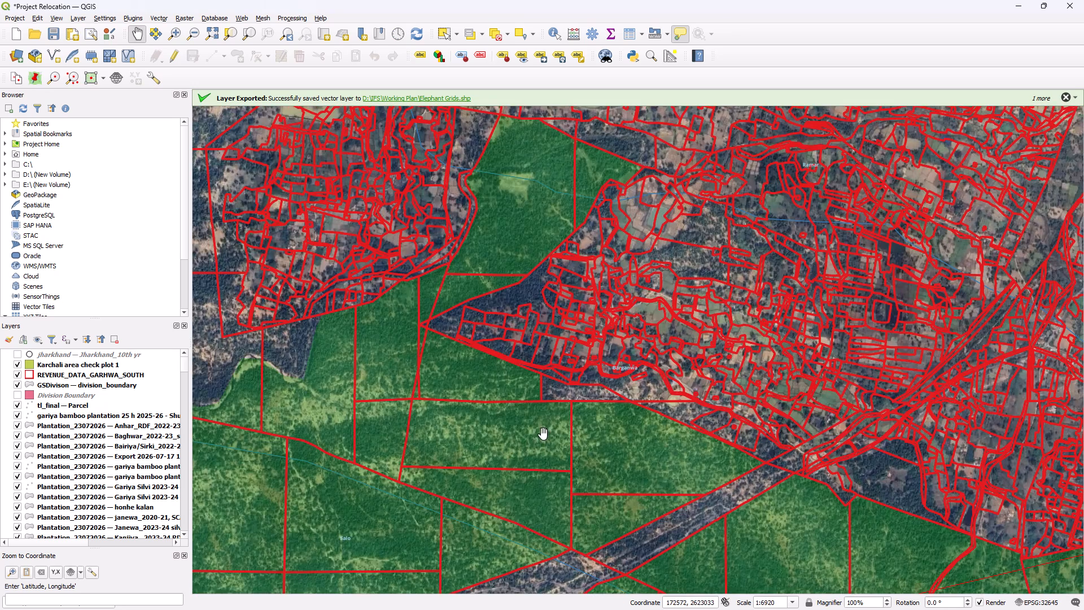
scroll(557, 404, up, 2)
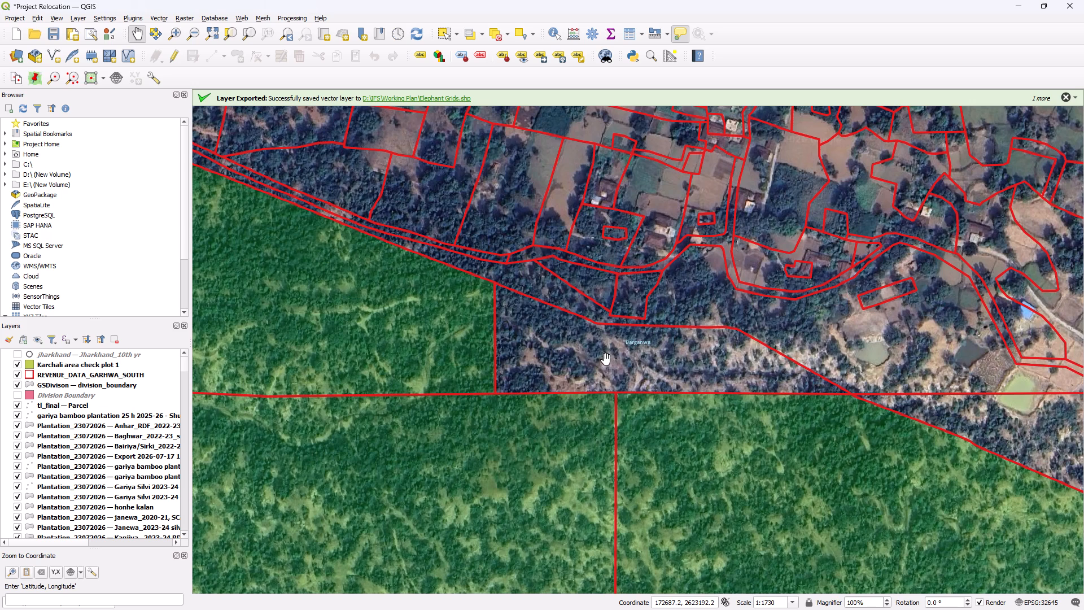
scroll(578, 354, down, 3)
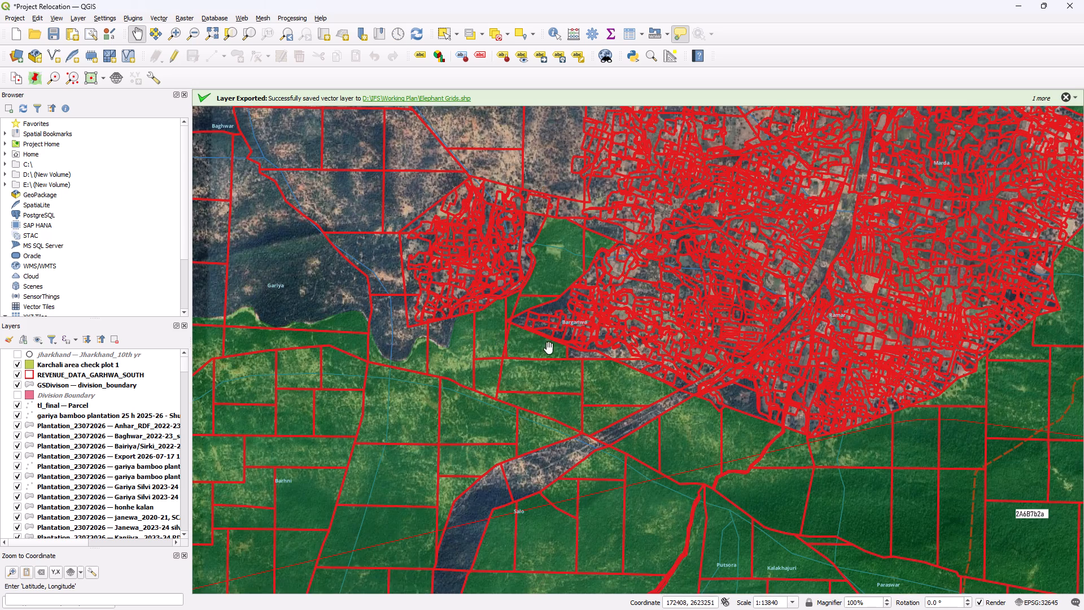
scroll(580, 356, up, 2)
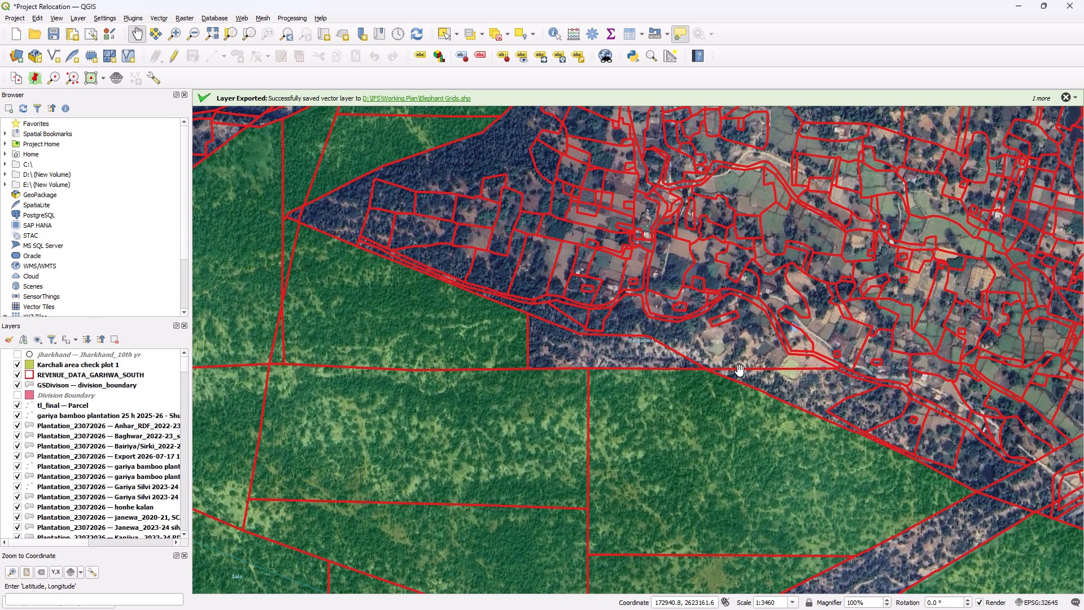
scroll(738, 371, down, 1)
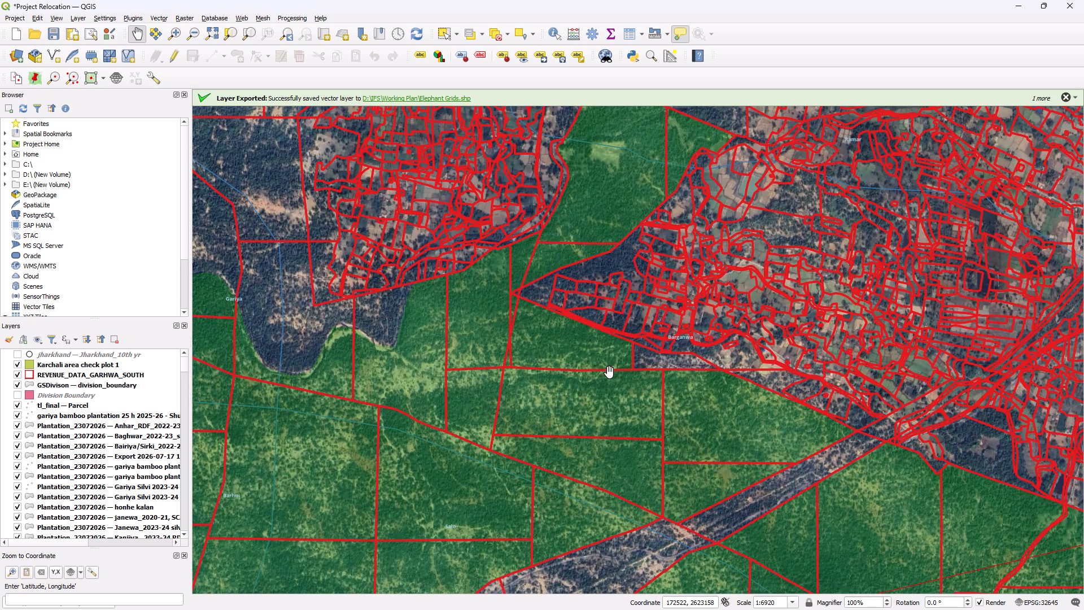
Inspect the forest plot boundaries west of Barganwa, along the winding northern forest edge near Gariya.
drag(612, 372, 797, 409)
drag(486, 393, 941, 402)
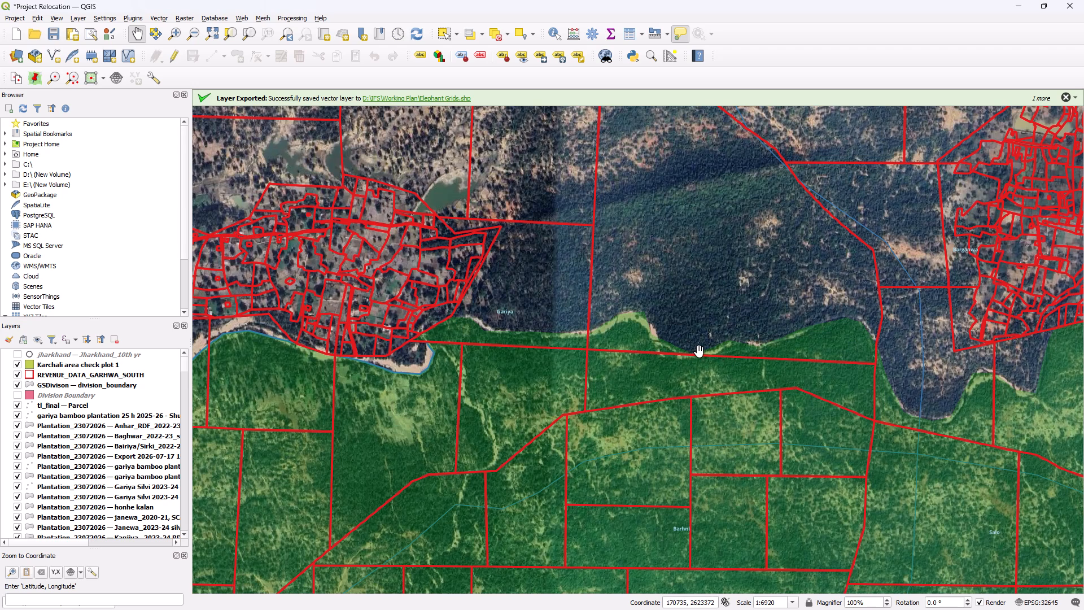
drag(645, 386, 762, 372)
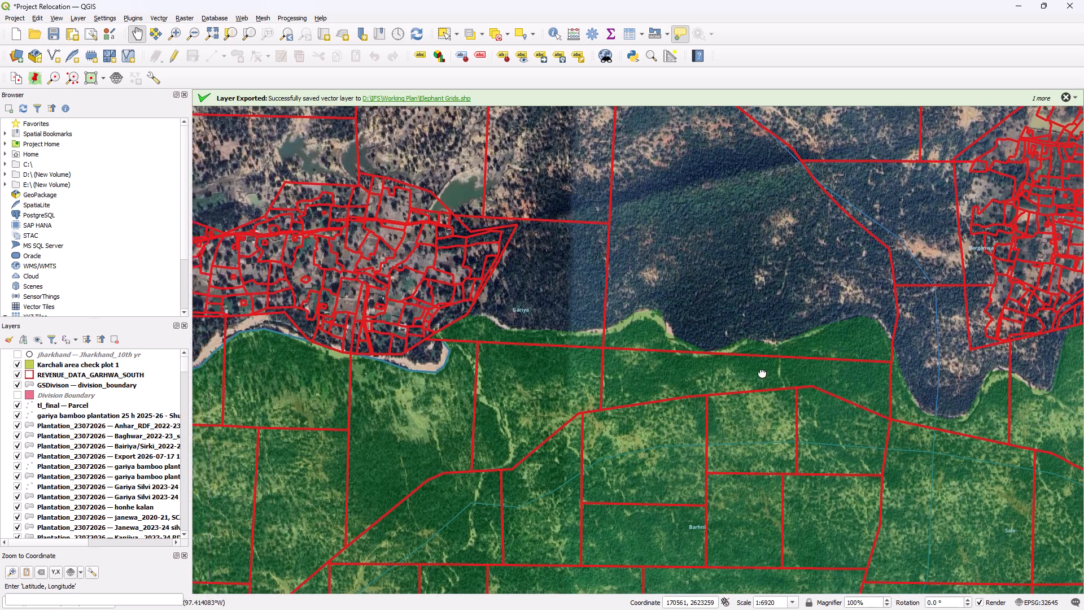
drag(762, 372, 796, 390)
click(720, 400)
scroll(780, 335, down, 1)
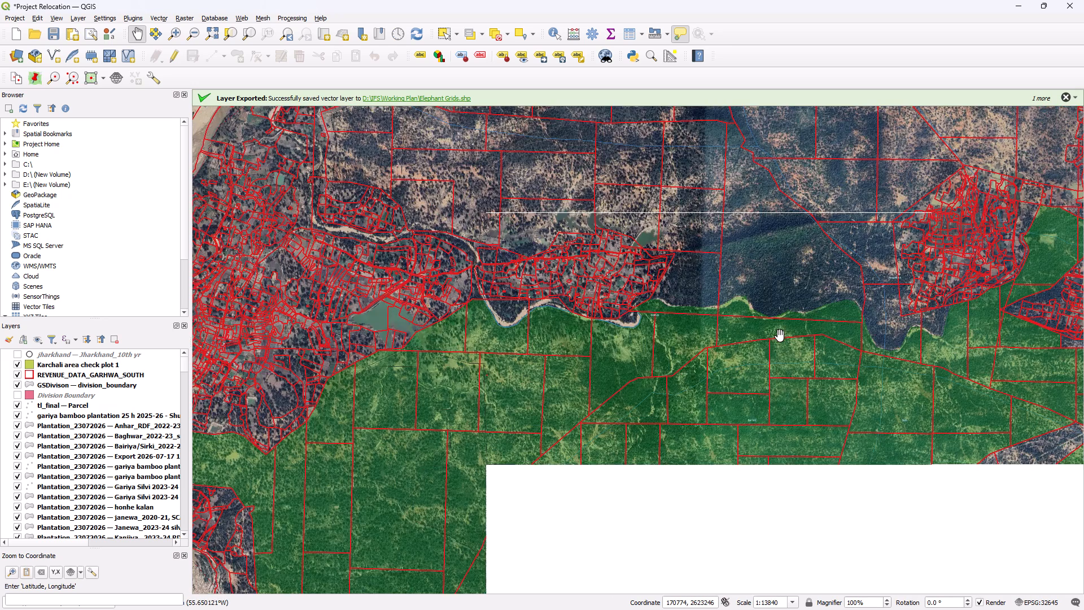
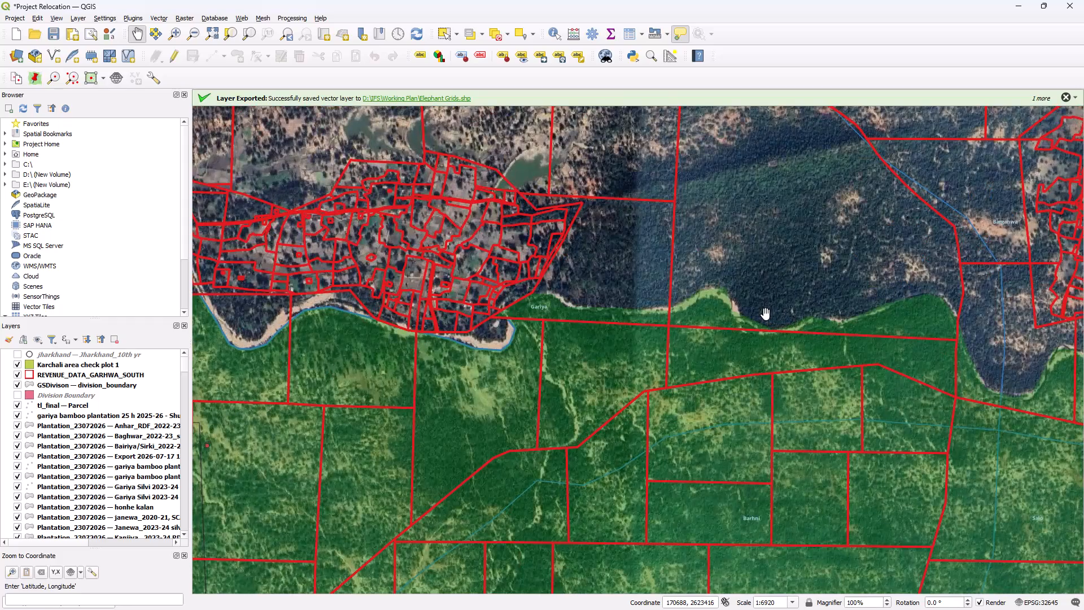
Inspect the forest plot boundaries between Gariya and Barganwa, including the plots around Gariya's village settlement.
drag(765, 315, 510, 359)
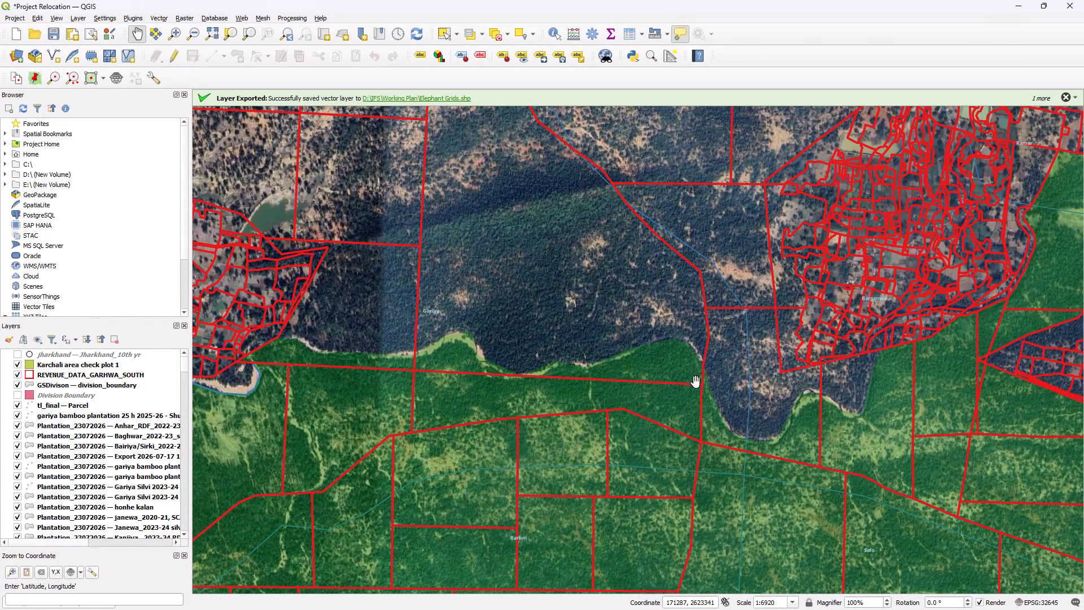
drag(620, 310, 606, 386)
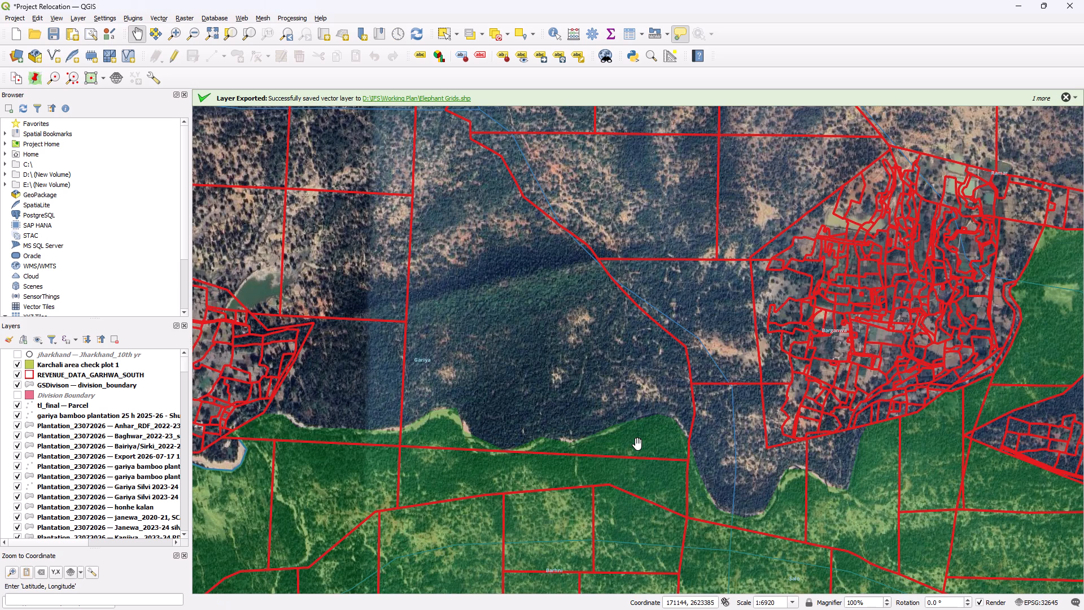
drag(514, 416, 767, 415)
drag(627, 431, 733, 440)
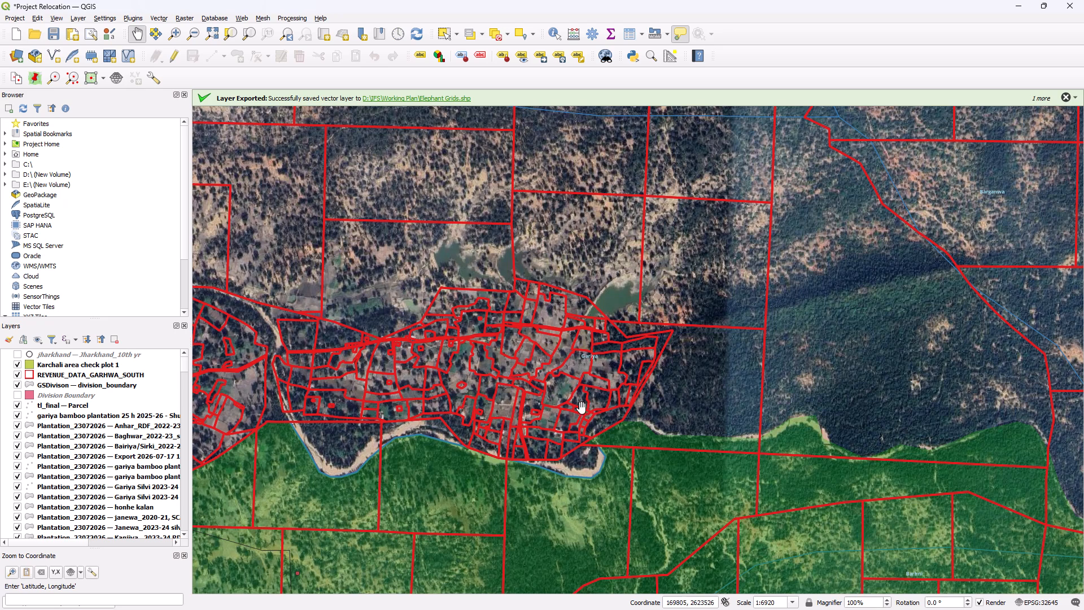
Examine the wider forest block south and east of Barganwa, covering Barhni, Salo, Putsora, Kalakhajuri, Paraswar and Ramar.
scroll(574, 408, down, 1)
scroll(593, 473, down, 2)
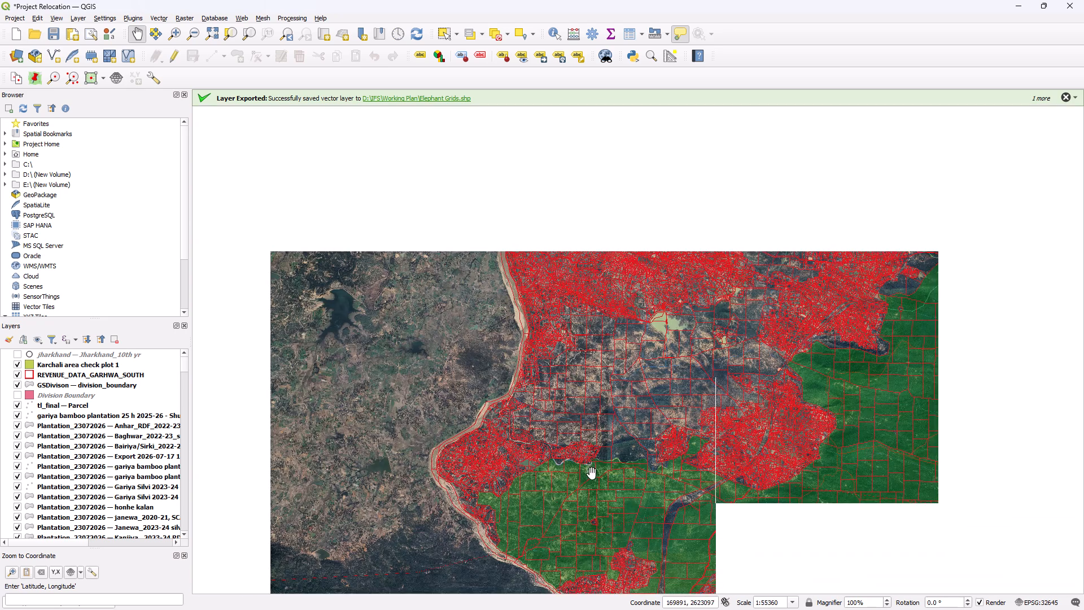
drag(678, 531, 557, 509)
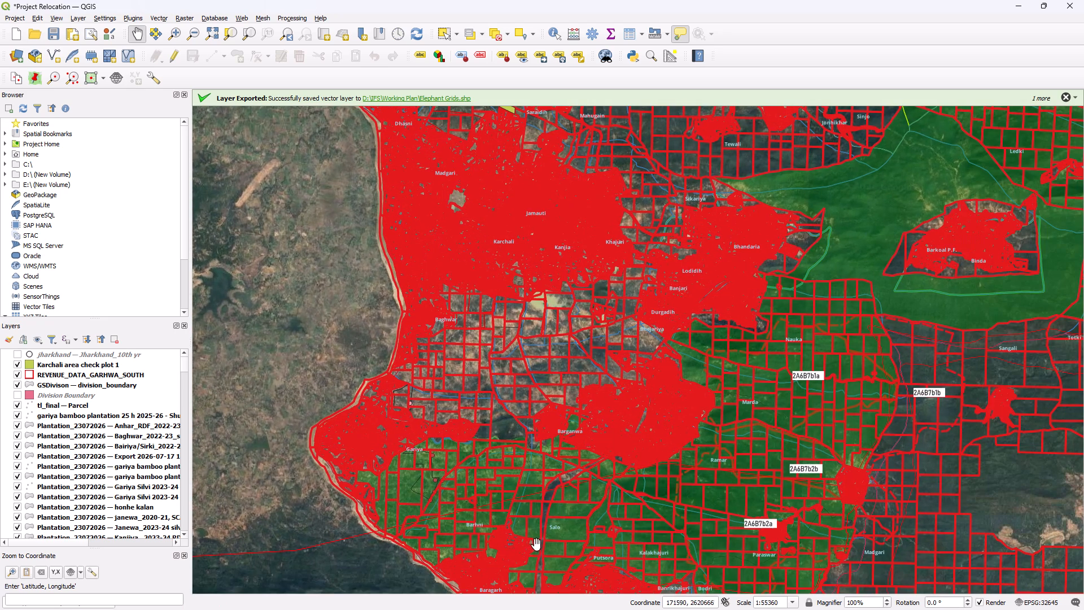
drag(540, 539, 574, 480)
scroll(526, 491, up, 1)
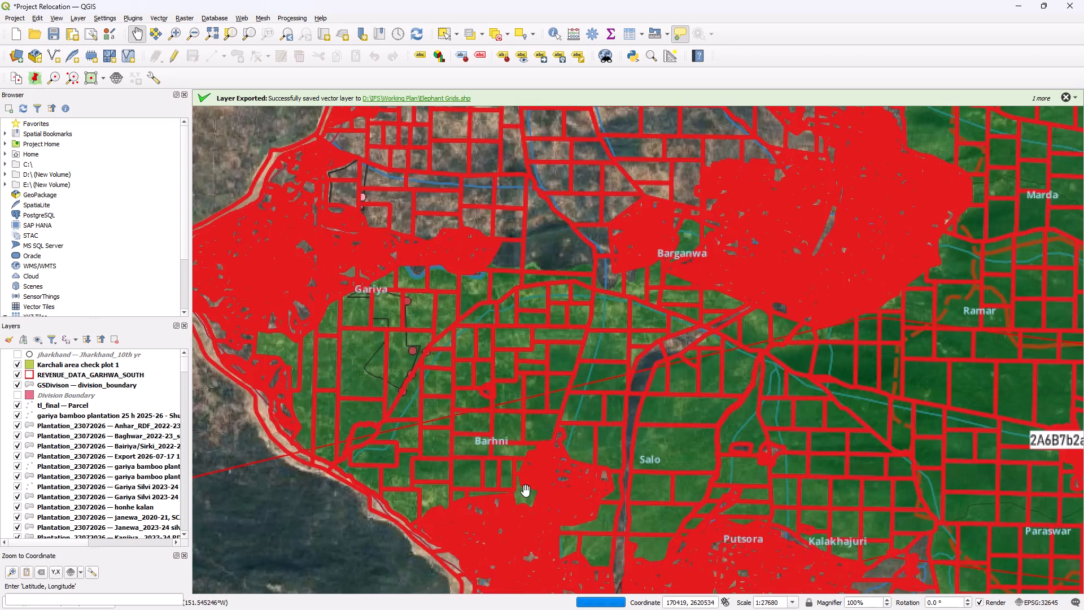
drag(626, 526, 429, 376)
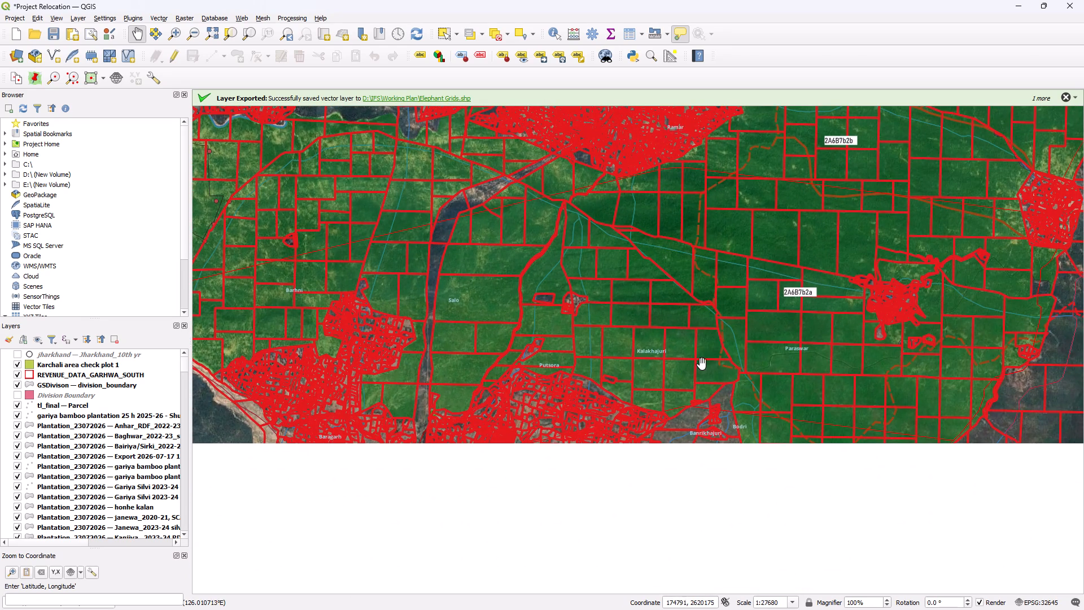
drag(729, 335, 670, 325)
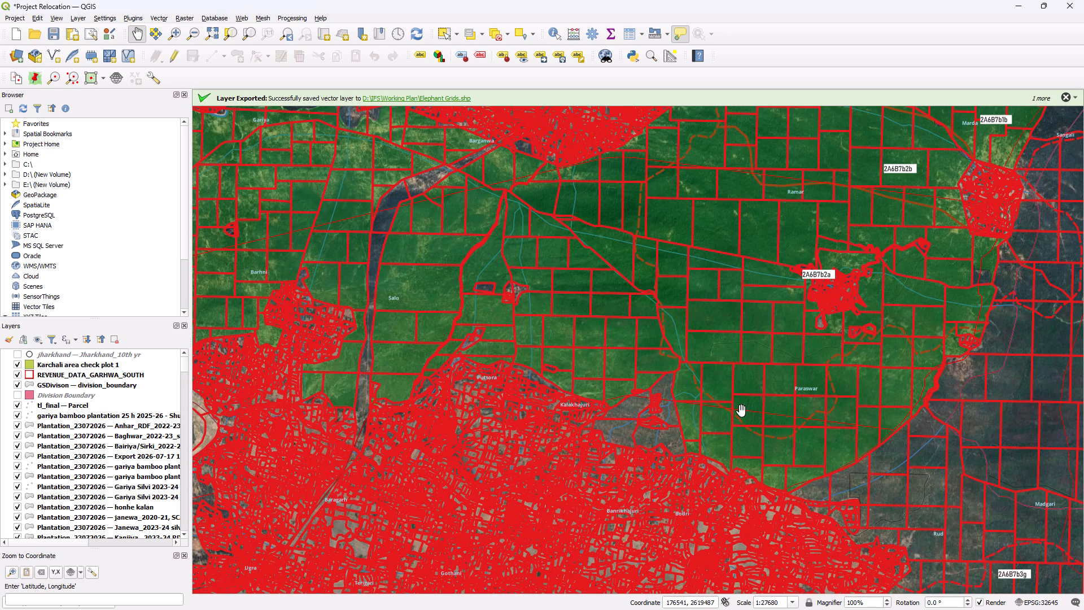
scroll(749, 398, down, 1)
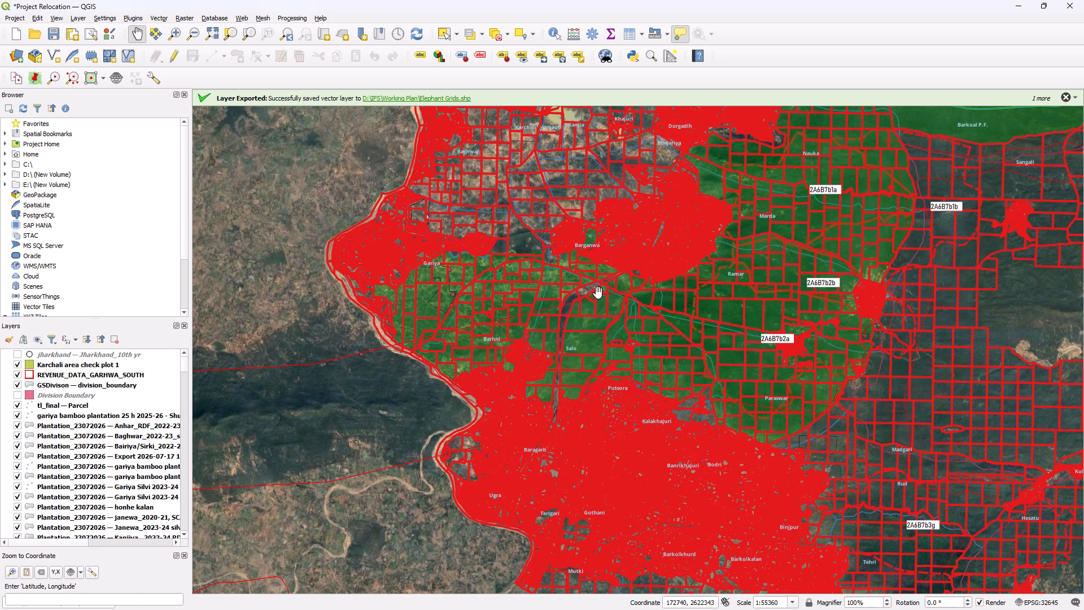
scroll(696, 272, up, 1)
scroll(650, 294, up, 1)
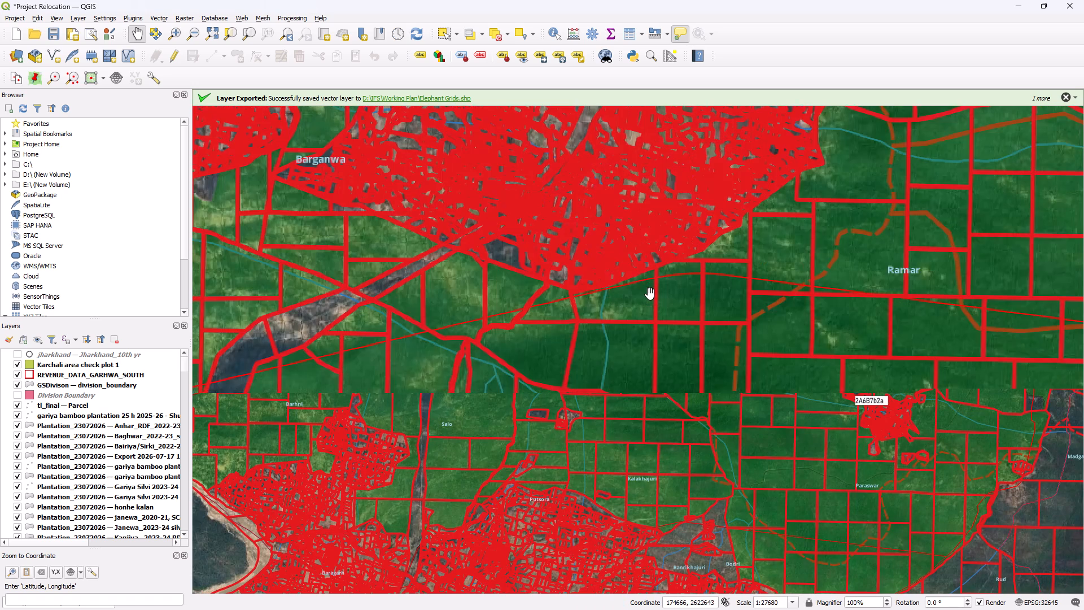
scroll(650, 294, down, 1)
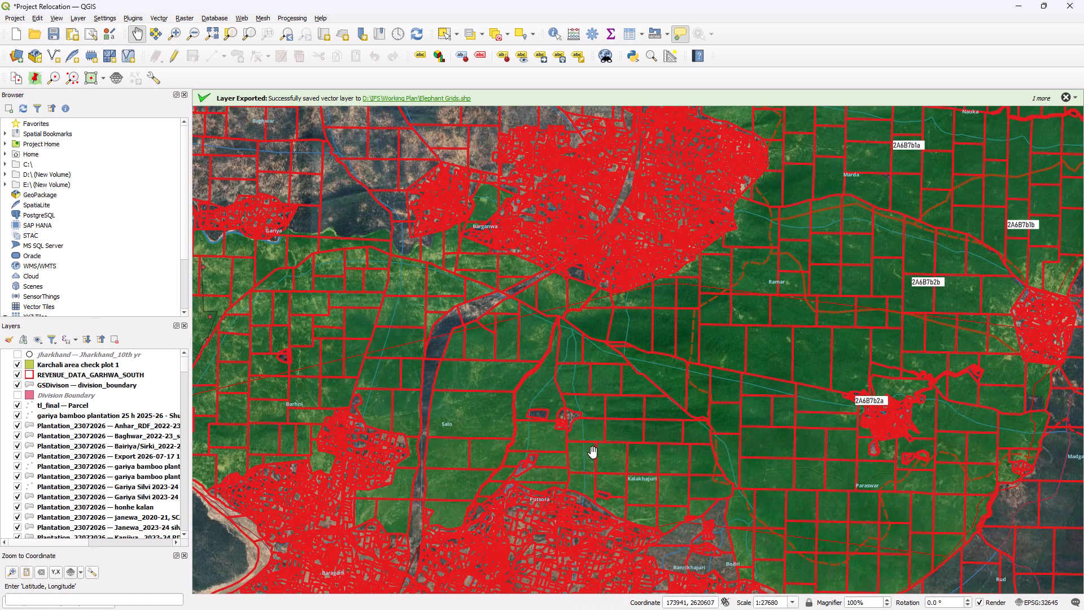
drag(602, 455, 580, 338)
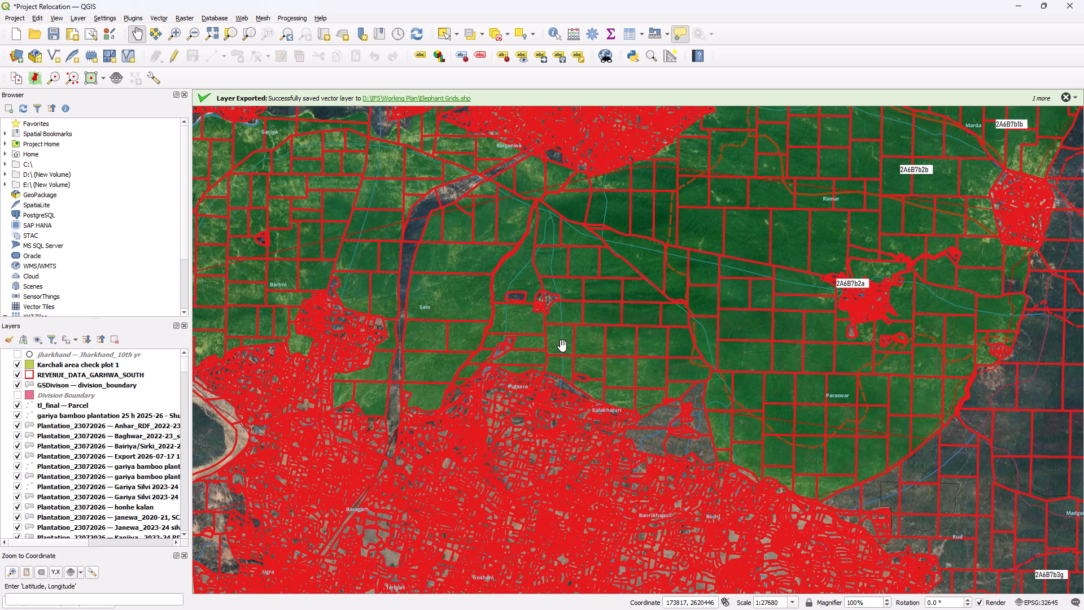
scroll(642, 275, down, 1)
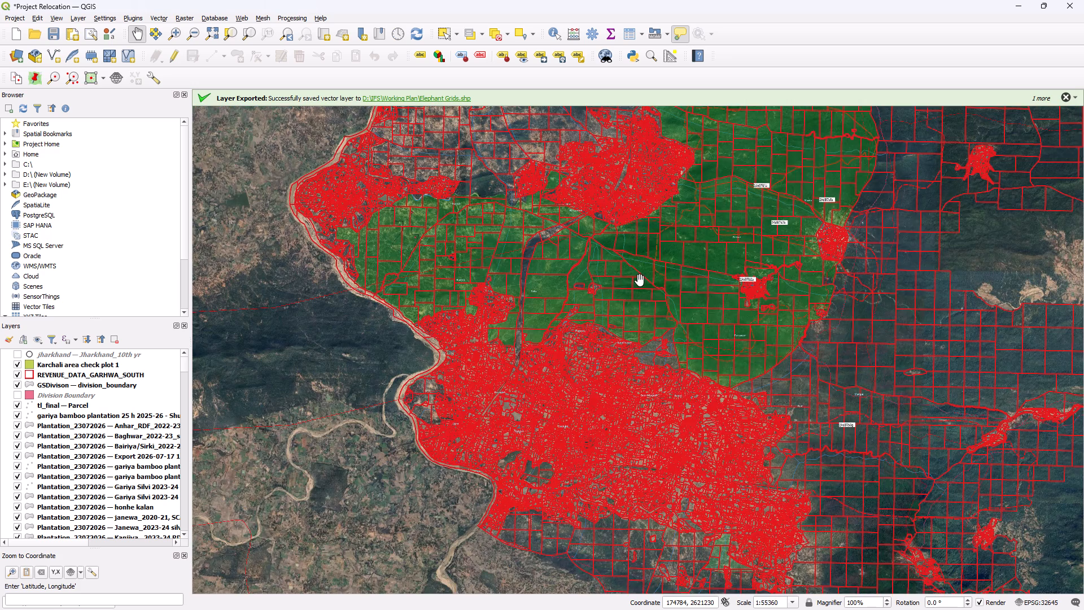
scroll(827, 254, up, 1)
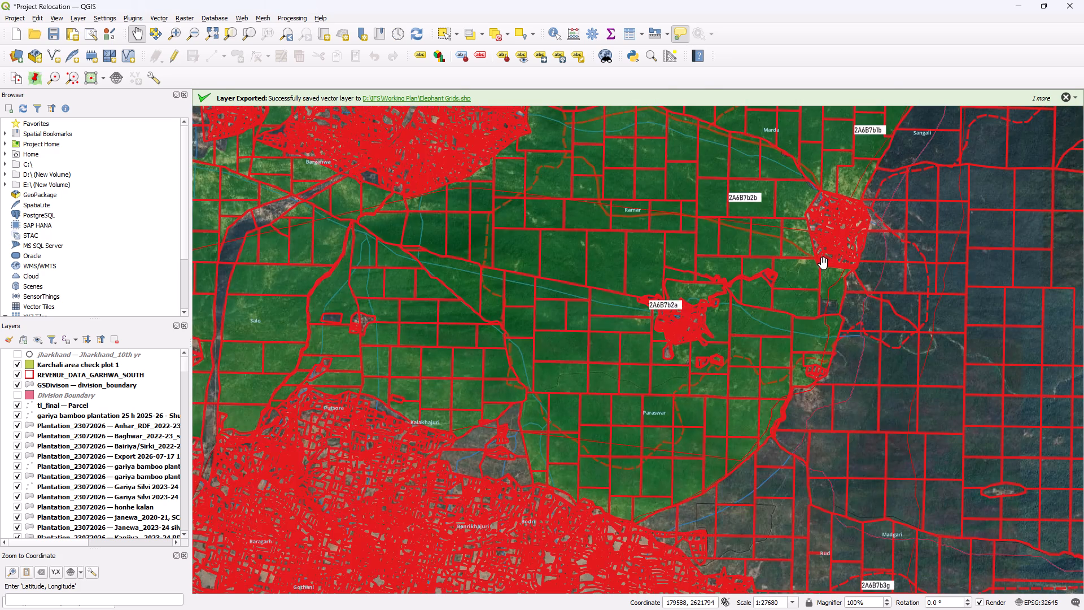
Switch to the Plots CR workbook in Excel and review the village entries from Marda to Barganwa.
key(alt+Tab)
scroll(465, 416, up, 11)
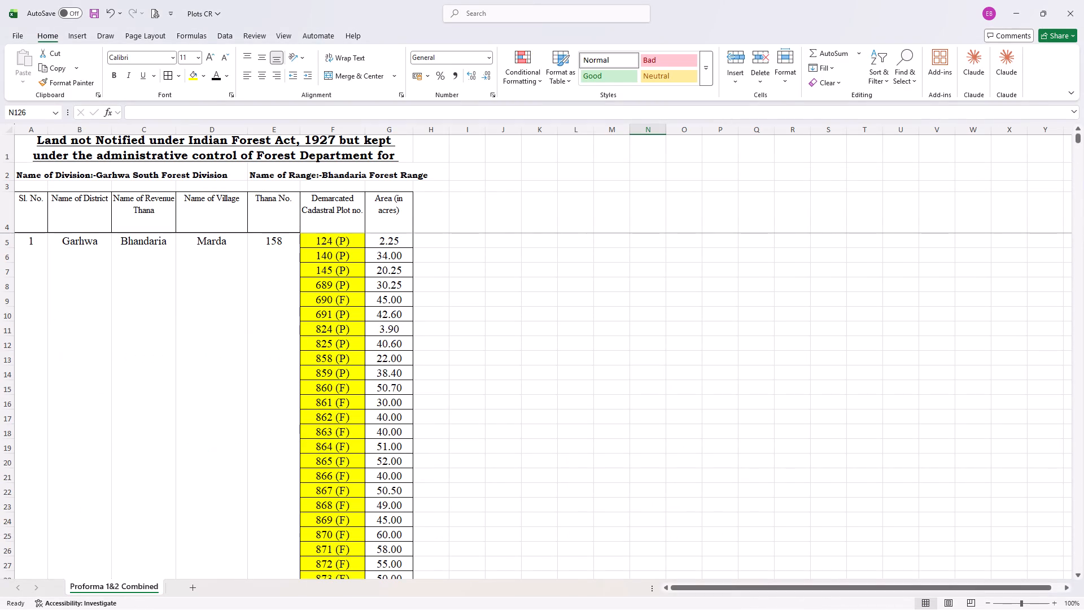
scroll(465, 416, up, 7)
scroll(110, 314, down, 10)
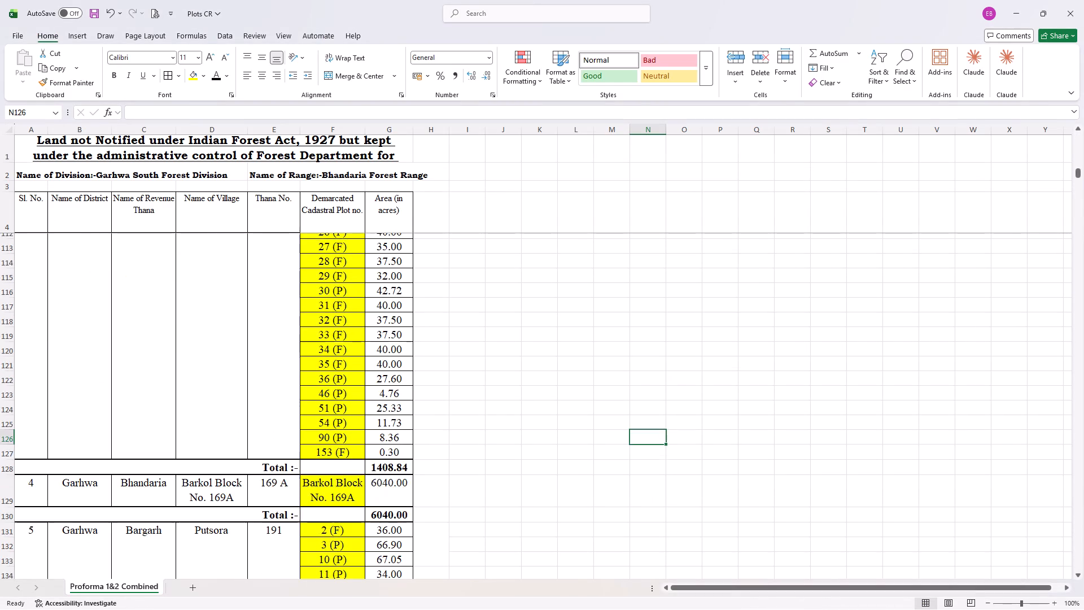
scroll(111, 313, down, 14)
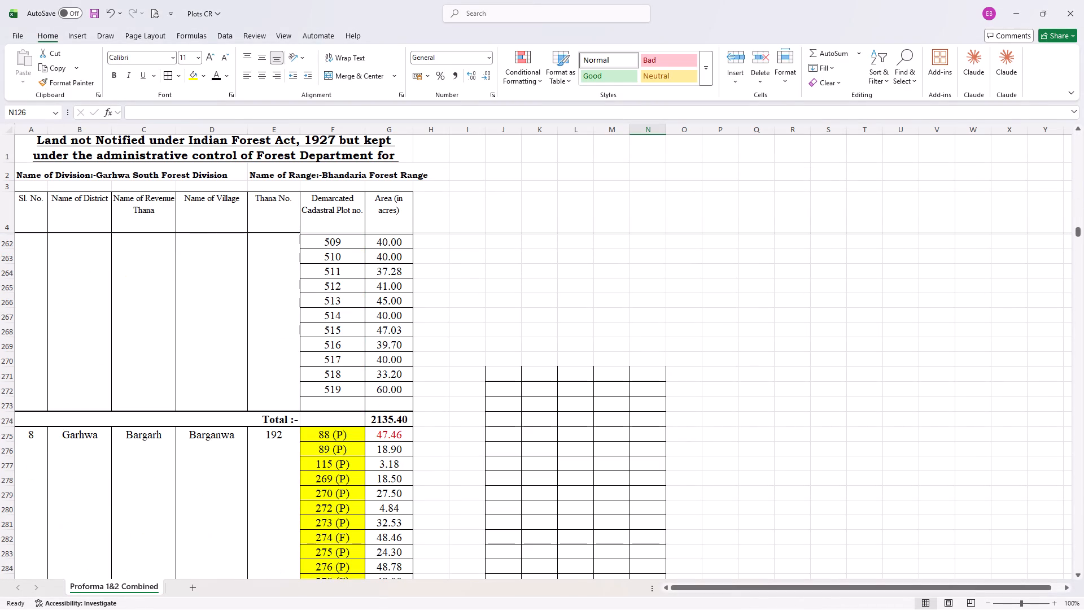
scroll(111, 313, down, 1)
scroll(111, 313, up, 16)
scroll(111, 313, down, 1)
scroll(111, 313, up, 3)
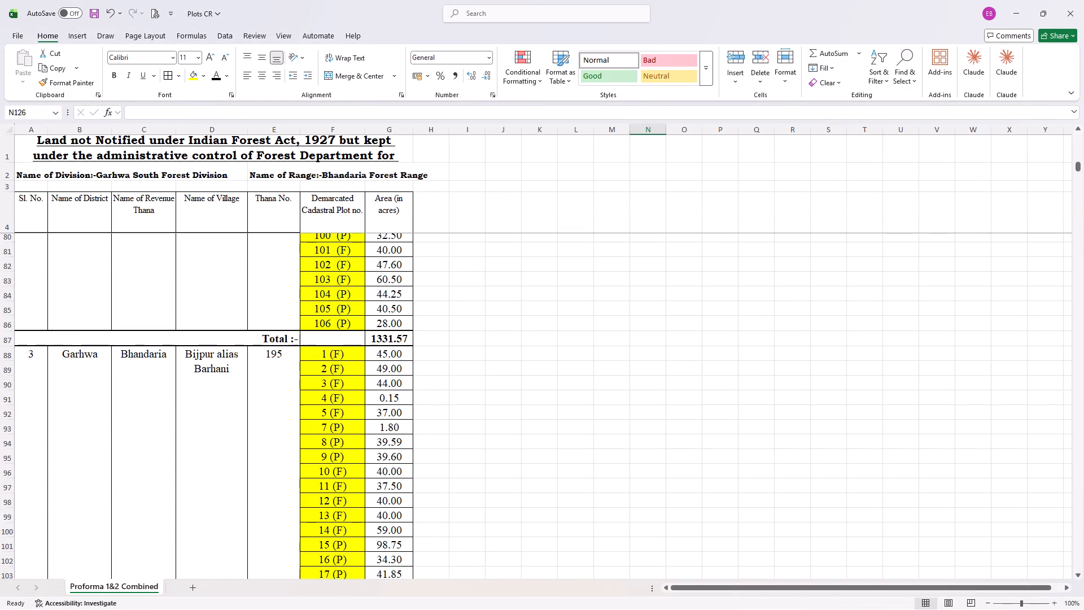
scroll(111, 313, up, 14)
scroll(111, 313, down, 17)
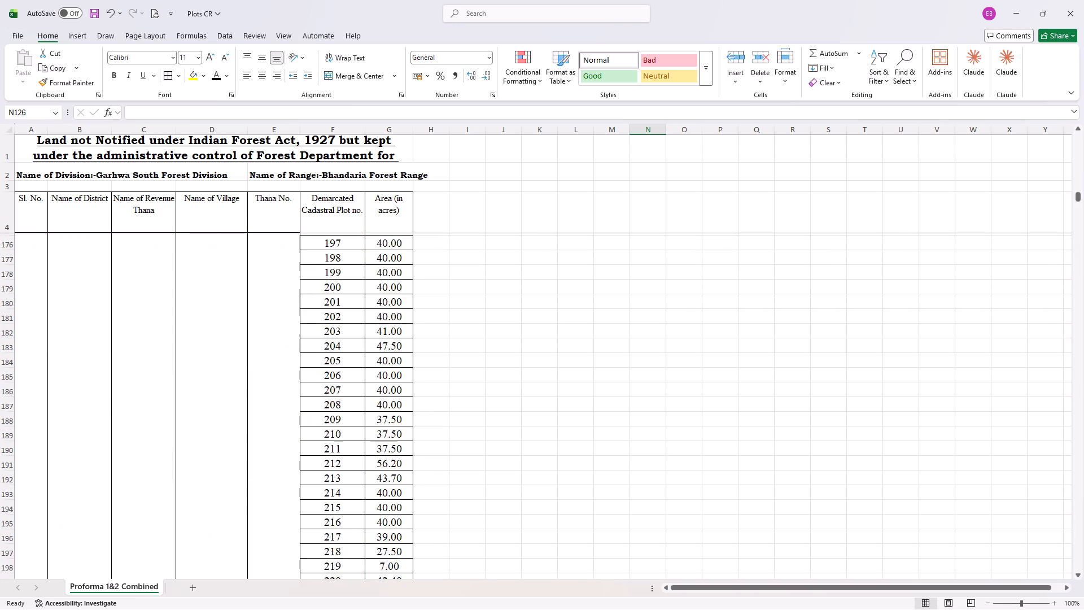
Review the remaining village entries and their demarcated plot numbers down through Tewali to Lidki.
scroll(111, 313, down, 16)
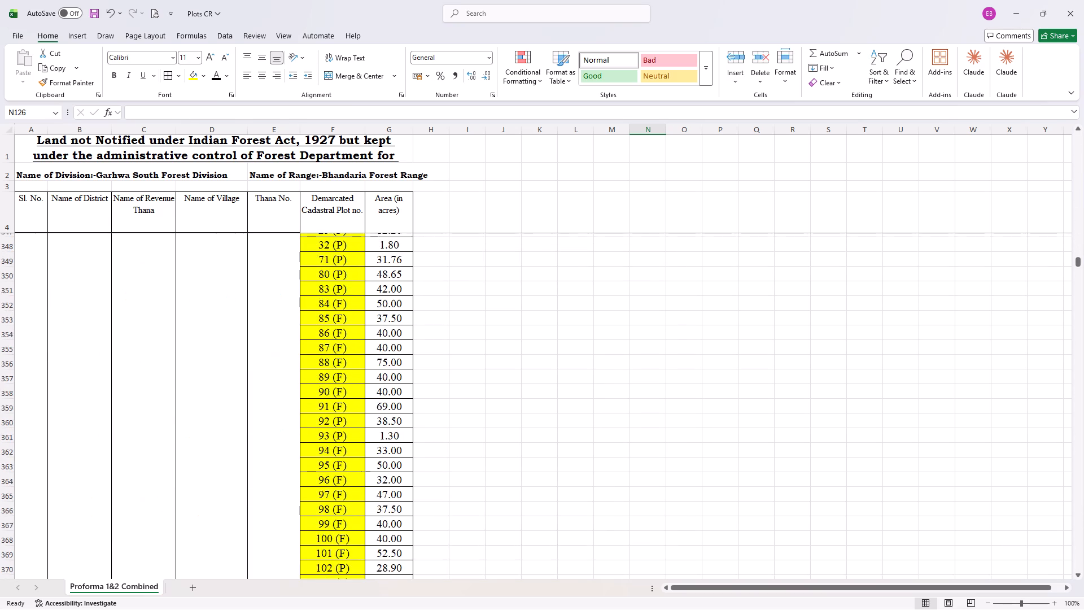
scroll(111, 313, down, 17)
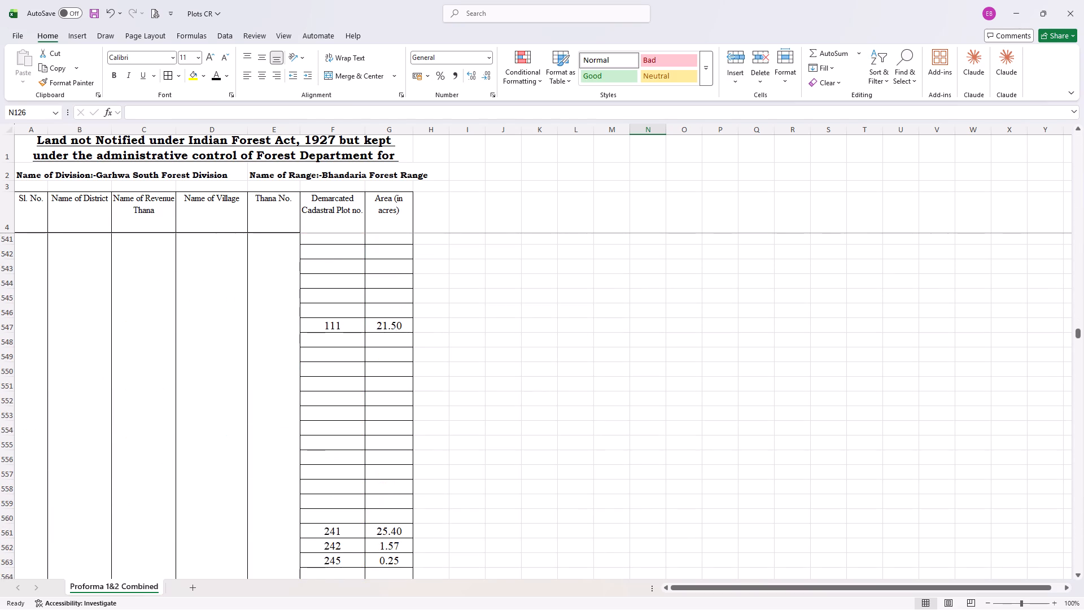
scroll(111, 313, down, 17)
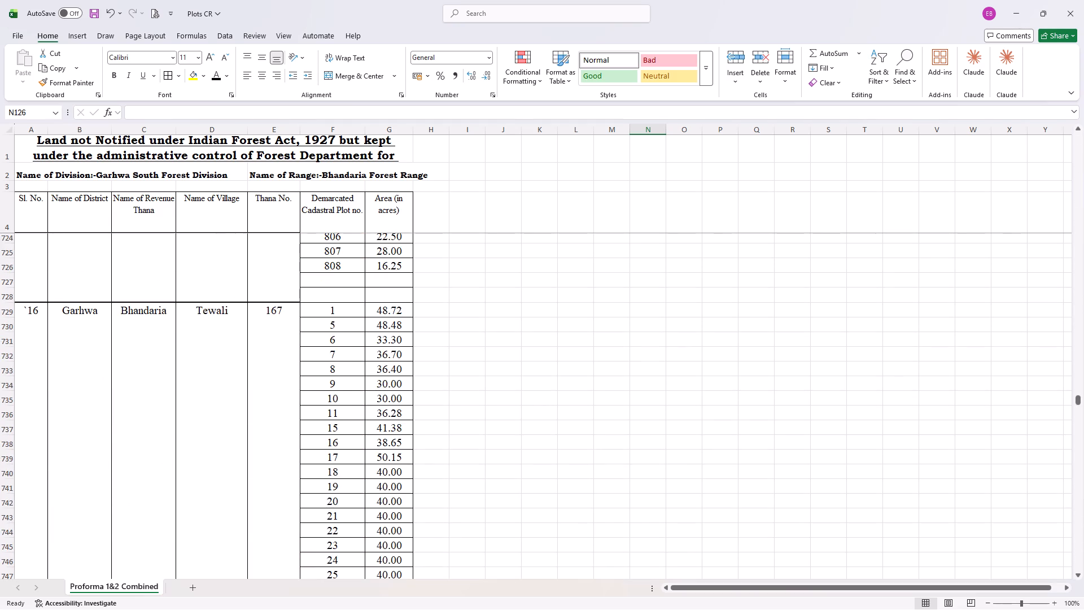
scroll(111, 313, down, 14)
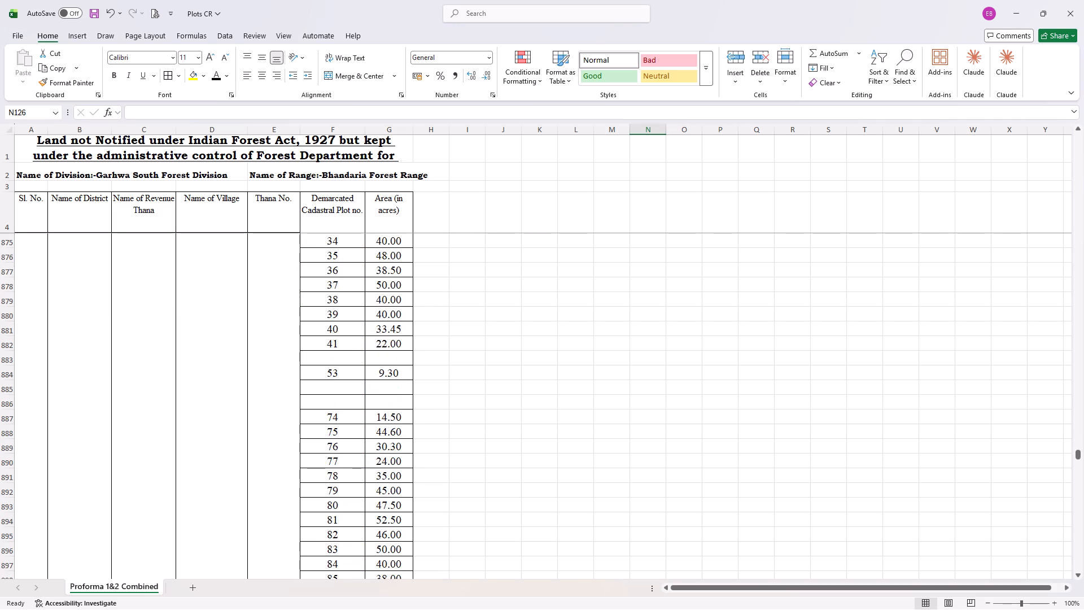
scroll(111, 313, down, 12)
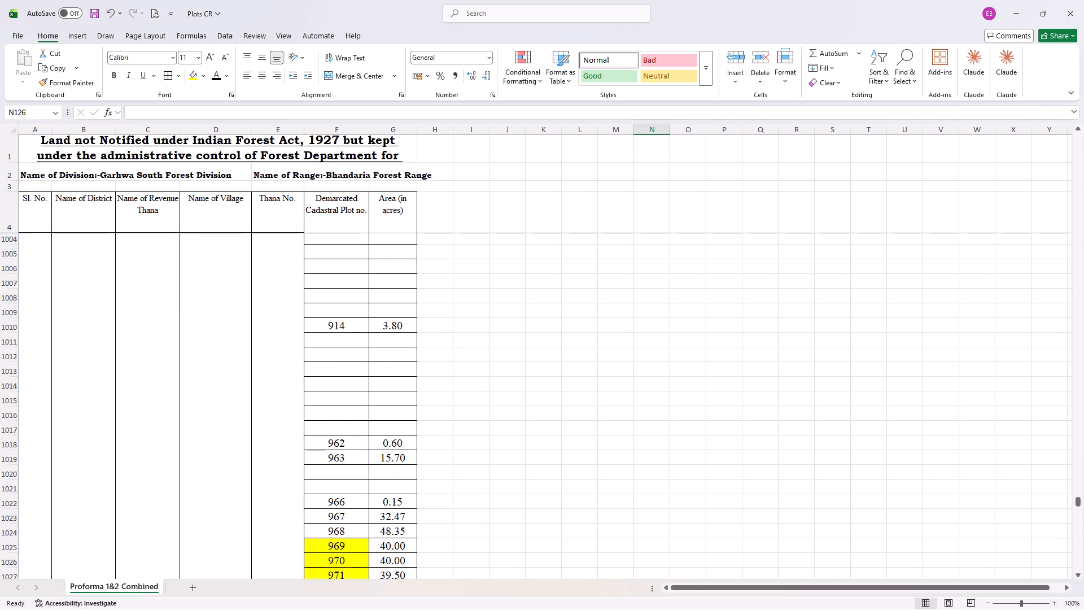
scroll(111, 313, down, 5)
scroll(111, 313, up, 3)
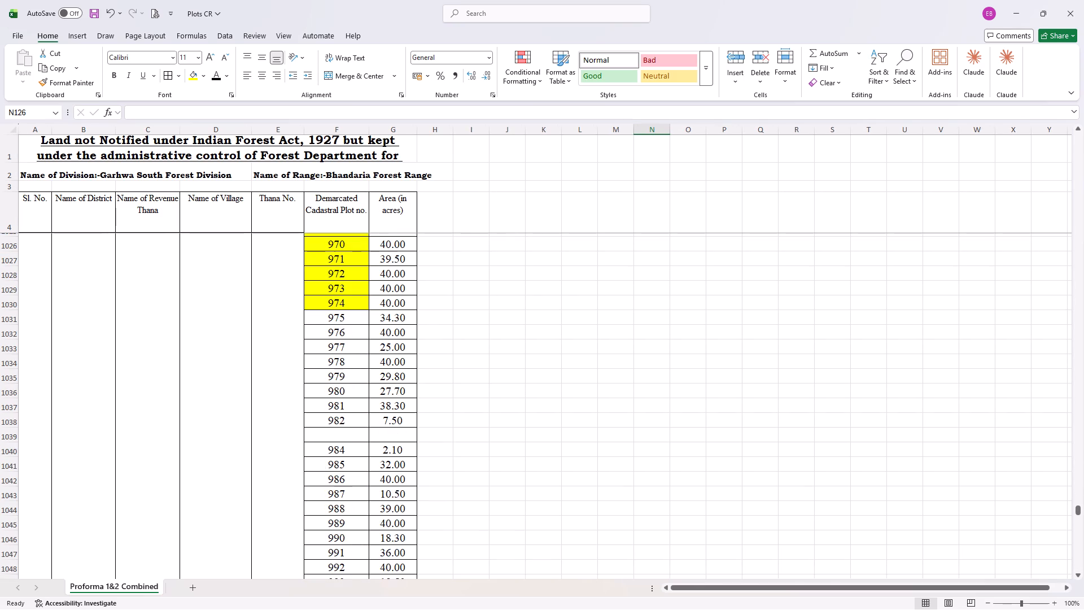
scroll(111, 313, down, 5)
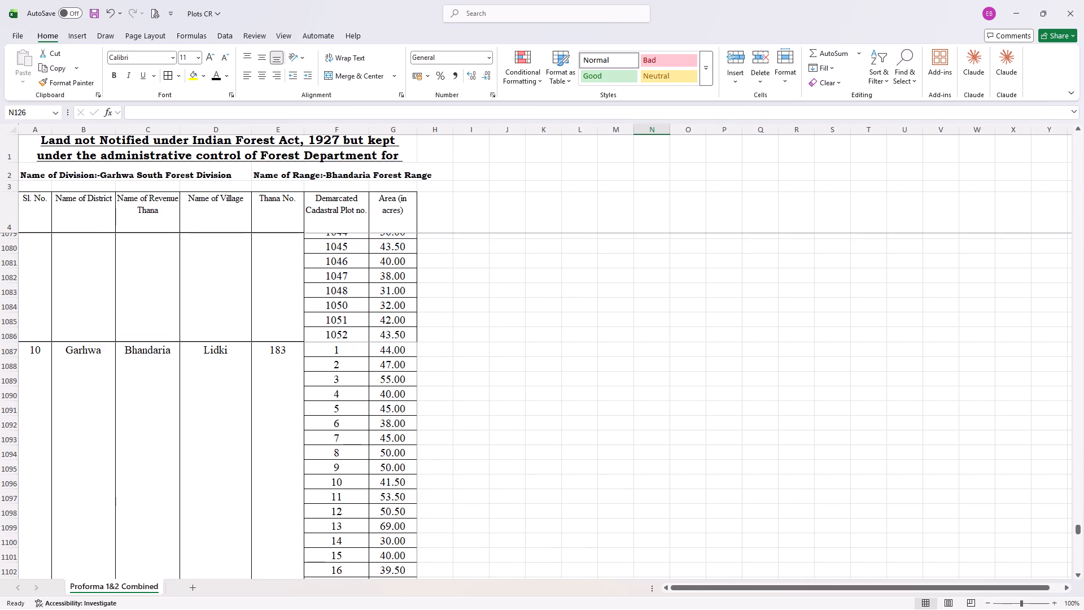
scroll(111, 313, down, 12)
Recheck the village entries from Lidki back up past Bijka towards the start of the plot list.
scroll(111, 313, up, 7)
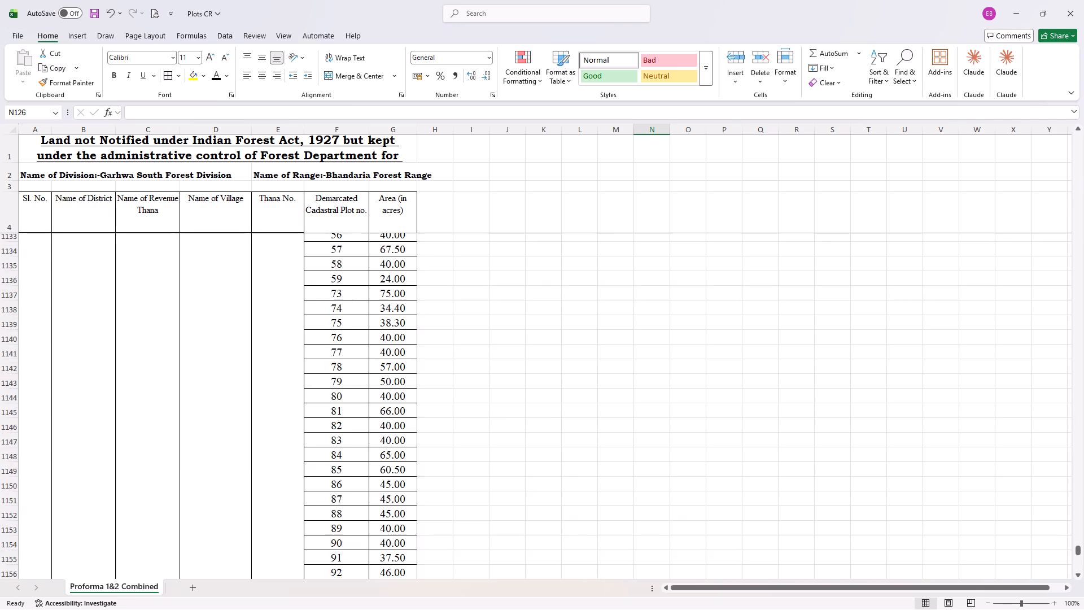
scroll(111, 313, up, 7)
click(233, 365)
scroll(692, 491, up, 18)
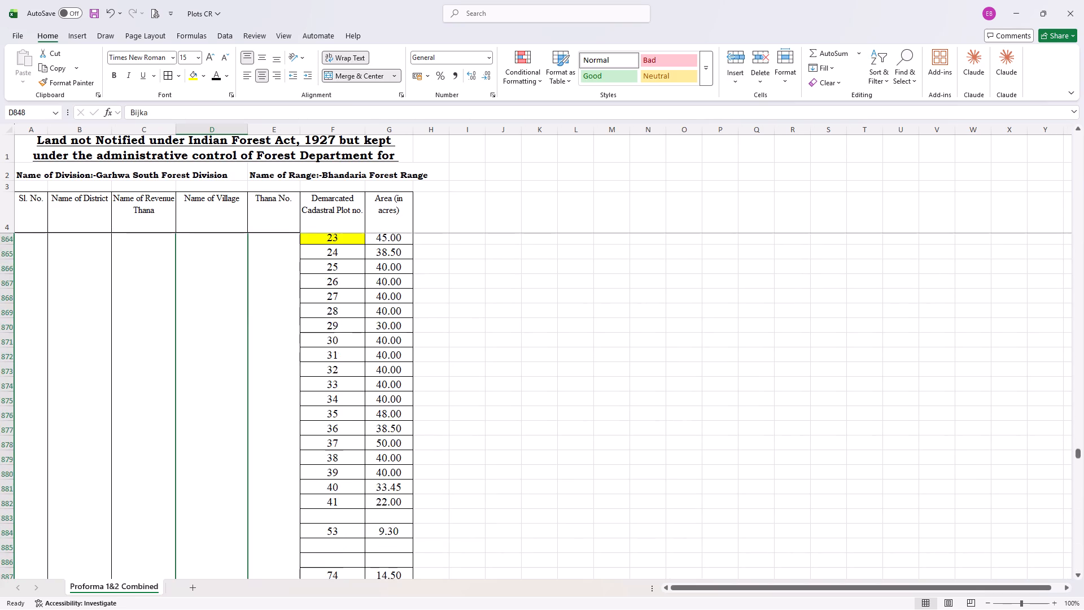
scroll(692, 492, up, 20)
scroll(692, 492, up, 17)
scroll(692, 492, up, 7)
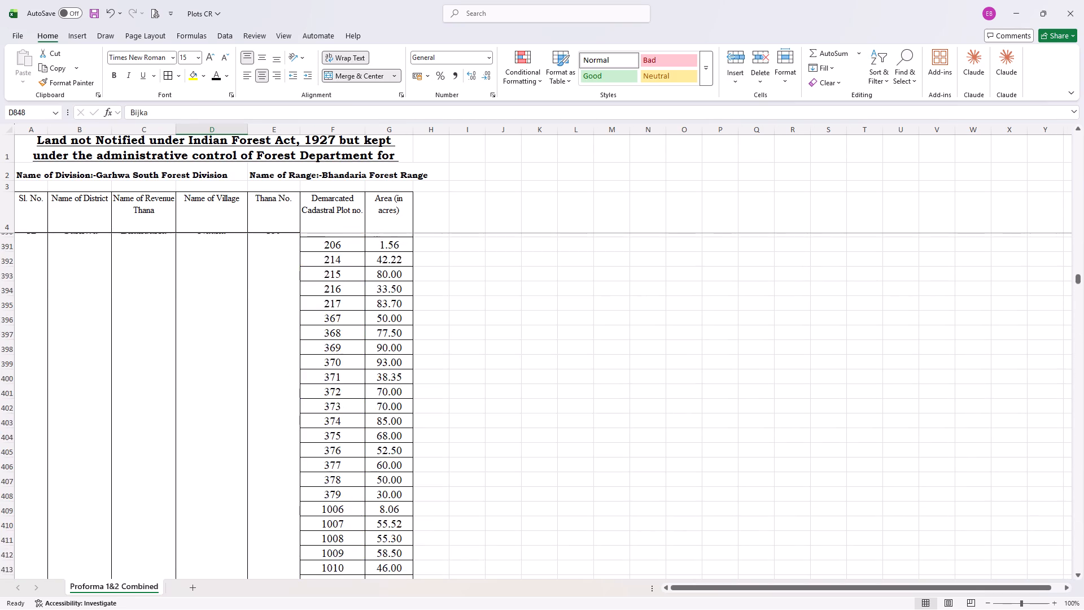
scroll(692, 492, up, 11)
scroll(692, 492, down, 2)
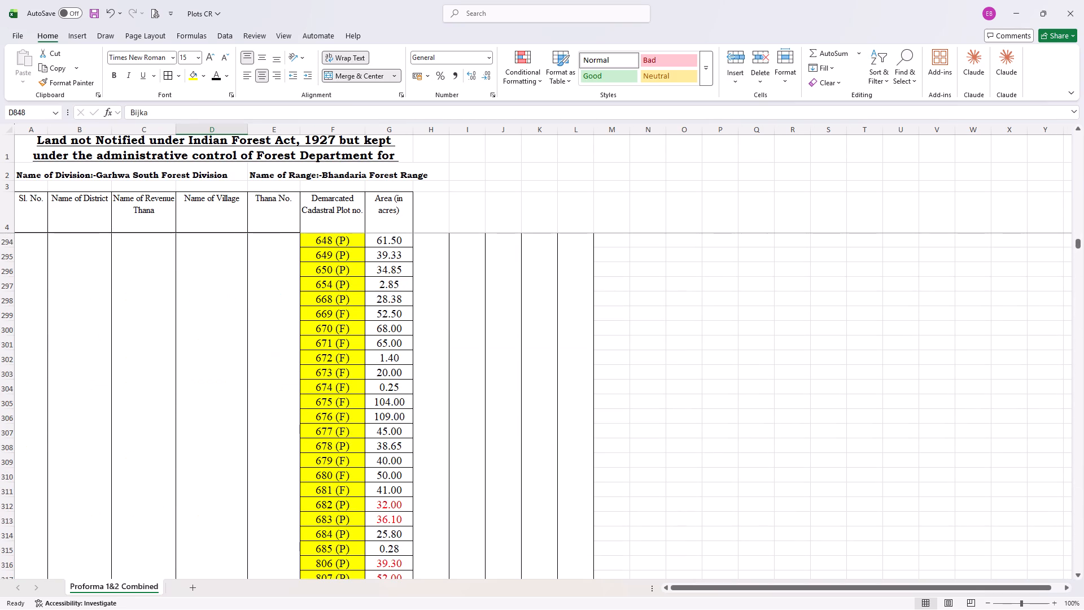
scroll(692, 492, up, 4)
scroll(692, 492, up, 20)
scroll(692, 492, up, 8)
Switch to QGIS and examine the forest block boundaries across Nauka, Marda, Ramar, Paraswar, Salo and Barhni.
key(alt+Tab)
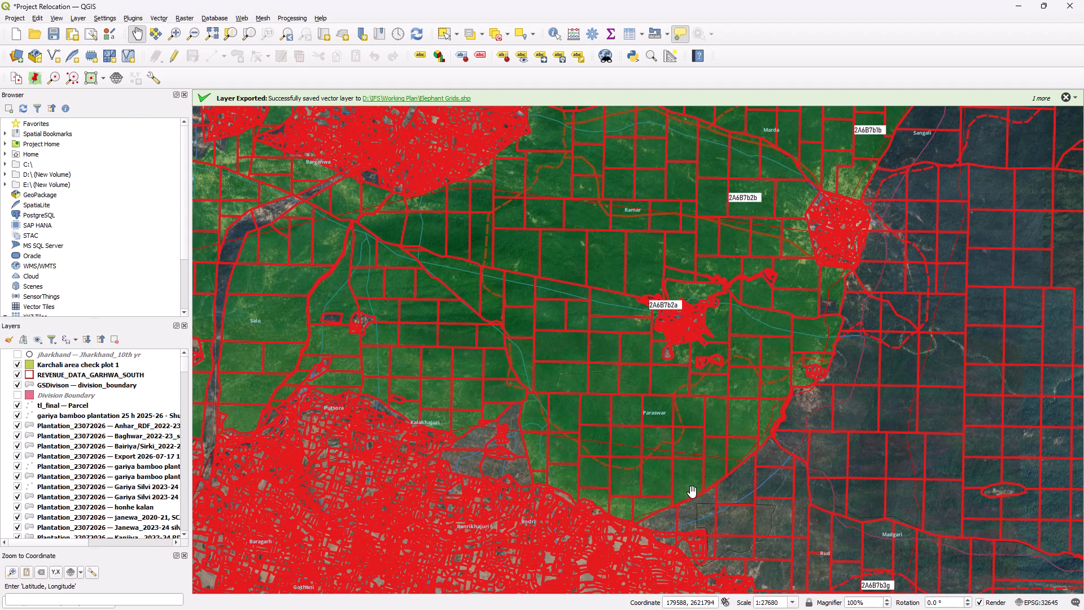
drag(720, 352, 653, 411)
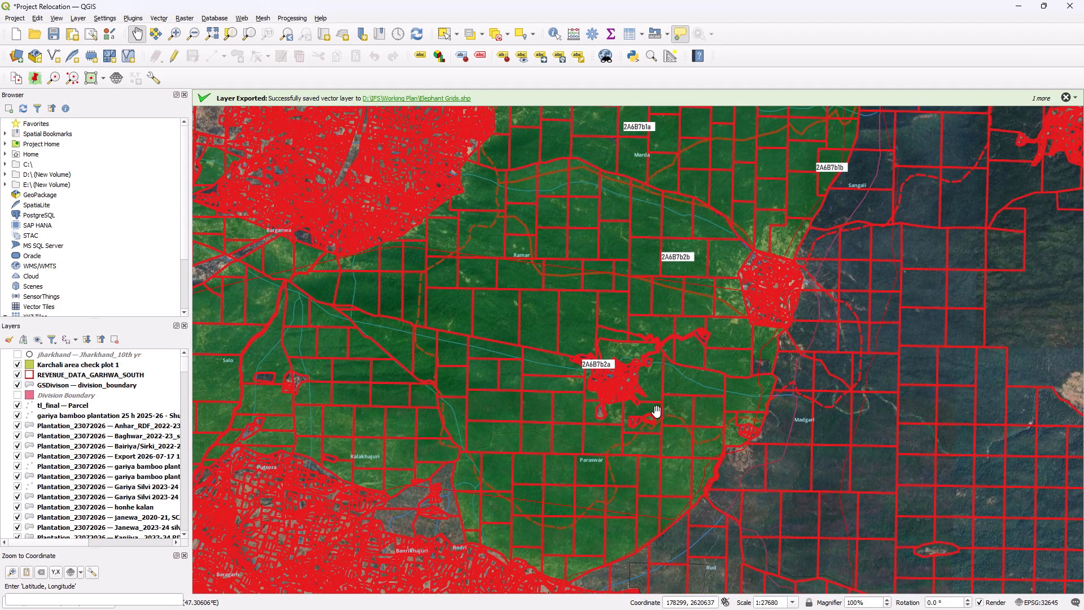
scroll(657, 412, down, 1)
drag(669, 424, 641, 506)
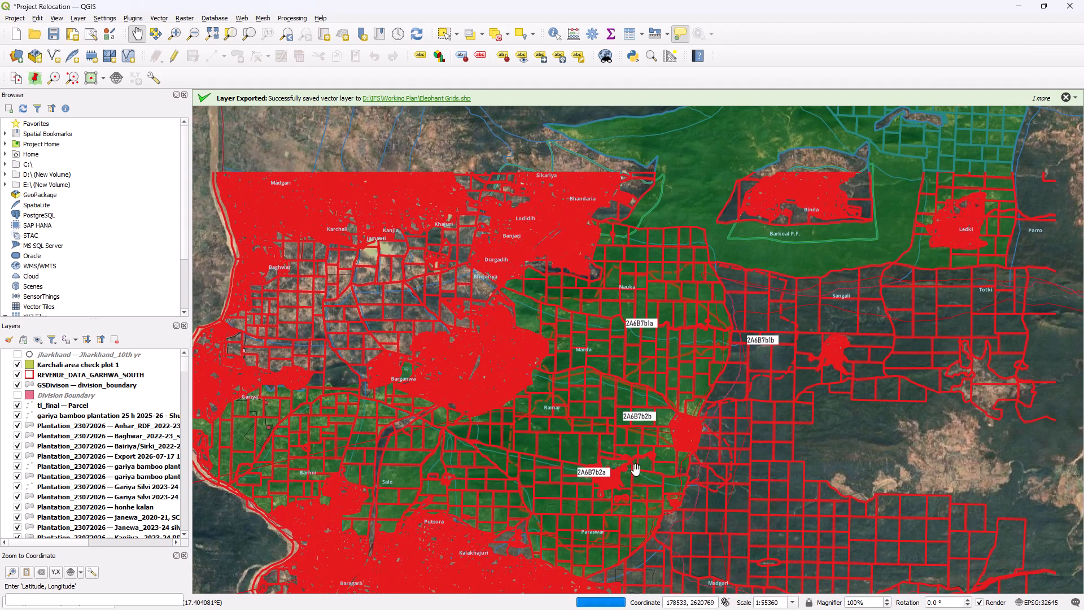
drag(611, 403, 588, 478)
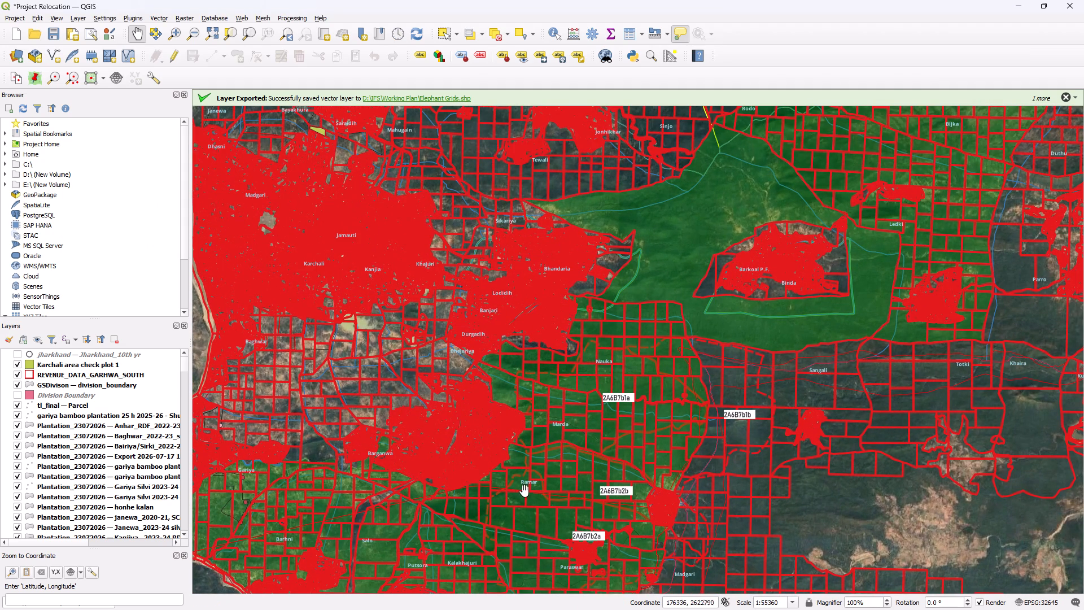
drag(528, 488, 569, 379)
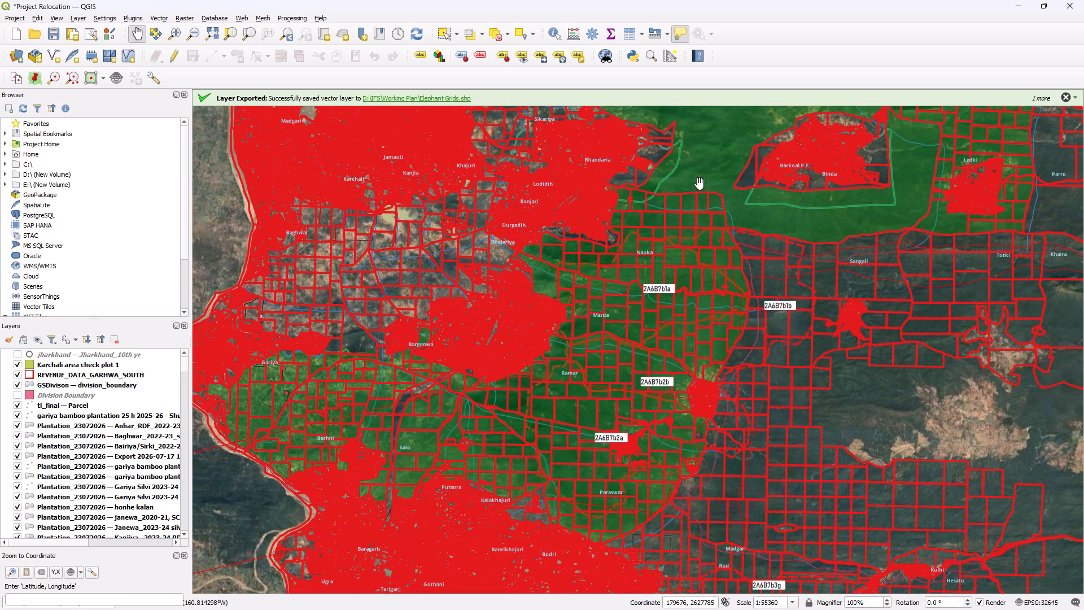
scroll(670, 247, up, 1)
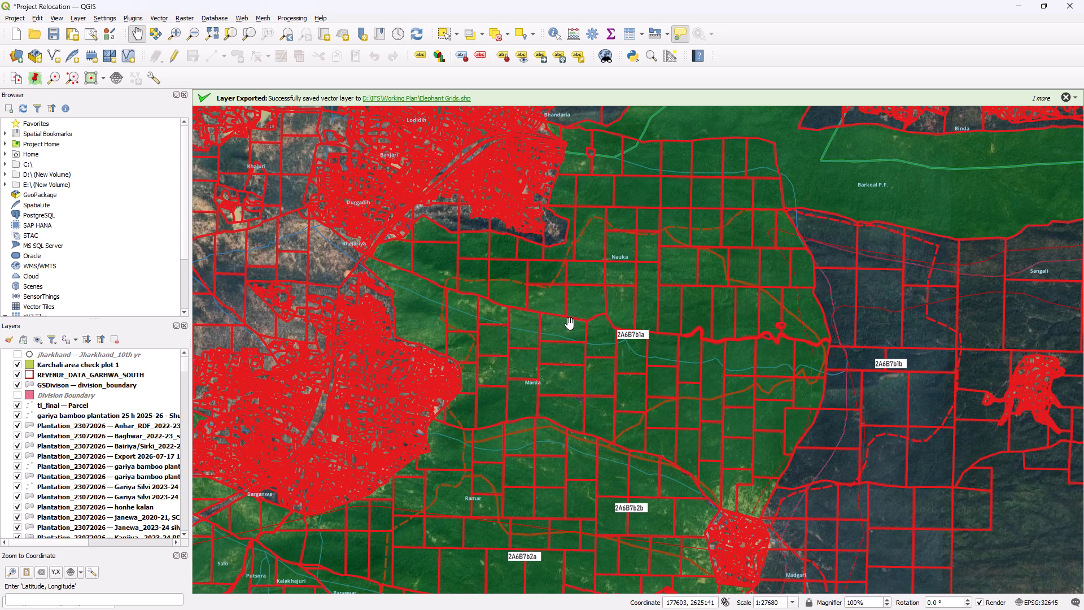
drag(565, 434, 908, 182)
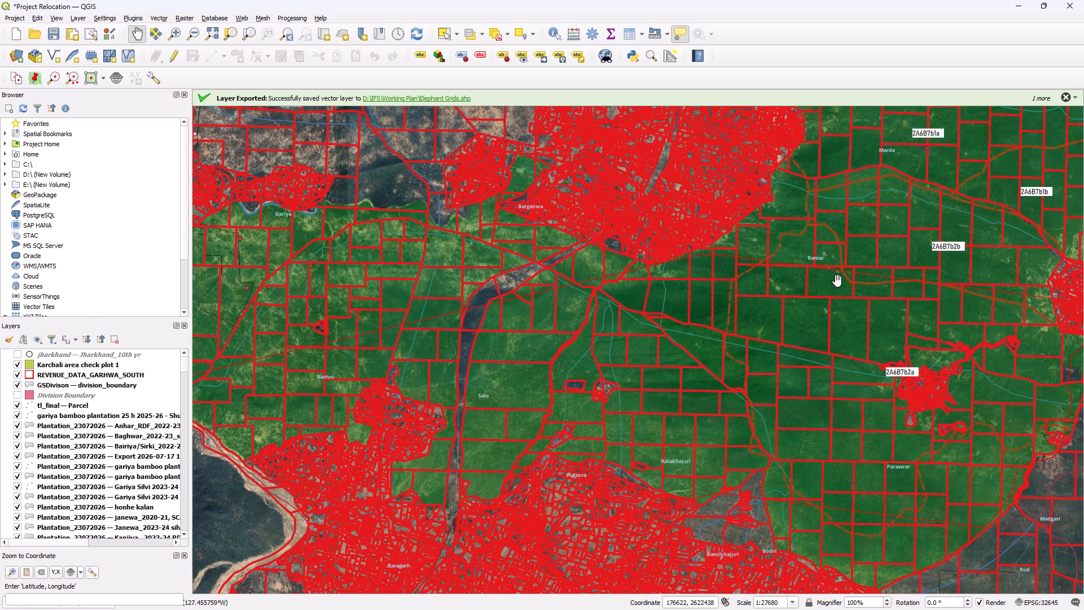
scroll(828, 292, down, 2)
drag(762, 321, 513, 517)
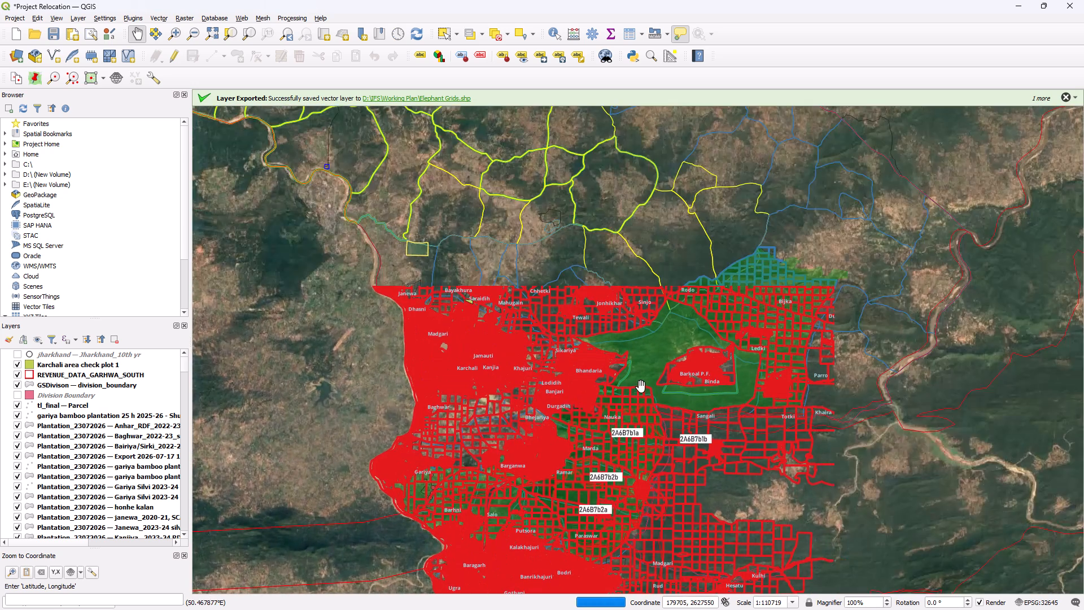
Examine the Barkoal P.F. forest area surrounding the Binda village enclave, between Bhandaria, Tewali and Ledki.
scroll(641, 386, up, 1)
drag(639, 386, 512, 482)
scroll(621, 445, up, 2)
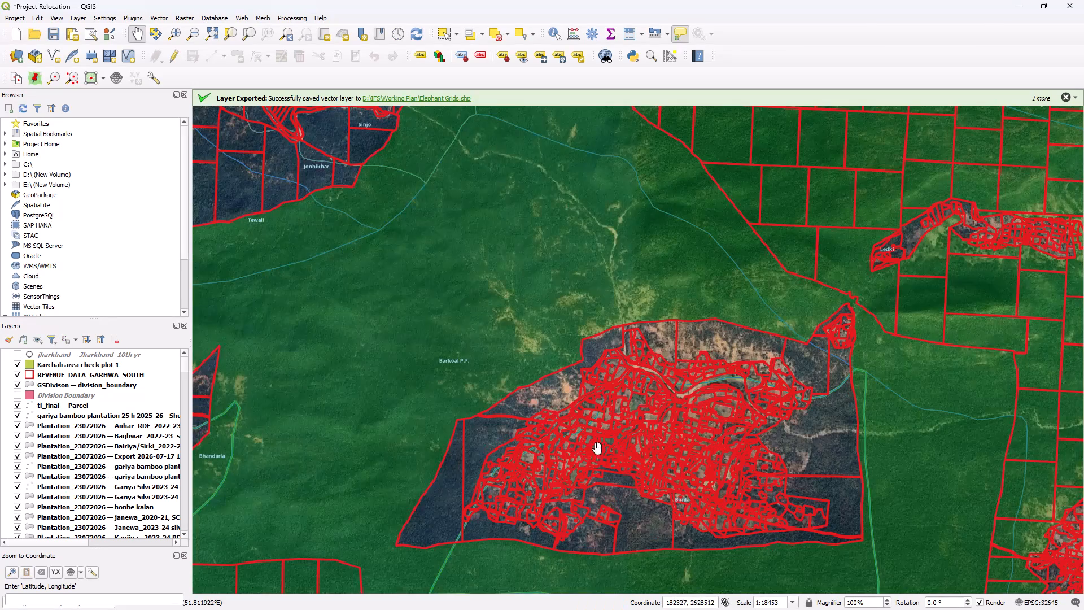
scroll(484, 447, down, 2)
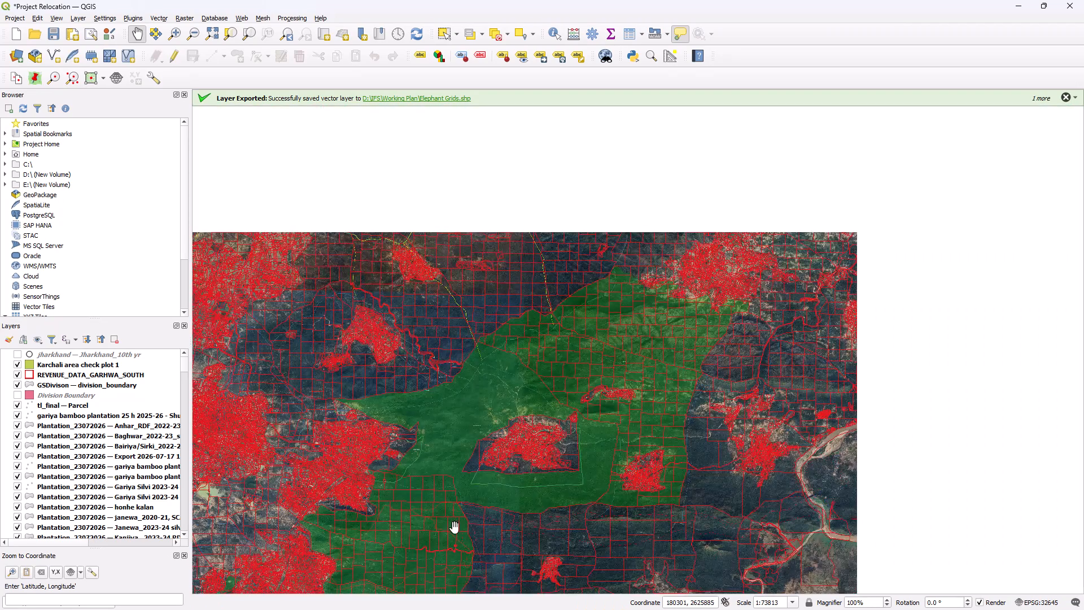
drag(460, 528, 578, 356)
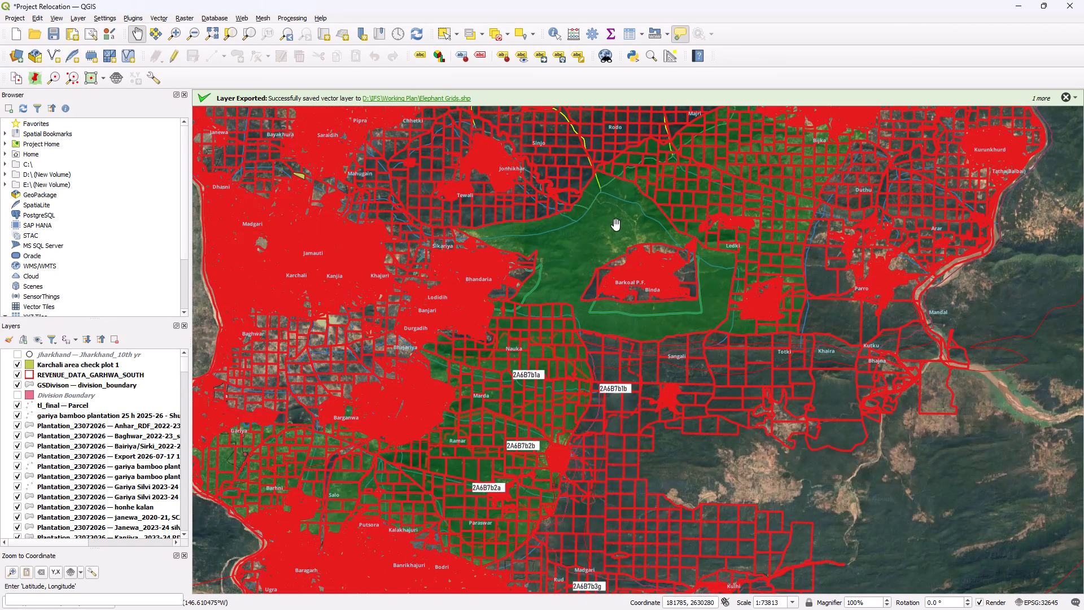
drag(616, 225, 506, 324)
scroll(498, 344, up, 2)
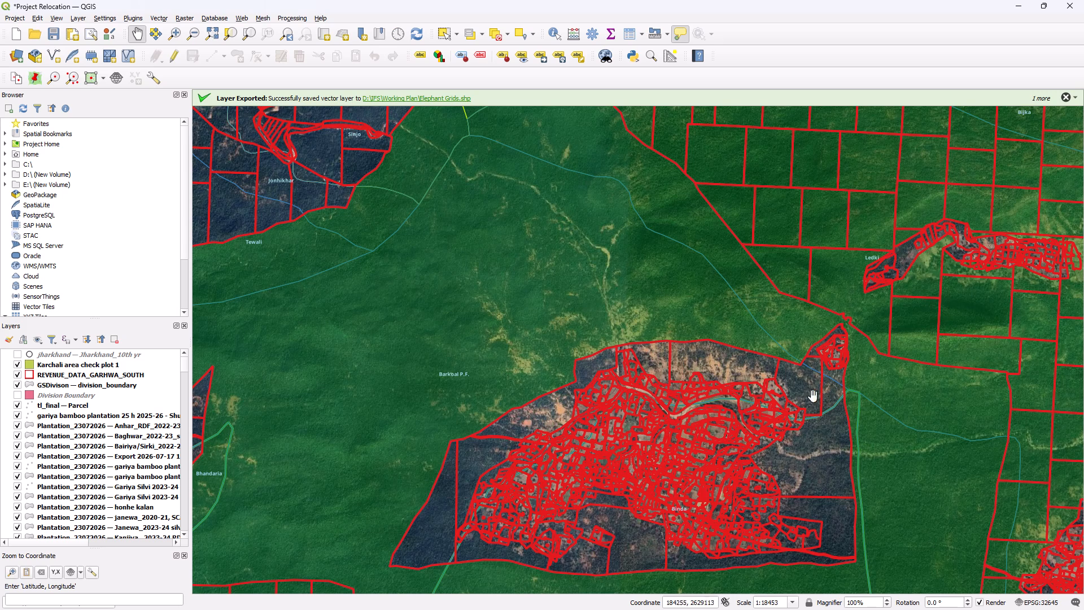
Examine the forest boundary north of Ledki, along Rodo and Majri to the northern edge of Bijka.
scroll(717, 361, down, 1)
drag(766, 395, 578, 451)
drag(735, 372, 728, 522)
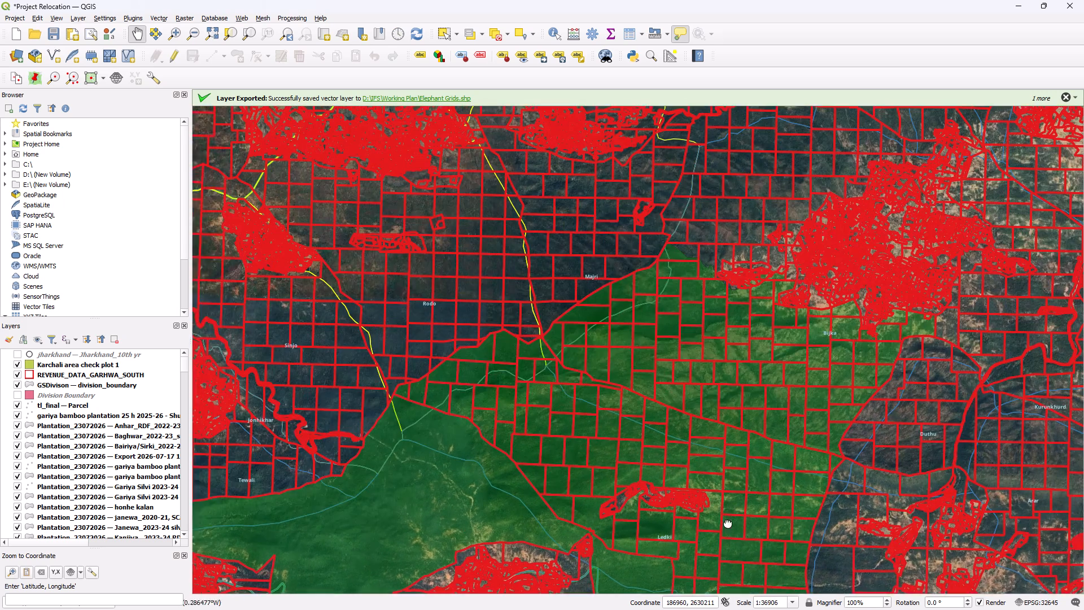
drag(728, 522, 700, 554)
scroll(682, 326, up, 1)
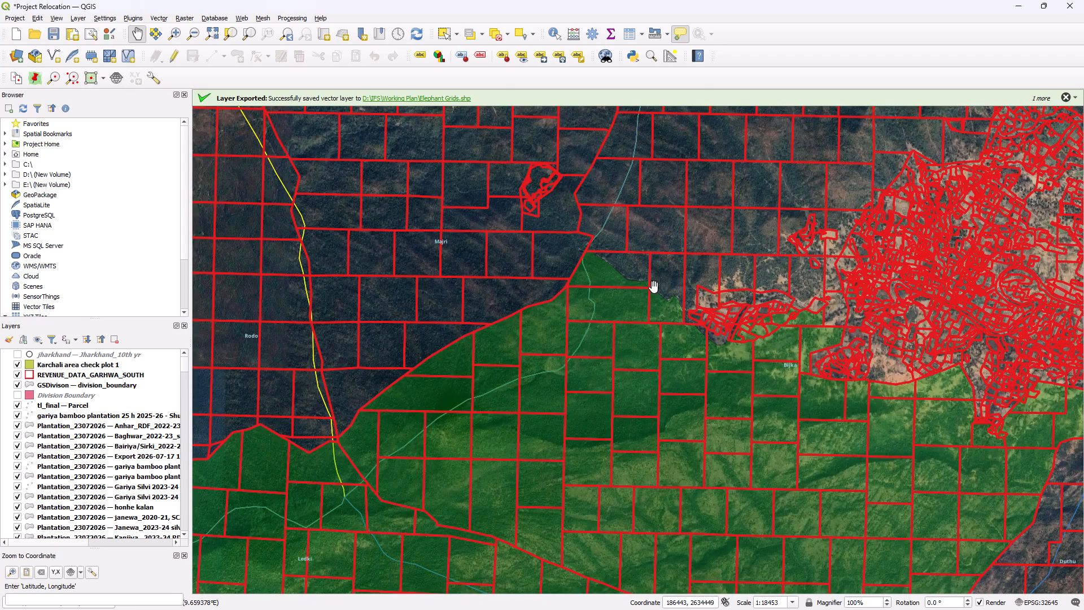
scroll(648, 275, up, 1)
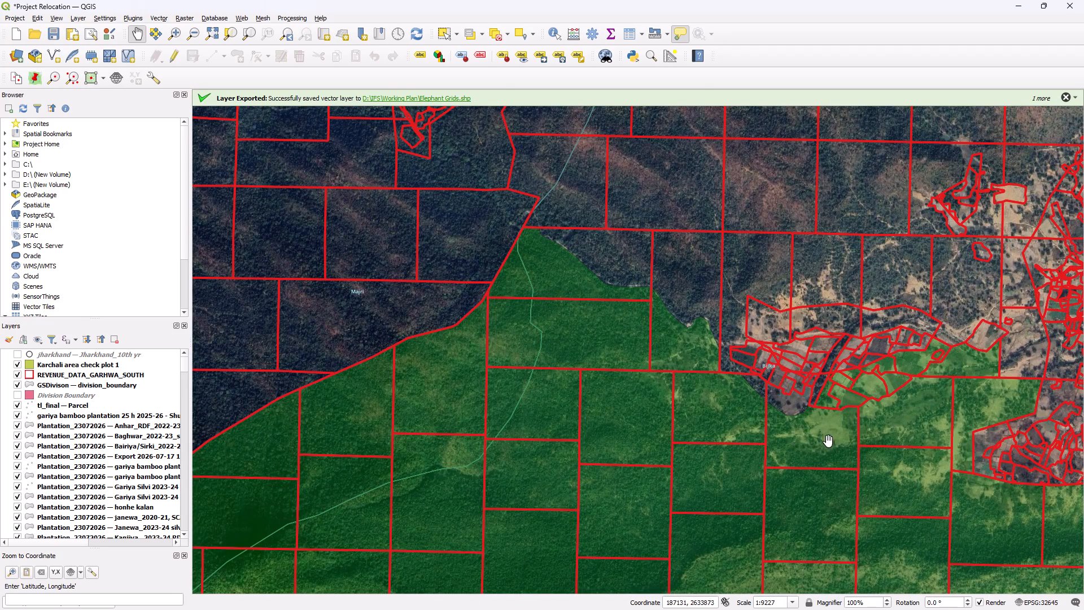
drag(908, 380, 617, 301)
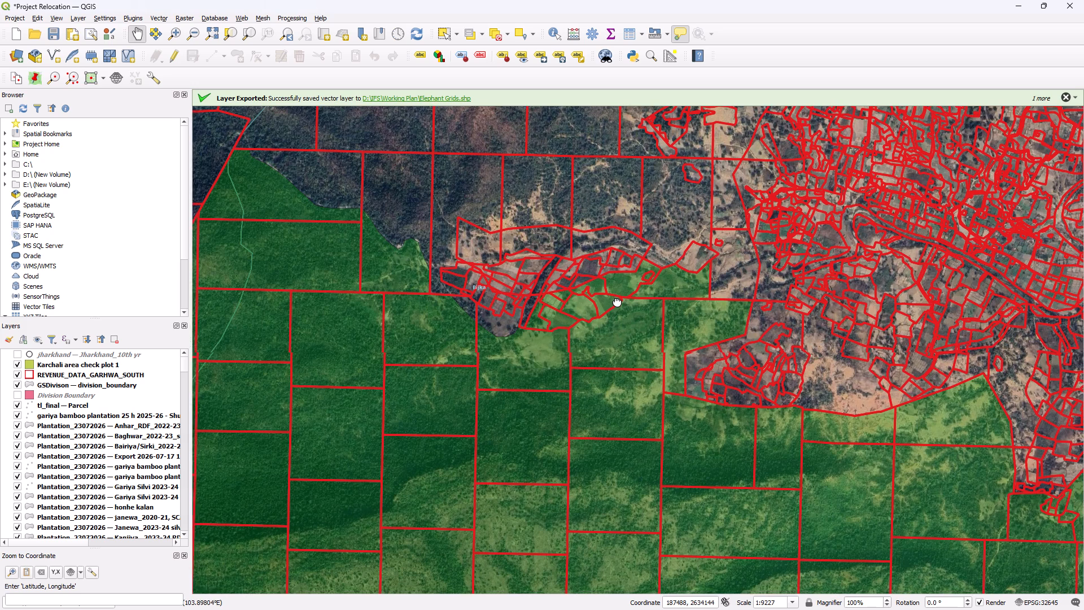
drag(617, 301, 615, 301)
Inspect closely which small cultivated plots on Bijka's northern edge fall inside the green forest boundary.
scroll(574, 274, up, 1)
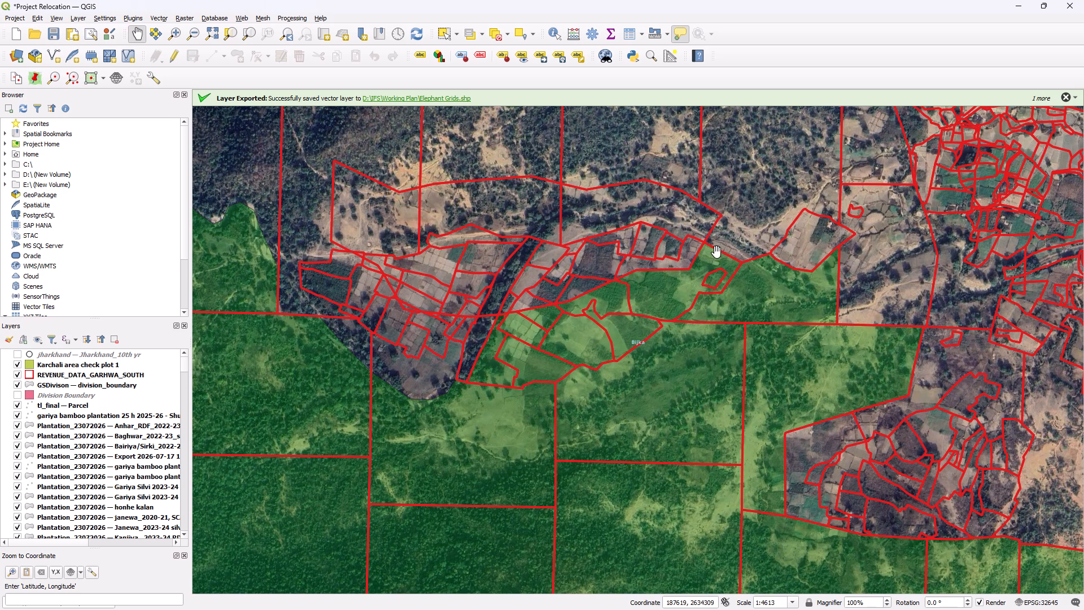
scroll(733, 234, up, 1)
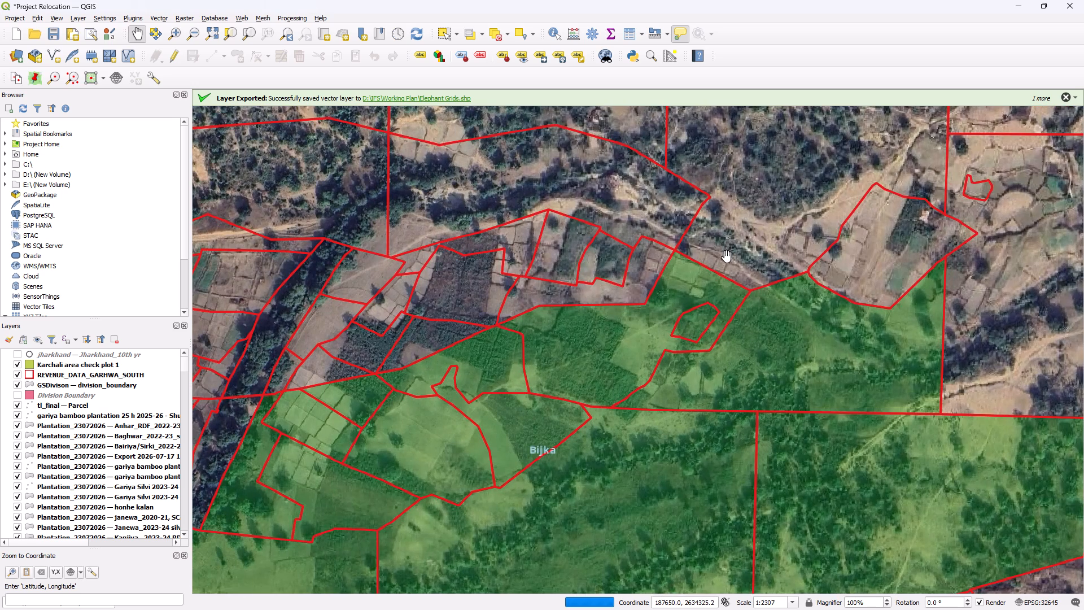
scroll(725, 260, up, 2)
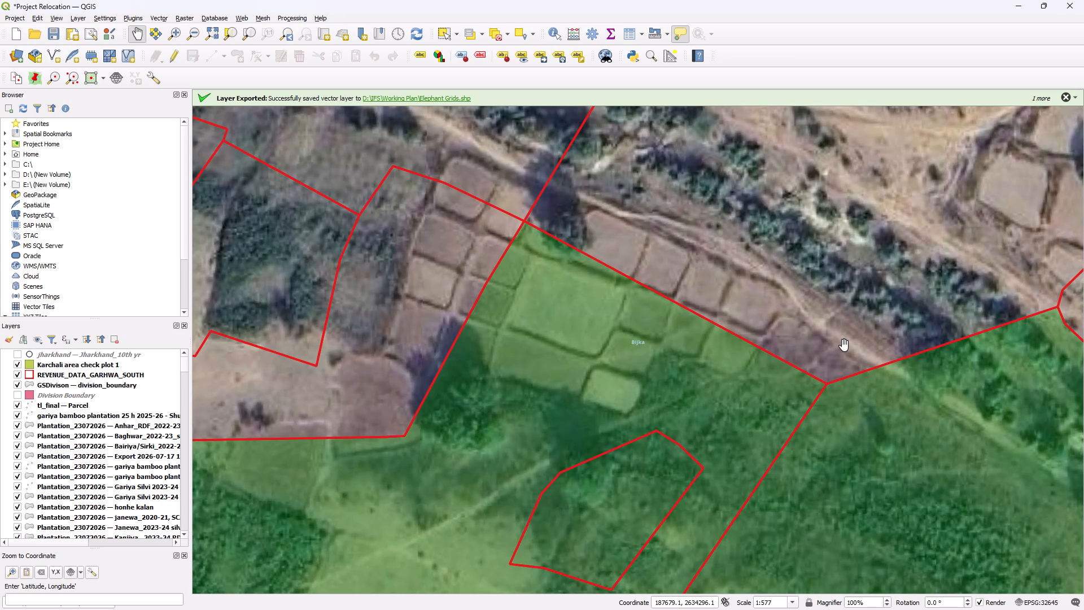
scroll(844, 346, down, 2)
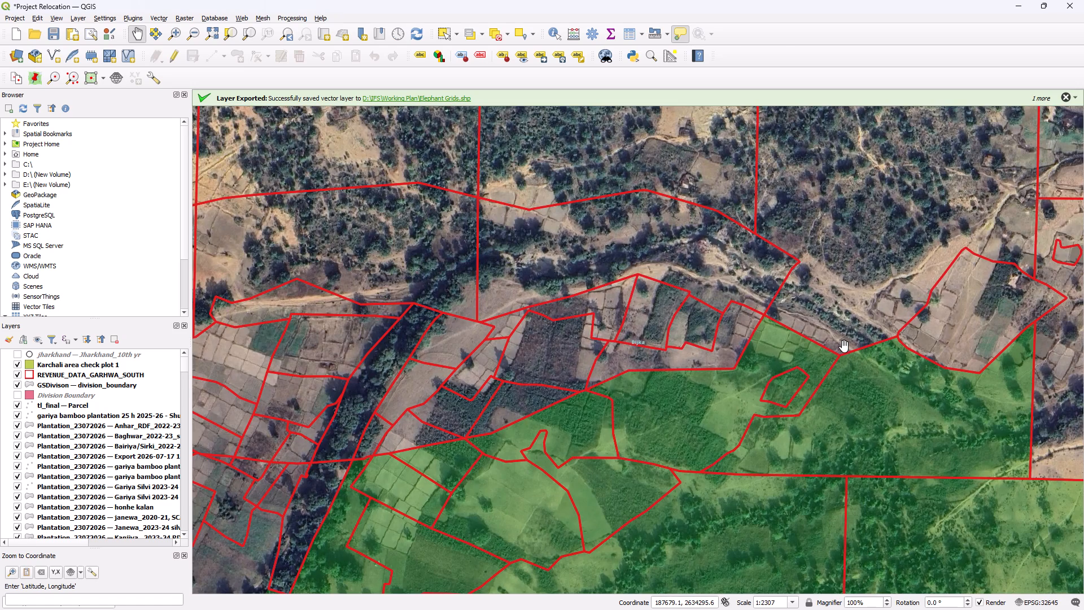
drag(843, 347, 707, 285)
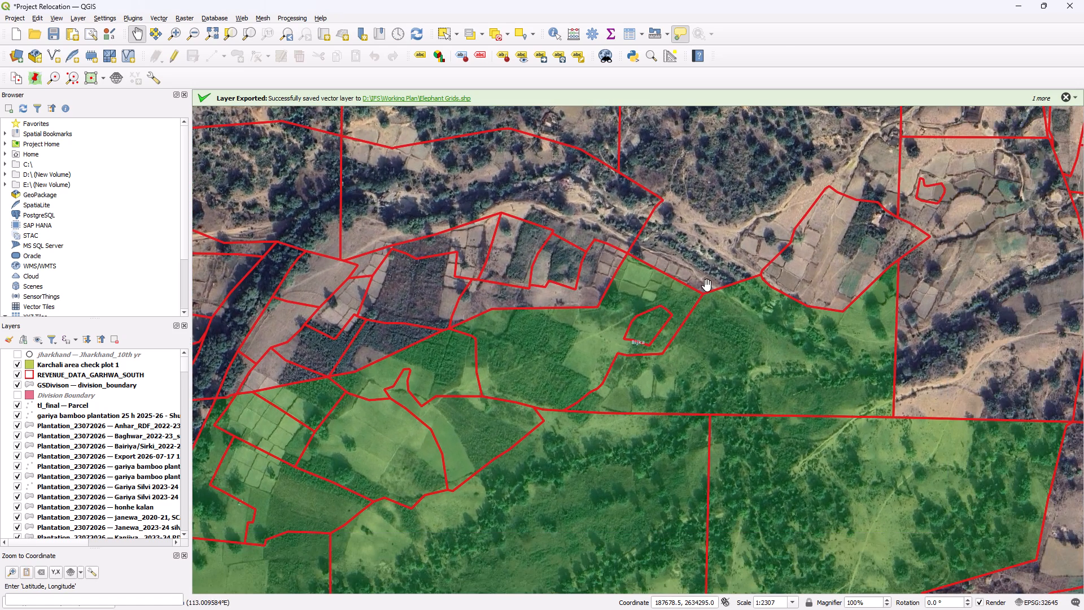
drag(805, 344, 723, 304)
scroll(737, 307, down, 1)
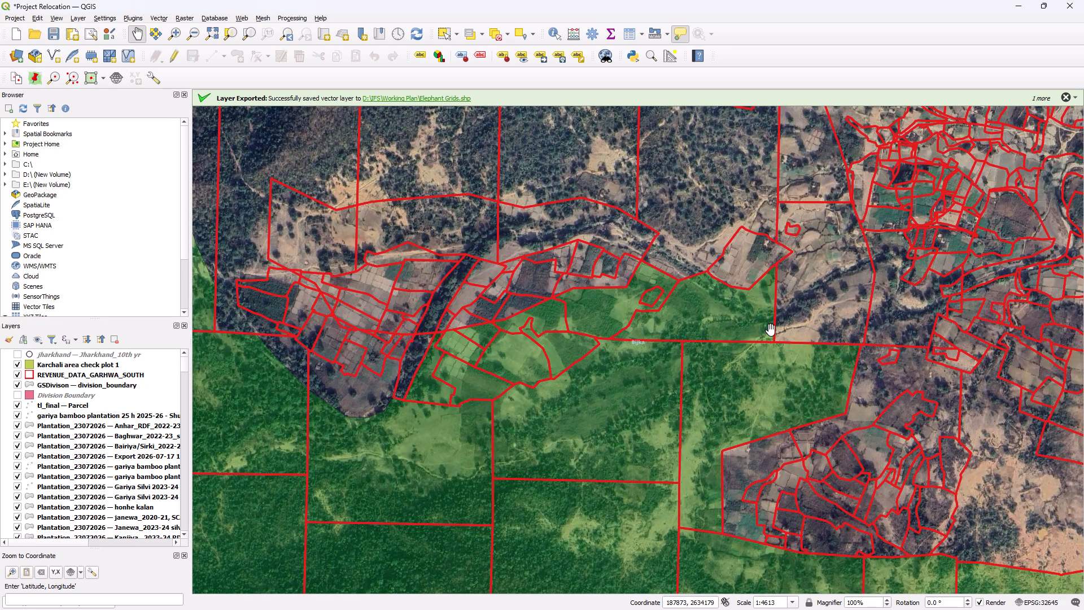
drag(771, 330, 696, 291)
scroll(696, 291, down, 1)
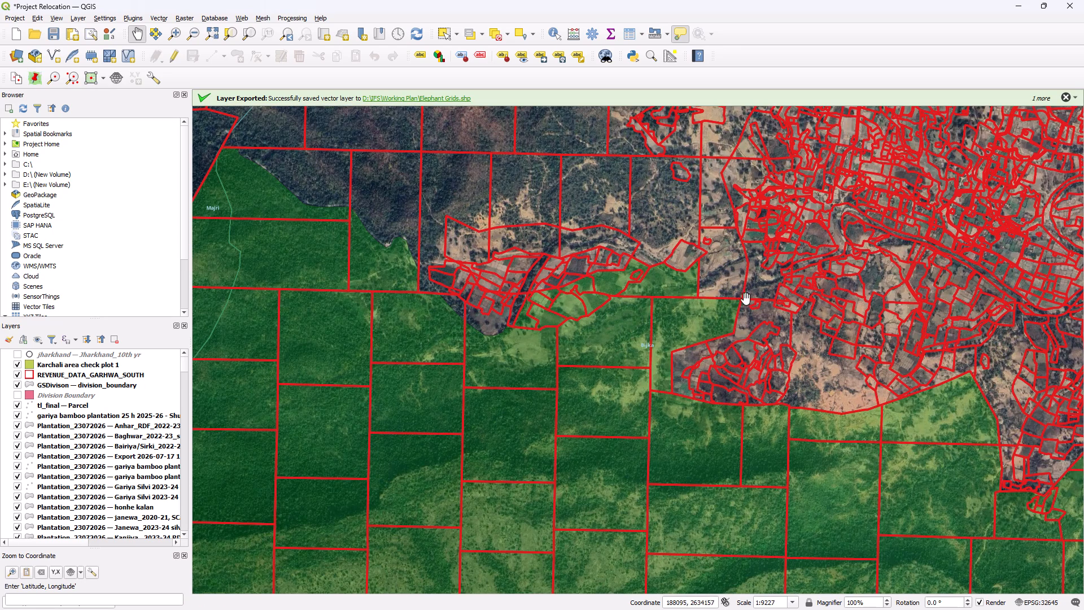
Recheck the forest boundary against Bijka's northern plots, including the small enclosed plot and the neighbouring streamside fields.
scroll(676, 282, up, 1)
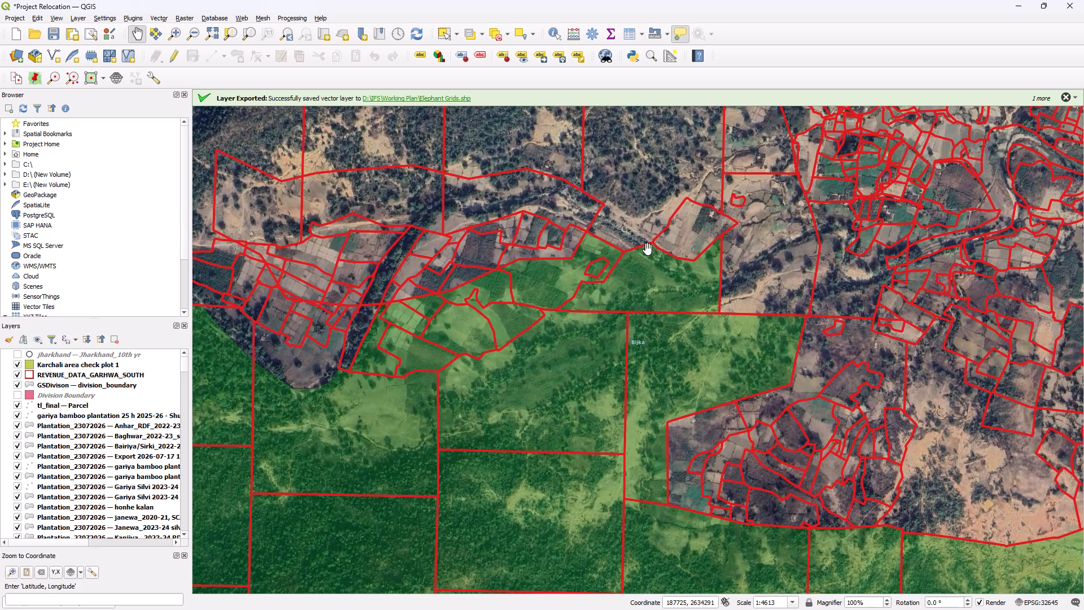
scroll(648, 249, up, 1)
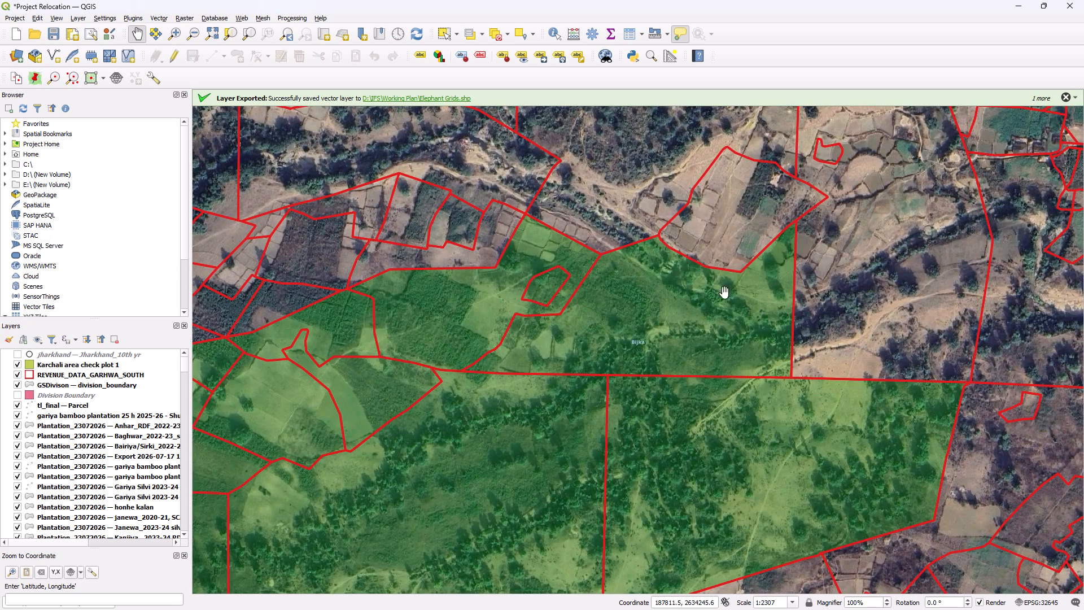
scroll(708, 296, down, 1)
drag(583, 307, 617, 319)
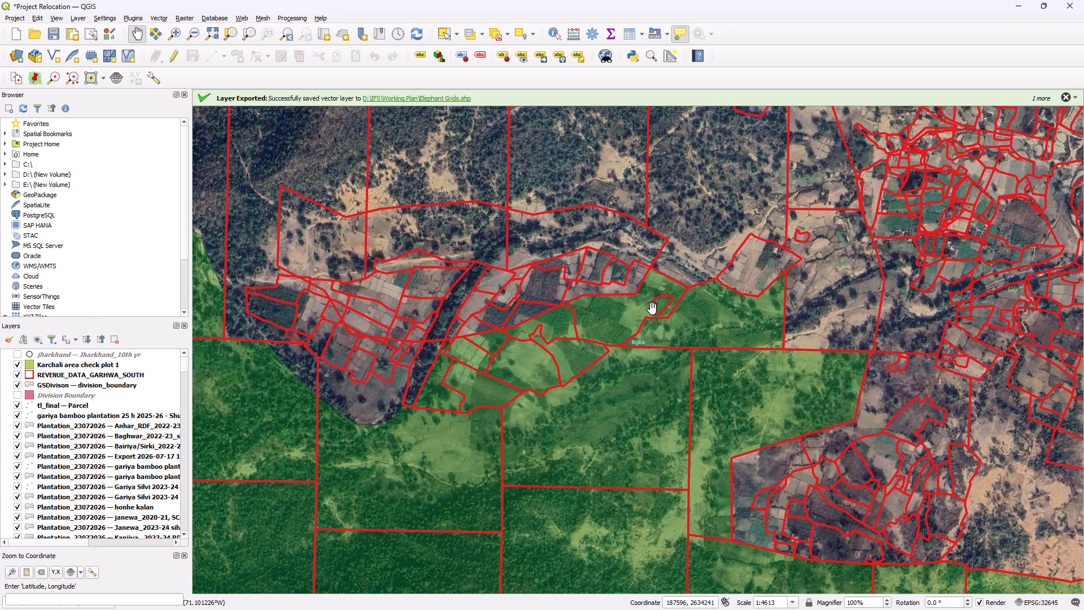
scroll(652, 308, up, 2)
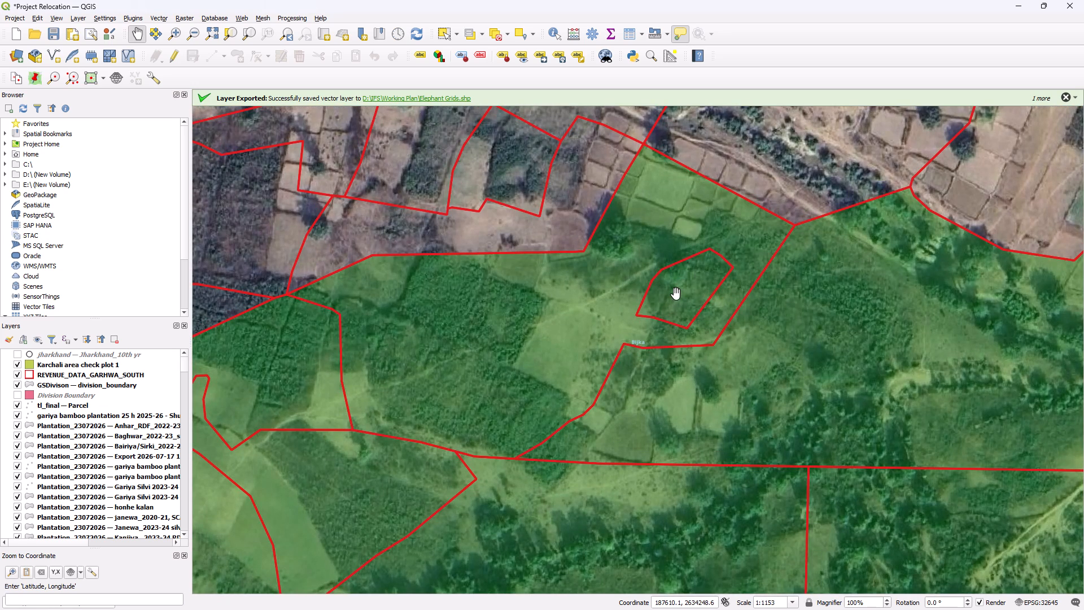
scroll(676, 294, down, 1)
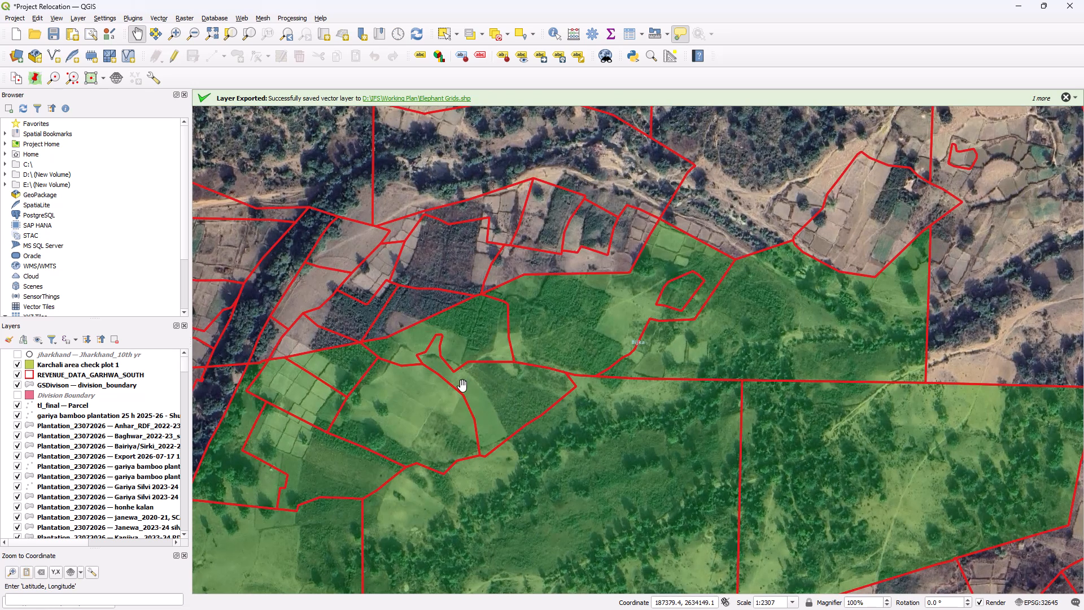
scroll(462, 386, down, 1)
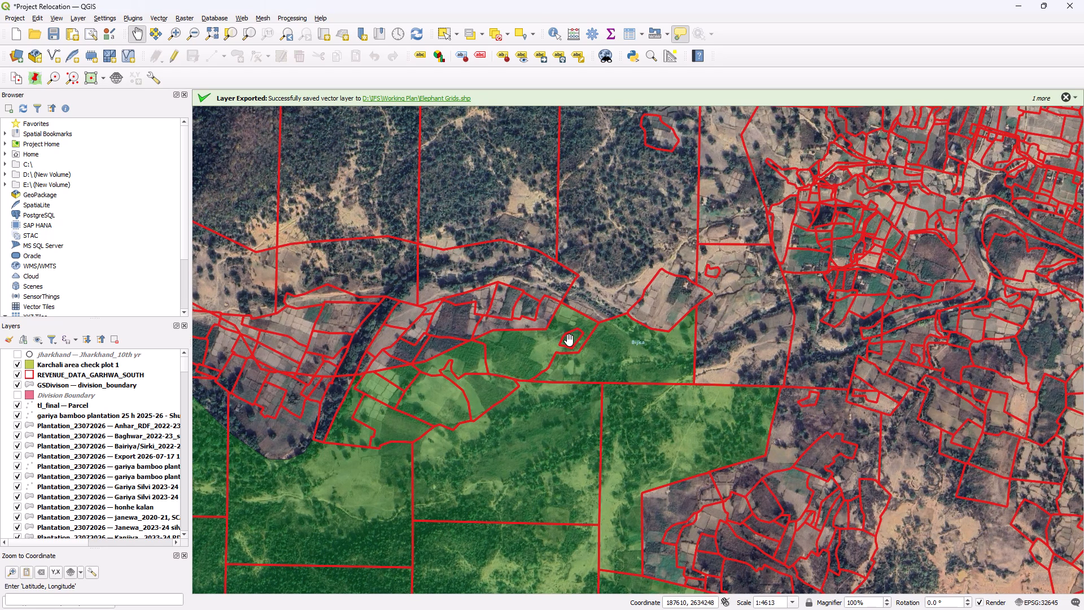
scroll(639, 325, down, 1)
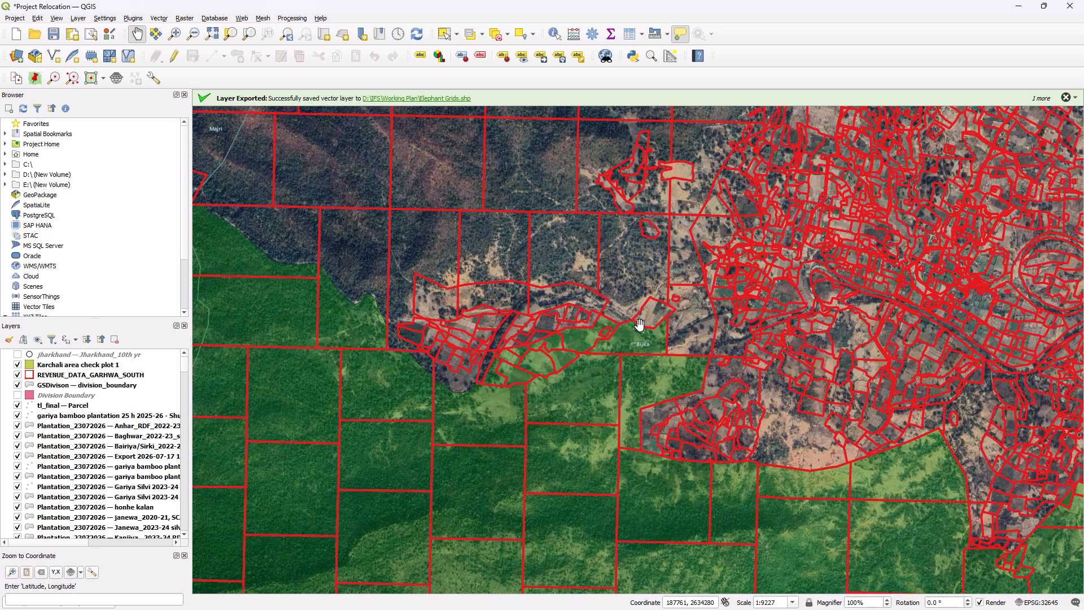
scroll(640, 325, up, 1)
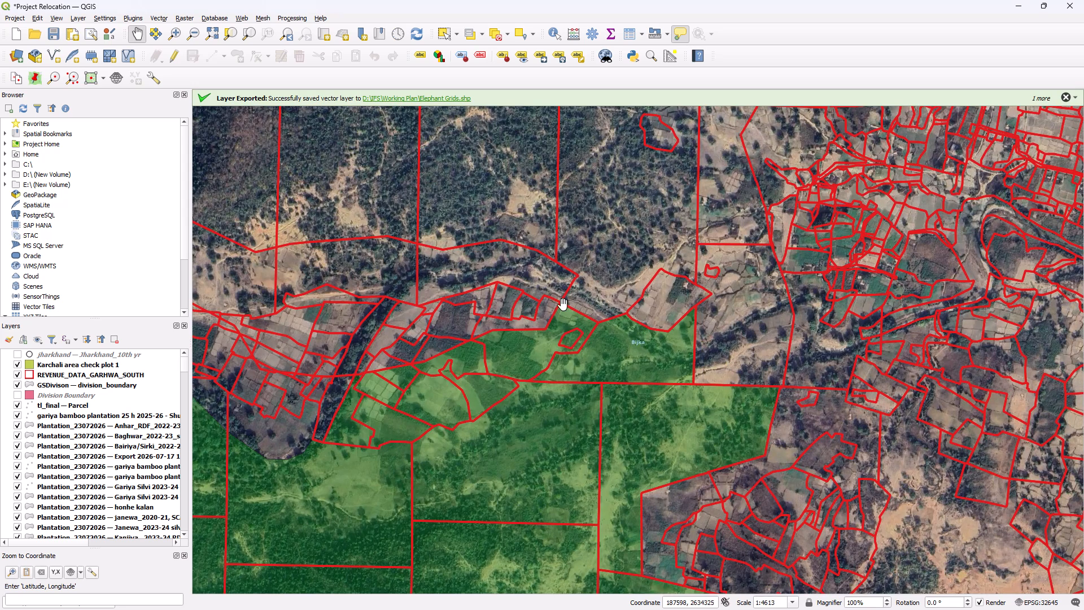
scroll(563, 304, up, 1)
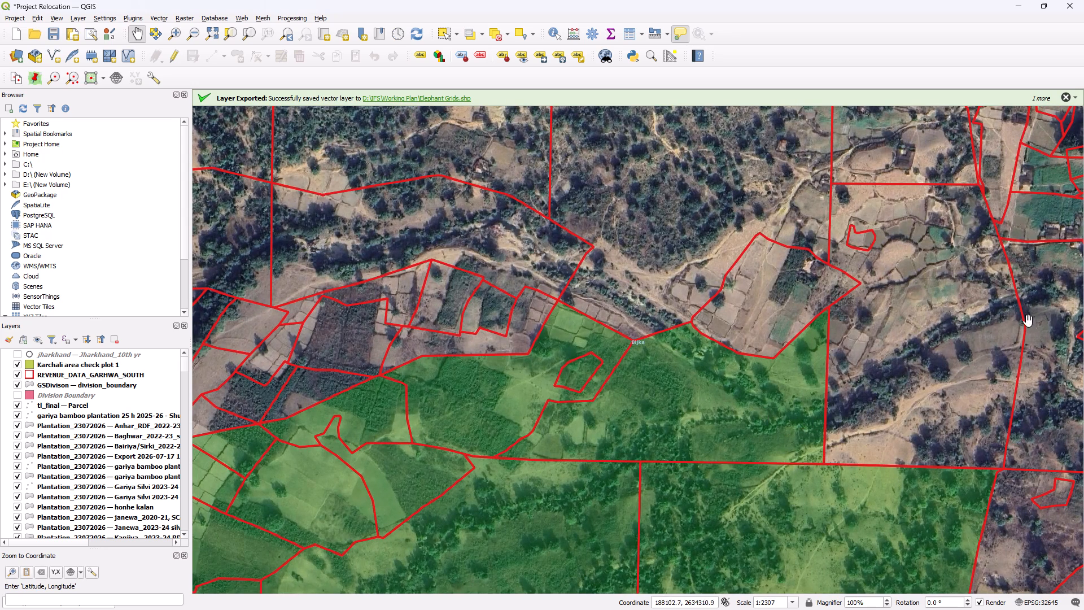
scroll(989, 464, down, 1)
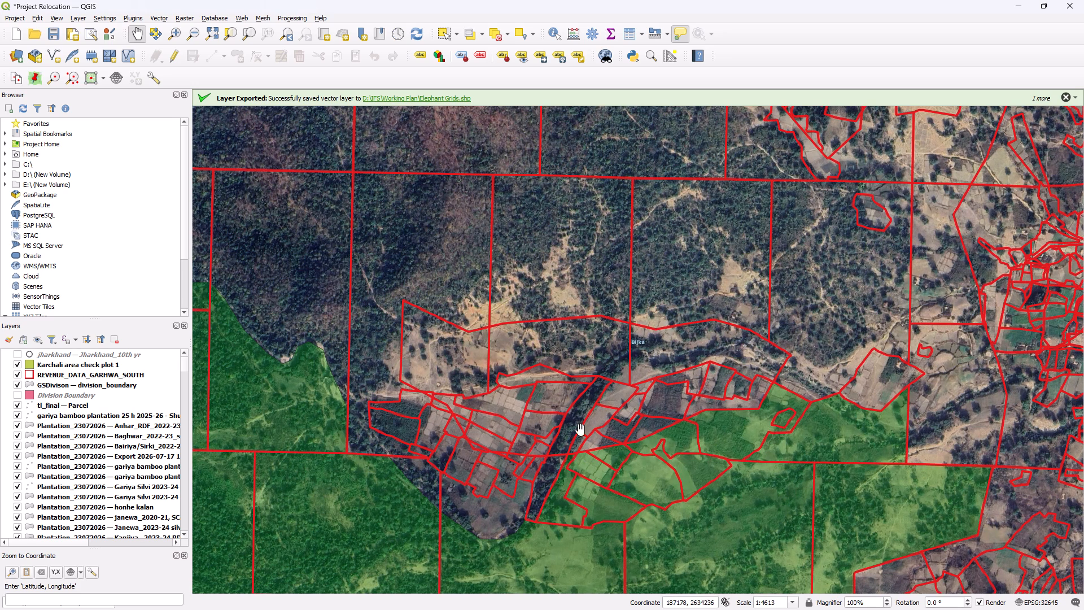
Examine the green forest boundary around Bijka's southern plots, eastward to Duthu and back west across Ledki.
scroll(572, 443, down, 1)
drag(523, 380, 572, 180)
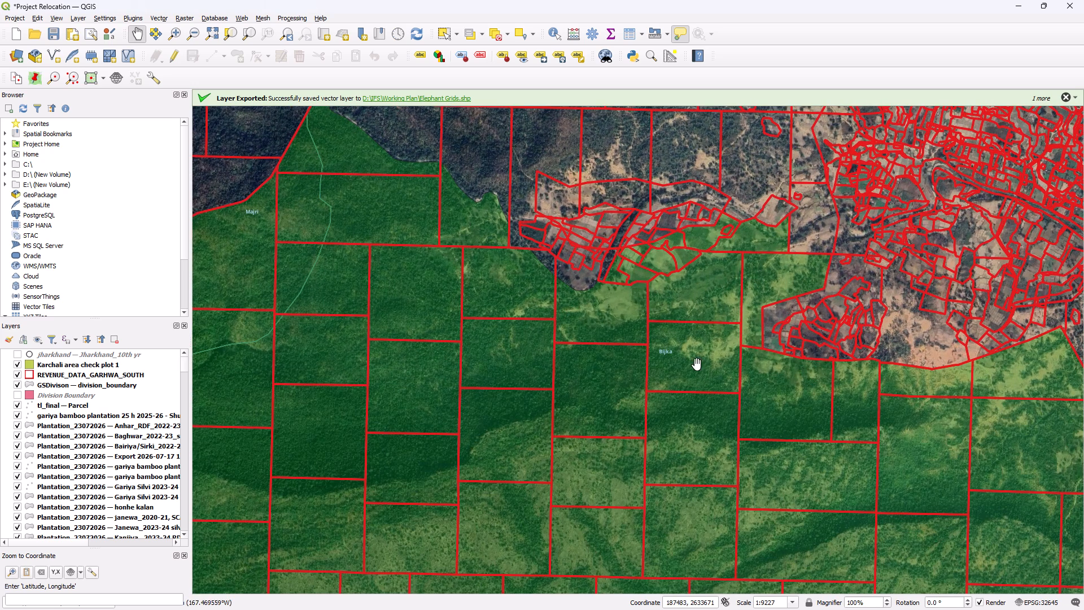
scroll(692, 364, down, 1)
drag(629, 369, 400, 341)
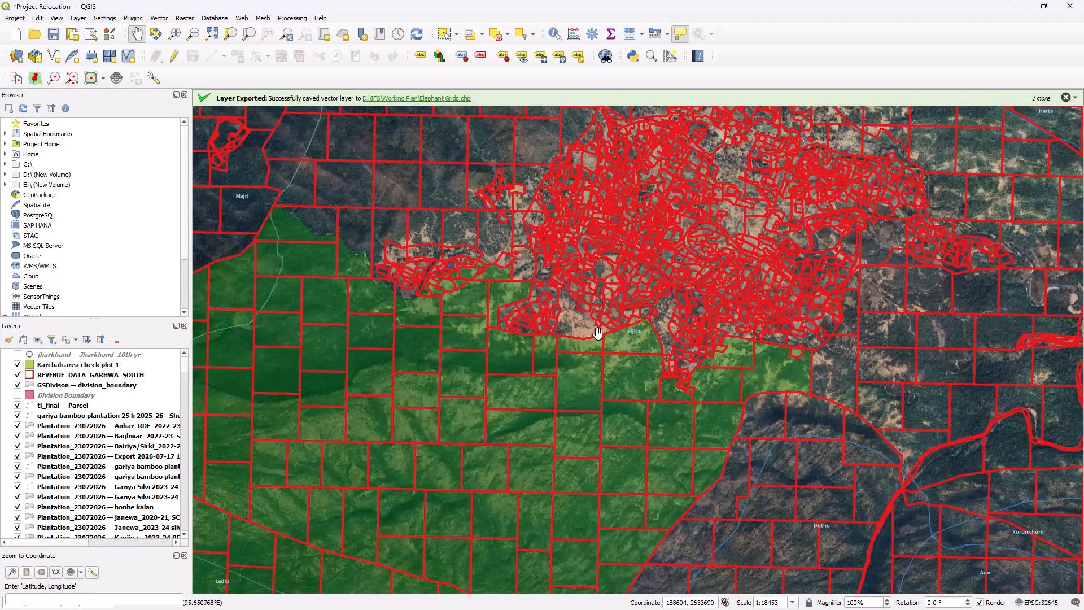
scroll(600, 332, up, 1)
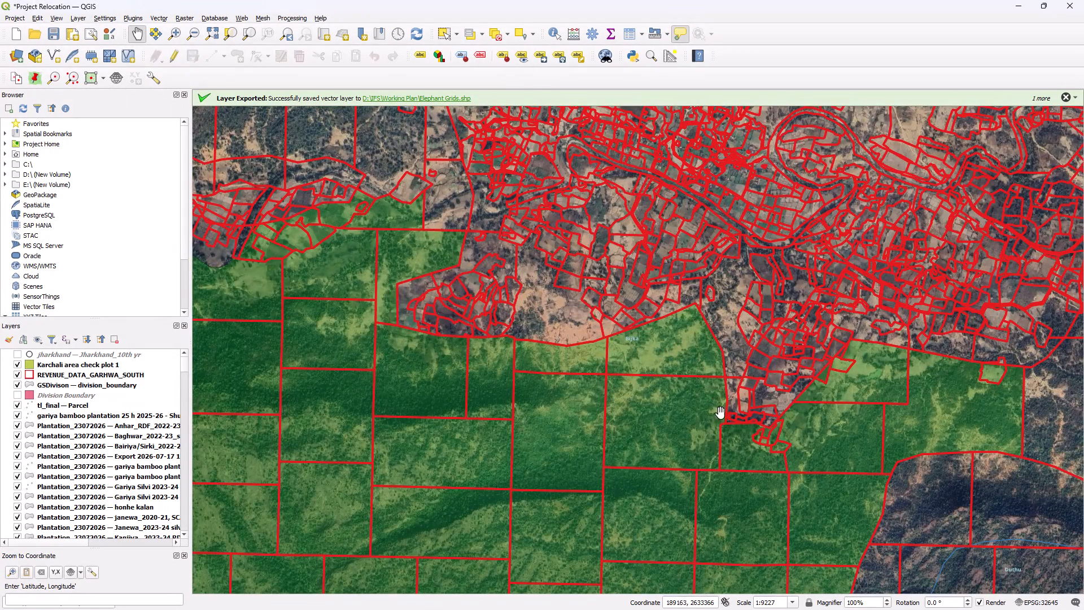
drag(739, 432, 299, 313)
scroll(471, 374, down, 1)
drag(464, 447, 551, 426)
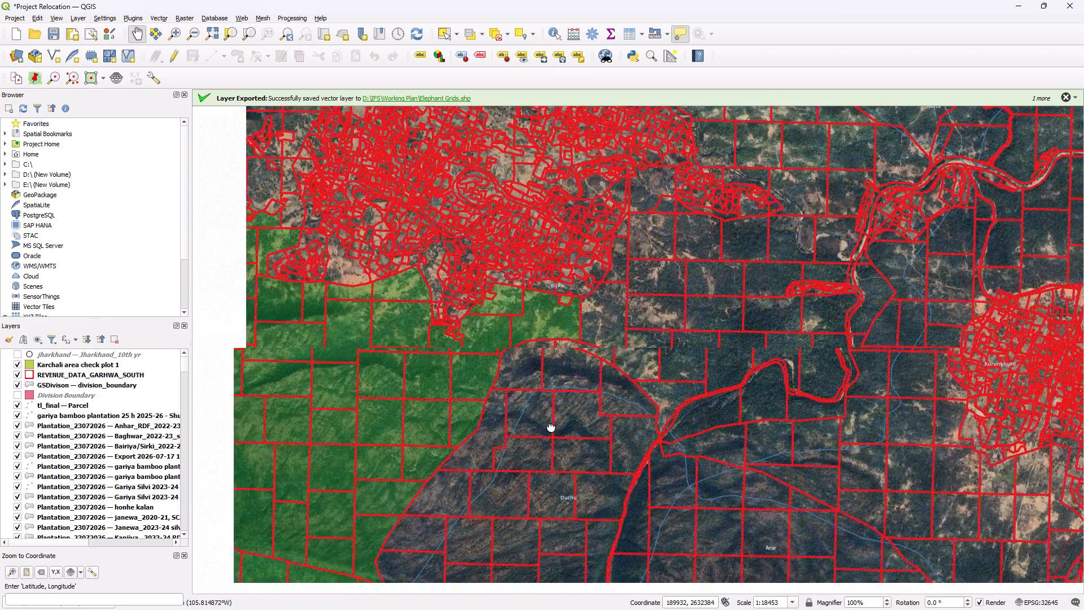
drag(551, 426, 832, 425)
scroll(832, 425, down, 1)
drag(654, 458, 778, 422)
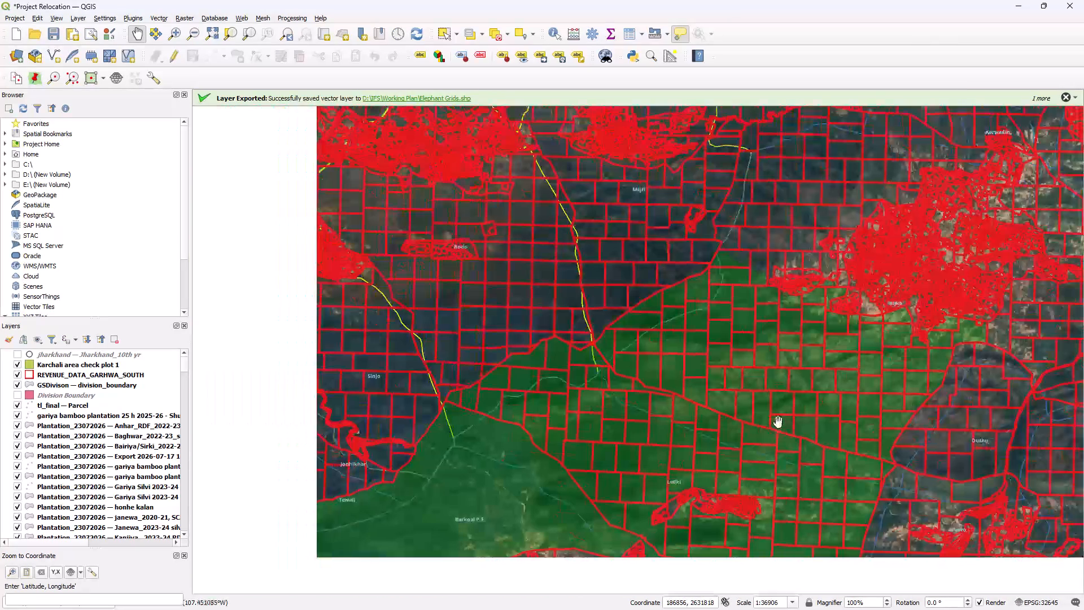
Examine the forest area of Majri north of the green boundary, between Rodo, Path and Bijka.
drag(598, 379, 614, 512)
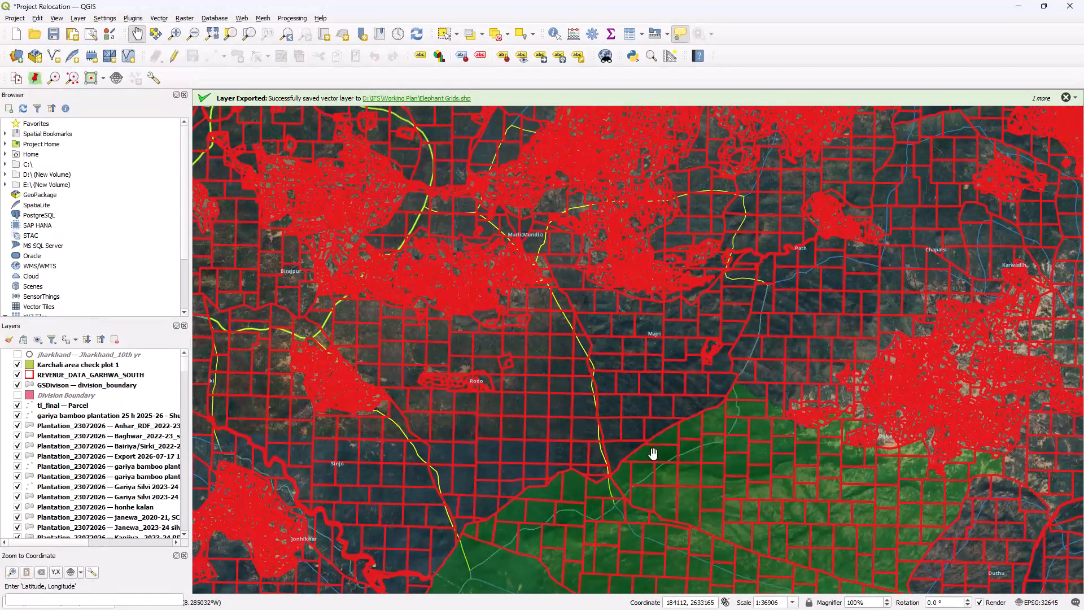
drag(723, 372, 614, 410)
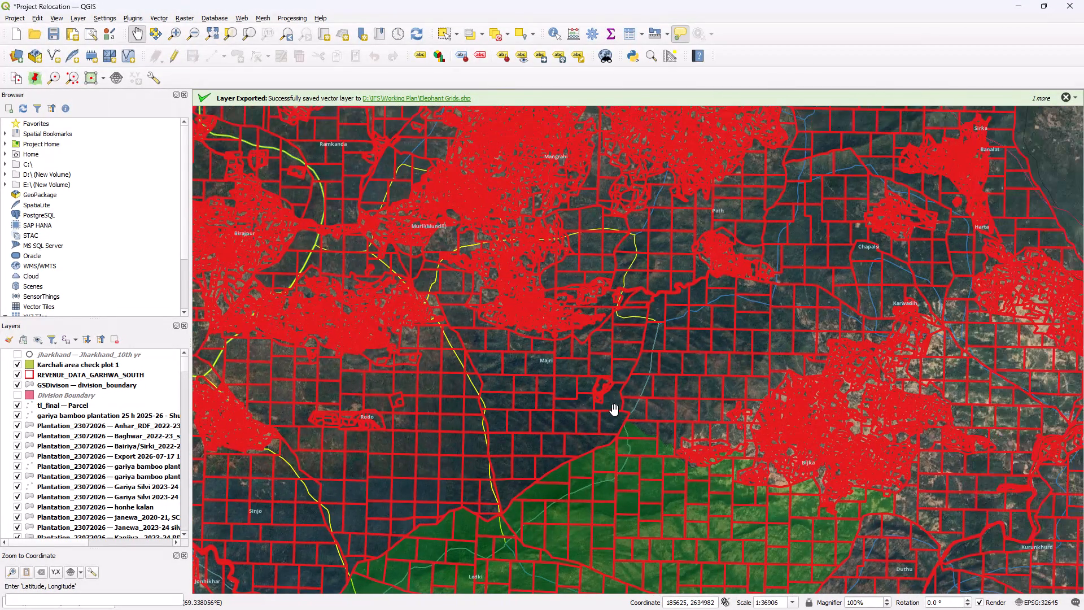
scroll(526, 364, up, 1)
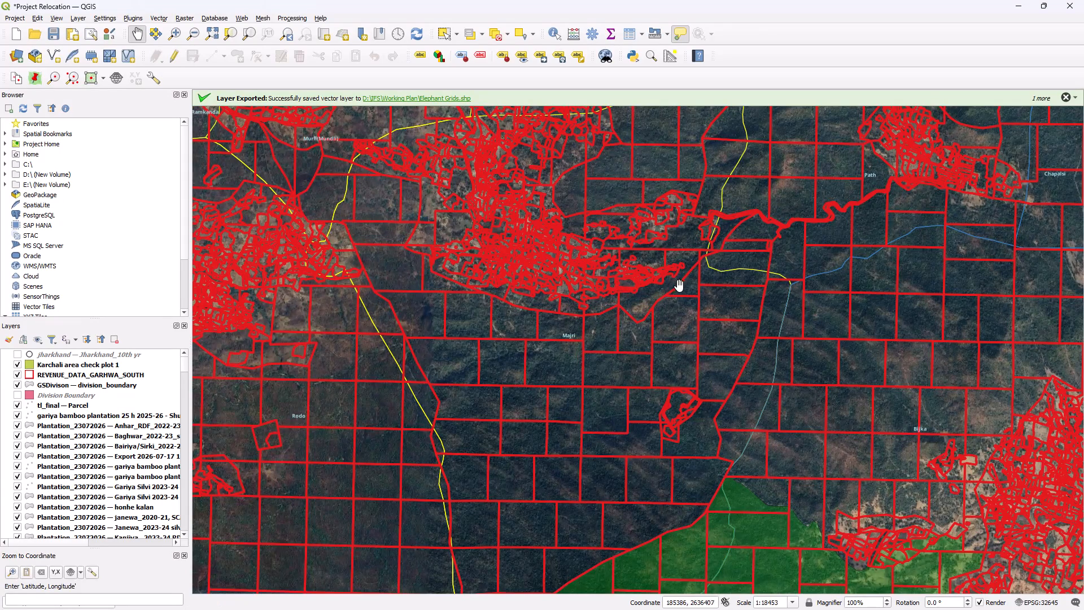
scroll(681, 283, up, 1)
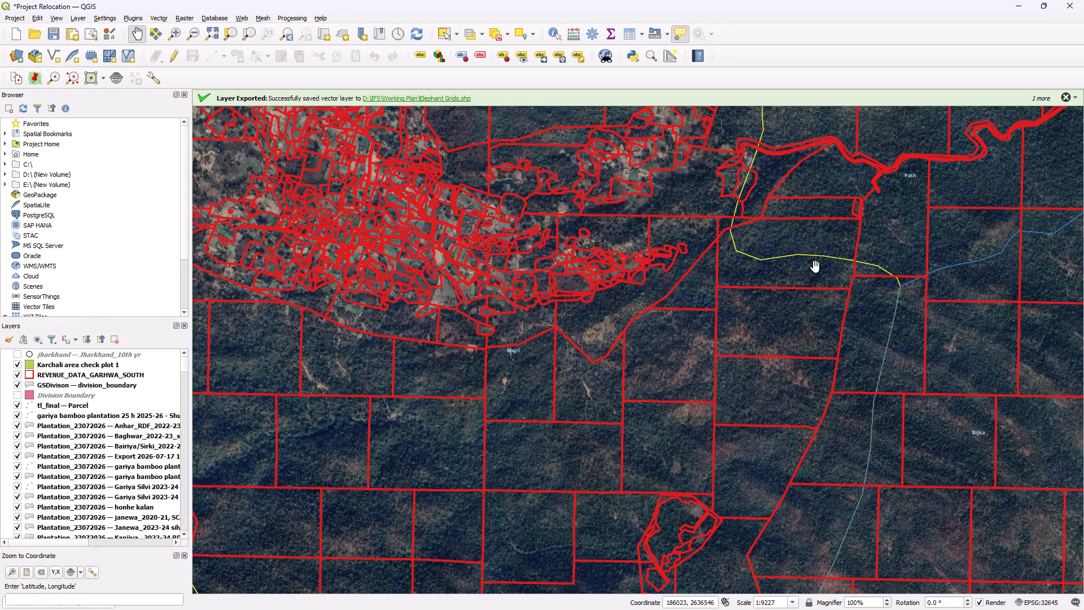
scroll(622, 280, down, 1)
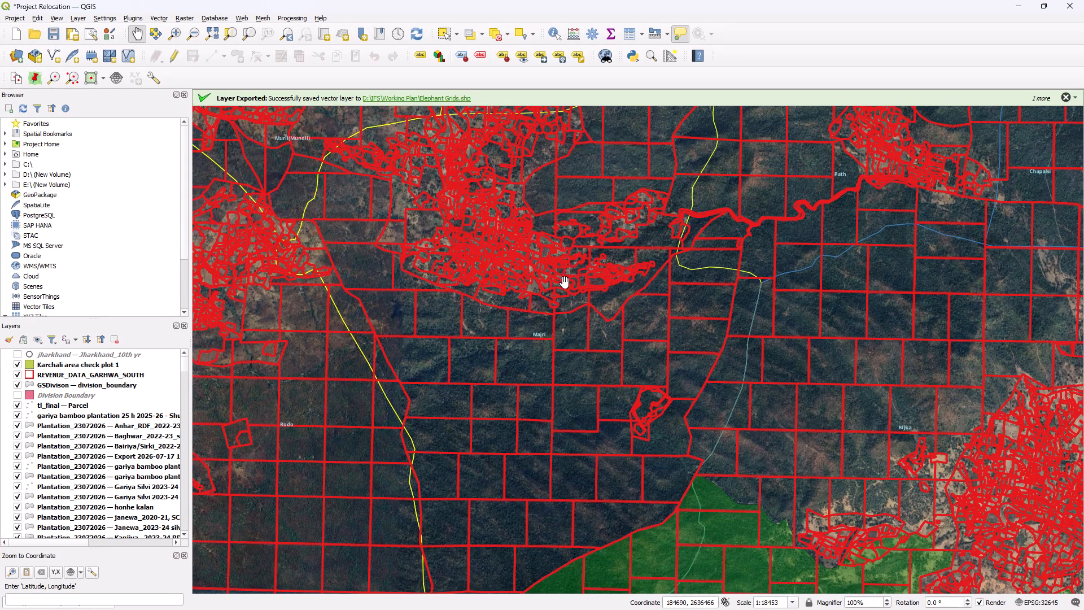
drag(586, 289, 699, 271)
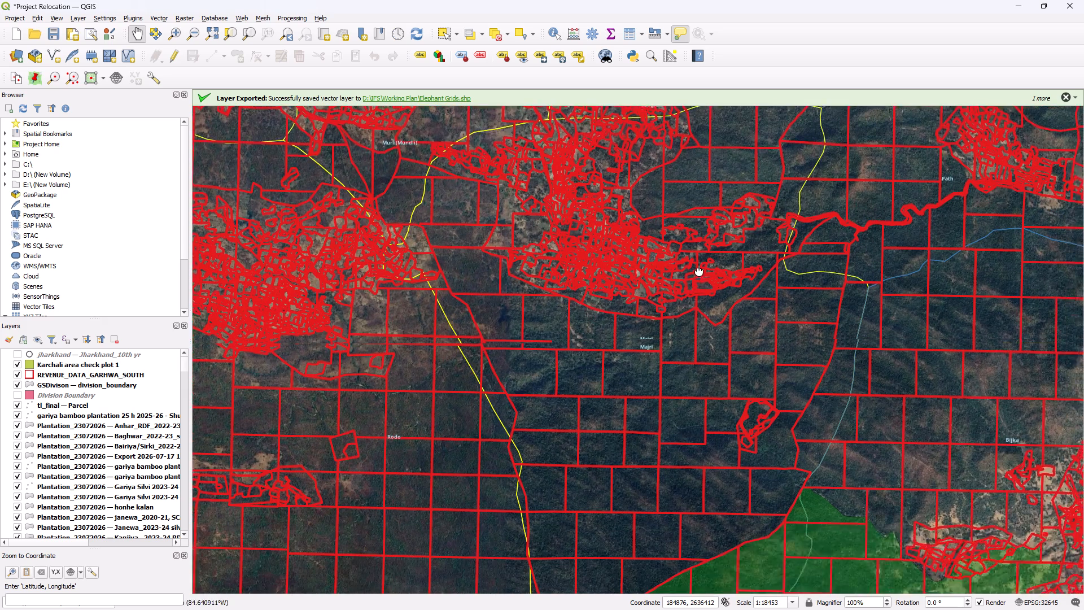
drag(699, 271, 698, 239)
scroll(518, 255, up, 1)
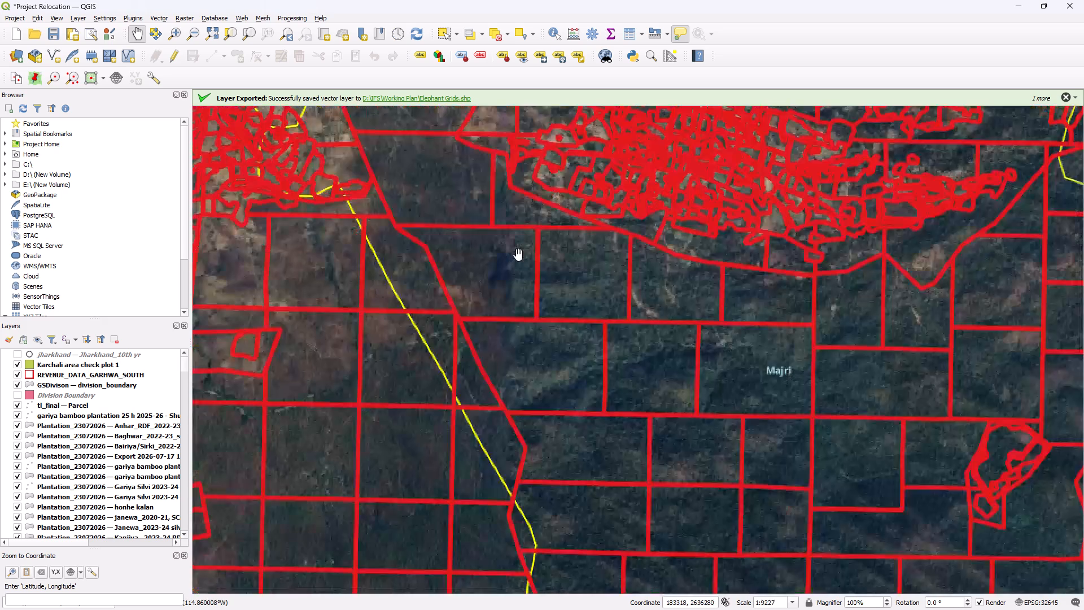
scroll(518, 255, up, 1)
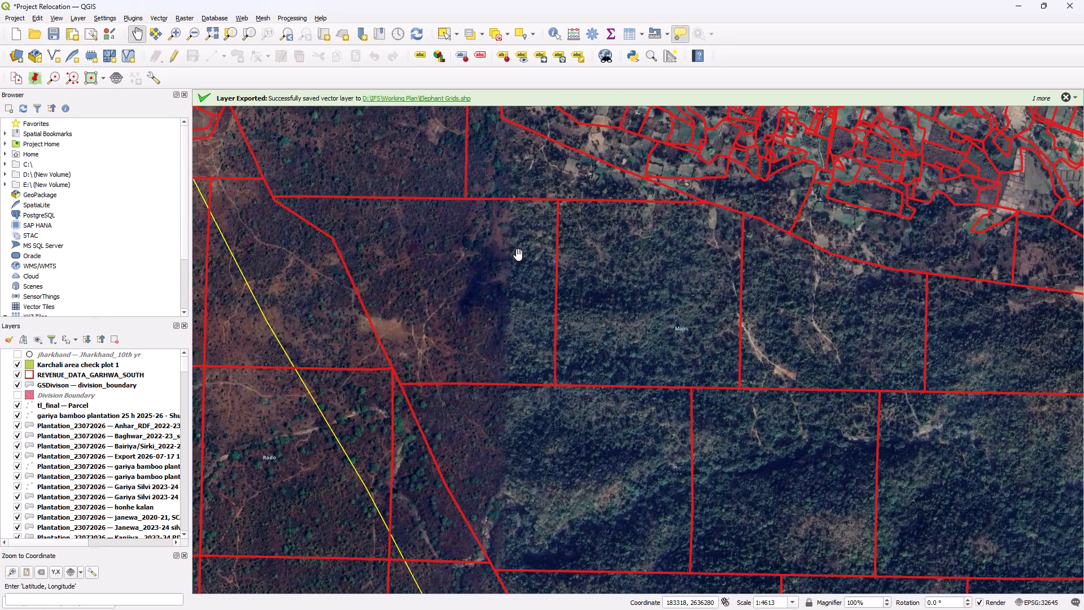
Inspect Rodo's large grid plots and small cultivated enclaves, from the Majri border southwest to the Sinjo border.
drag(444, 534, 543, 315)
scroll(543, 315, down, 1)
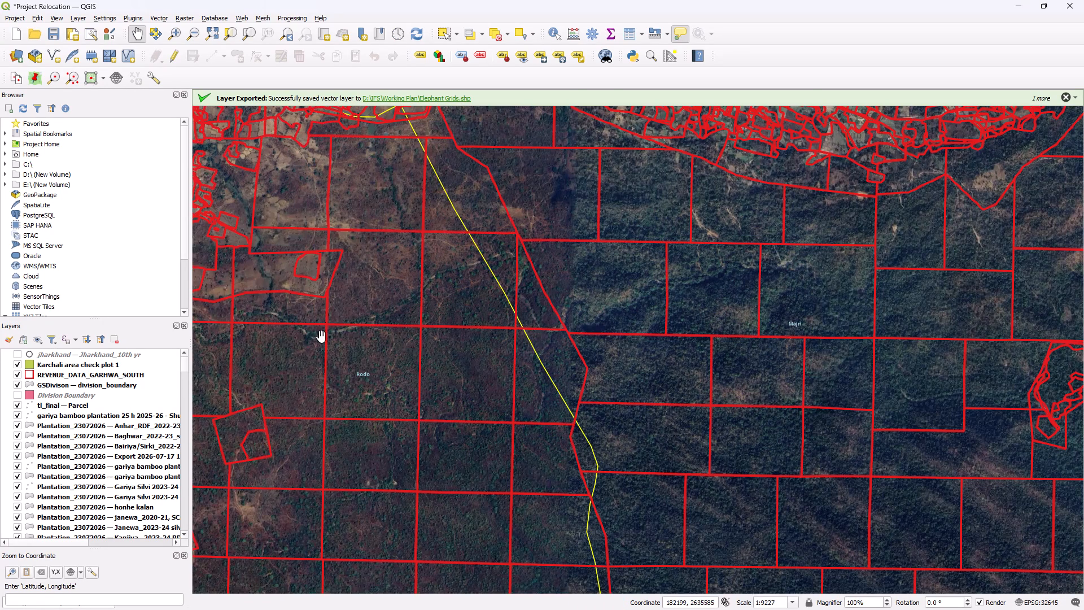
drag(349, 335, 557, 318)
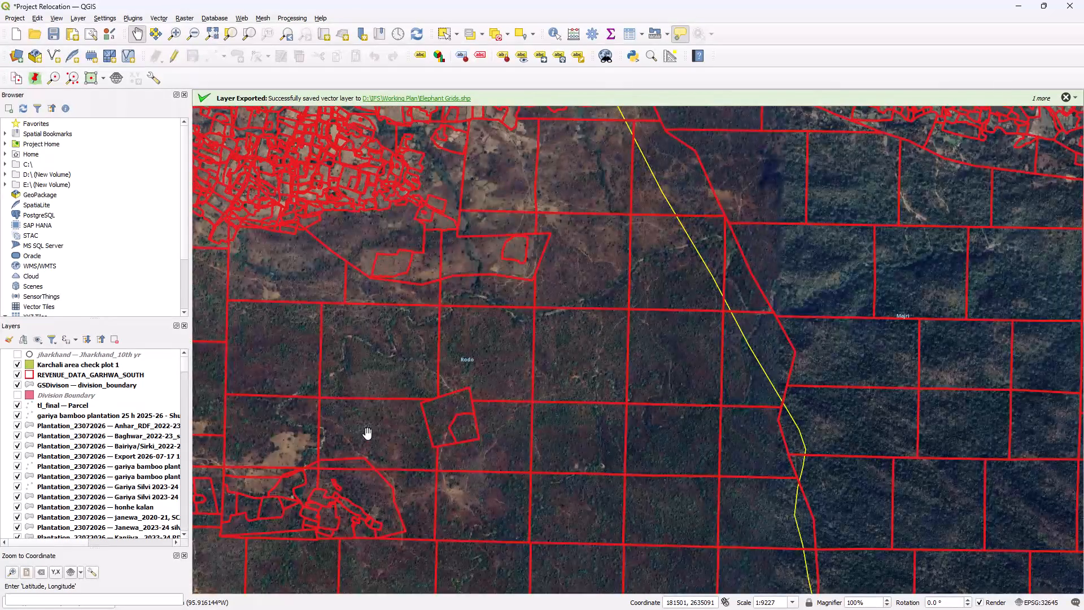
scroll(368, 434, down, 1)
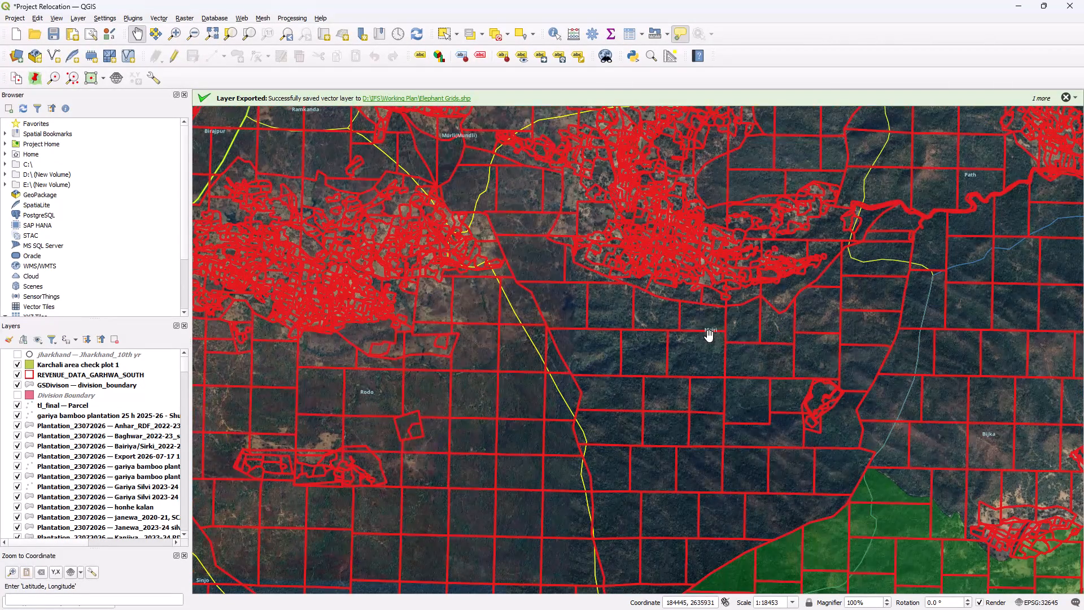
scroll(709, 336, up, 1)
drag(511, 416, 776, 307)
drag(438, 387, 506, 352)
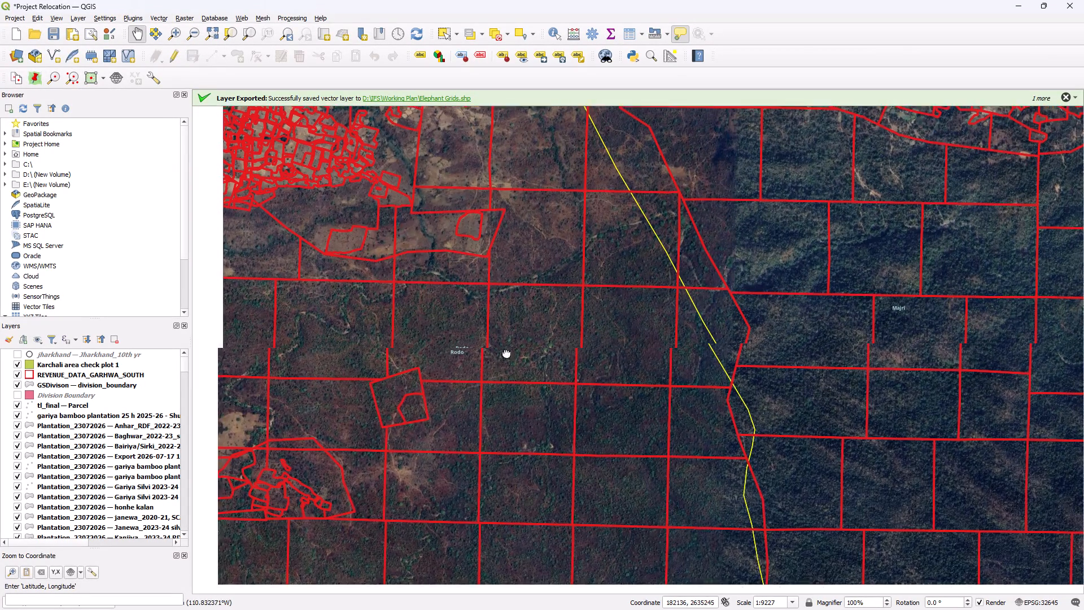
drag(506, 352, 695, 273)
drag(494, 443, 655, 257)
drag(687, 184, 565, 344)
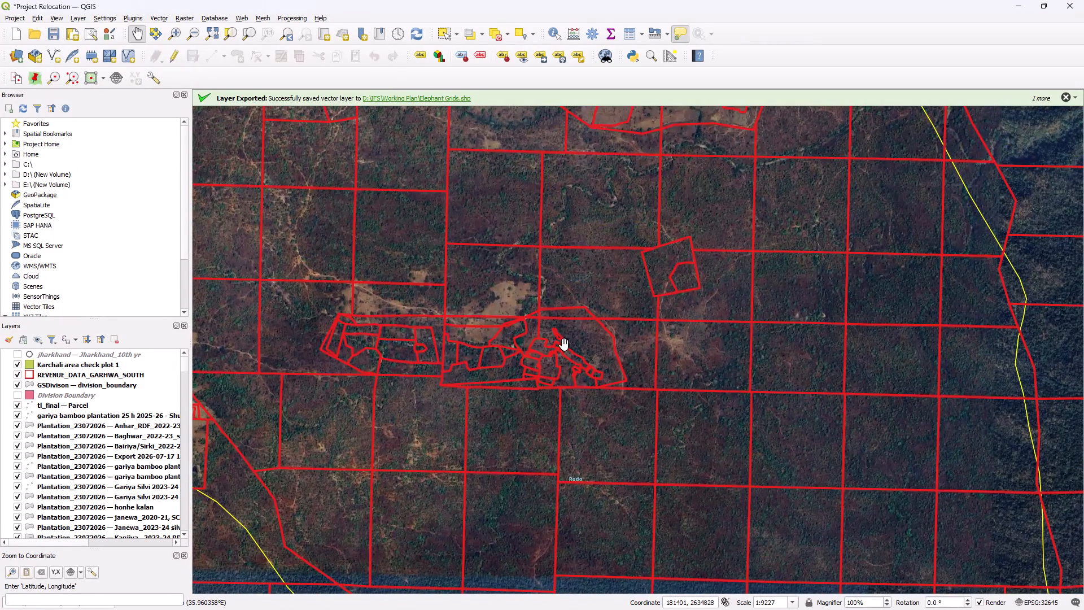
scroll(526, 307, up, 1)
drag(510, 372, 648, 230)
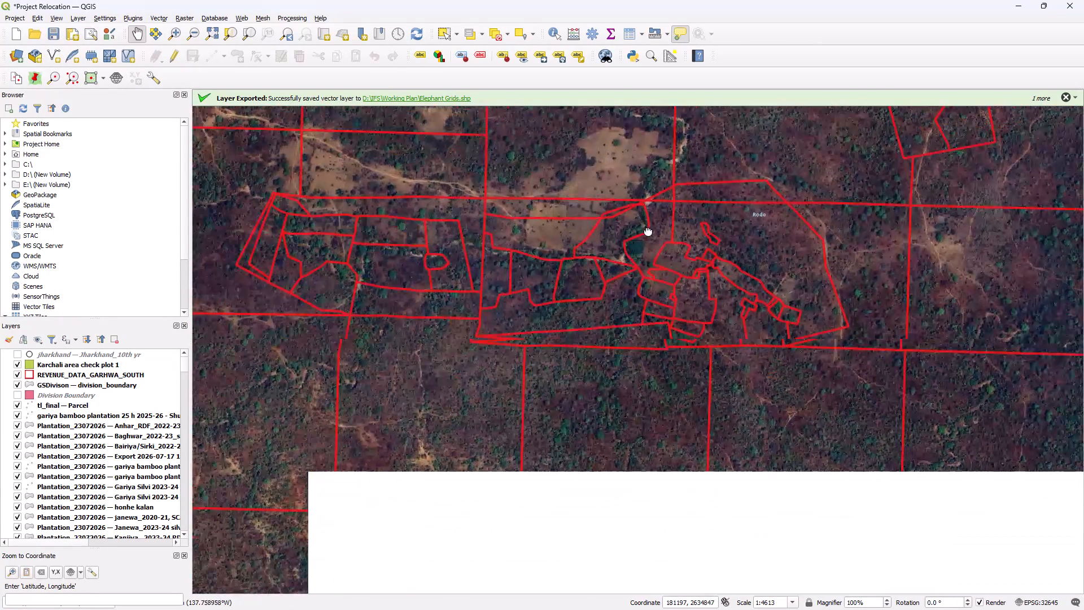
drag(648, 230, 661, 220)
drag(384, 374, 548, 281)
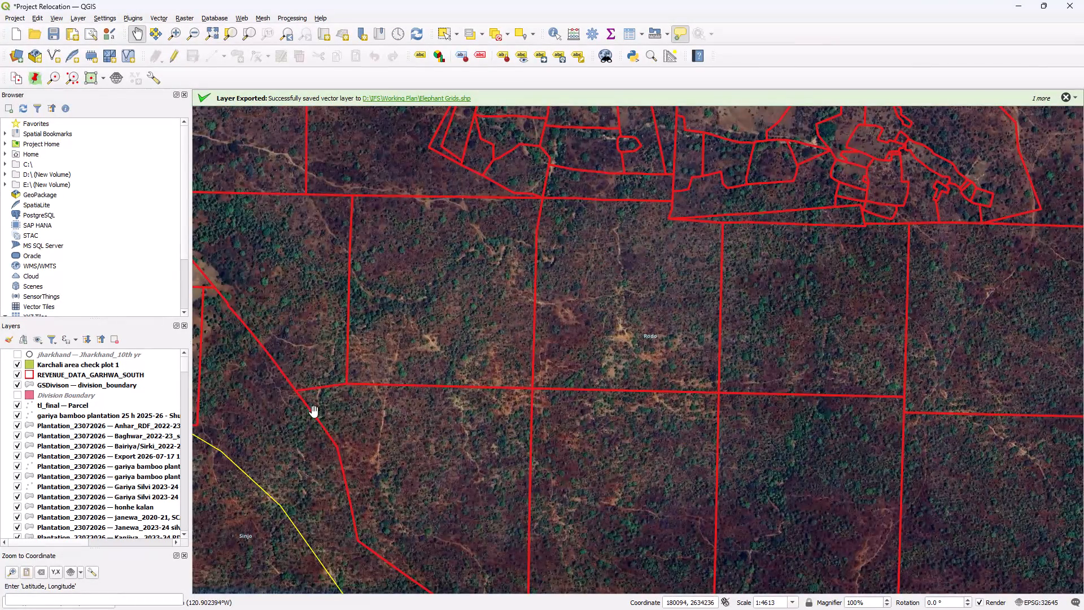
drag(473, 273, 442, 296)
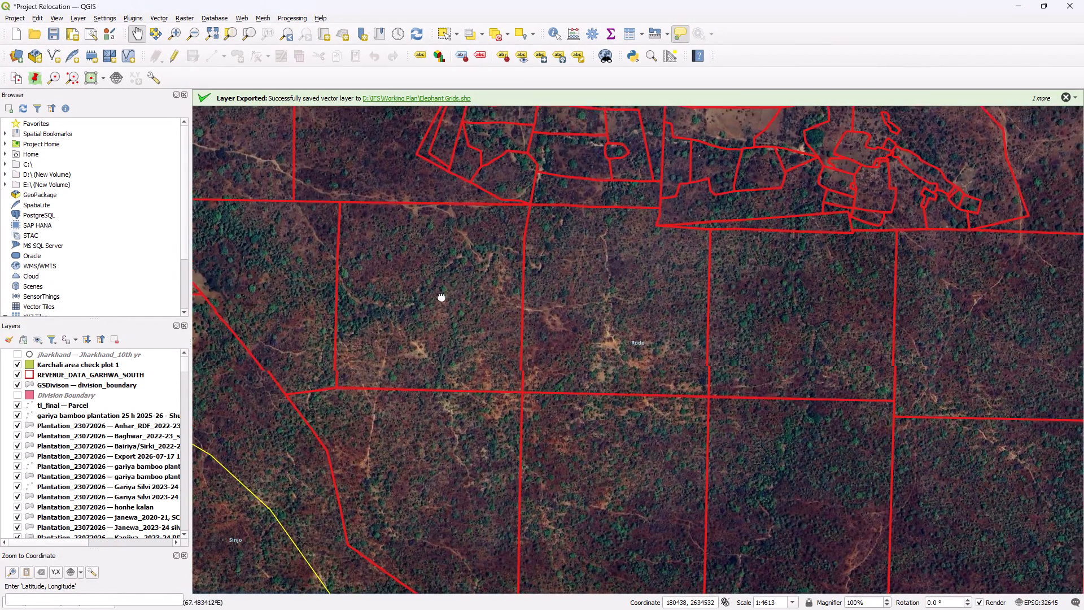
drag(442, 296, 358, 363)
scroll(398, 351, down, 1)
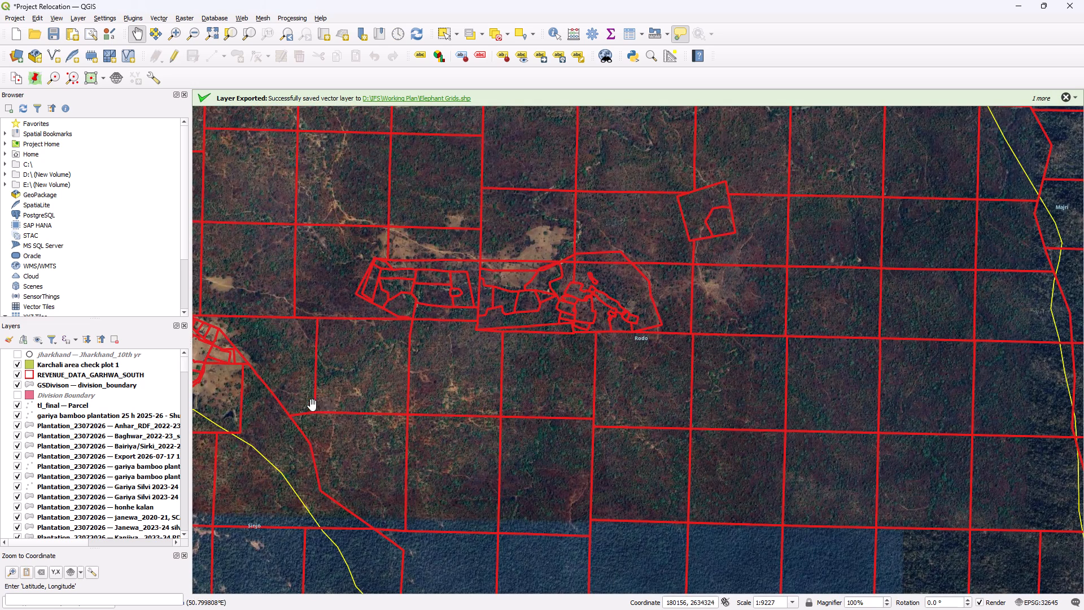
drag(428, 342, 262, 485)
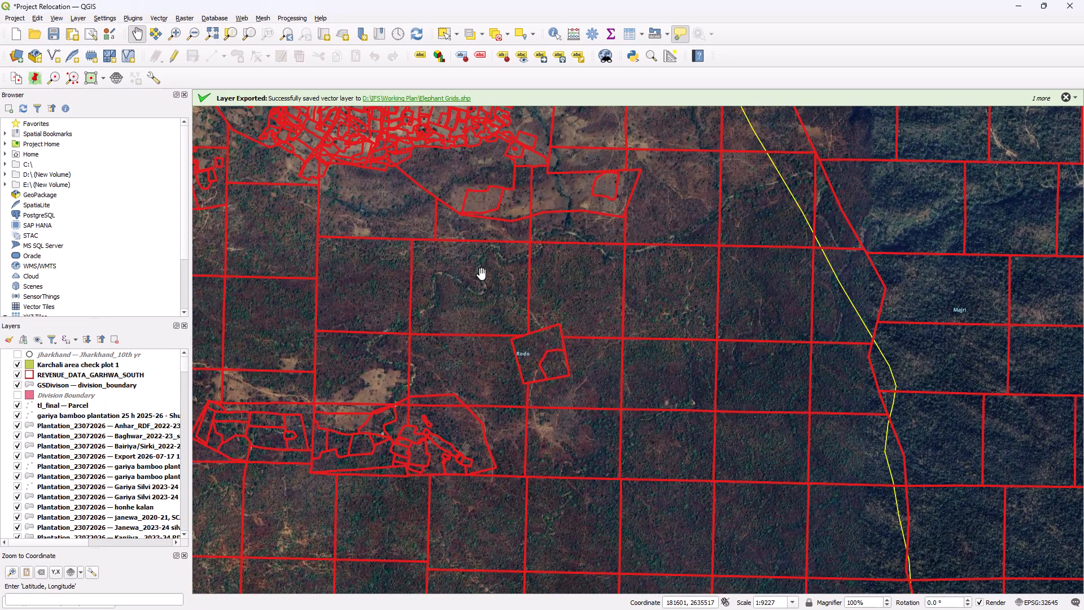
drag(517, 253, 414, 303)
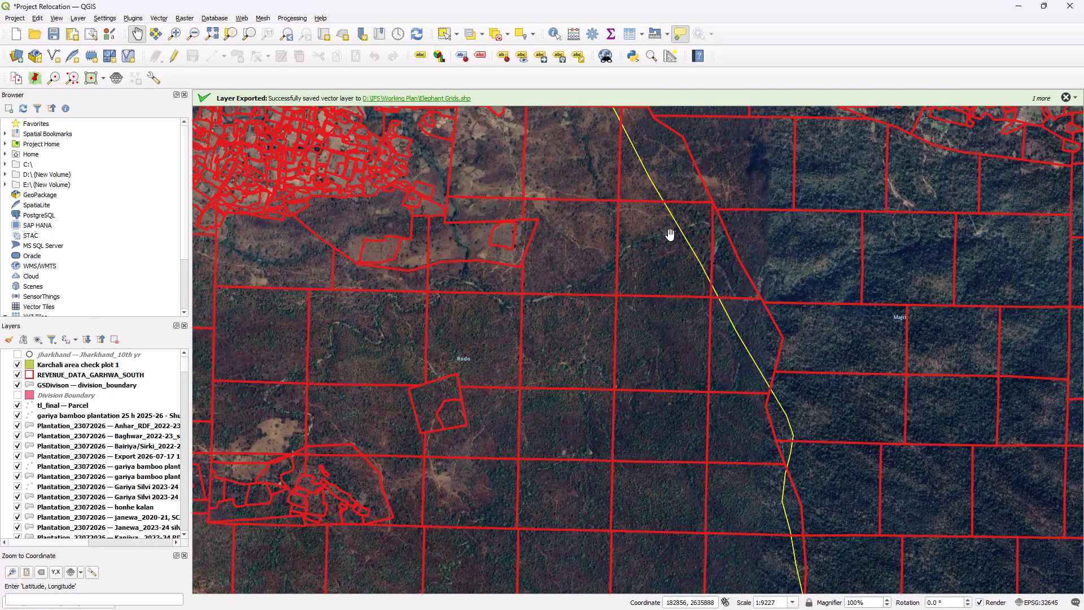
Inspect Majri's forested grid plots and clearings south of the village fields, and recheck the border with Rodo.
drag(713, 225, 558, 301)
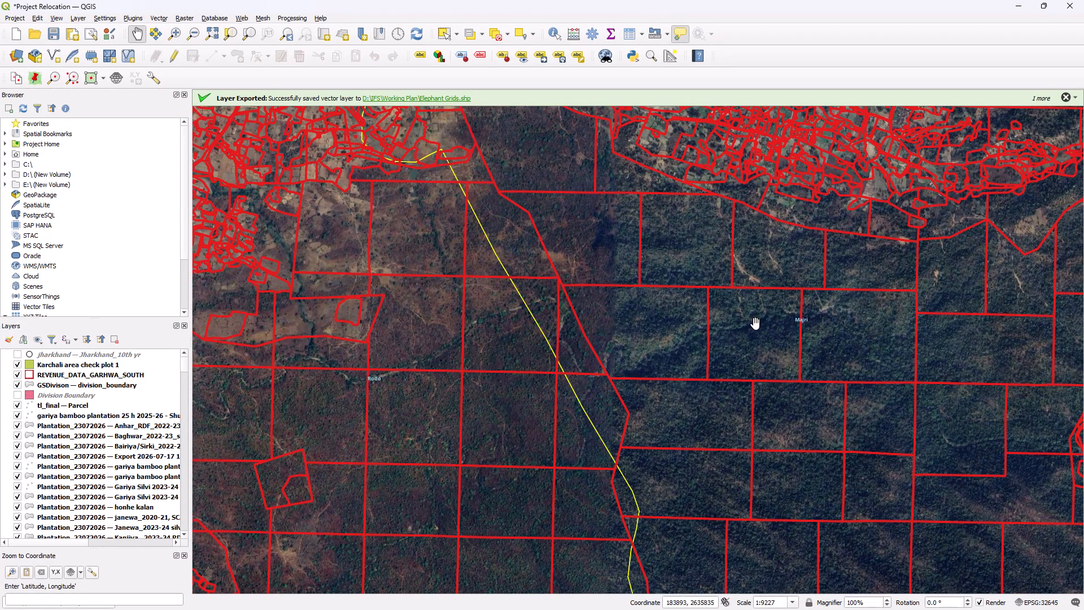
drag(757, 323, 557, 357)
scroll(557, 357, up, 1)
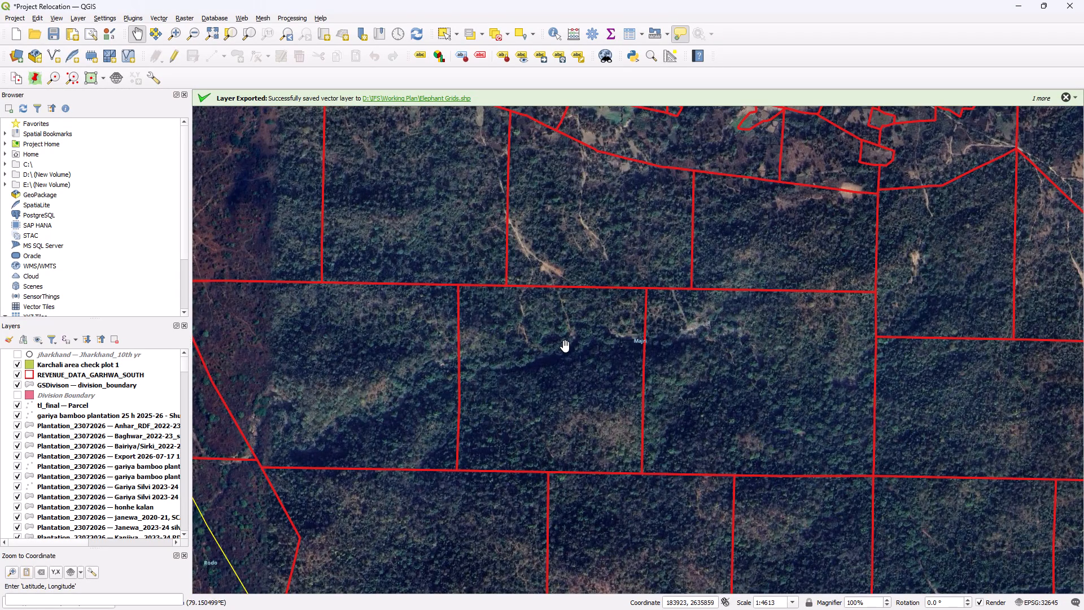
drag(648, 337, 434, 339)
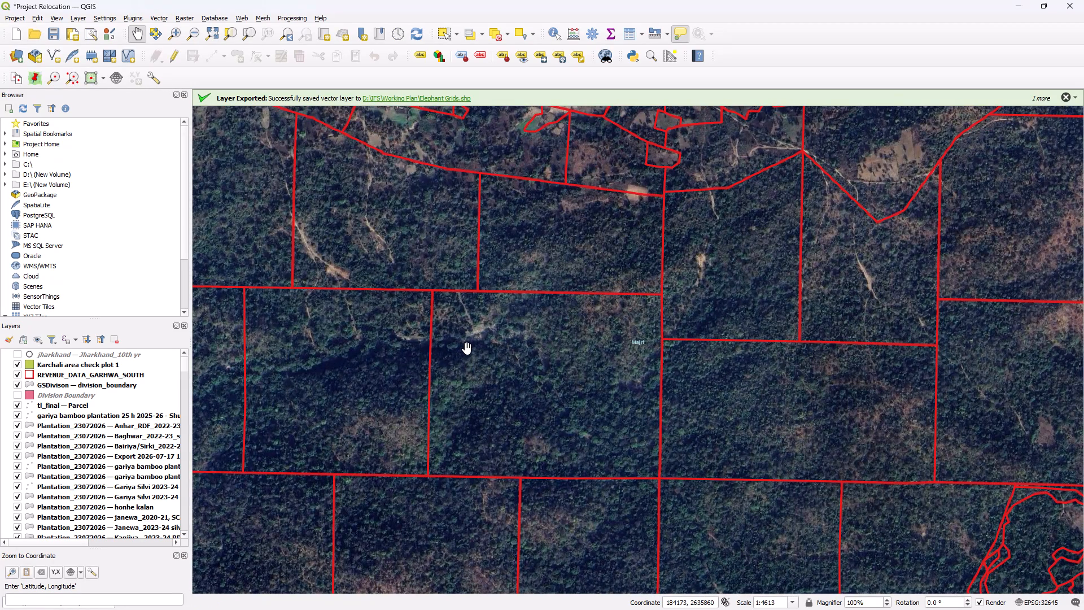
scroll(467, 348, down, 1)
scroll(467, 348, up, 1)
drag(692, 318, 543, 500)
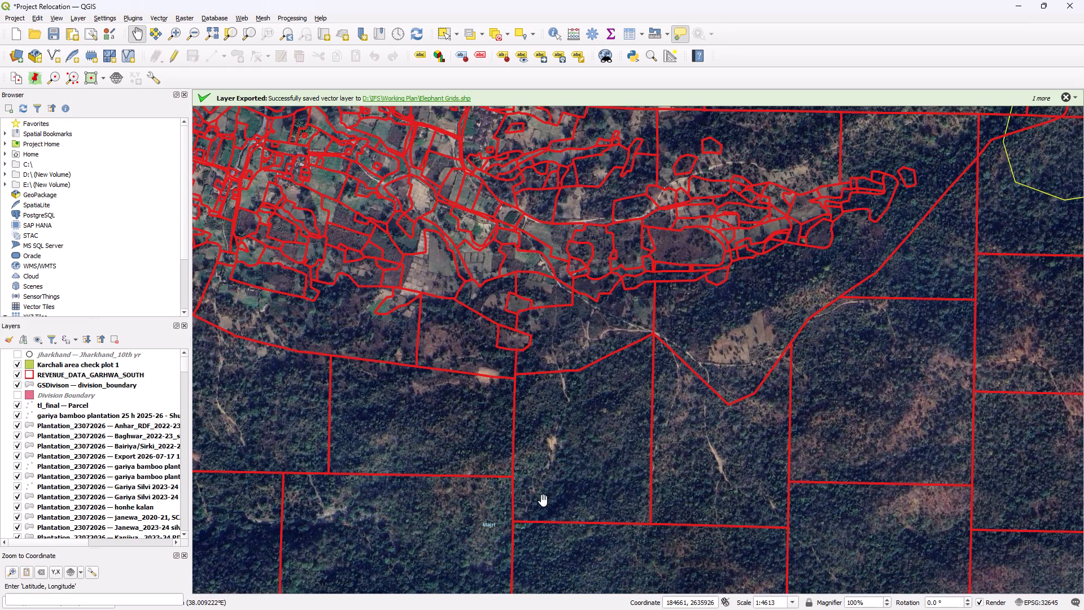
scroll(562, 434, up, 2)
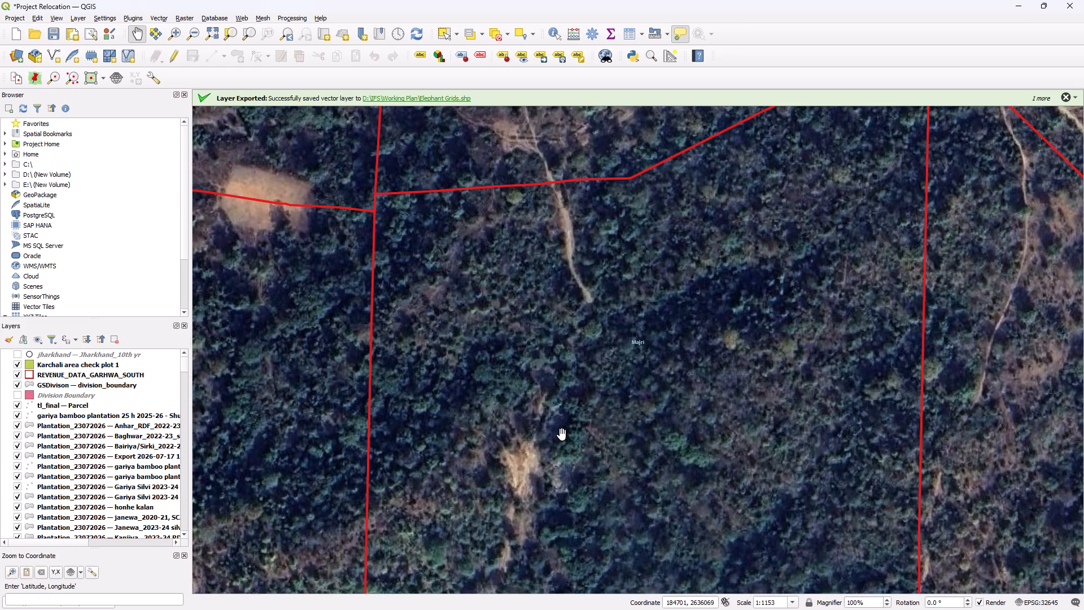
scroll(522, 497, up, 1)
scroll(522, 497, down, 3)
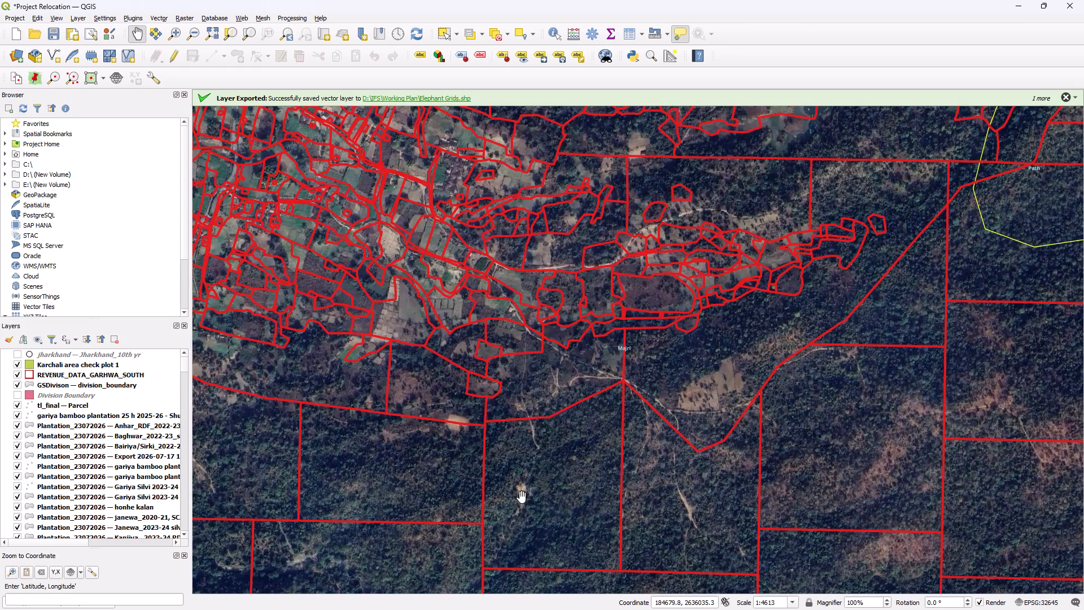
scroll(522, 497, down, 1)
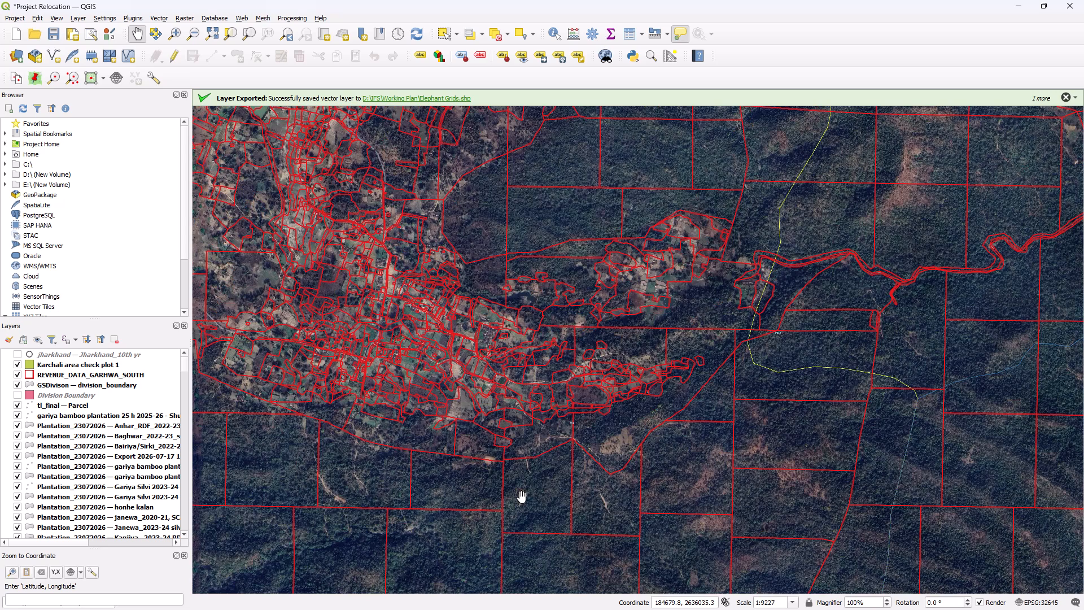
drag(521, 498, 767, 317)
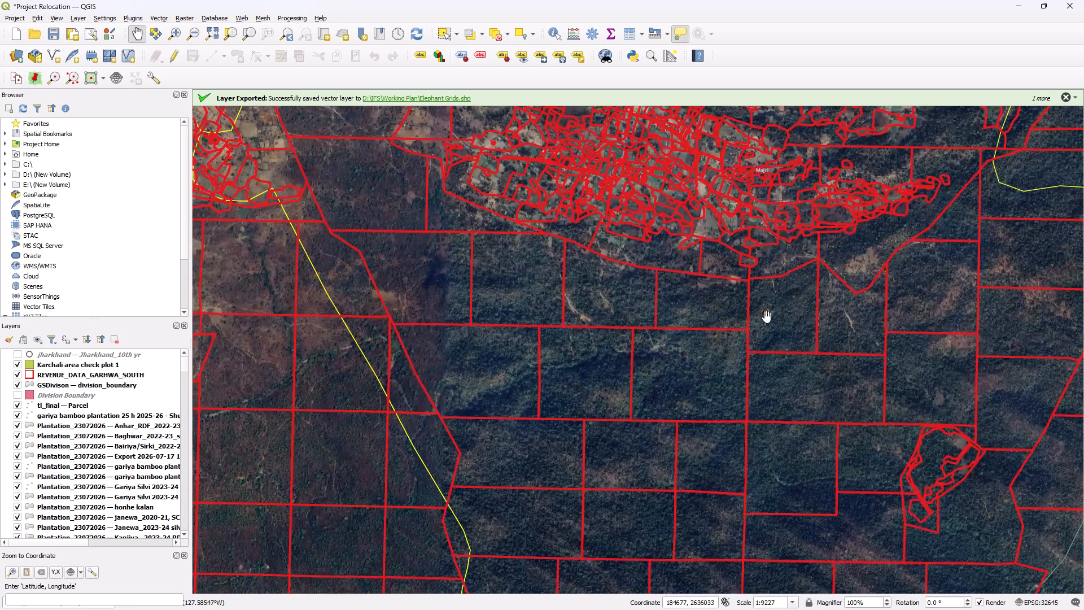
scroll(756, 325, down, 1)
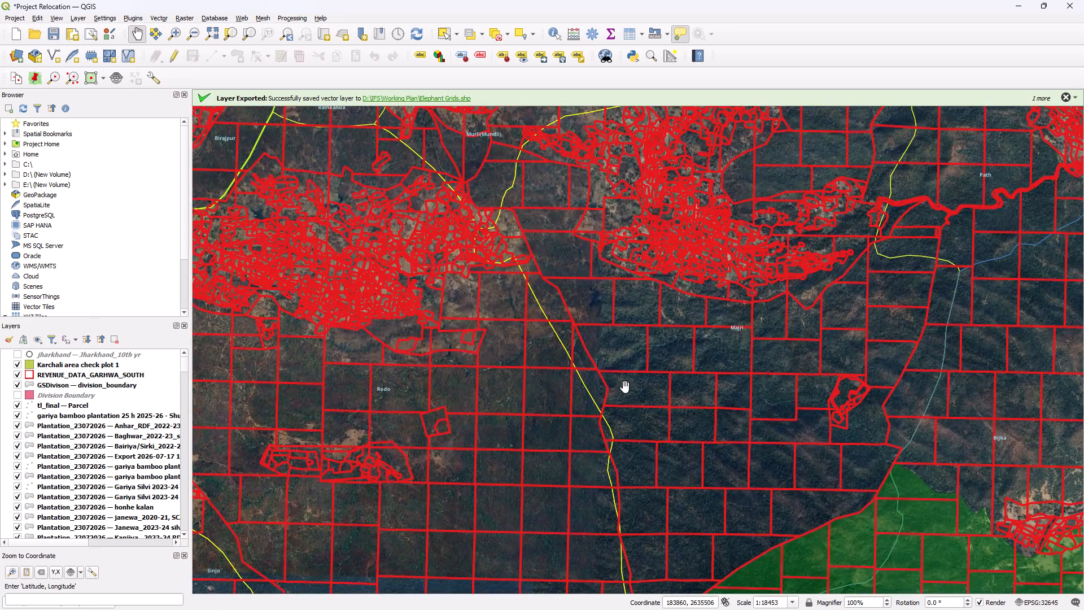
scroll(470, 360, up, 1)
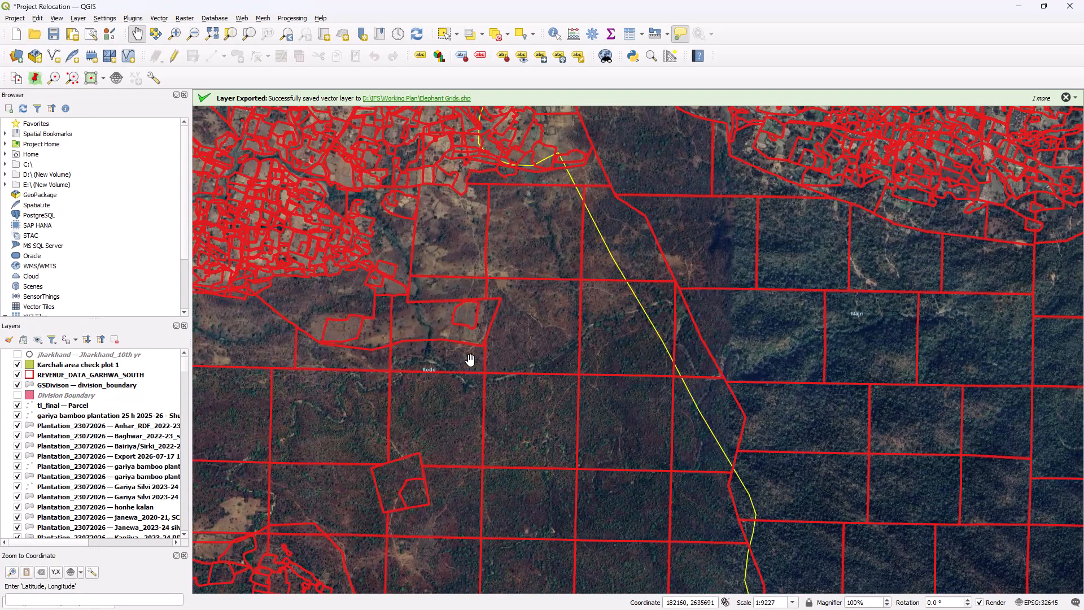
Examine Rodo's grid plots and enclaves against neighbouring Birajpur, Majri and Sinjo, down to the green forest boundary.
drag(470, 360, 794, 341)
scroll(794, 341, down, 1)
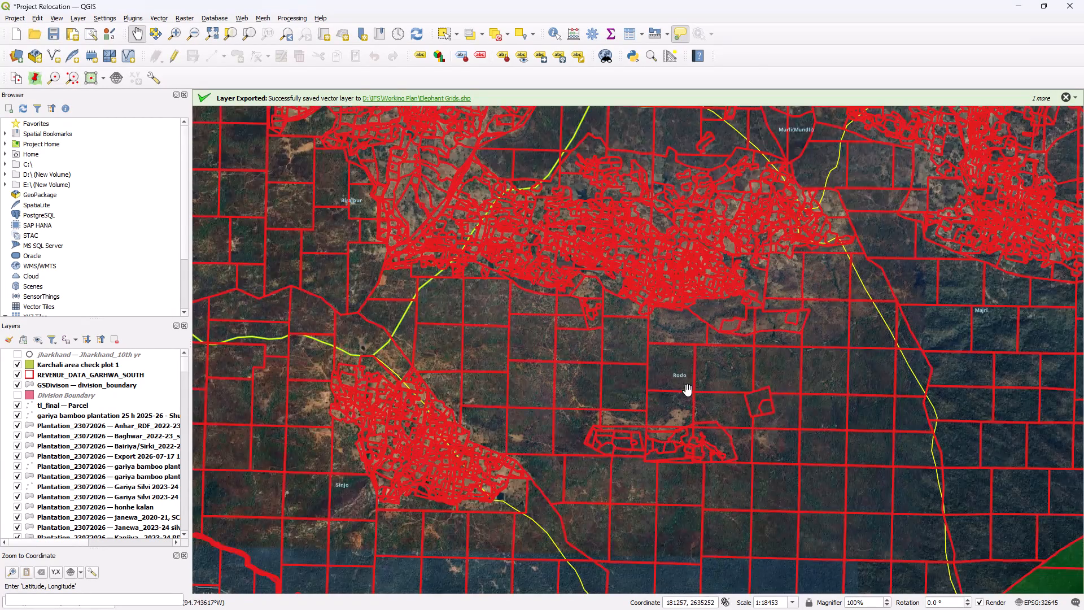
drag(666, 386, 507, 266)
scroll(505, 264, down, 1)
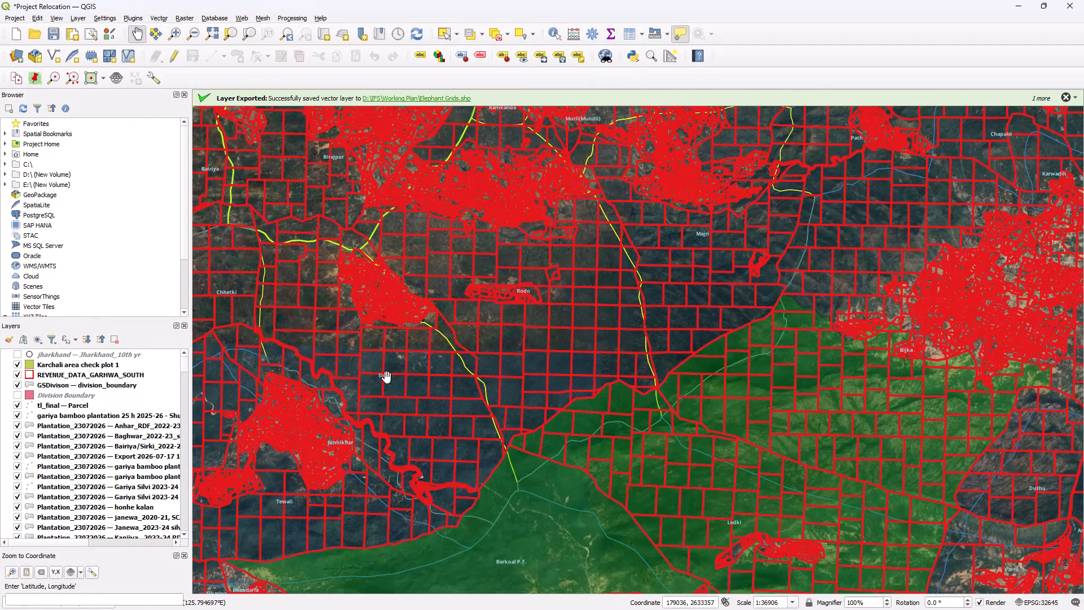
drag(447, 243, 504, 339)
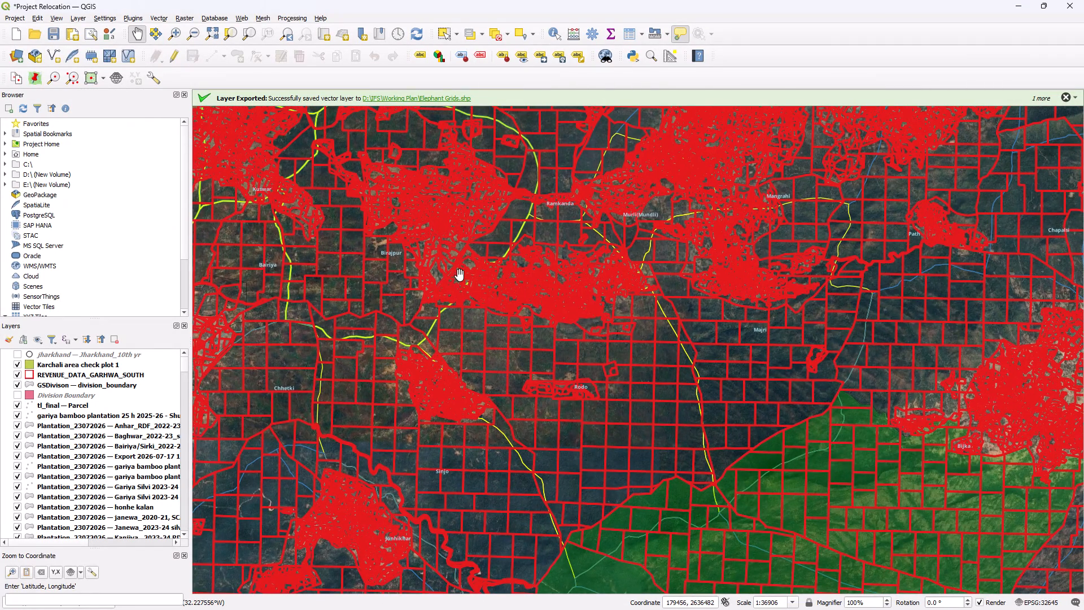
scroll(459, 273, up, 1)
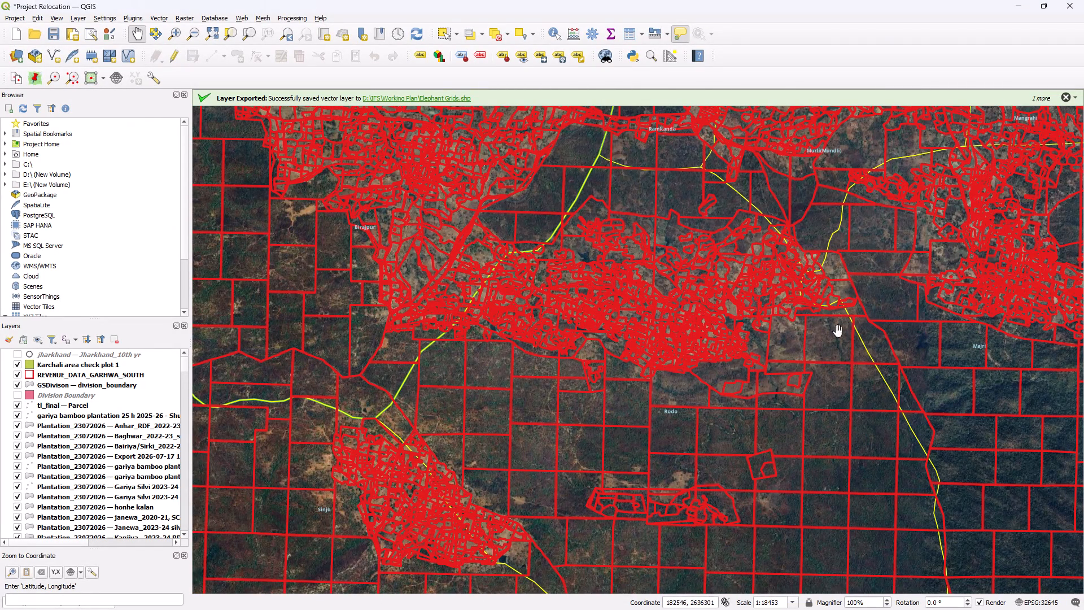
drag(791, 459, 696, 291)
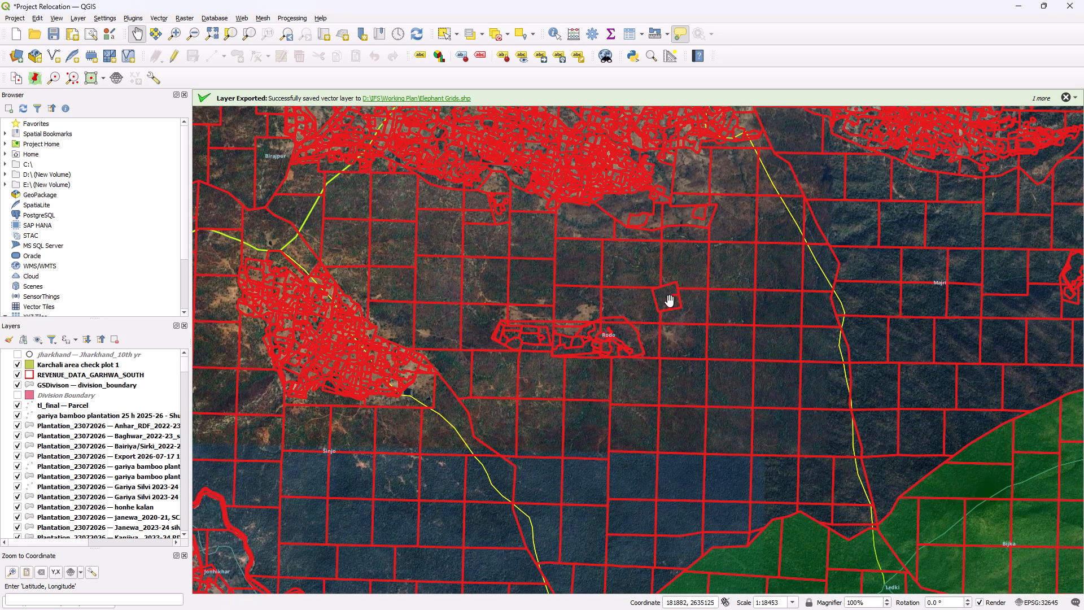
scroll(614, 351, down, 1)
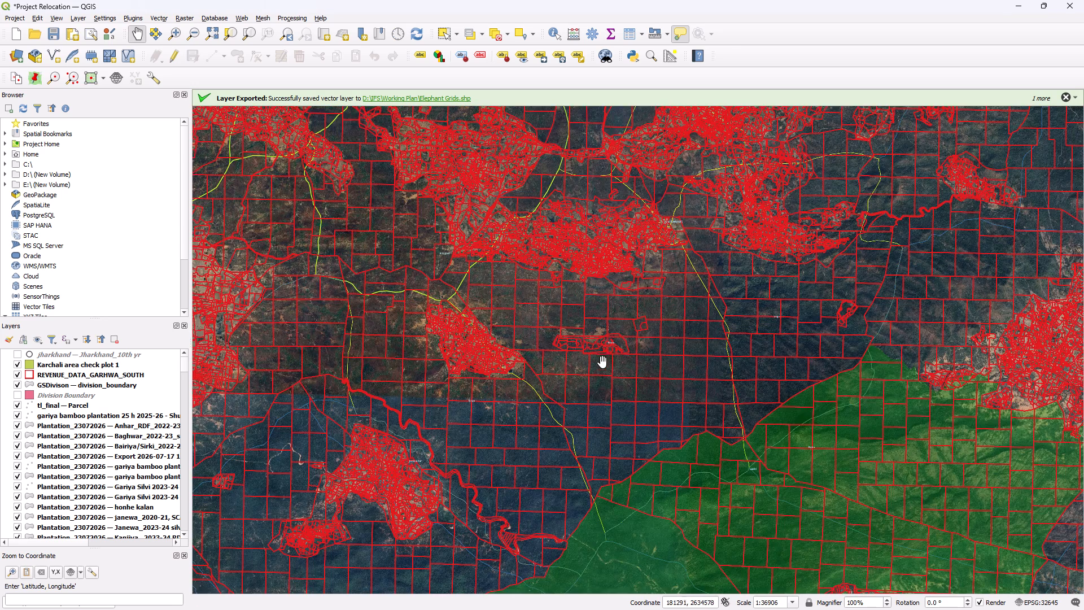
drag(617, 375, 707, 329)
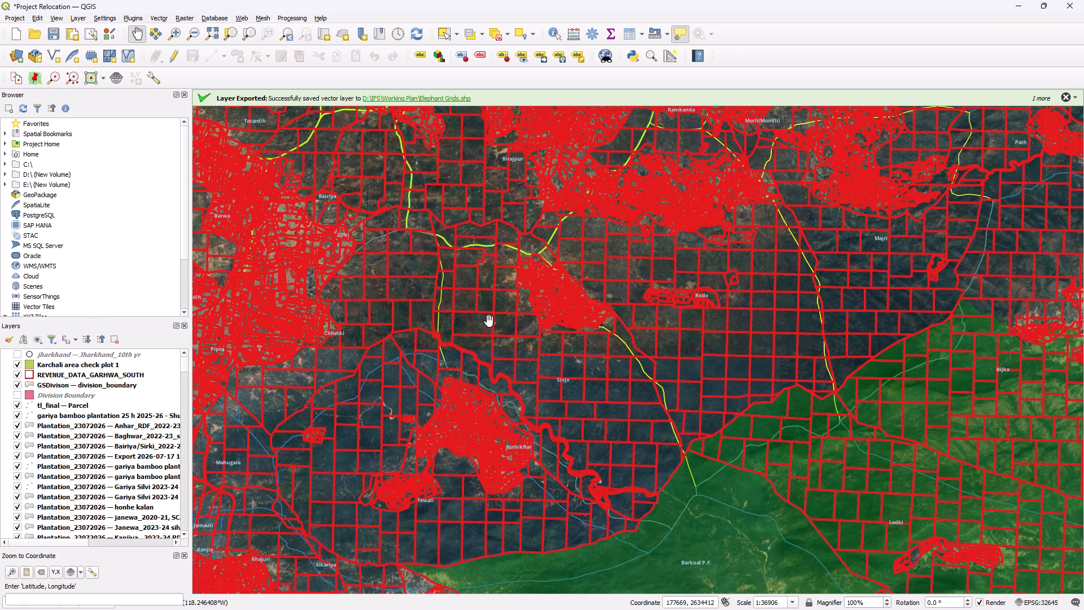
Inspect the forest plots around the Jonhikhar and Tewali village fields, south to the green Barkoal P.F. boundary.
scroll(489, 321, up, 1)
drag(538, 389, 612, 283)
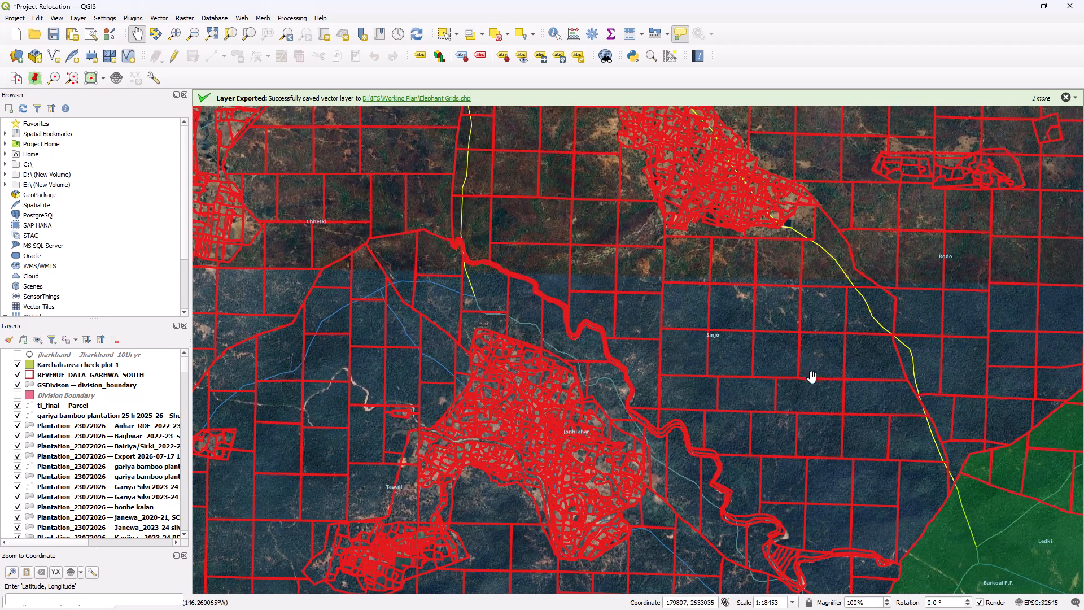
drag(707, 402, 742, 247)
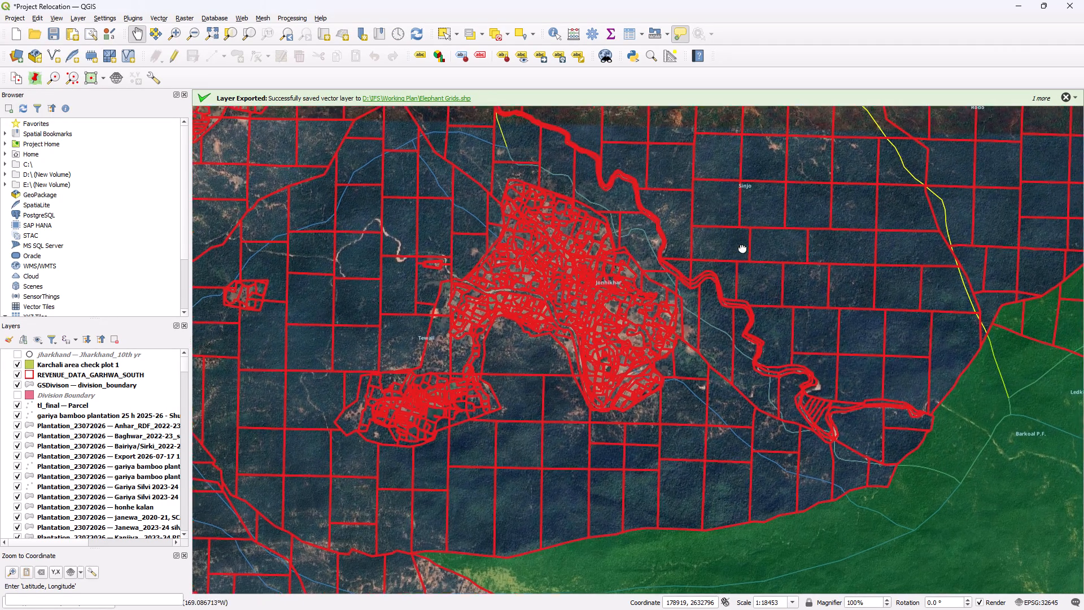
drag(742, 247, 742, 247)
scroll(766, 249, down, 3)
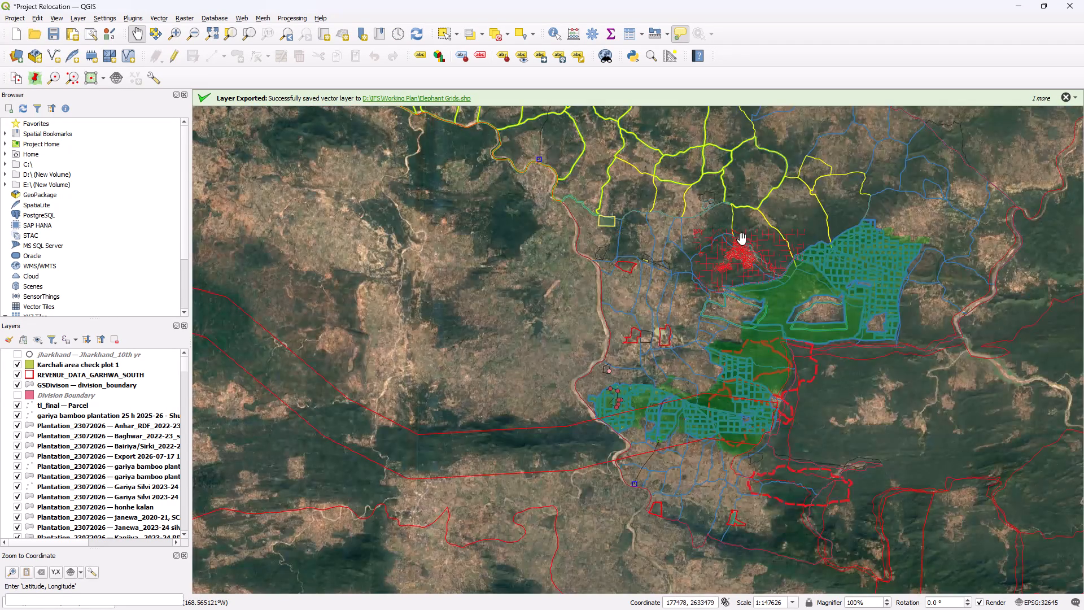
scroll(740, 236, up, 2)
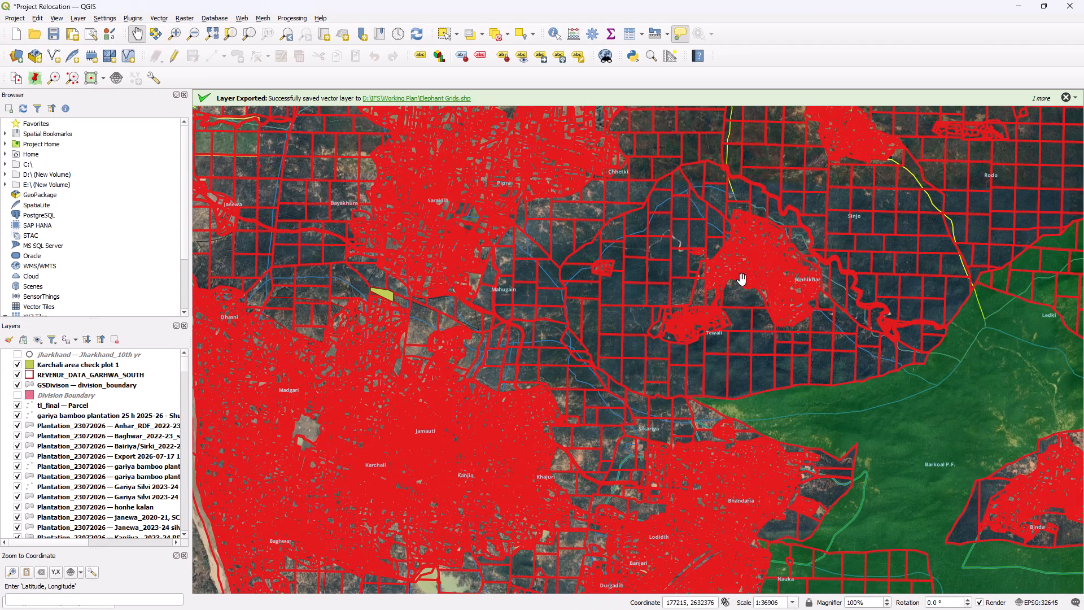
Examine Sinjo's forested grid plots around the village fields, between the Chhetki, Jonhikhar, Birajpur and Rodo borders.
drag(861, 191, 764, 325)
scroll(722, 287, up, 1)
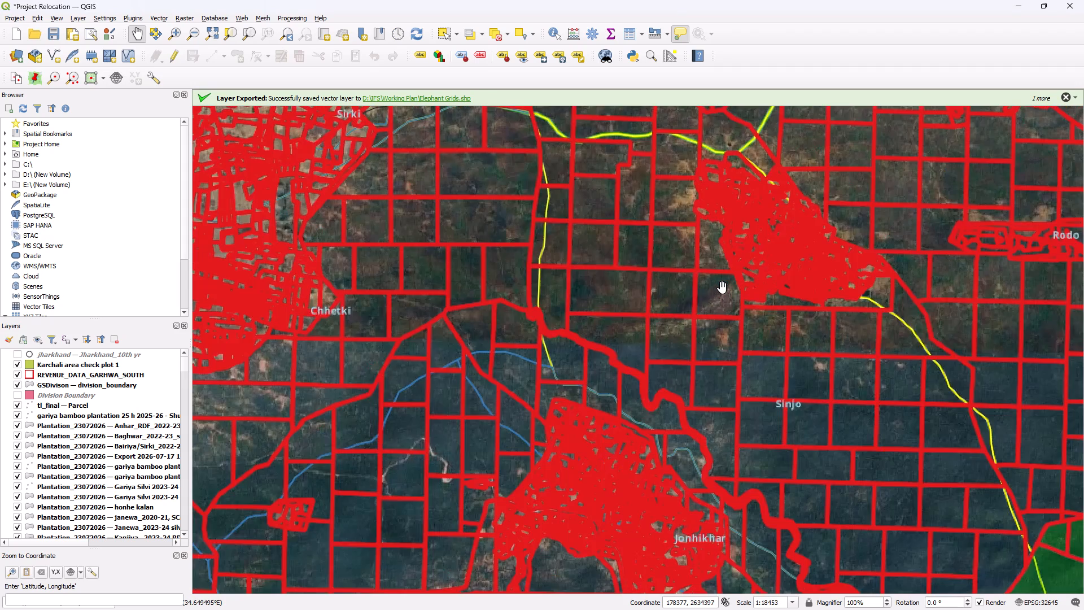
drag(722, 287, 748, 392)
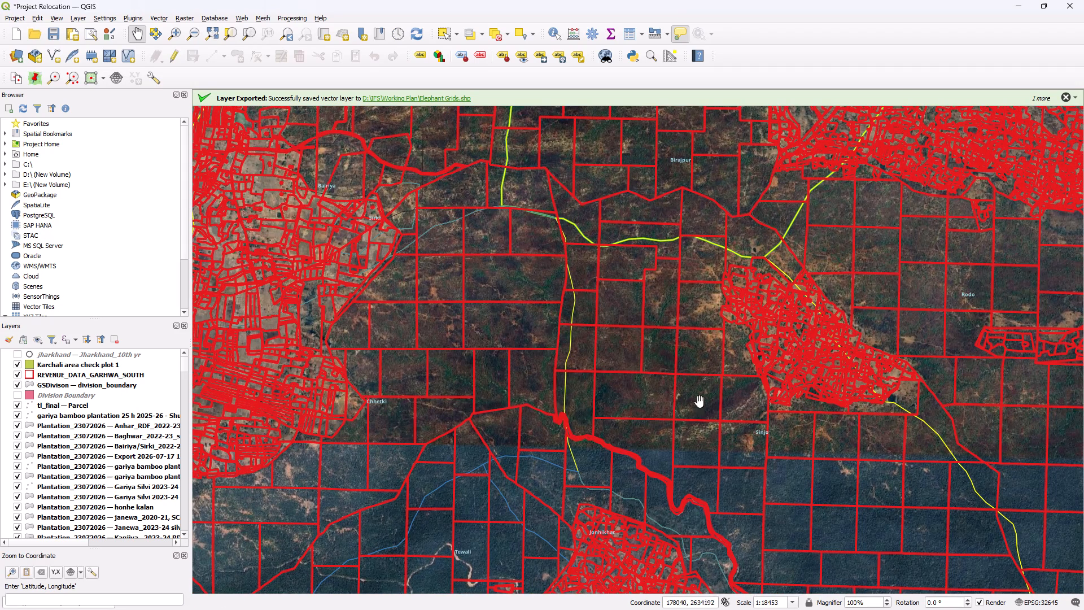
scroll(667, 326, up, 1)
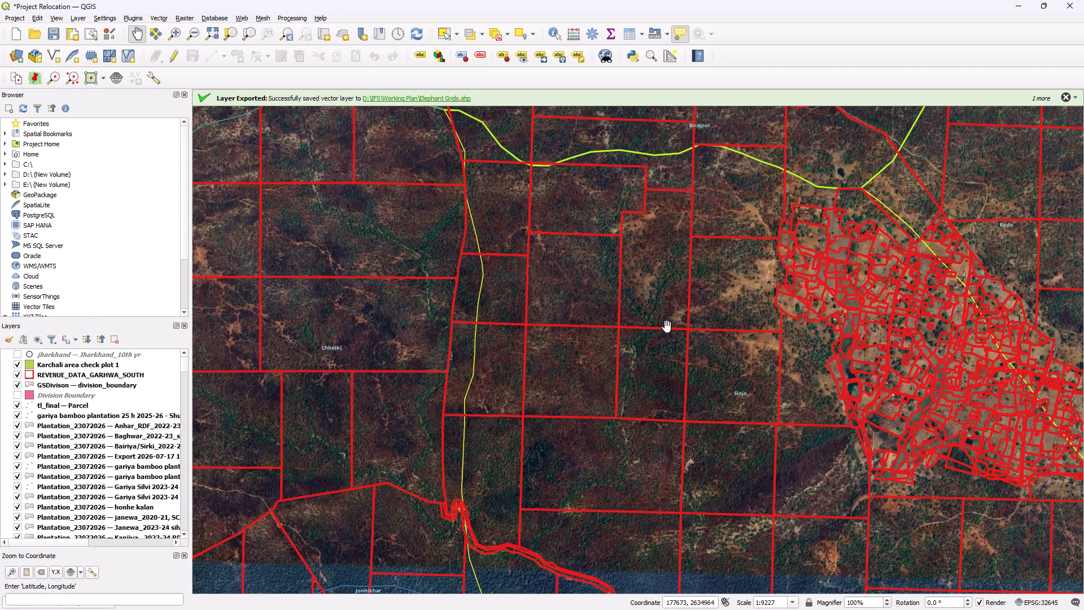
scroll(667, 326, down, 1)
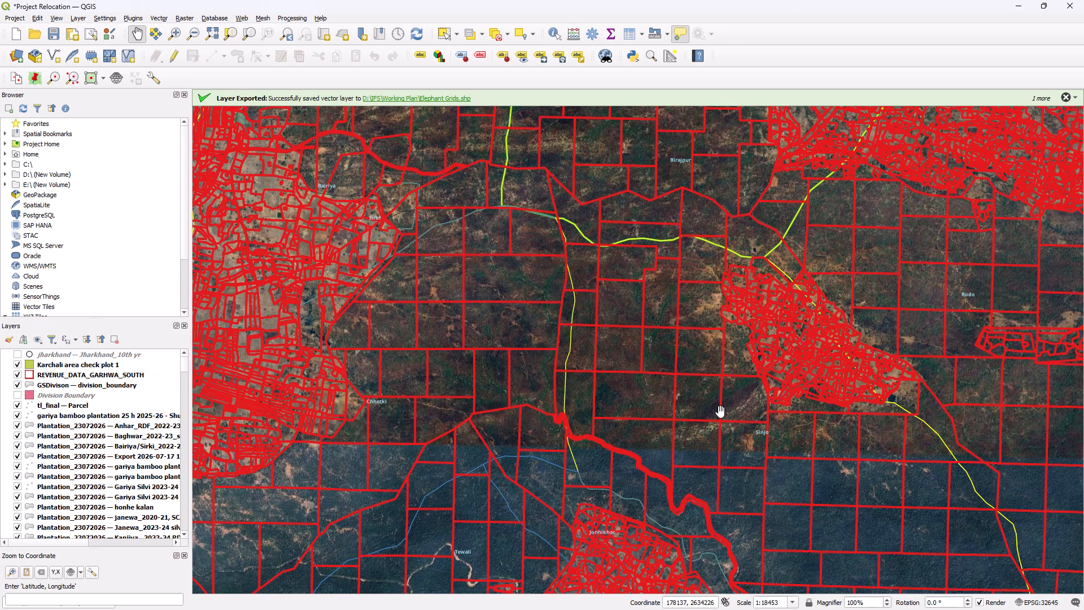
drag(739, 450, 629, 223)
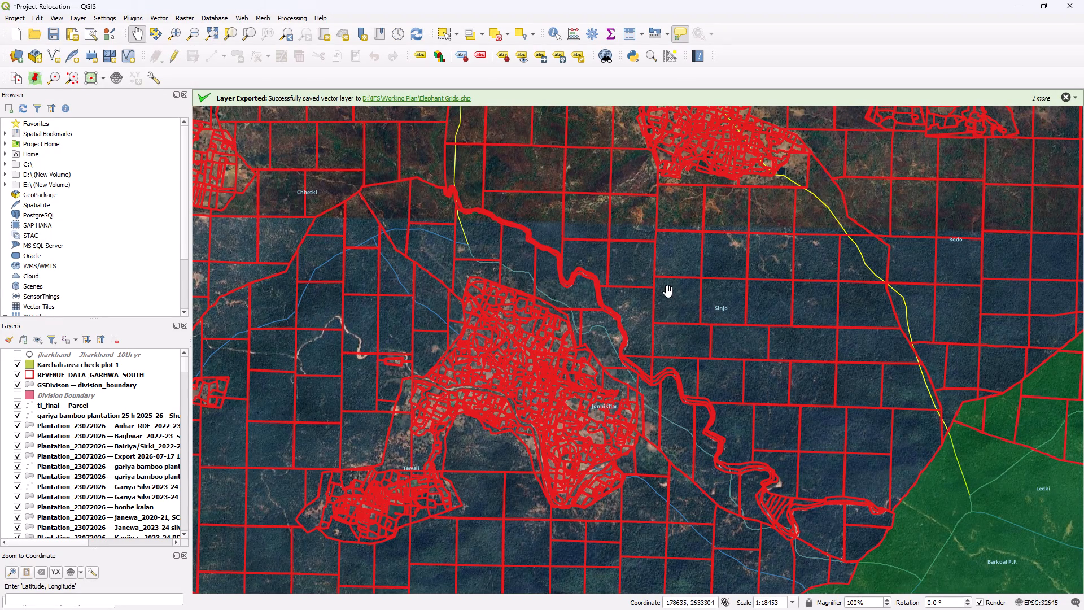
scroll(668, 291, up, 1)
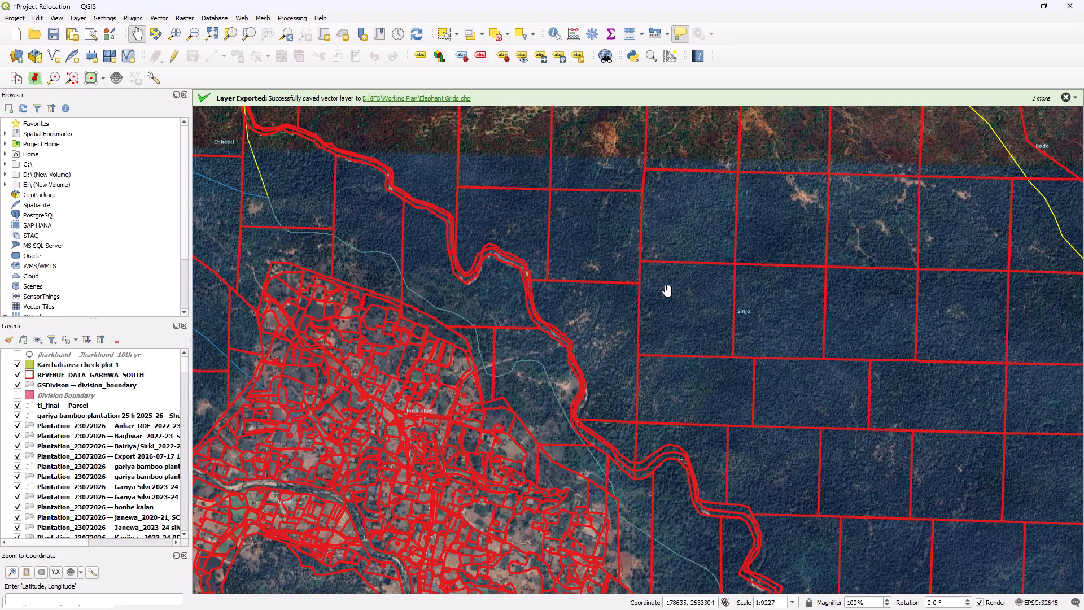
drag(667, 291, 706, 567)
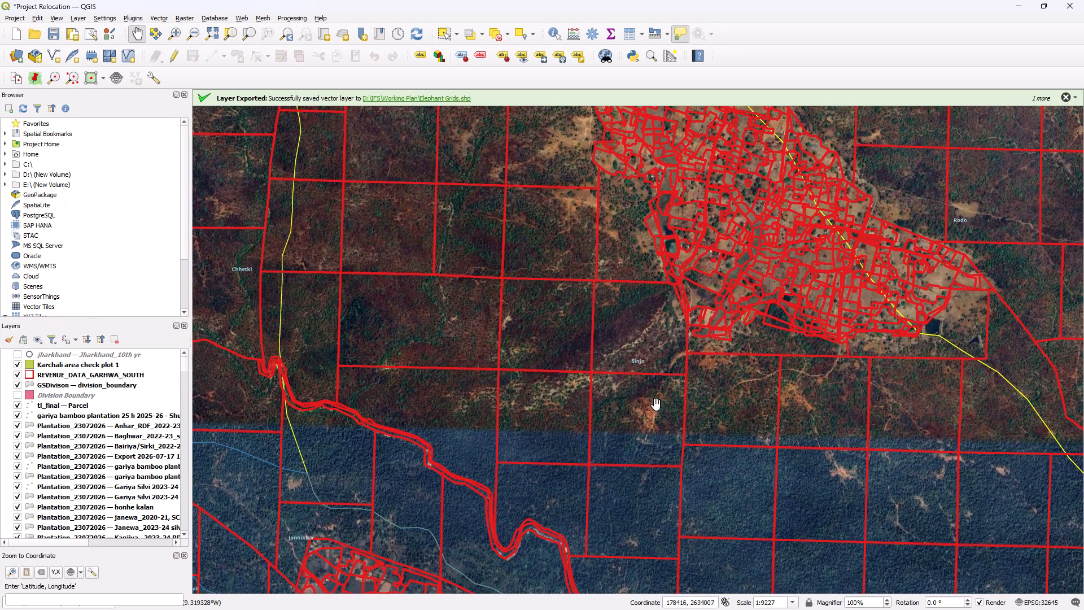
scroll(649, 422, down, 1)
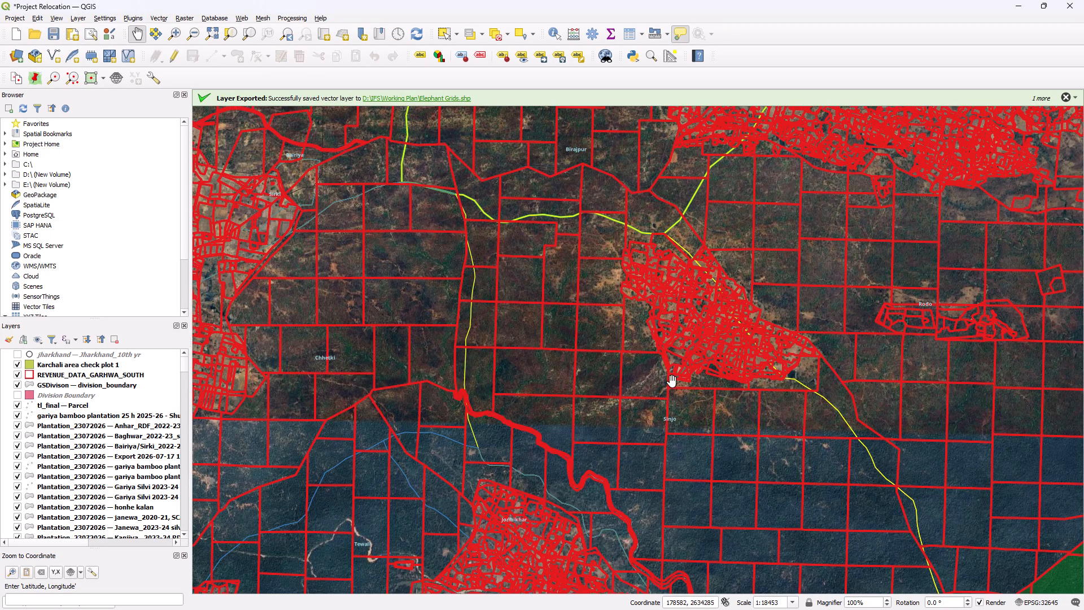
drag(783, 439, 740, 421)
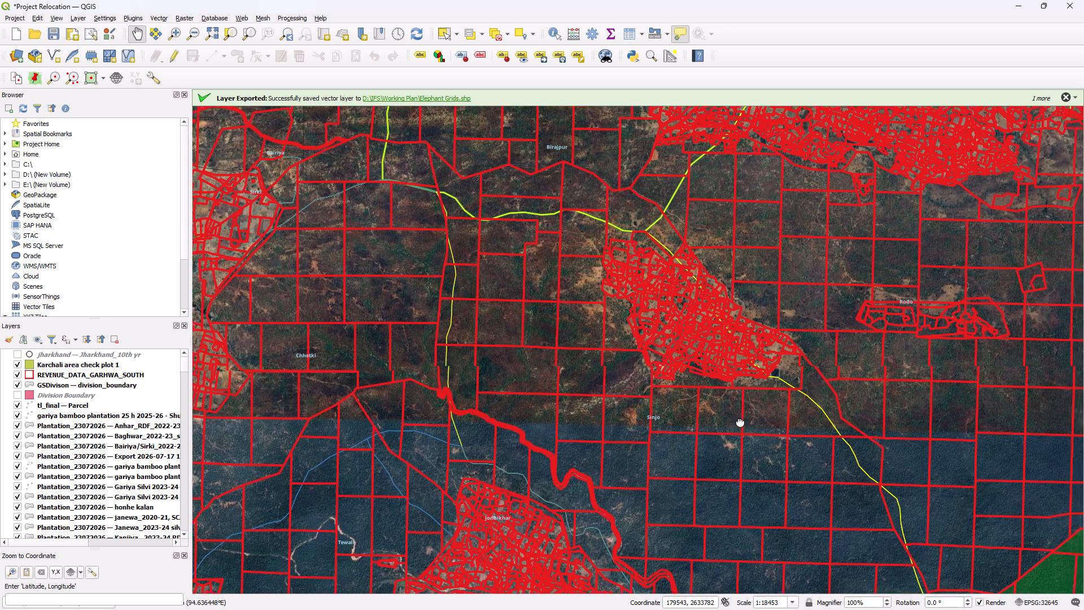
drag(740, 421, 647, 298)
scroll(647, 298, down, 1)
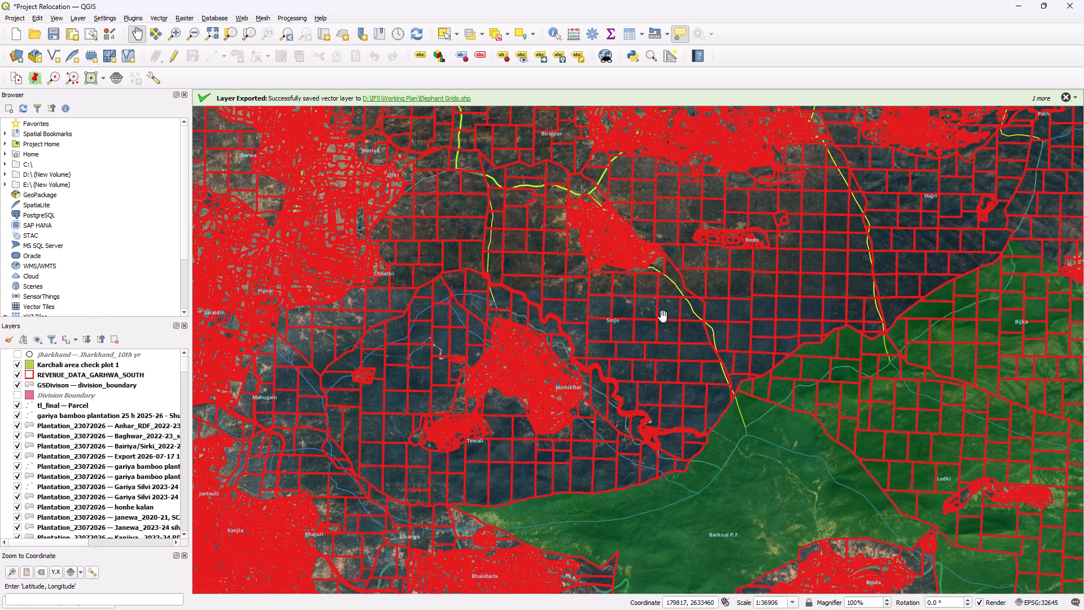
drag(663, 316, 658, 370)
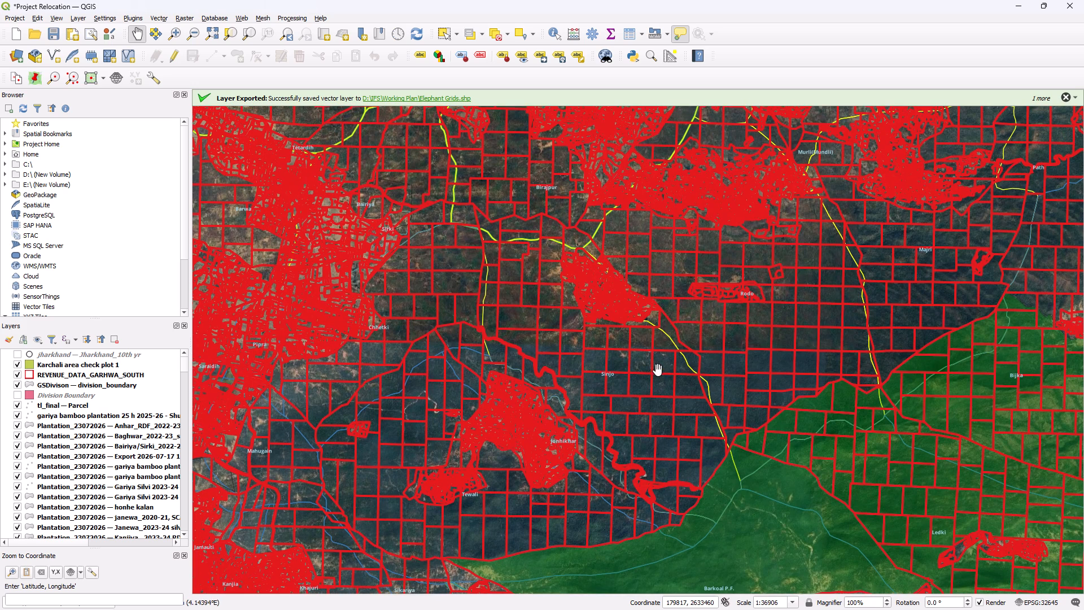
drag(675, 220, 657, 352)
Toggle the REVENUE_DATA_GARHWA_SOUTH layer to compare plots with bare imagery around Birajpur and Rodo, and around Jonhikhar and Sinjo, leaving it shown.
click(15, 375)
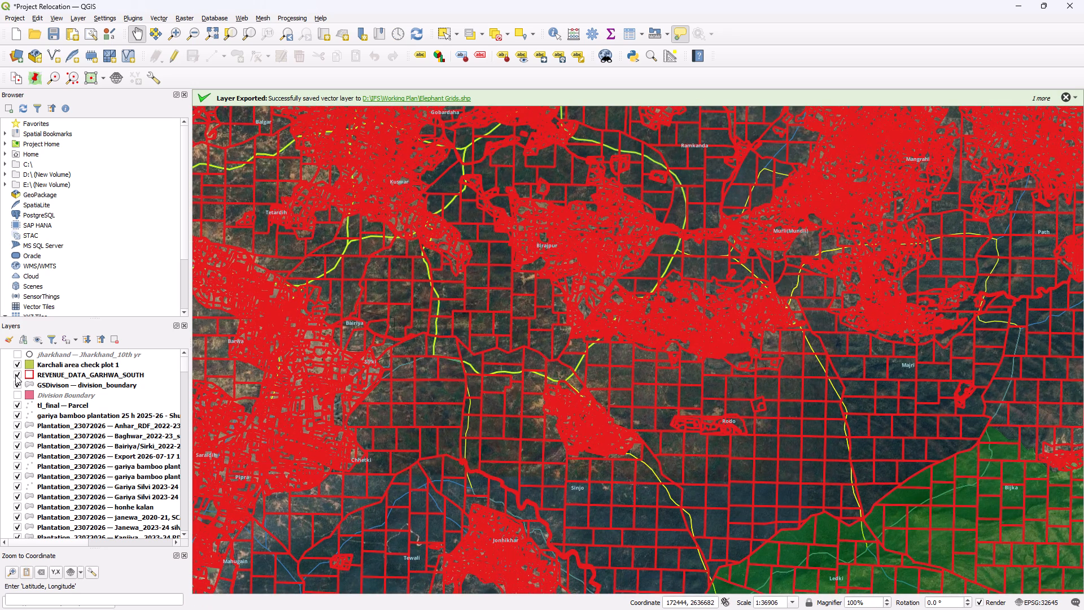
click(15, 375)
click(15, 375)
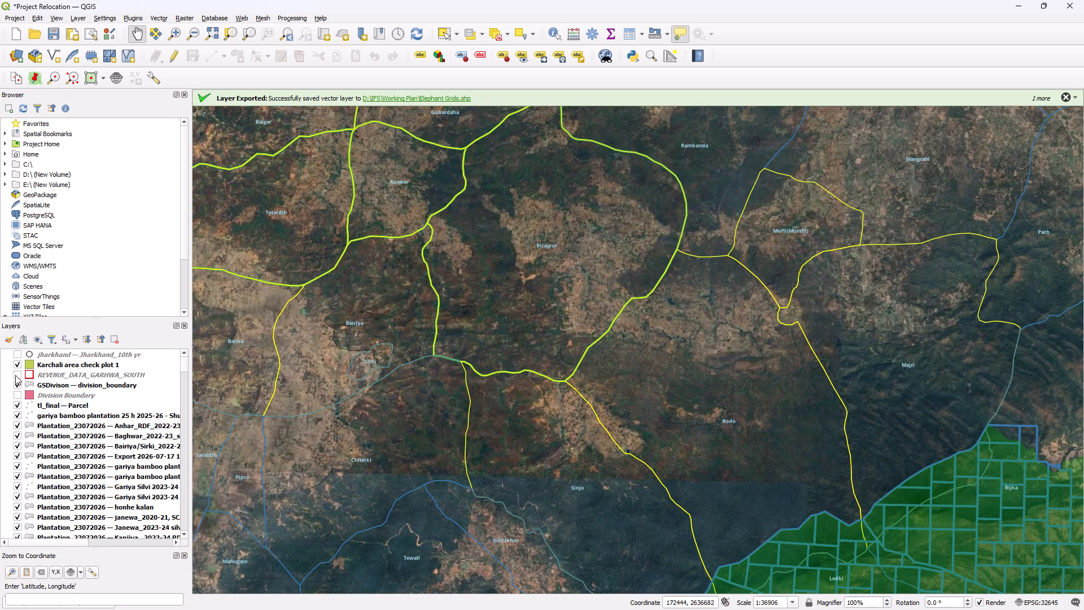
click(15, 375)
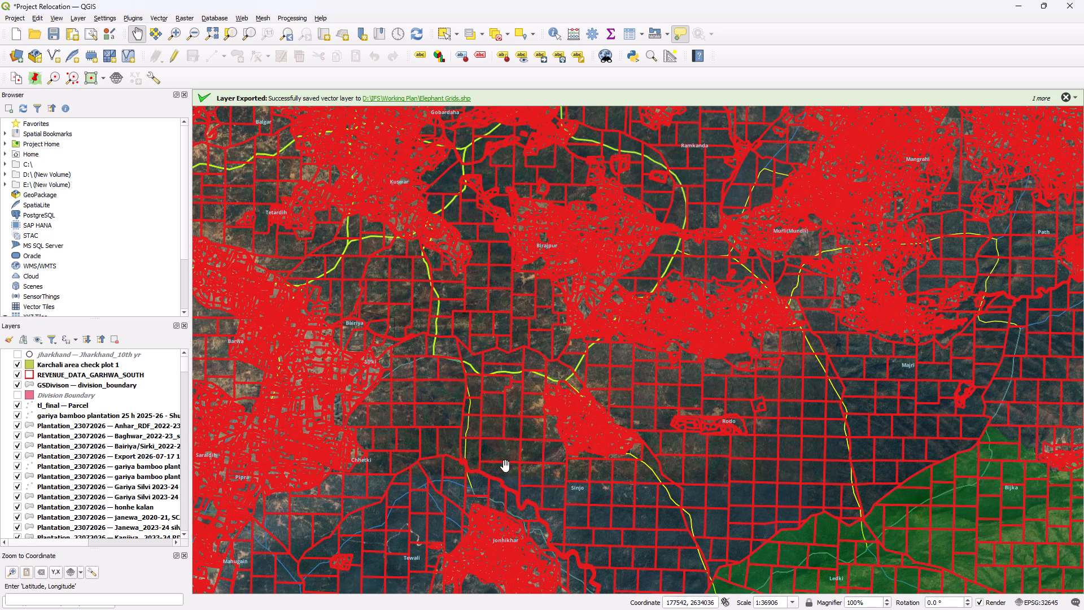
drag(552, 442, 580, 212)
scroll(558, 293, up, 1)
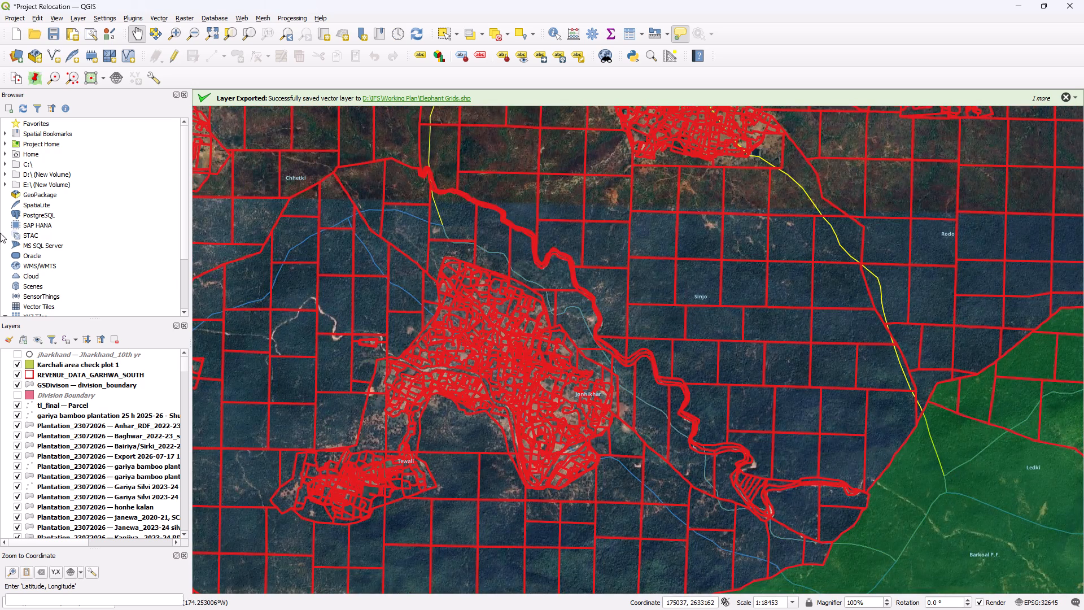
click(19, 376)
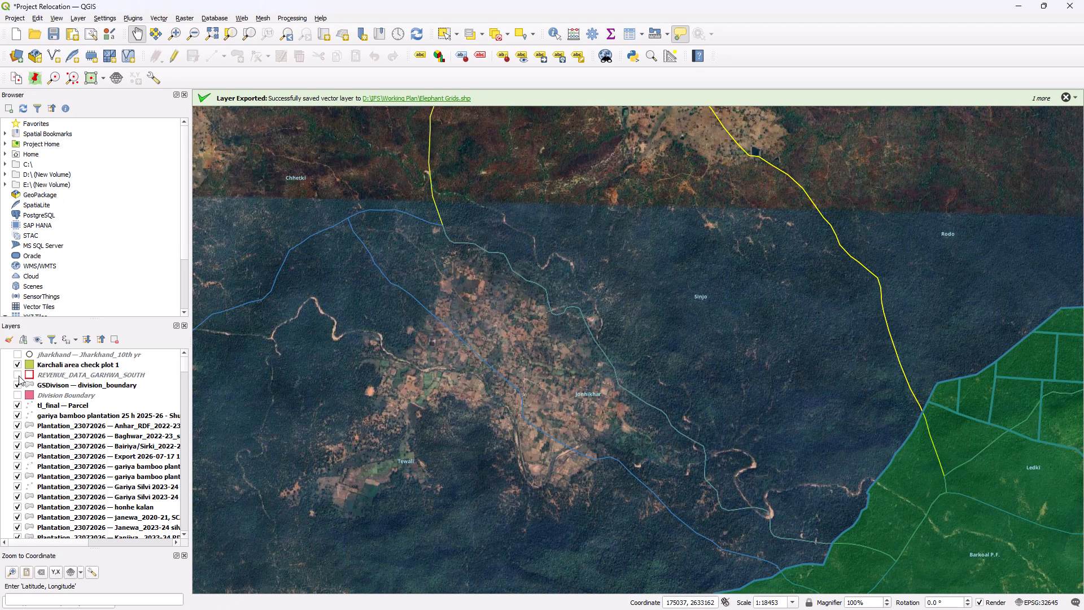
click(19, 376)
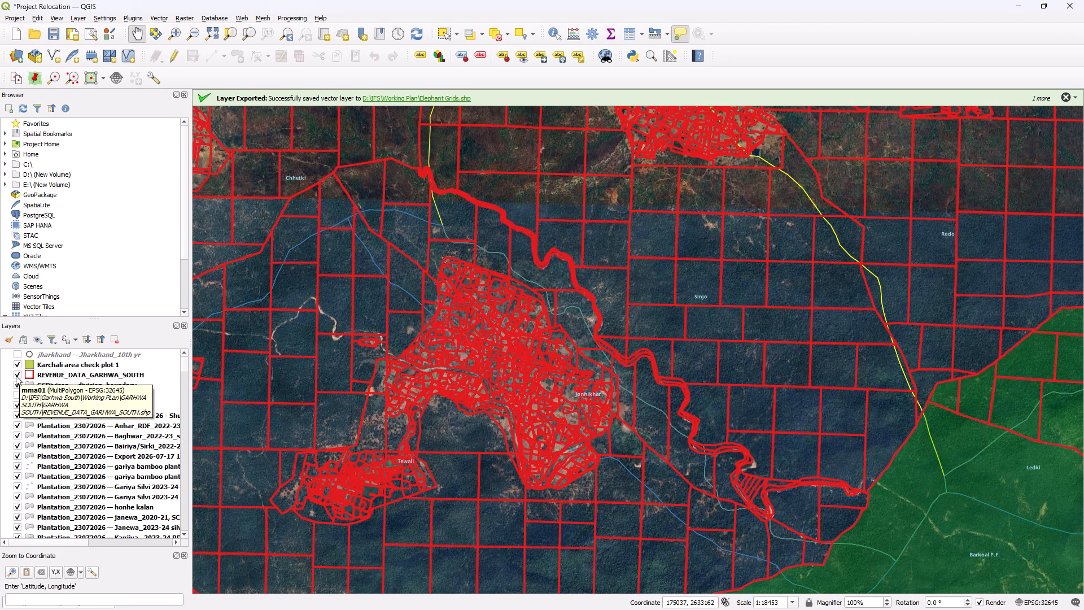
click(16, 376)
click(16, 376)
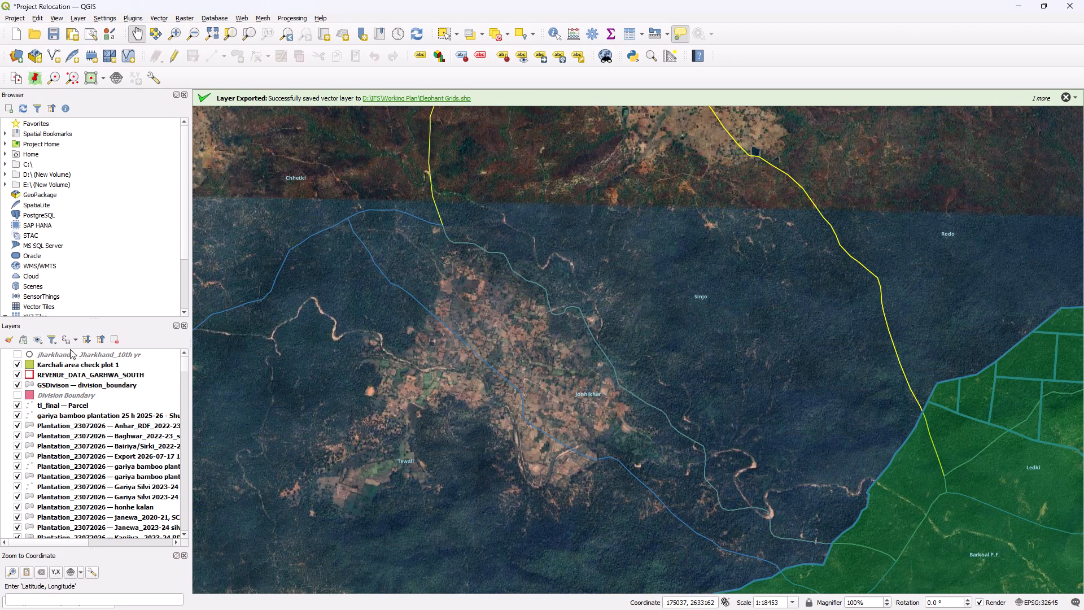
Inspect Tewali's southern plots and the junction where its border meets Sikariya and the tip of the green Barkoal P.F. area.
drag(410, 381, 505, 215)
drag(492, 316, 464, 395)
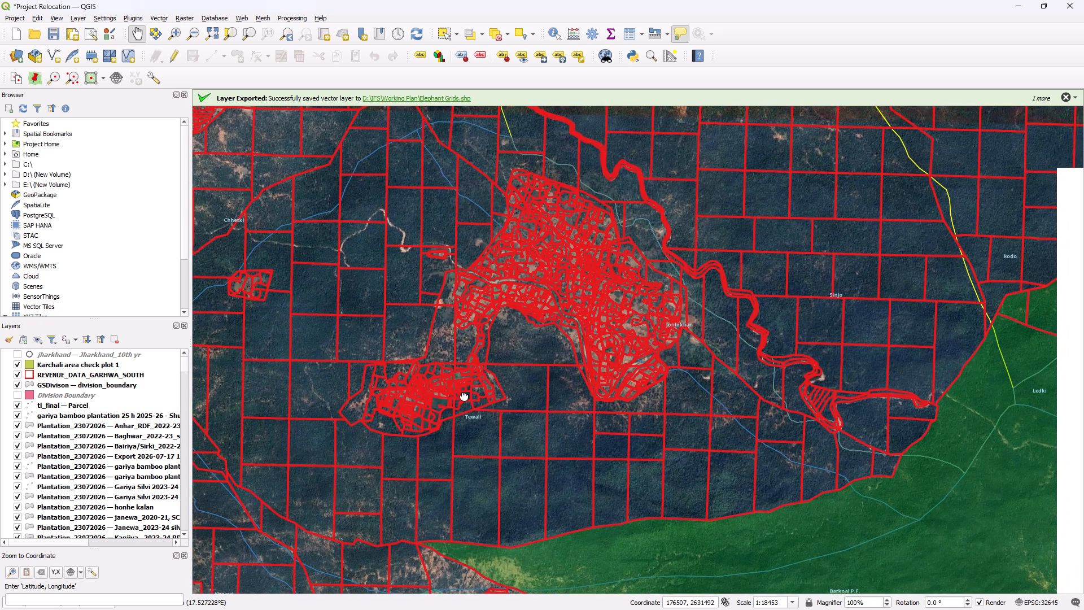
drag(464, 395, 607, 199)
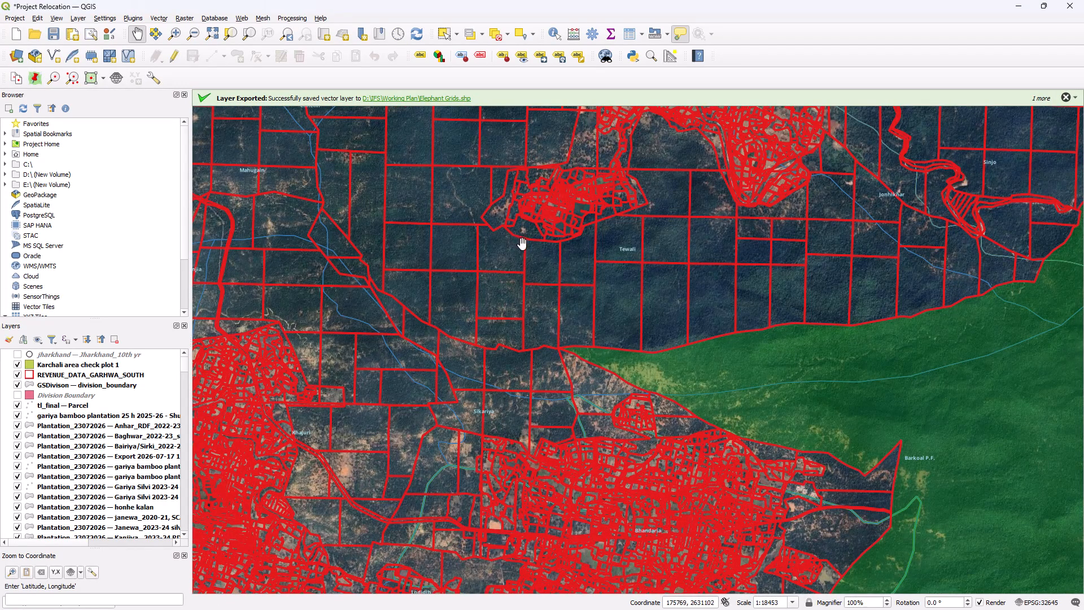
scroll(556, 308, down, 1)
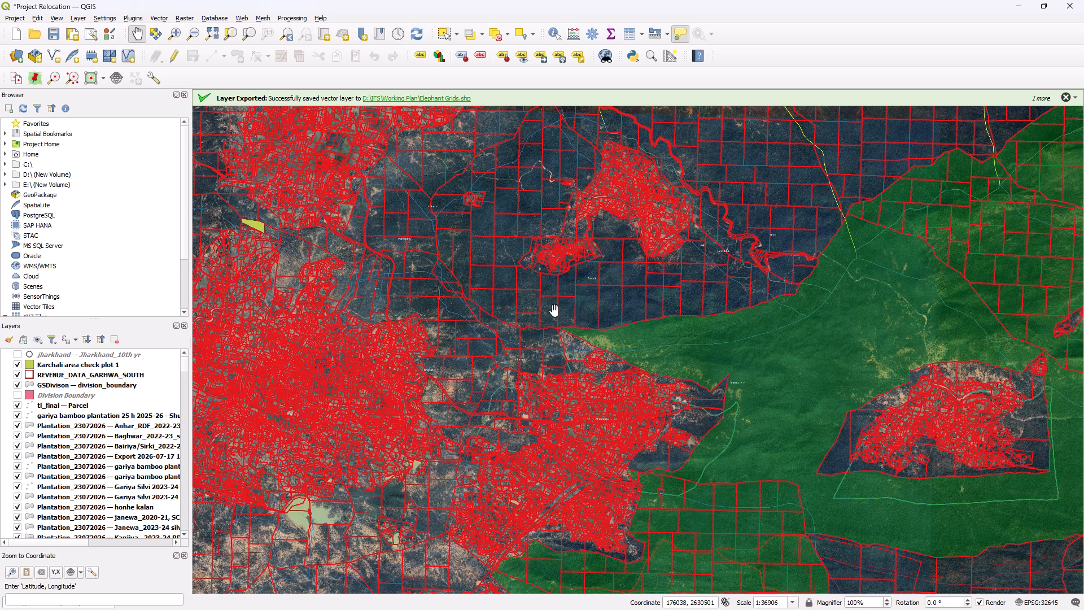
scroll(554, 333, up, 1)
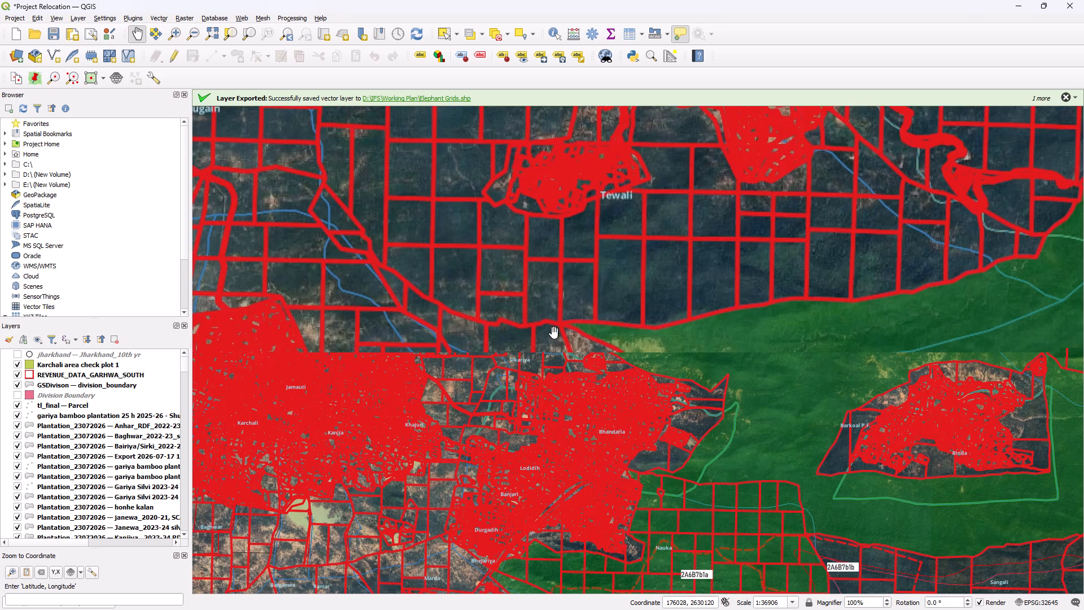
scroll(563, 326, up, 2)
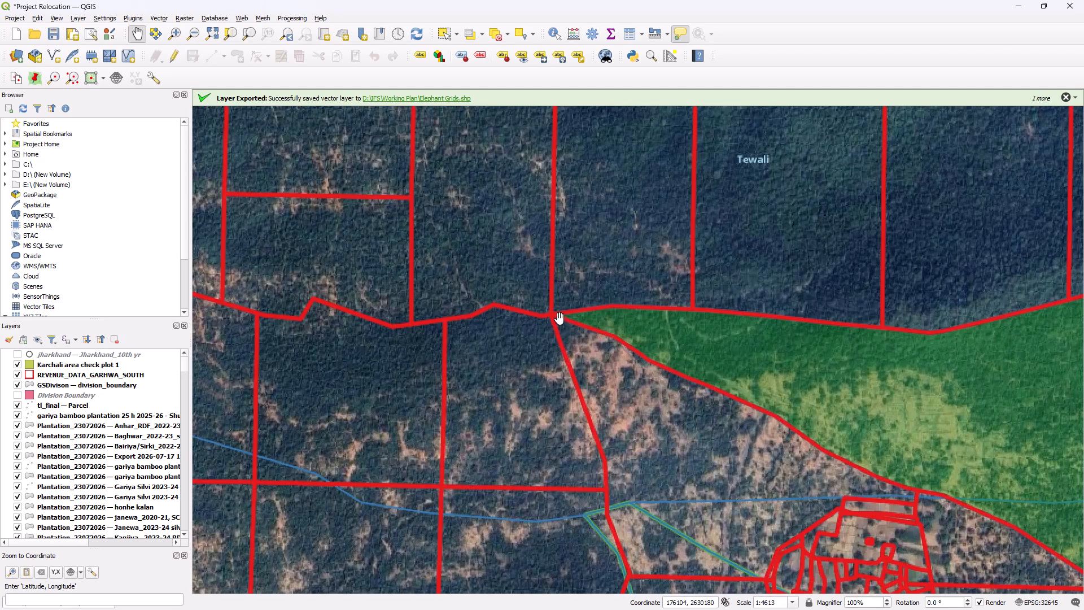
scroll(558, 316, up, 1)
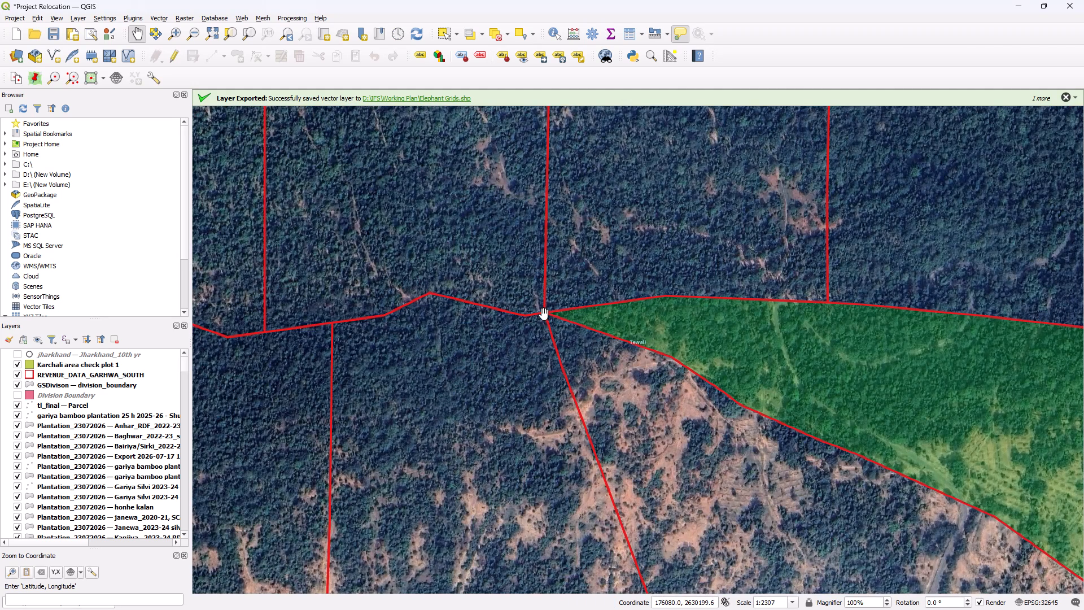
Examine how the plot grids extend from Tewali and the green Barkoal P.F. boundary across Jonhikhar, Sinjo and Rodo toward Majri.
scroll(544, 314, down, 3)
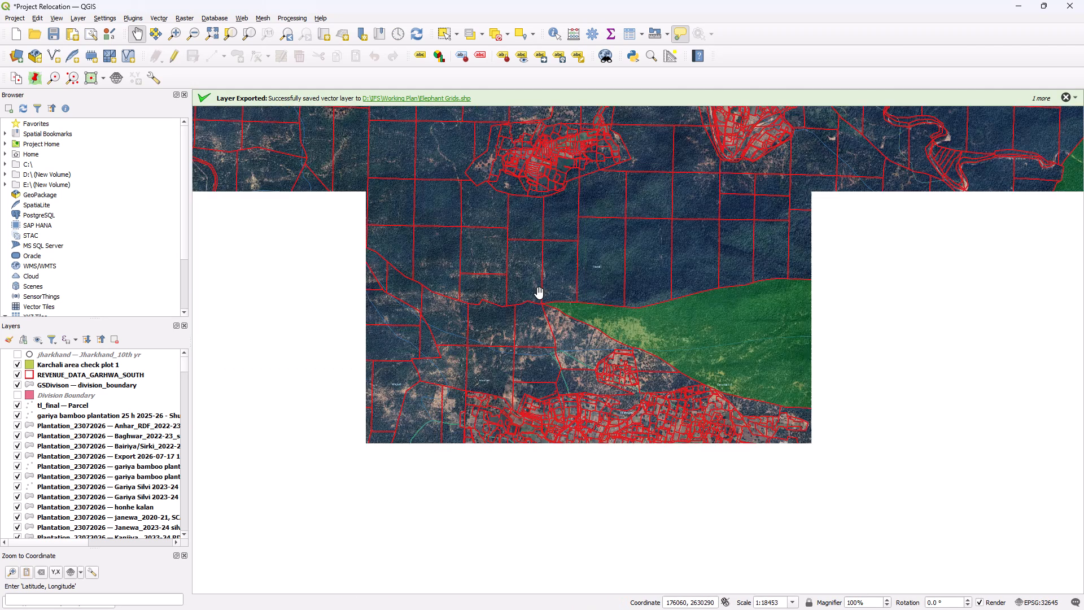
scroll(535, 185, down, 1)
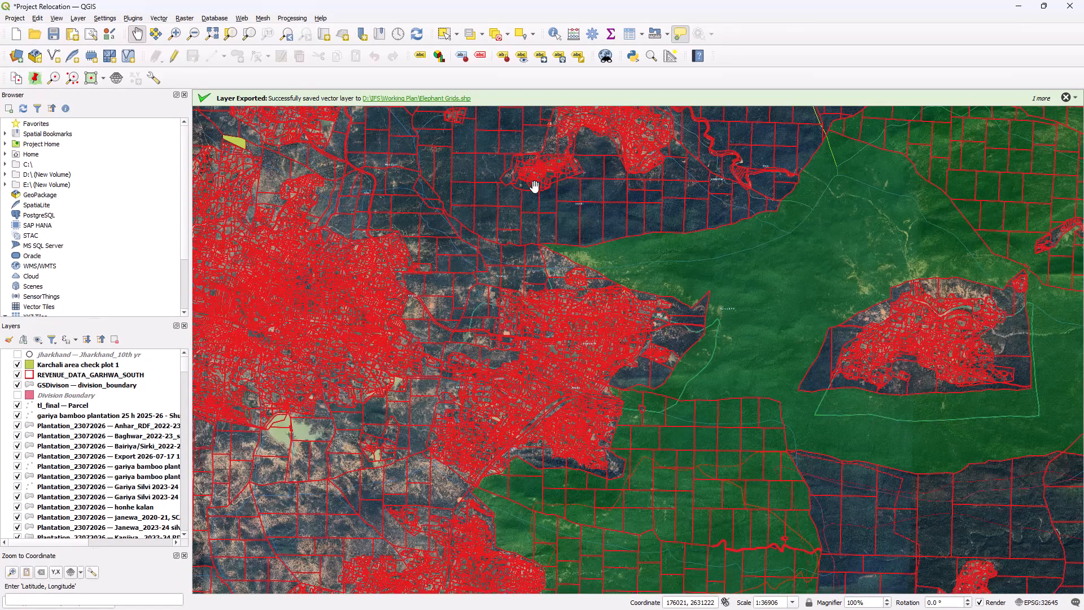
scroll(545, 230, down, 1)
drag(601, 259, 565, 415)
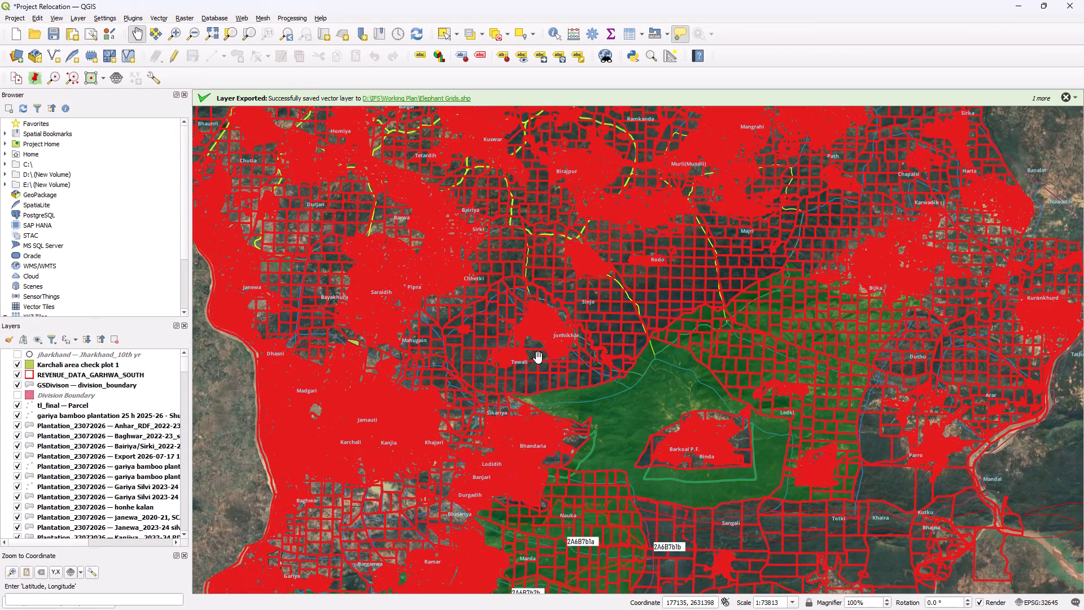
scroll(584, 338, up, 1)
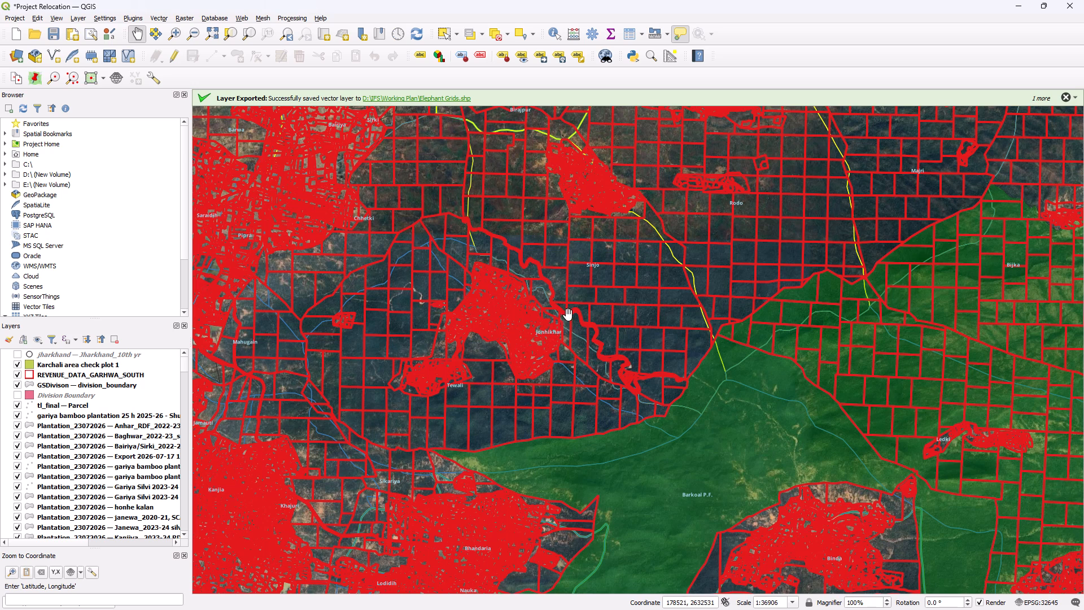
drag(575, 351, 482, 489)
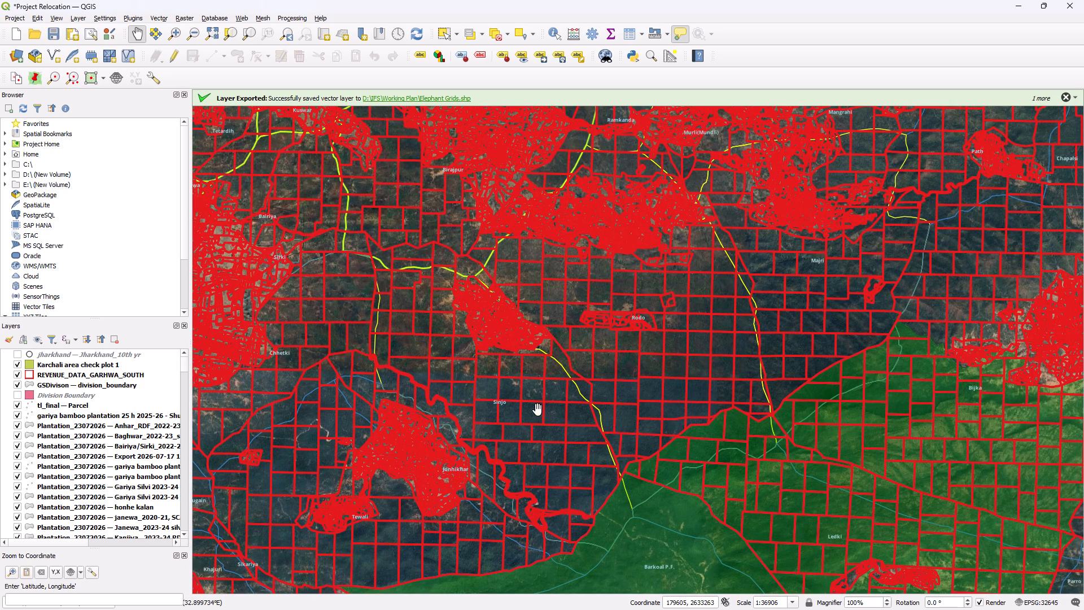
drag(537, 409, 521, 500)
drag(658, 440, 587, 482)
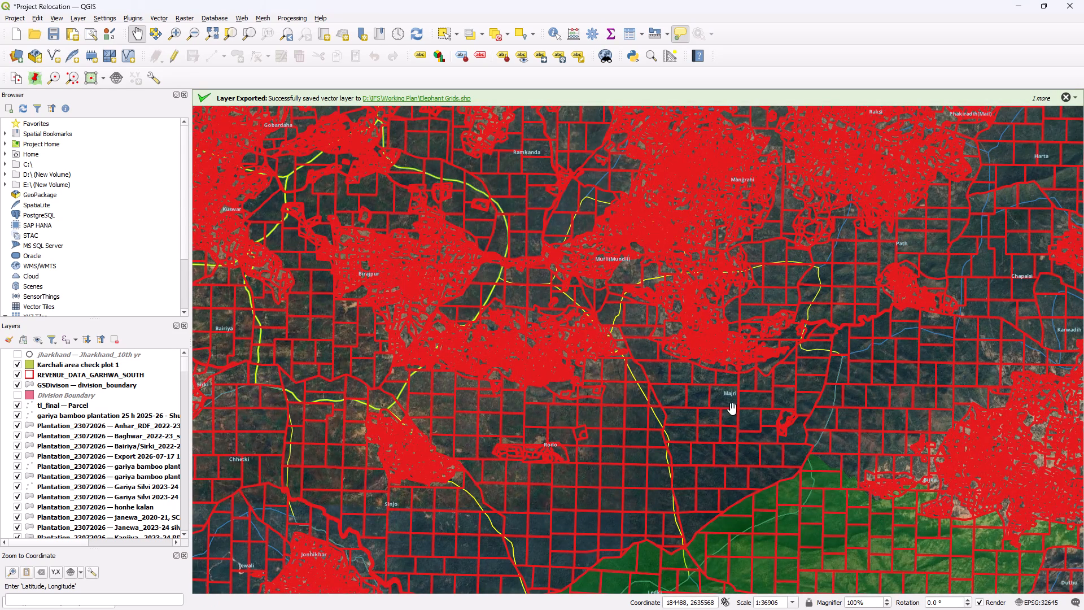
Toggle the REVENUE_DATA_GARHWA_SOUTH layer to compare Majri's plots with the bare imagery, leaving the layer hidden.
drag(734, 410, 545, 392)
scroll(614, 293, up, 1)
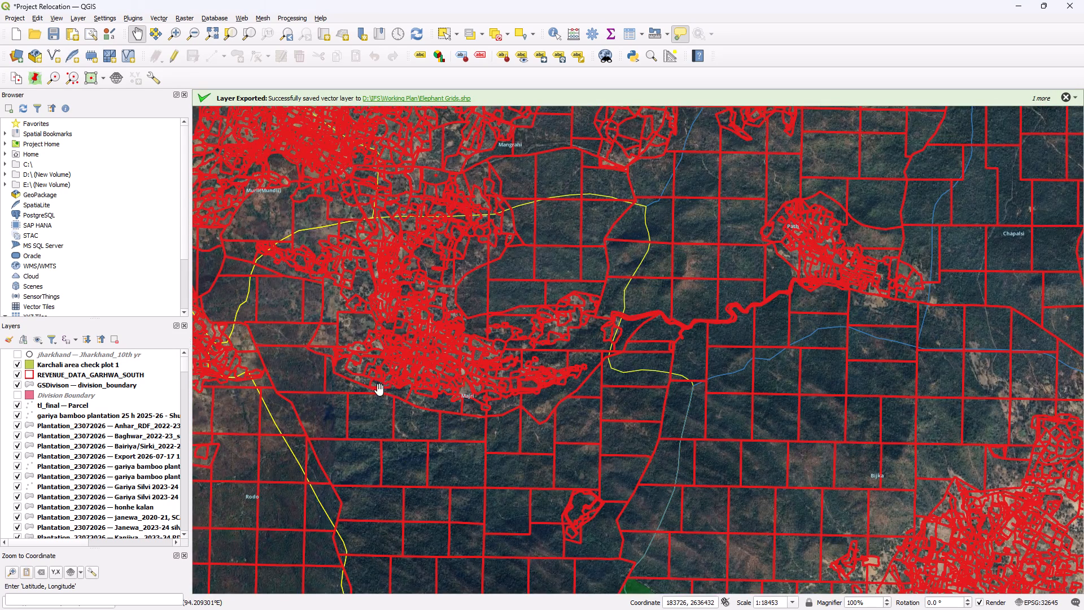
drag(389, 385, 453, 360)
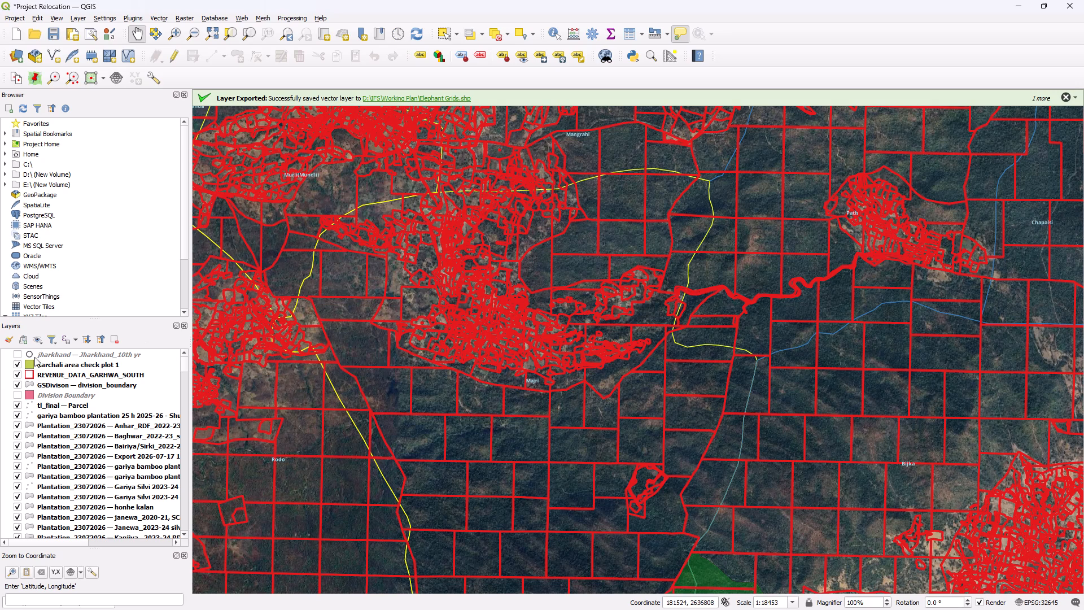
click(16, 376)
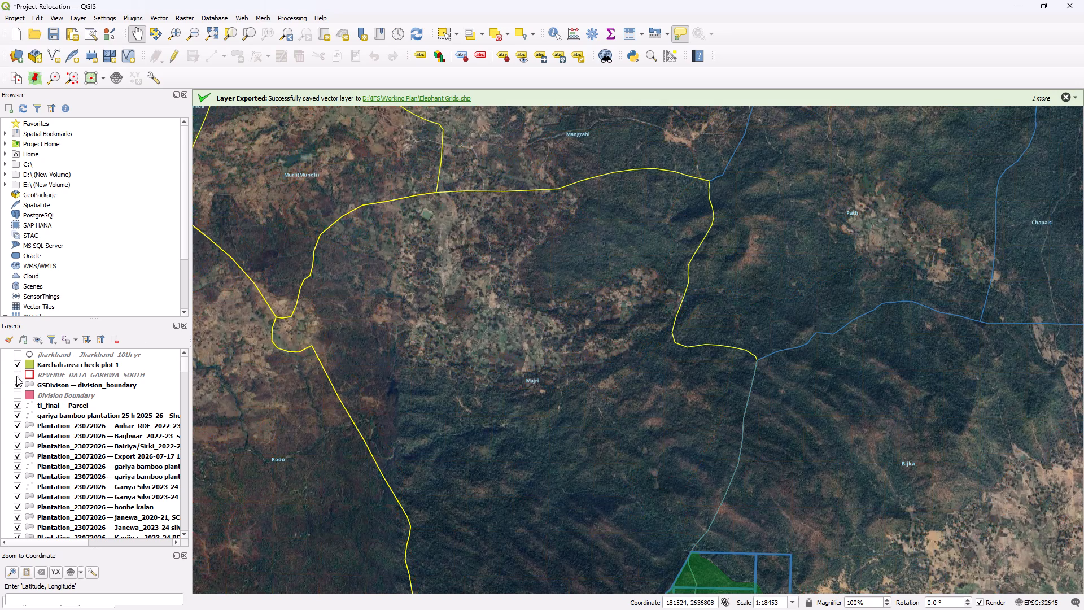
click(16, 376)
click(16, 376)
click(16, 377)
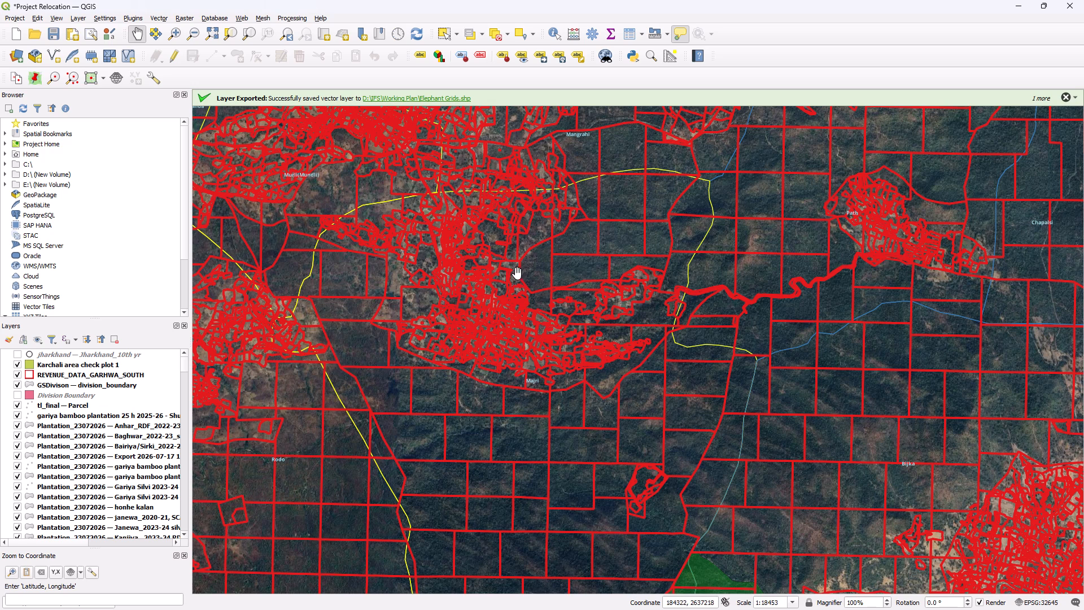
click(16, 373)
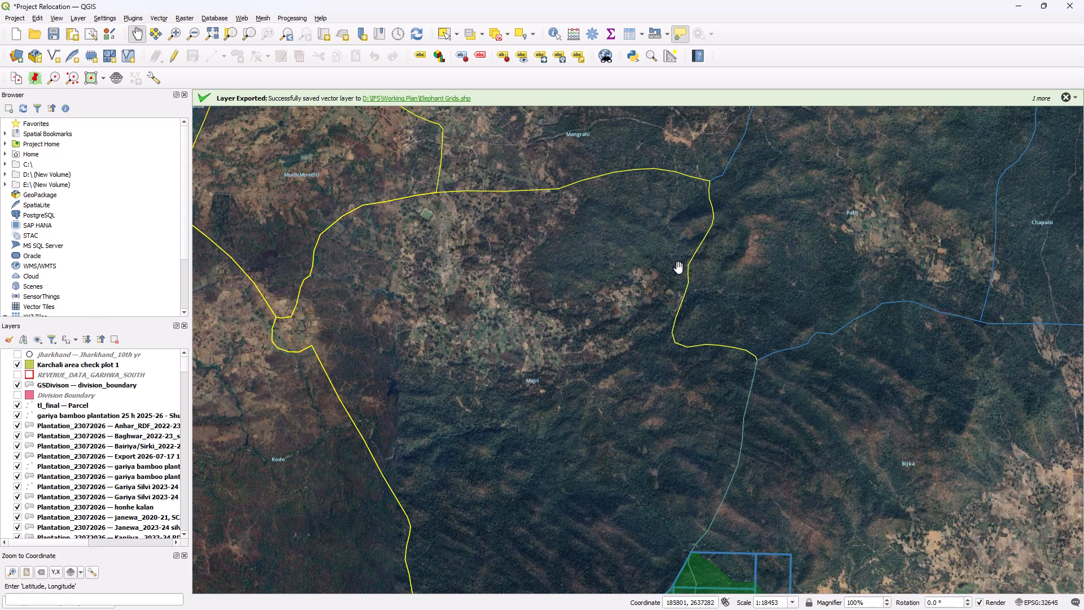
Examine the forest cover and green gridded area around Majri, Rodo, Sinjo and Ledki, out to the wider surrounding villages.
scroll(660, 270, down, 1)
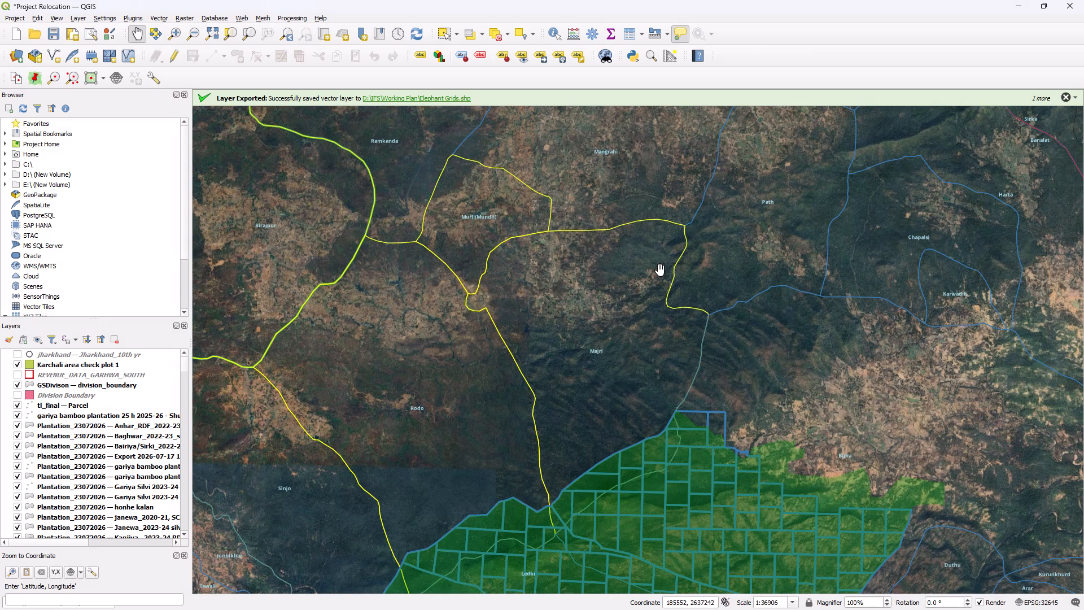
drag(600, 381, 764, 259)
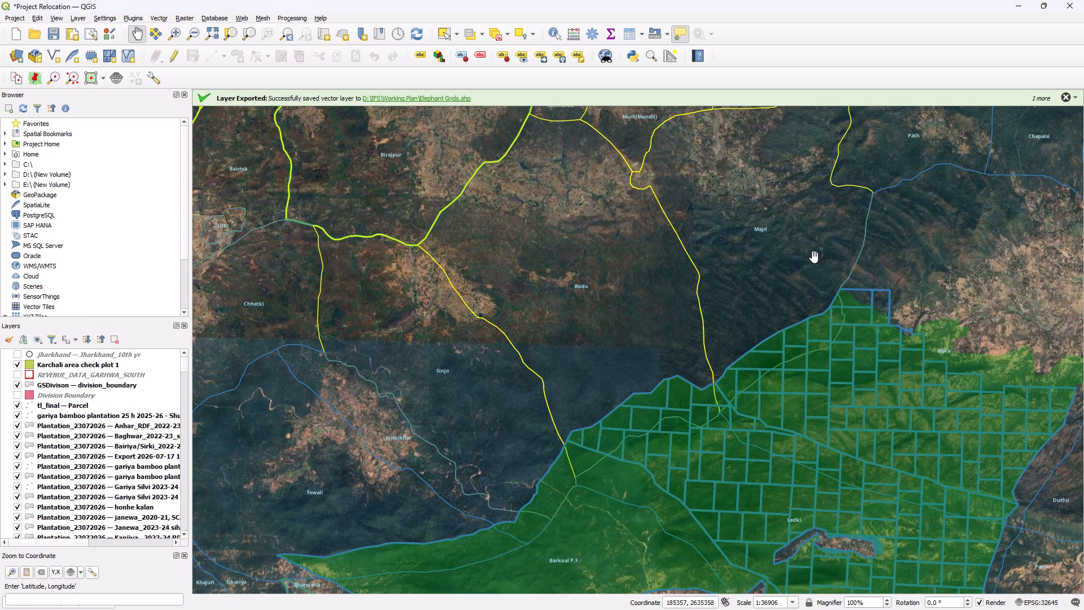
drag(502, 463, 439, 500)
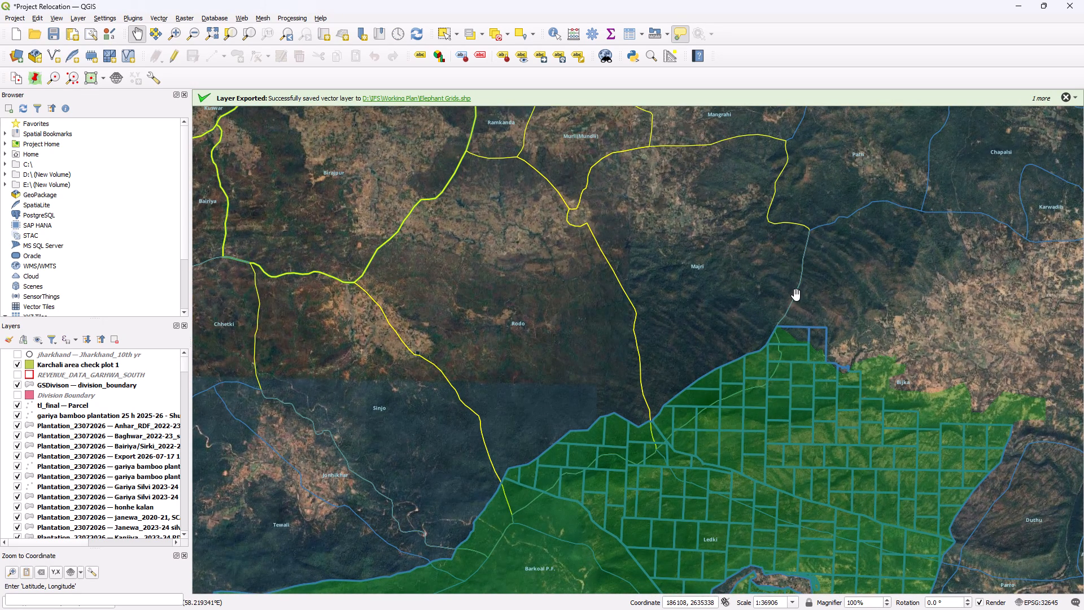
scroll(796, 295, down, 1)
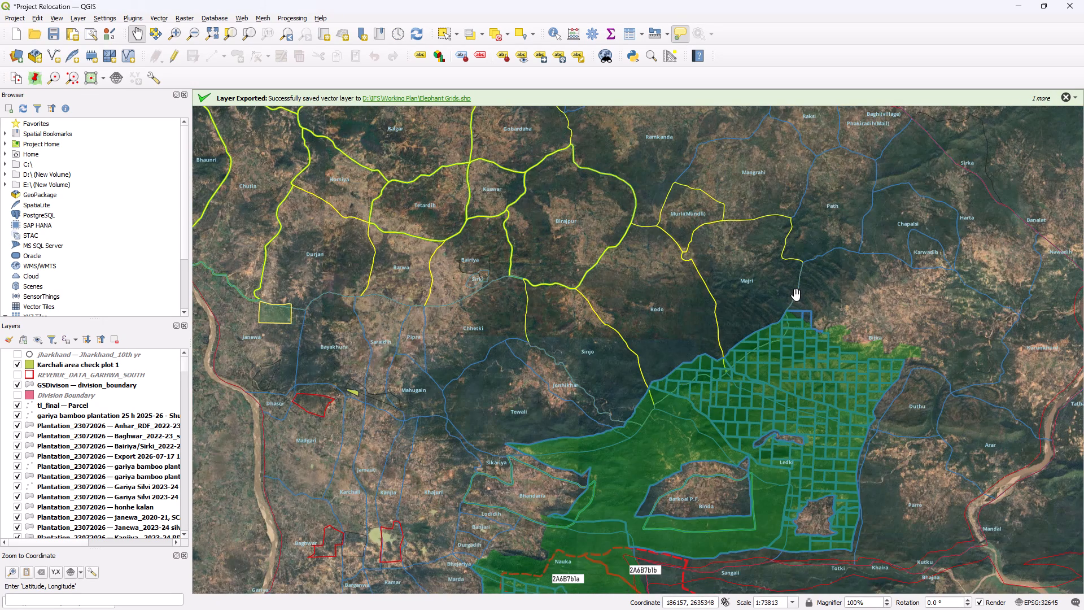
drag(790, 316, 833, 272)
scroll(781, 373, down, 1)
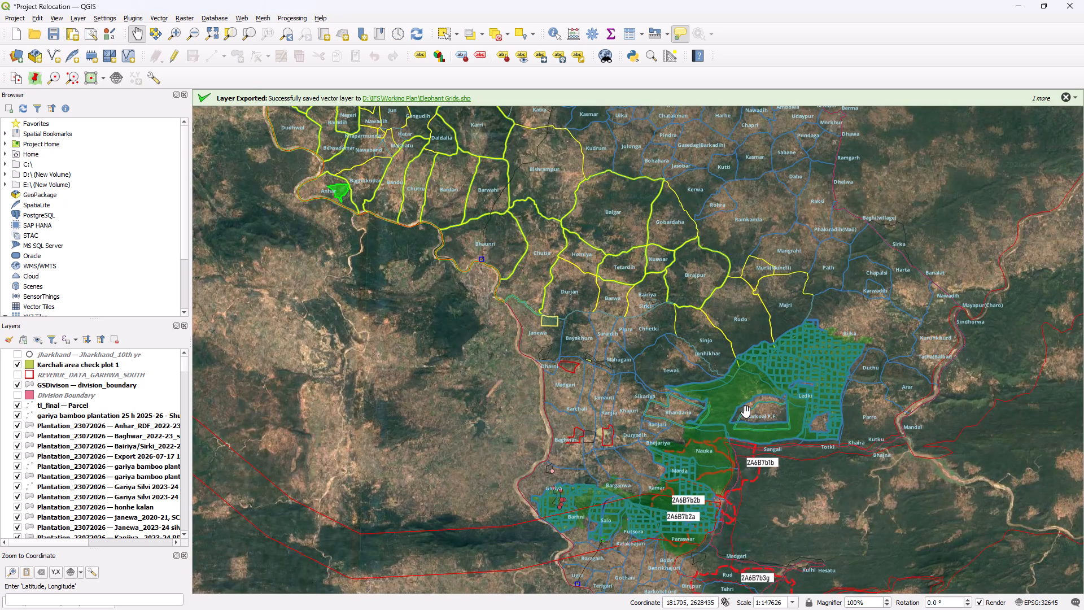
Switch away from QGIS to another of the open working windows.
key(alt+Tab)
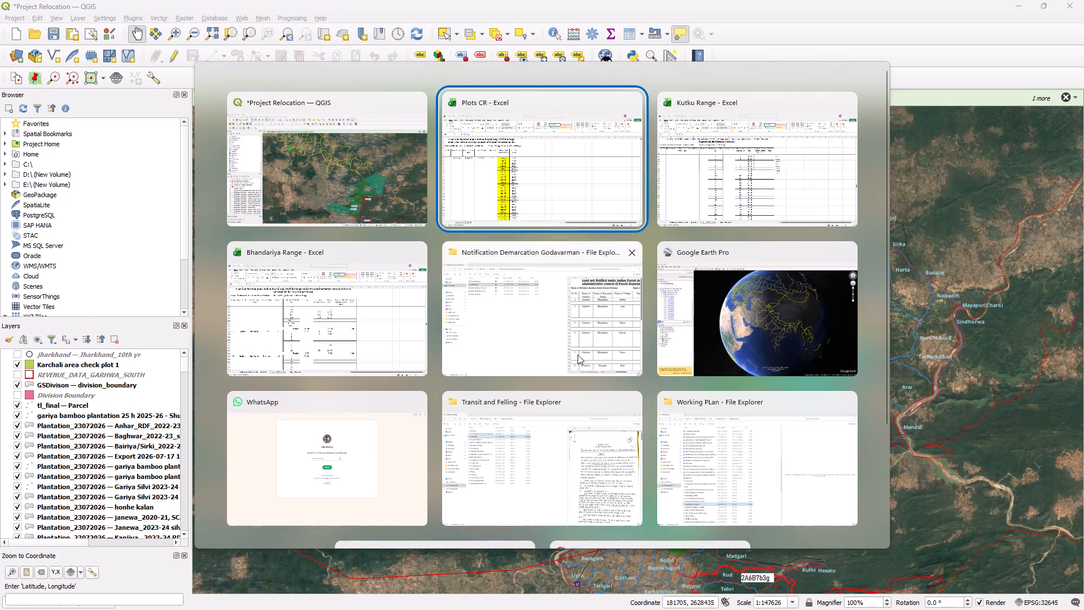
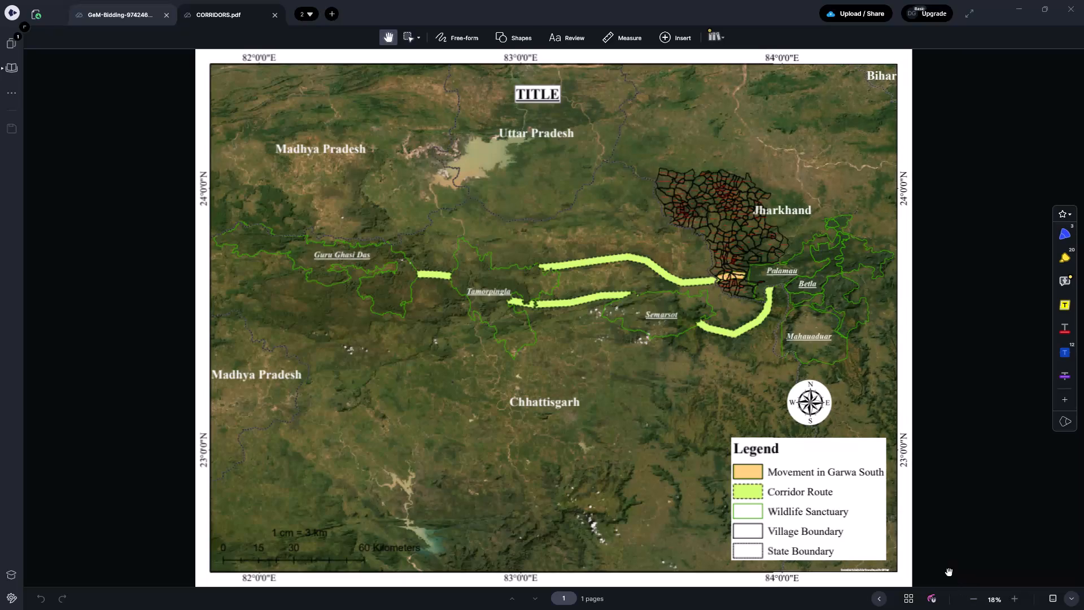
Examine the corridor routes on the CORRIDORS.pdf map, from Guru Ghasi Das to the Garwa South movement area near Palamau.
alt+scroll(344, 250, up, 1)
alt+scroll(437, 281, up, 2)
ctrl+scroll(753, 277, up, 3)
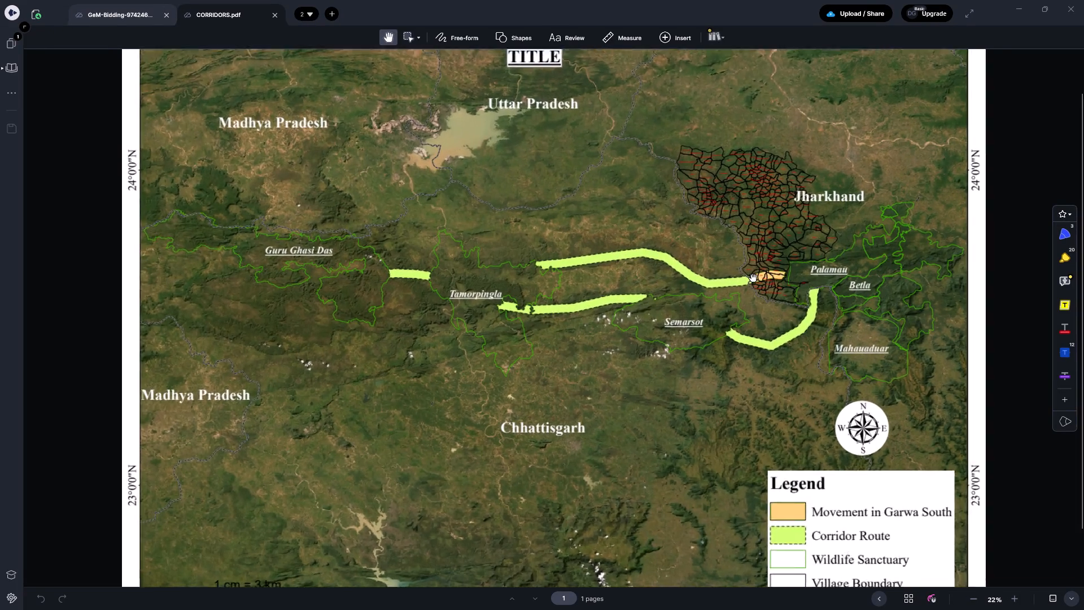
ctrl+scroll(753, 277, up, 6)
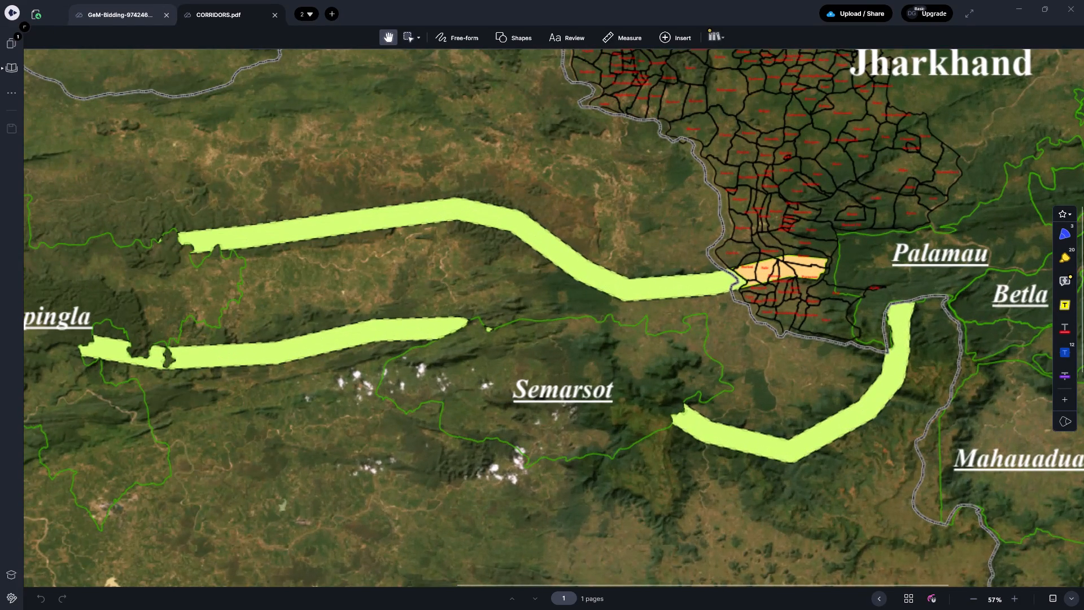
ctrl+scroll(766, 282, down, 10)
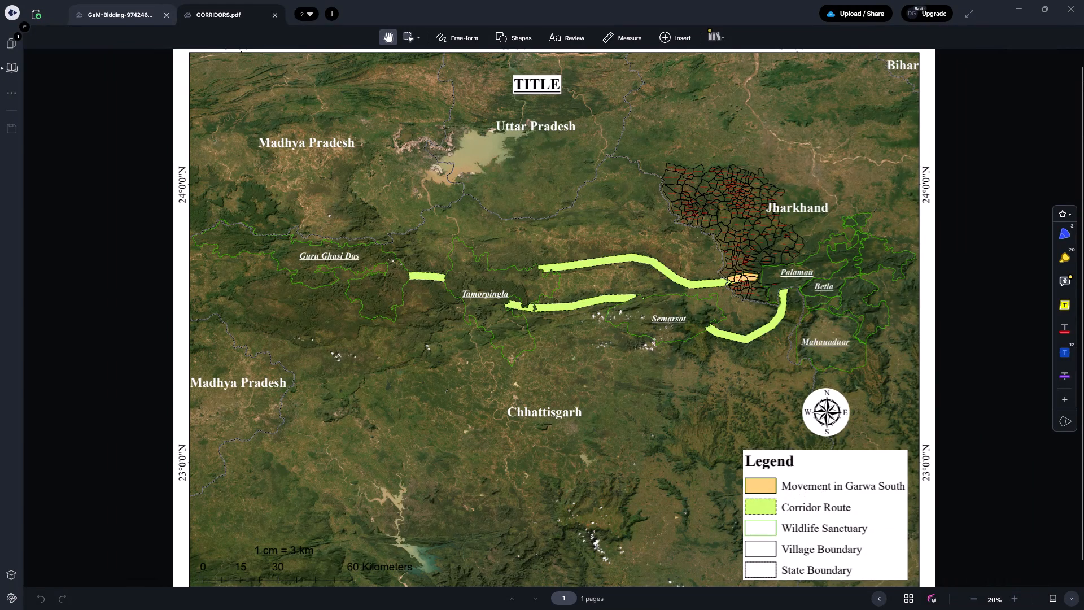
Read through the map legend entries: Movement in Garwa South, Corridor Route, Wildlife Sanctuary, Village Boundary and State Boundary.
drag(786, 489, 829, 489)
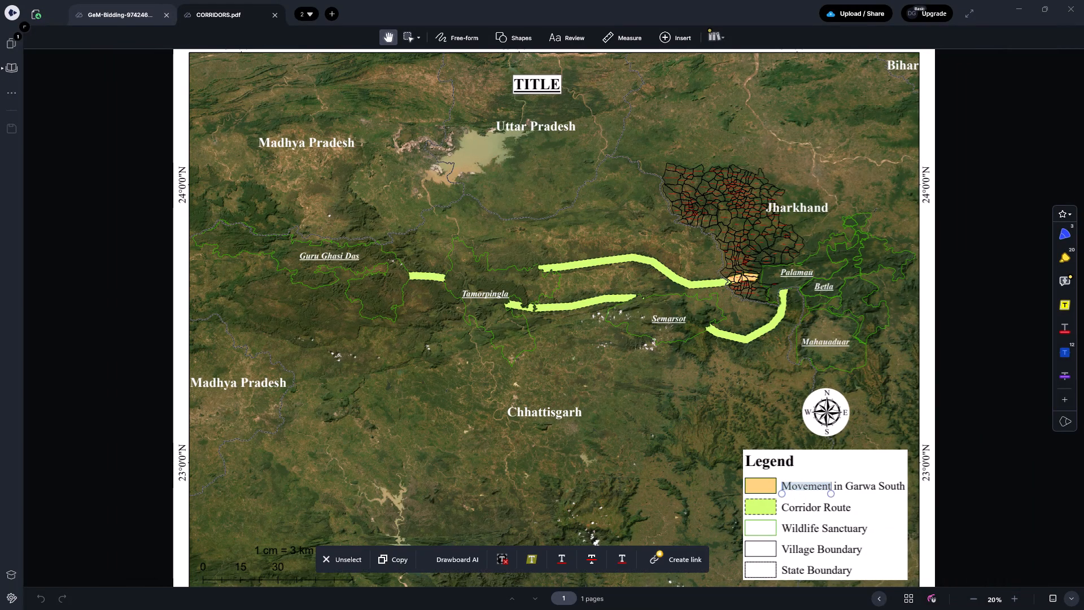
drag(853, 486, 879, 486)
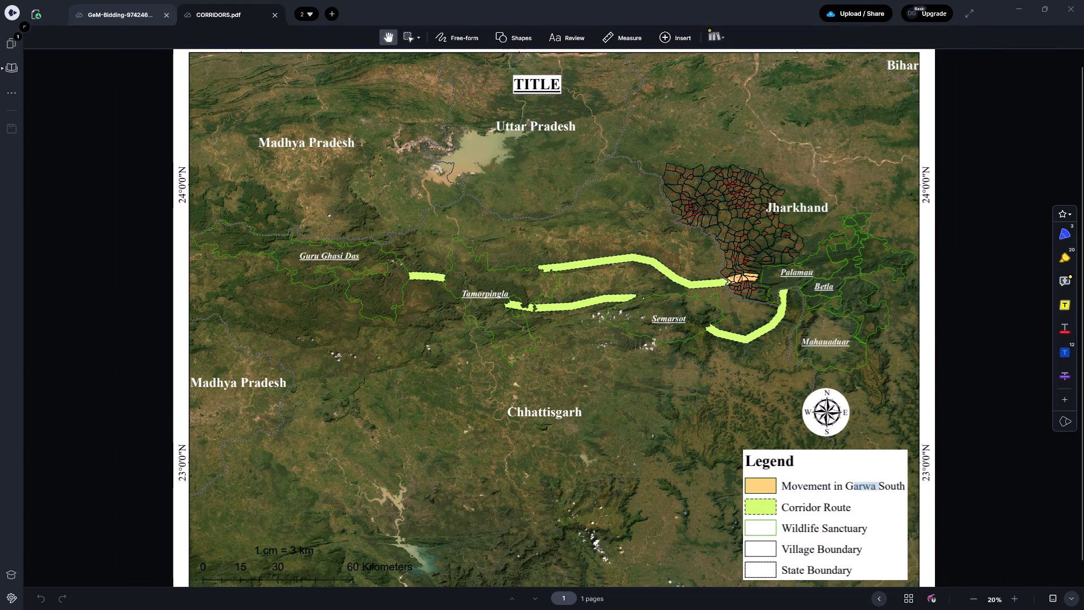
drag(879, 486, 871, 485)
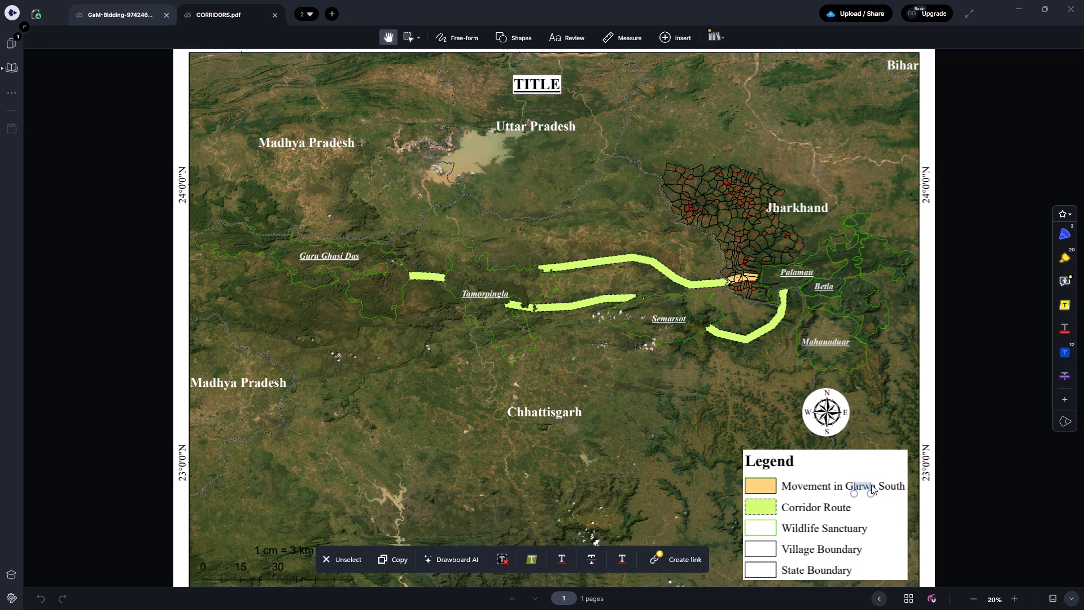
click(813, 513)
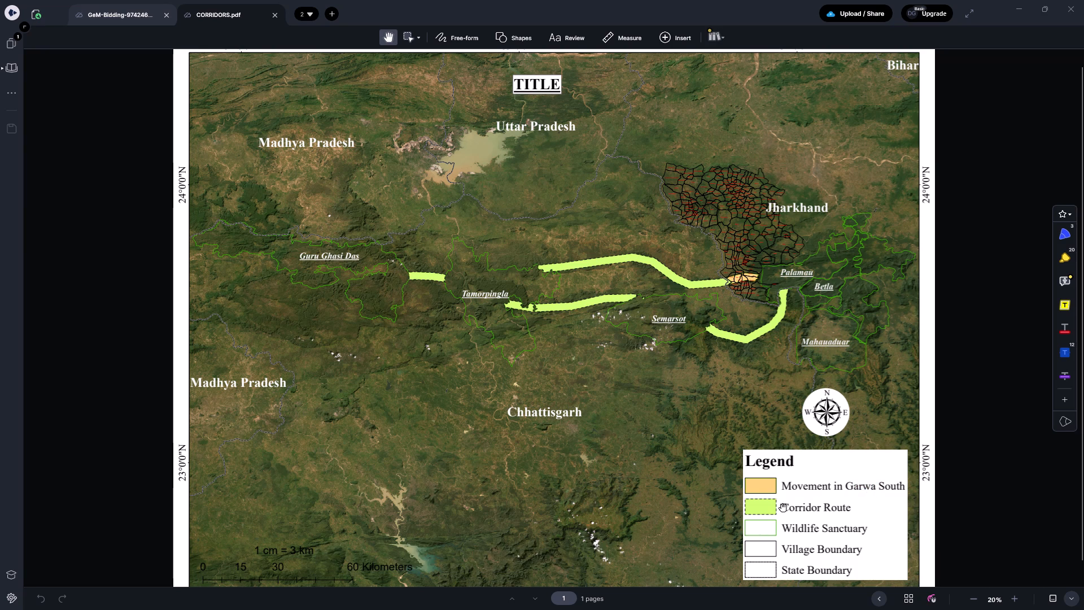
drag(806, 509, 811, 509)
drag(811, 509, 854, 517)
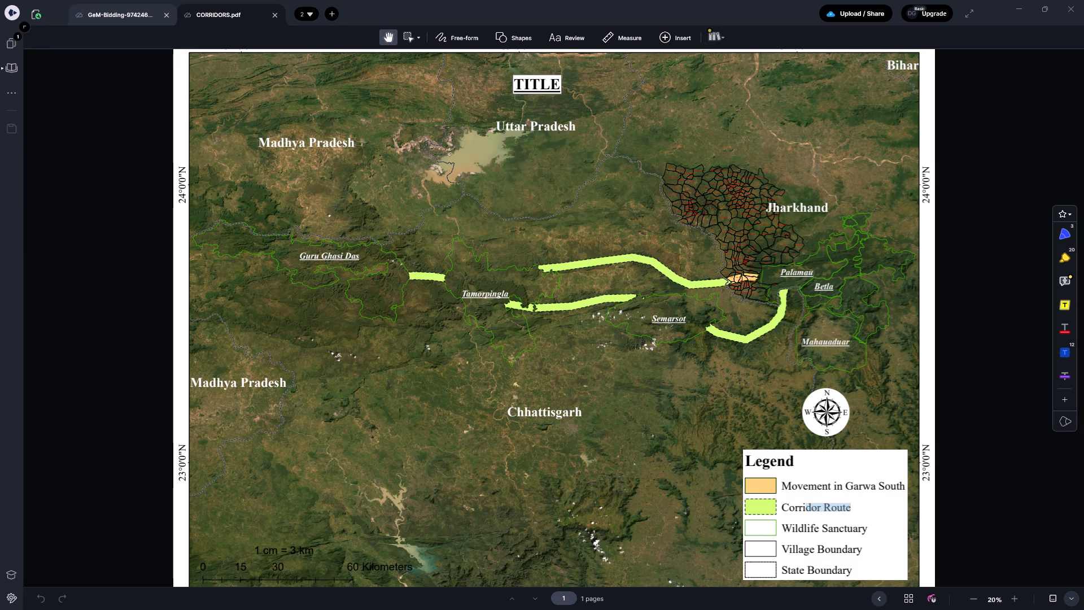
drag(854, 517, 854, 518)
click(826, 524)
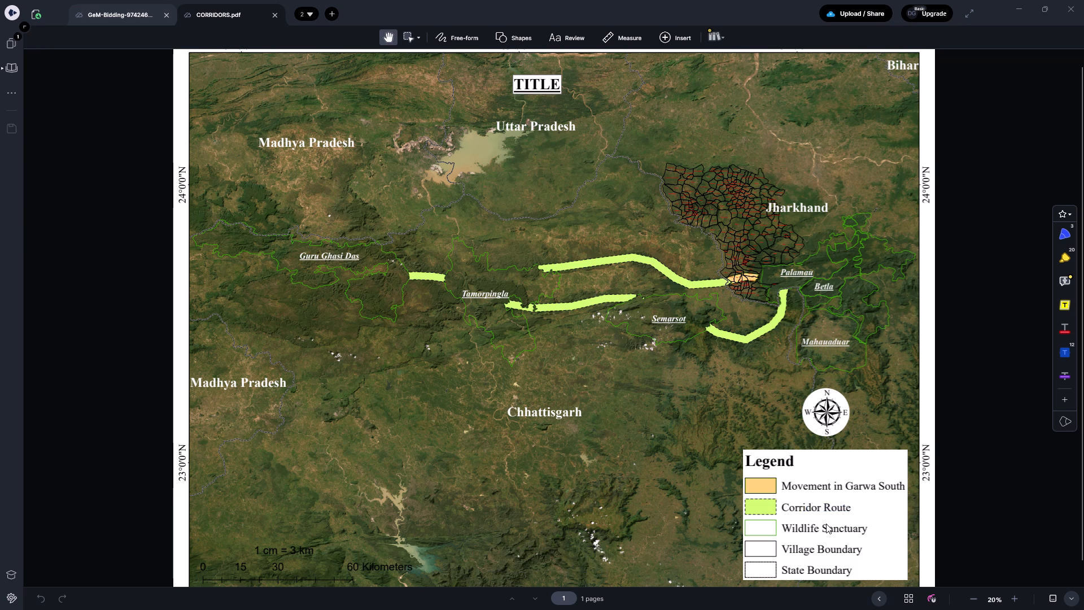
drag(802, 508, 827, 509)
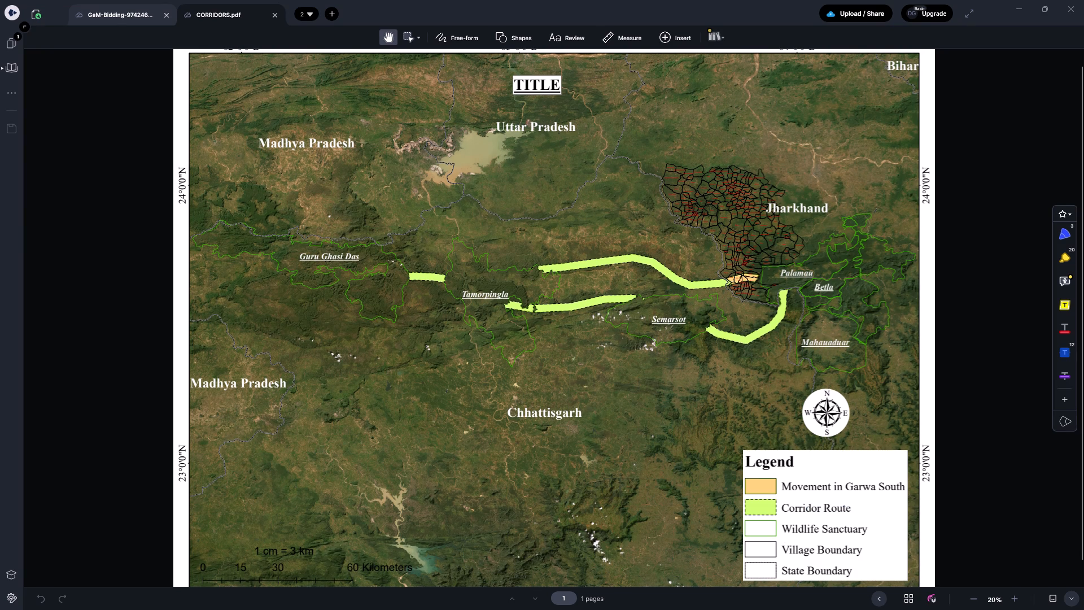
drag(793, 532, 869, 532)
drag(795, 550, 876, 552)
click(807, 570)
drag(816, 570, 827, 570)
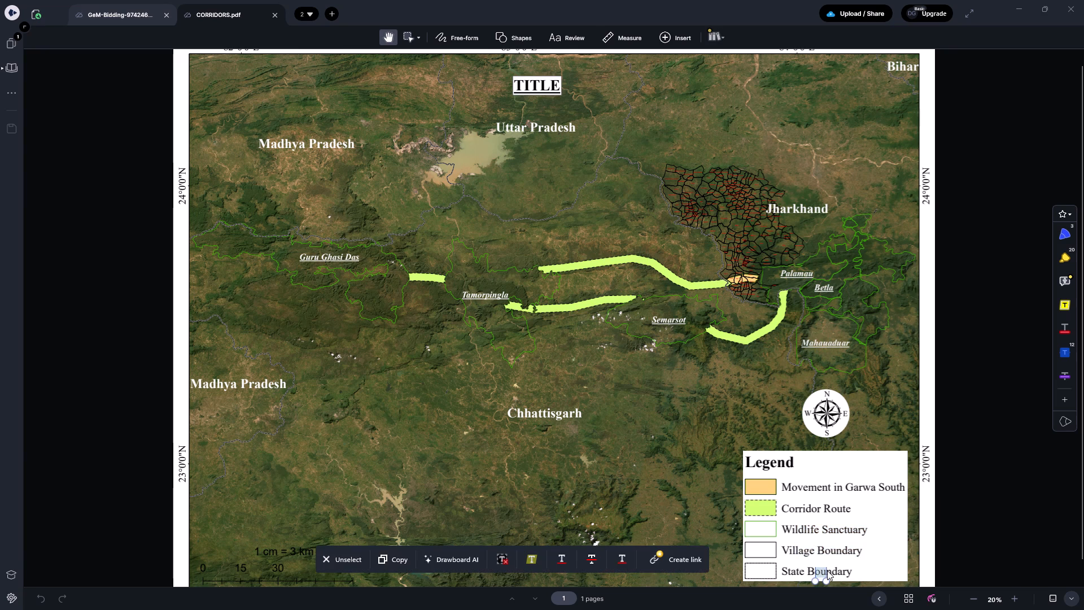
Examine the Jharkhand village boundaries and the orange movement area against the corridor routes and the Palamau, Betla, Semarsot and Tamorpingla sanctuaries.
ctrl+scroll(753, 233, up, 5)
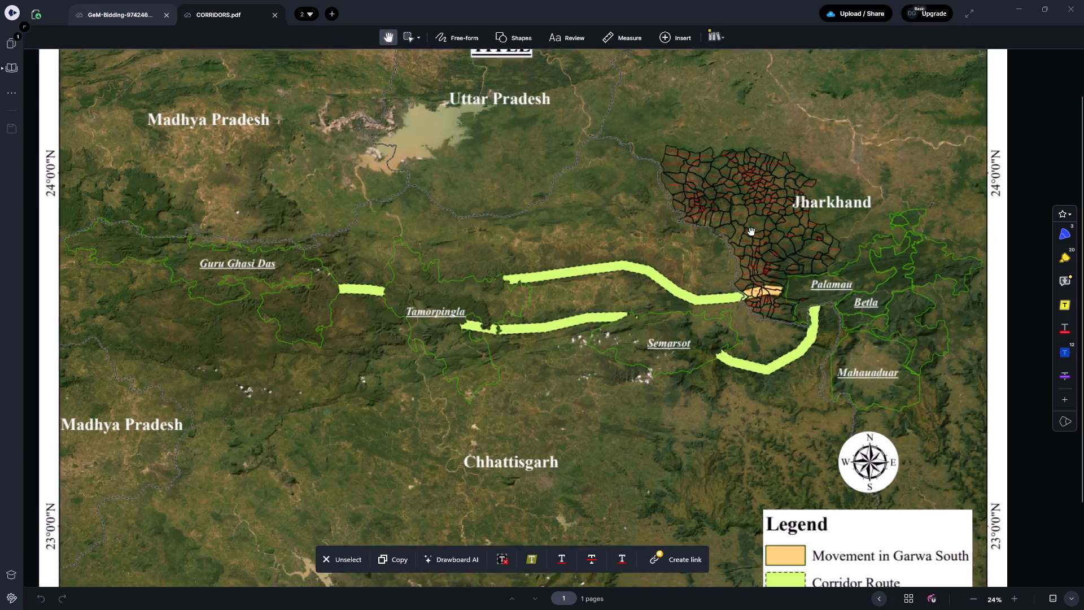
ctrl+scroll(751, 231, up, 8)
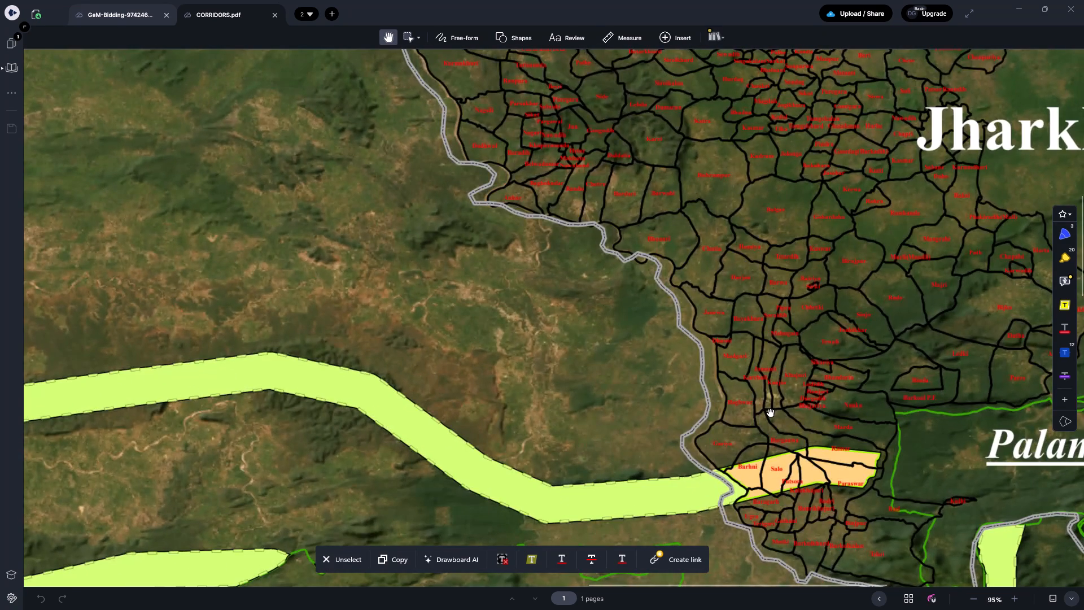
ctrl+scroll(771, 412, down, 9)
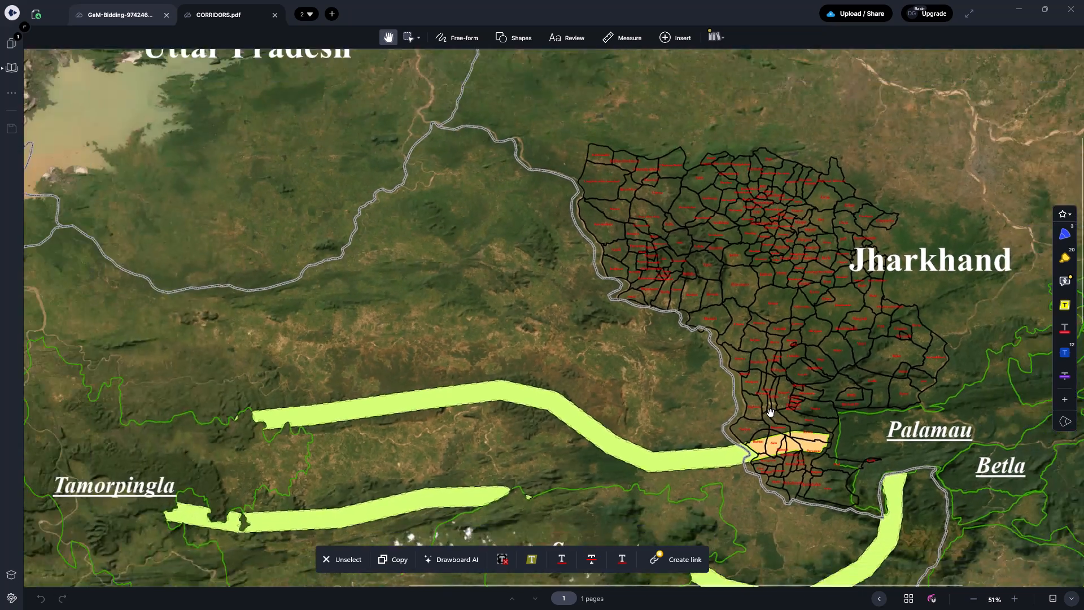
drag(769, 398, 695, 268)
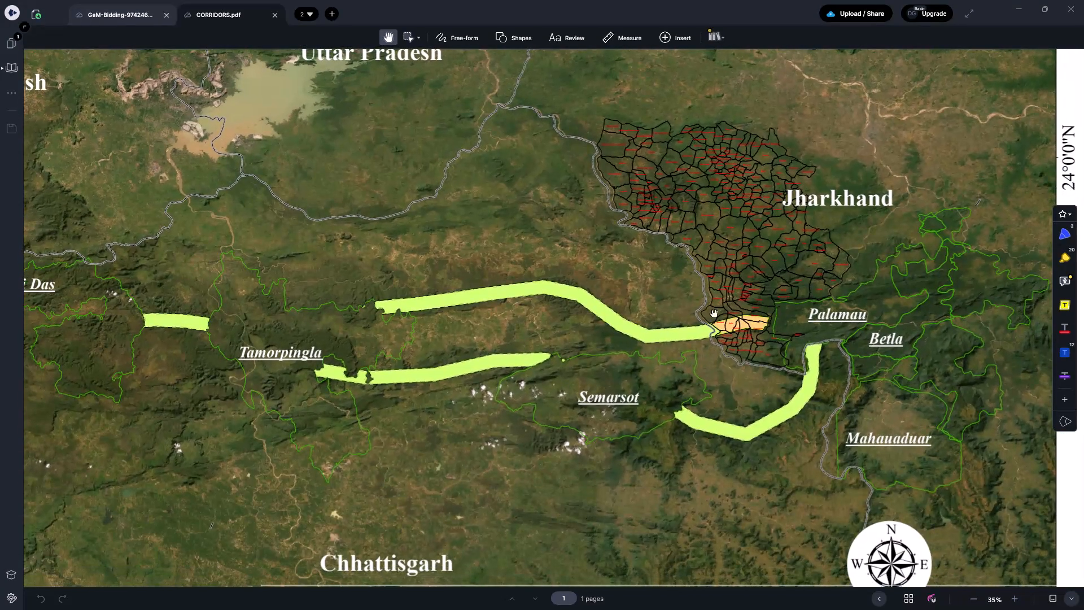
drag(736, 433, 676, 537)
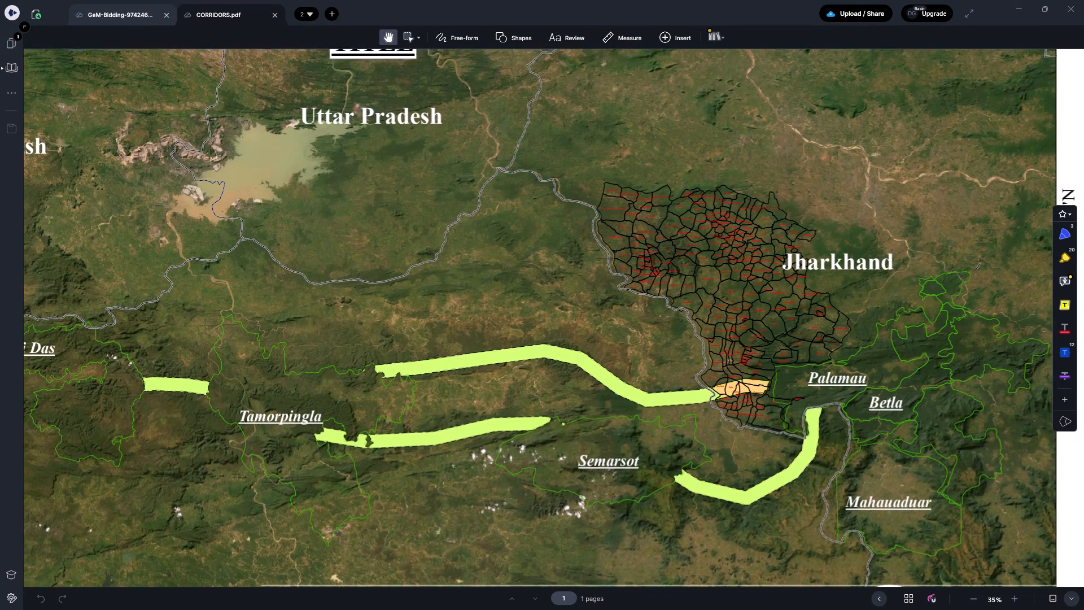
drag(676, 537, 678, 457)
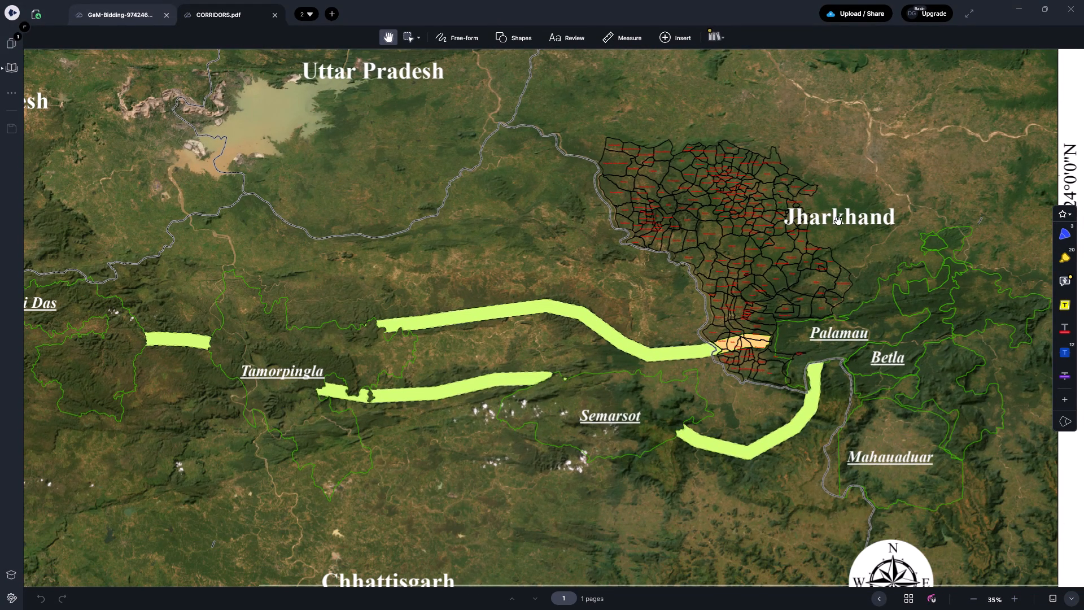
scroll(714, 216, down, 2)
scroll(715, 223, up, 3)
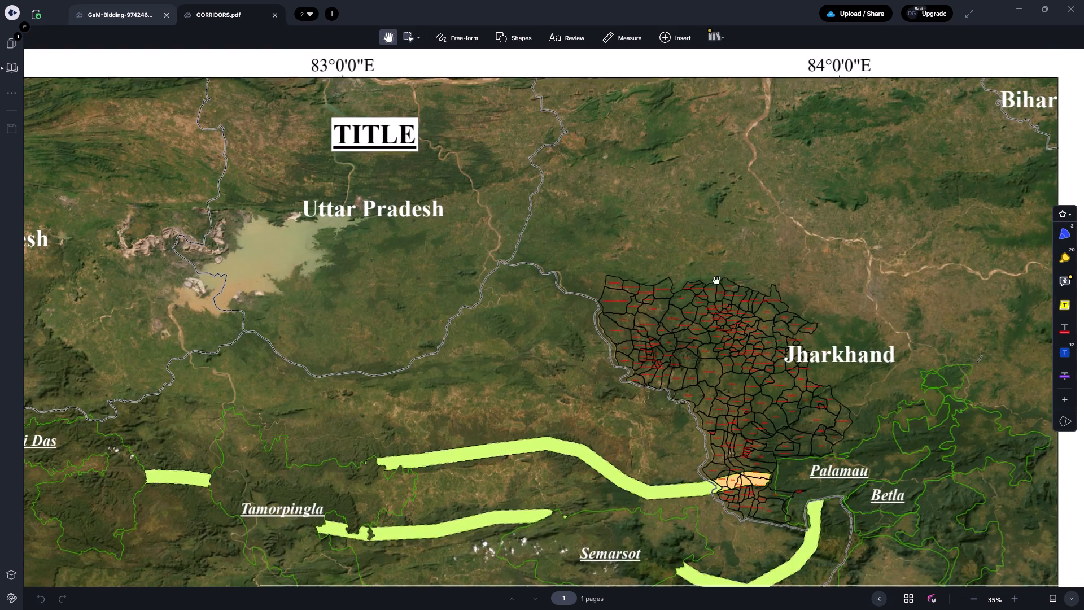
ctrl+scroll(719, 312, down, 3)
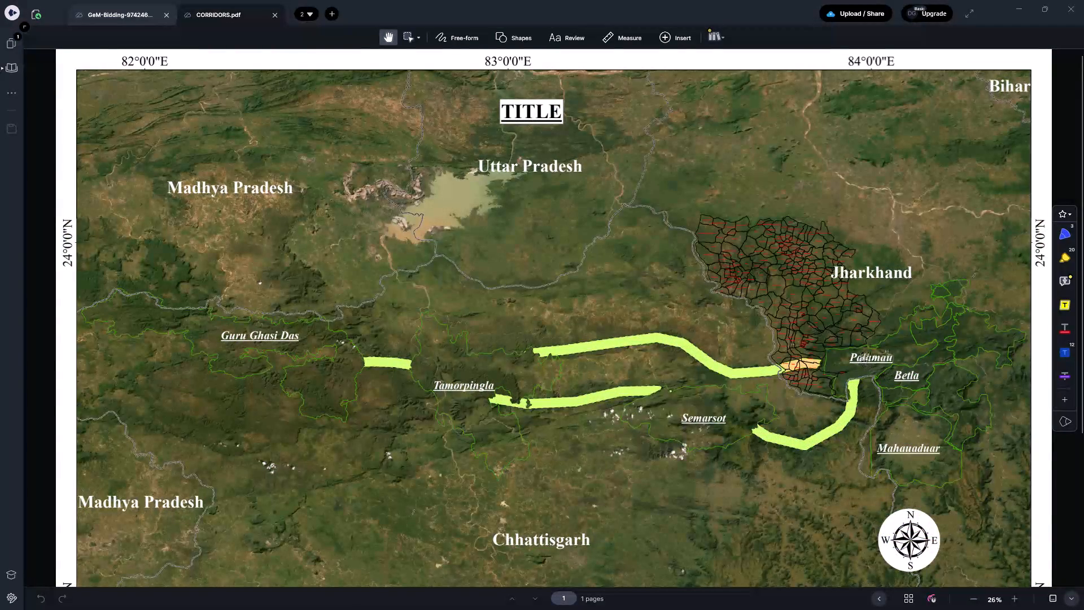
scroll(875, 364, down, 1)
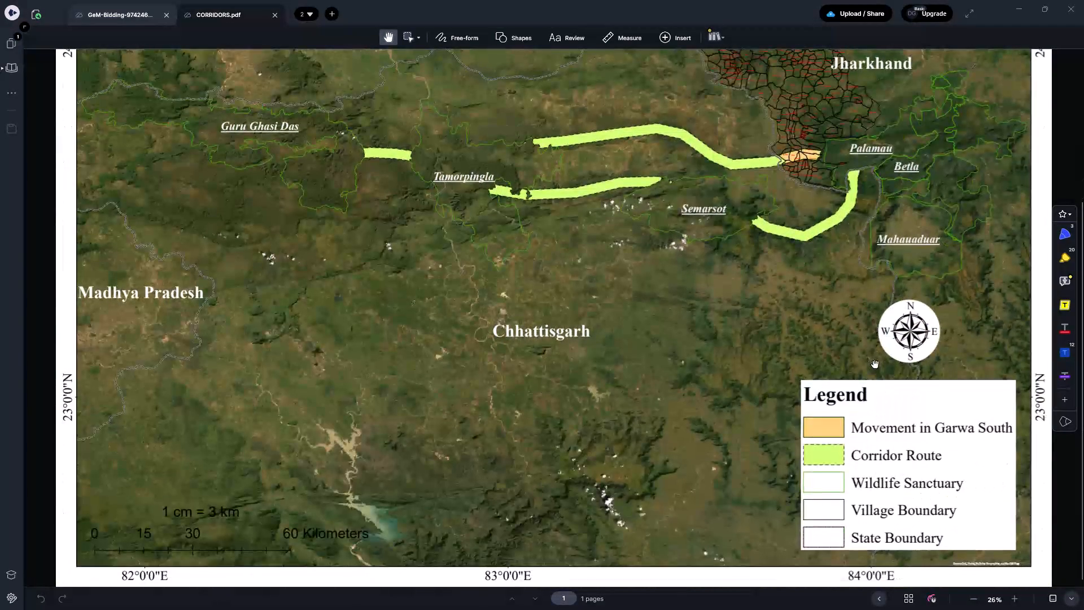
drag(839, 282, 825, 363)
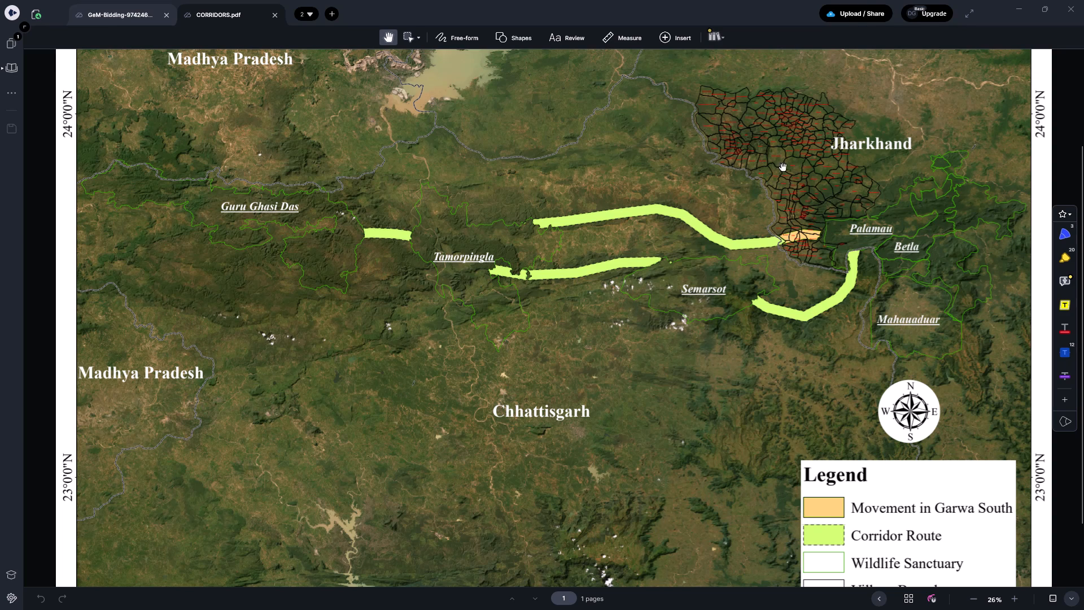
Examine the Jharkhand village boundaries and the orange Garwa South movement area against the corridor routes and legend of the CORRIDORS.pdf map.
drag(784, 448, 780, 381)
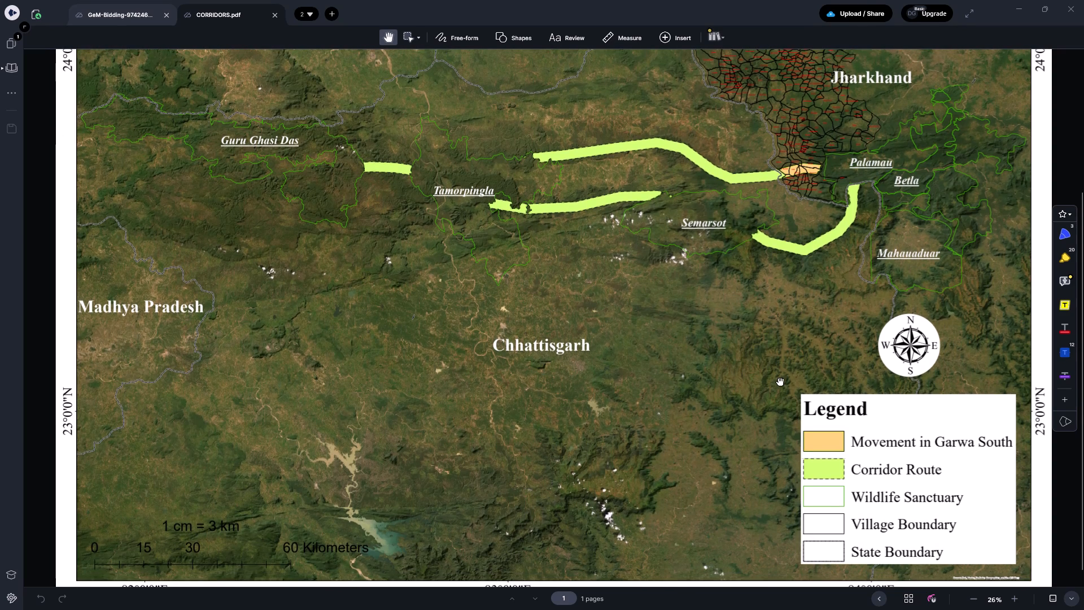
ctrl+scroll(780, 381, down, 2)
ctrl+scroll(701, 144, up, 2)
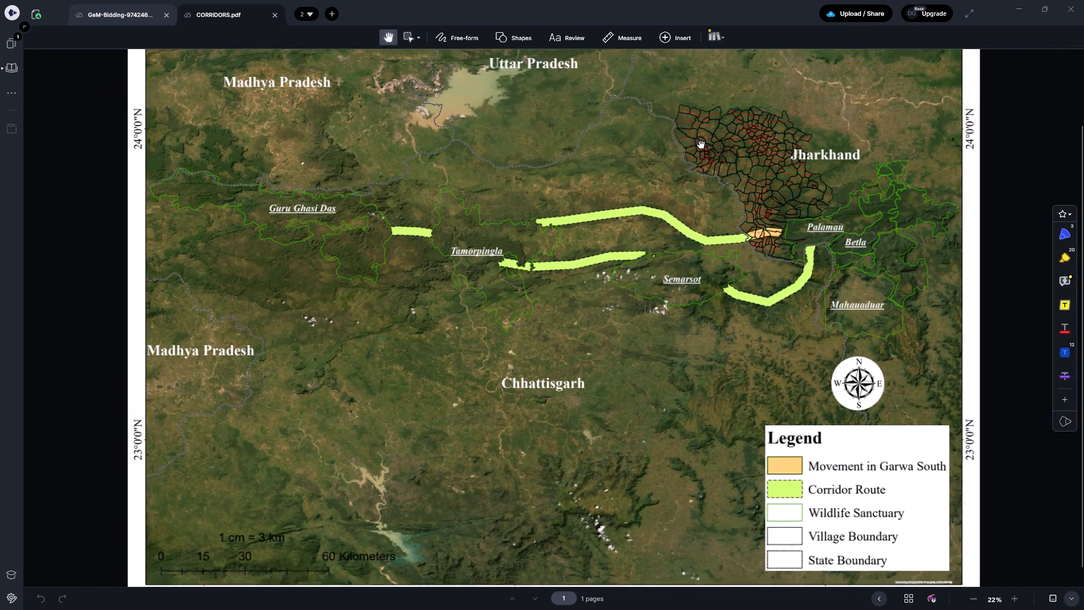
ctrl+scroll(701, 144, up, 1)
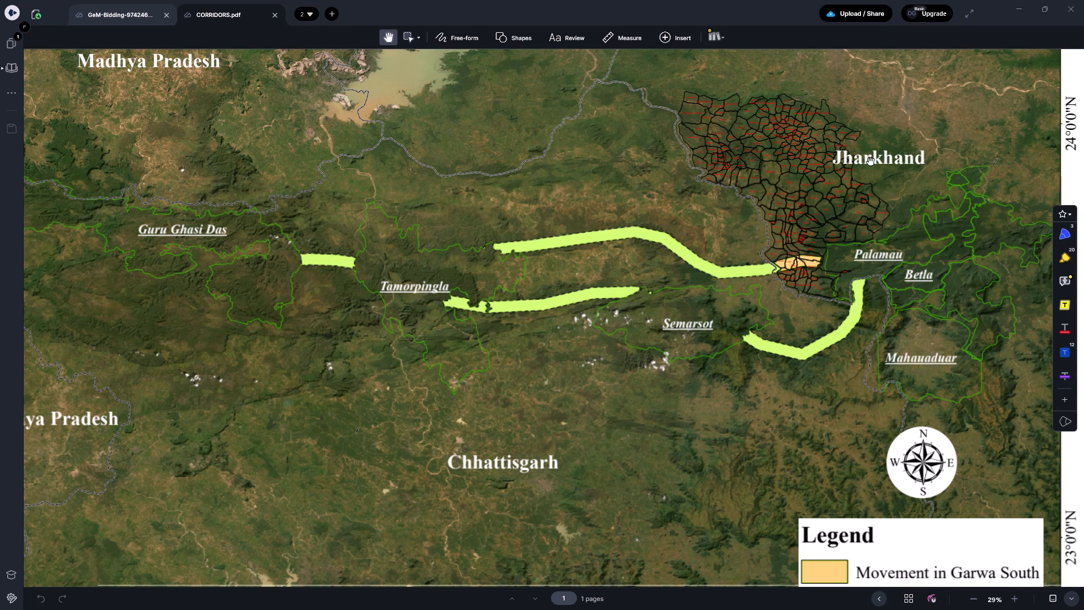
drag(834, 302, 800, 158)
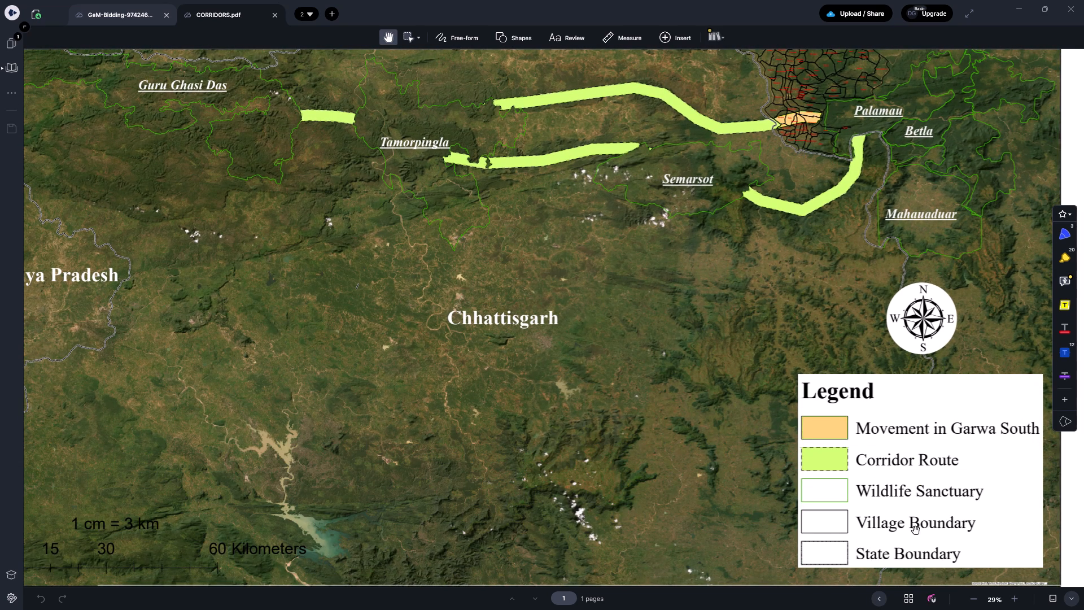
ctrl+scroll(821, 338, down, 4)
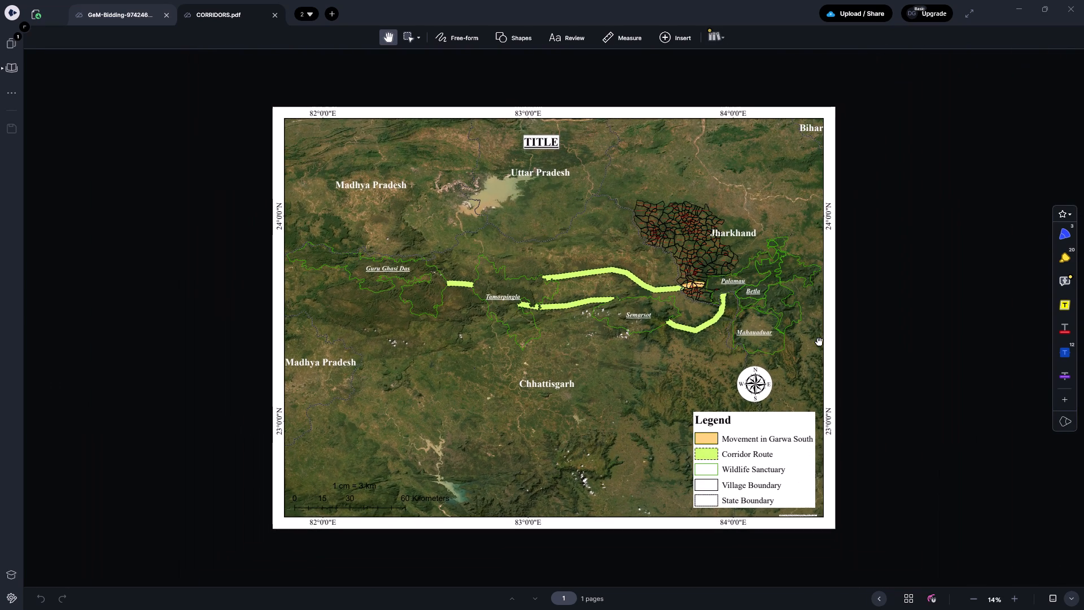
scroll(703, 250, up, 3)
ctrl+scroll(703, 250, up, 3)
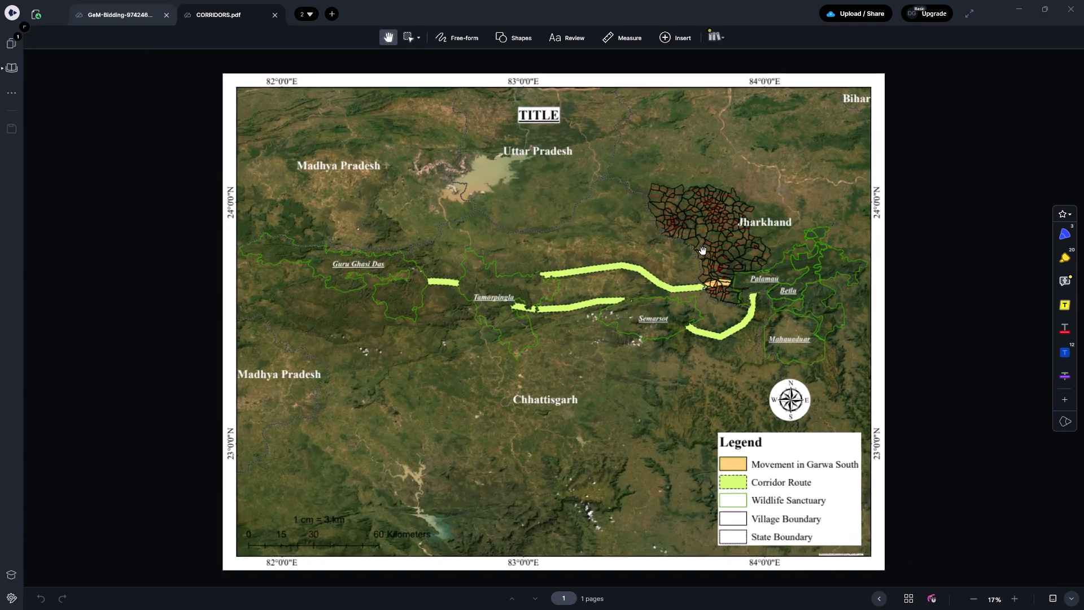
ctrl+scroll(703, 250, up, 2)
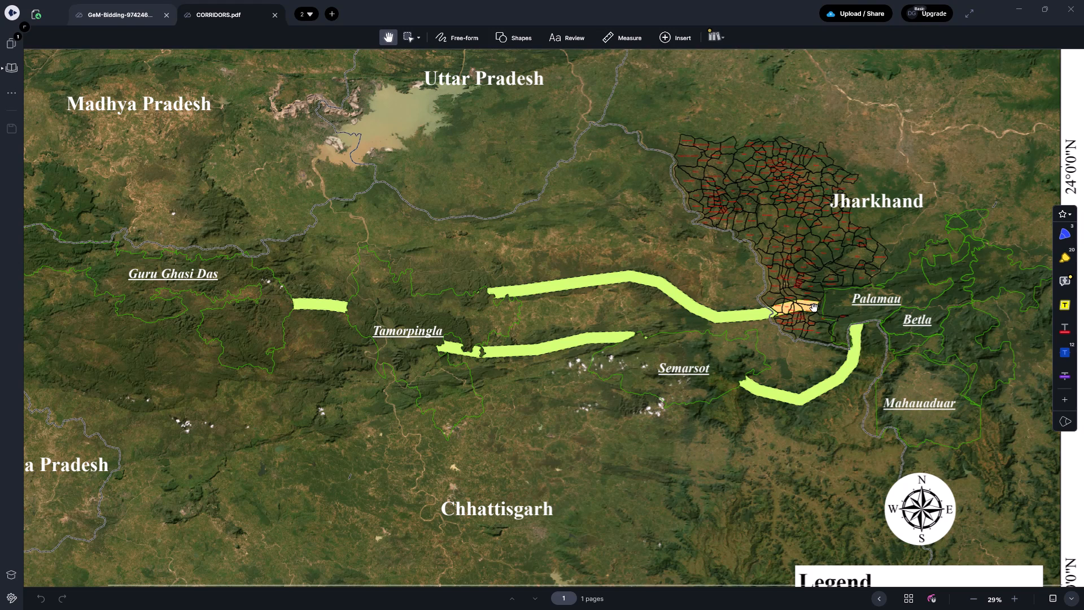
scroll(814, 307, down, 1)
scroll(807, 338, up, 2)
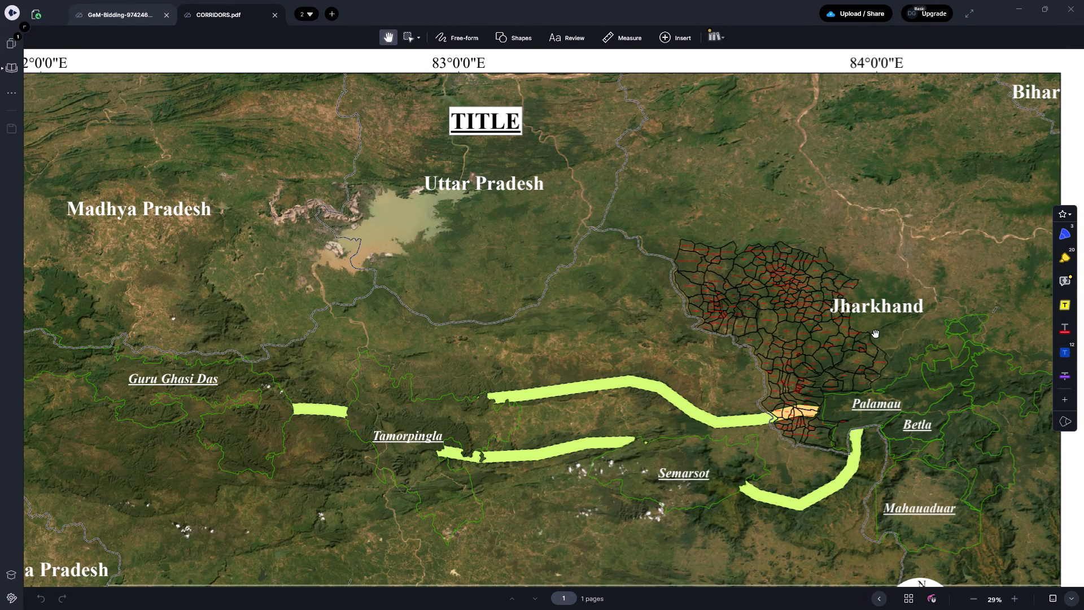
Examine the Palamau, Betla, Mahauaduar and Semarsot sanctuary outlines and nearby corridor routes, checking them against the legend's Wildlife Sanctuary entry.
ctrl+scroll(876, 333, down, 2)
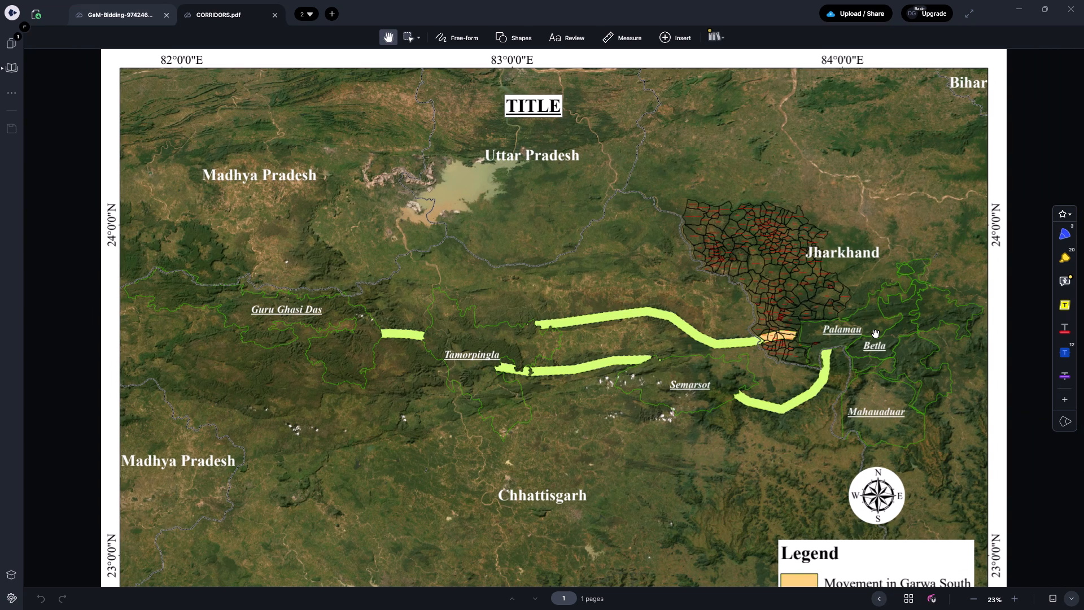
drag(838, 404, 794, 286)
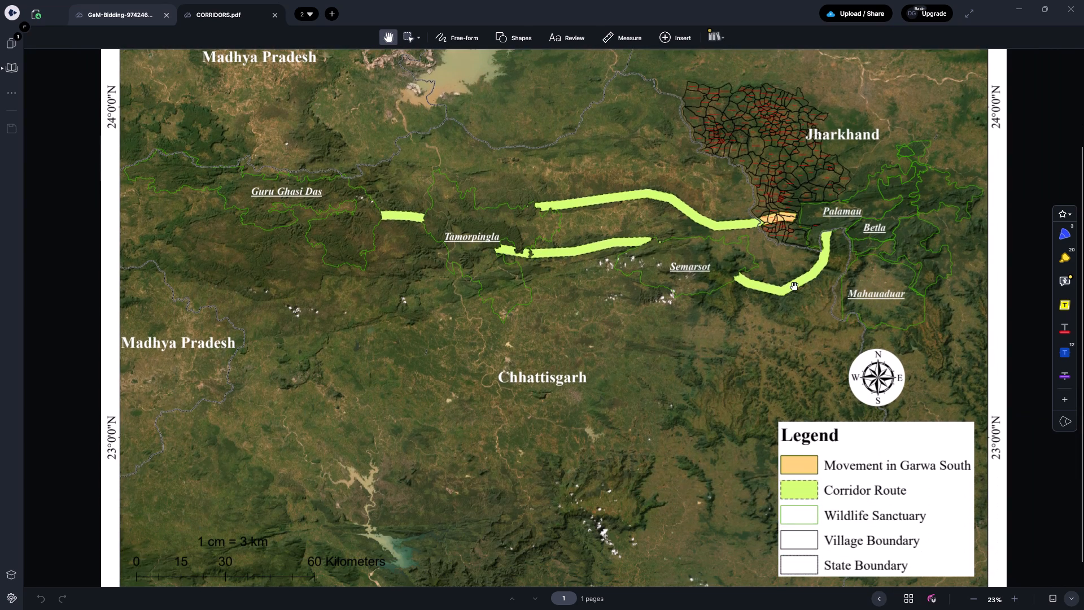
scroll(899, 245, up, 2)
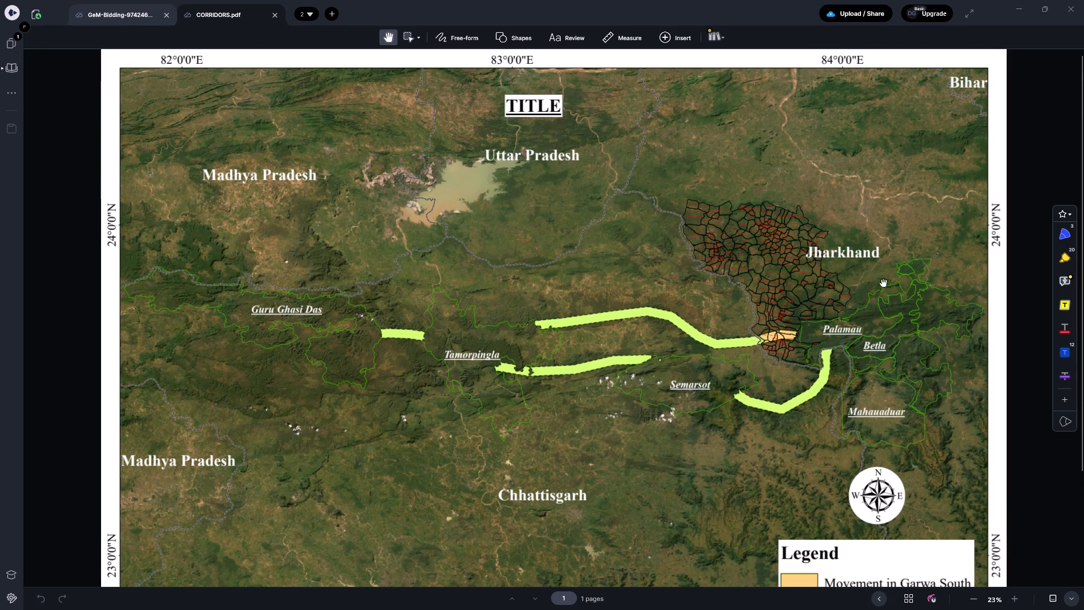
scroll(886, 343, down, 1)
ctrl+scroll(903, 516, up, 3)
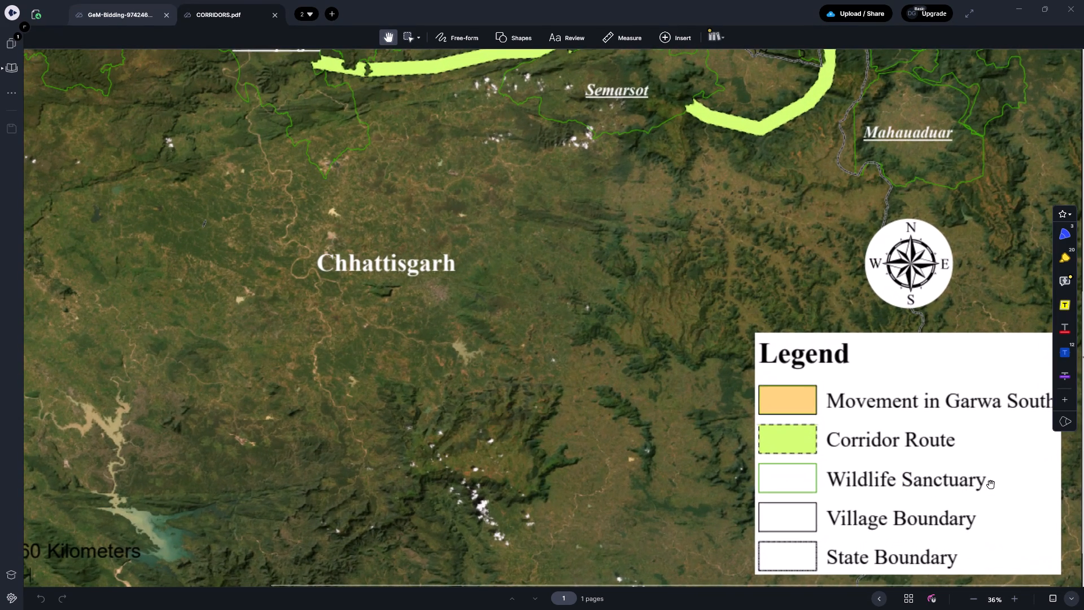
ctrl+scroll(991, 484, down, 4)
drag(904, 226, 837, 314)
ctrl+scroll(881, 302, up, 5)
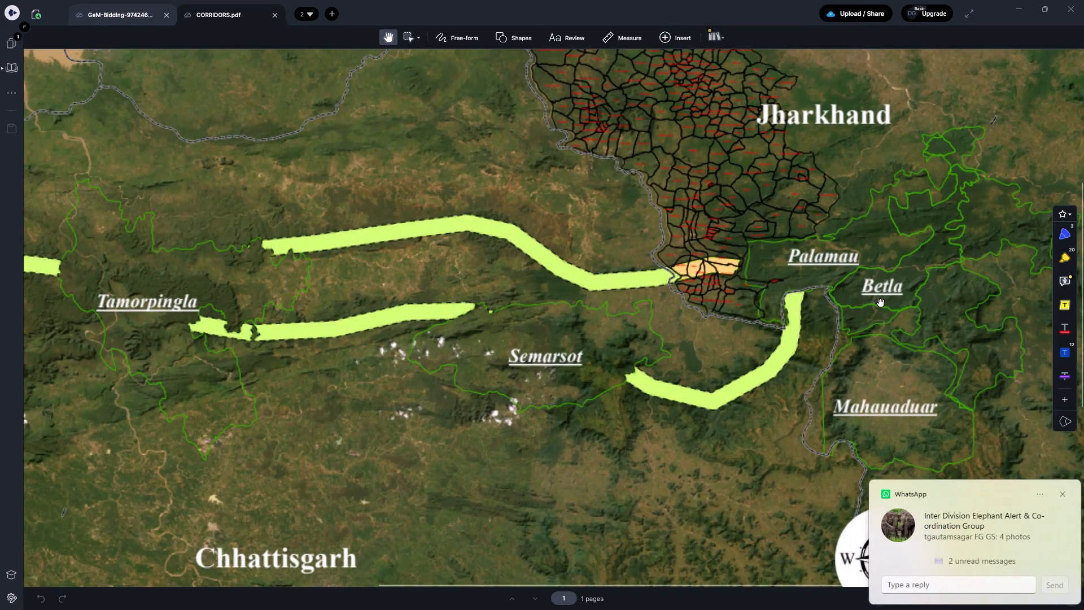
ctrl+scroll(881, 302, down, 3)
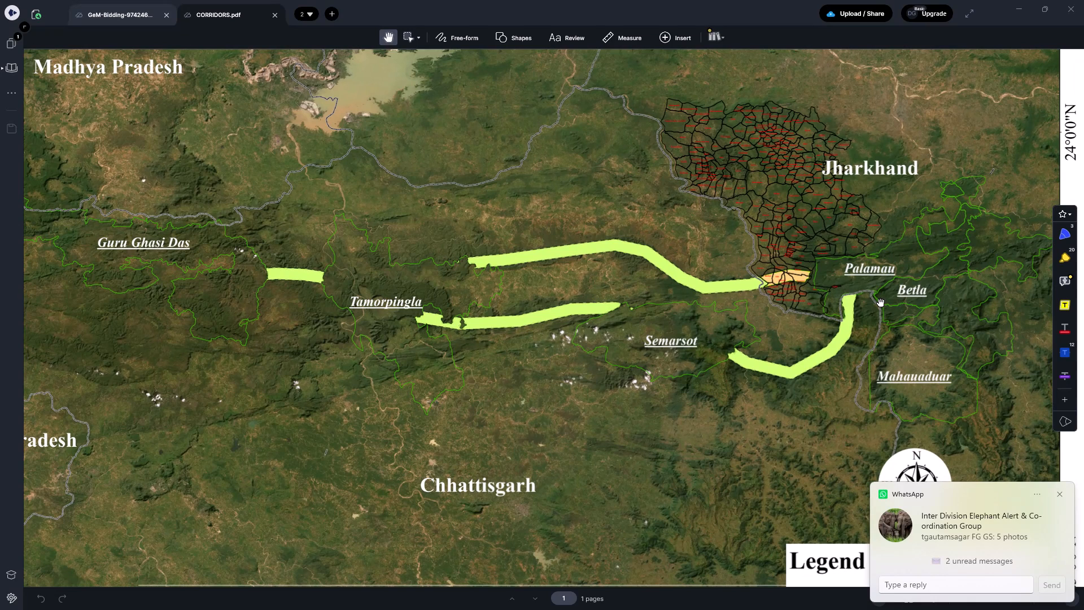
Dismiss the WhatsApp notification from the Inter Division Elephant Alert & Co-ordination Group.
click(1060, 497)
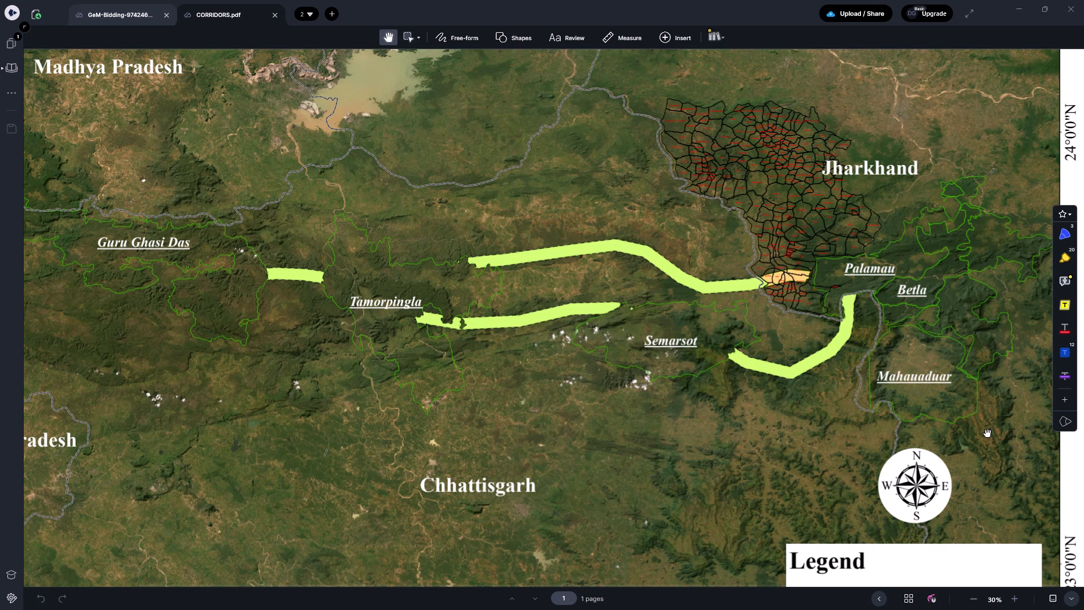
Bring up the open windows to switch away from the CORRIDORS.pdf map.
ctrl+scroll(811, 451, down, 5)
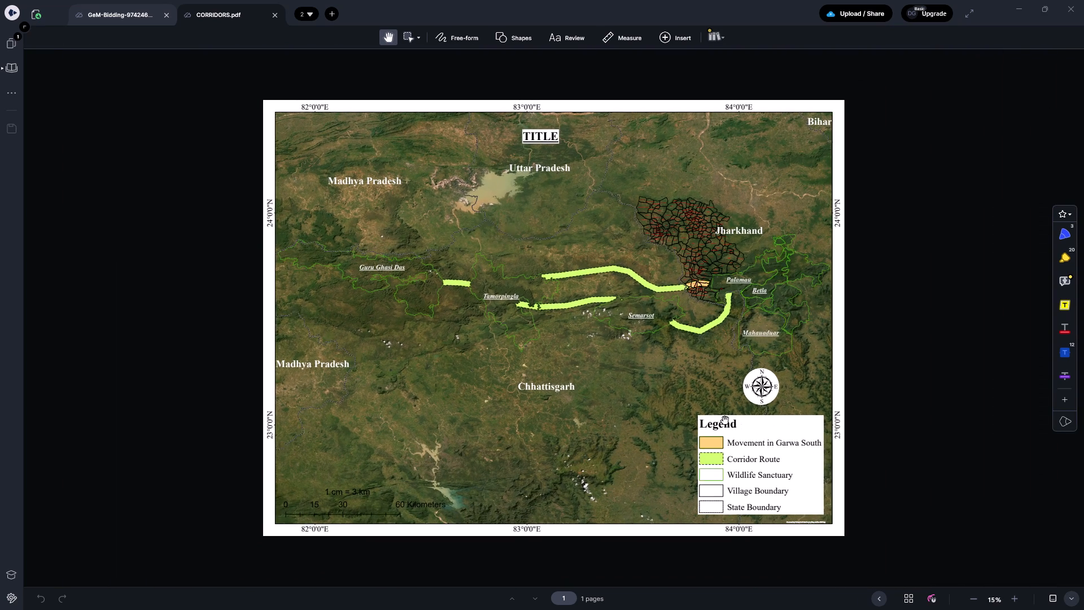
key(alt+Tab)
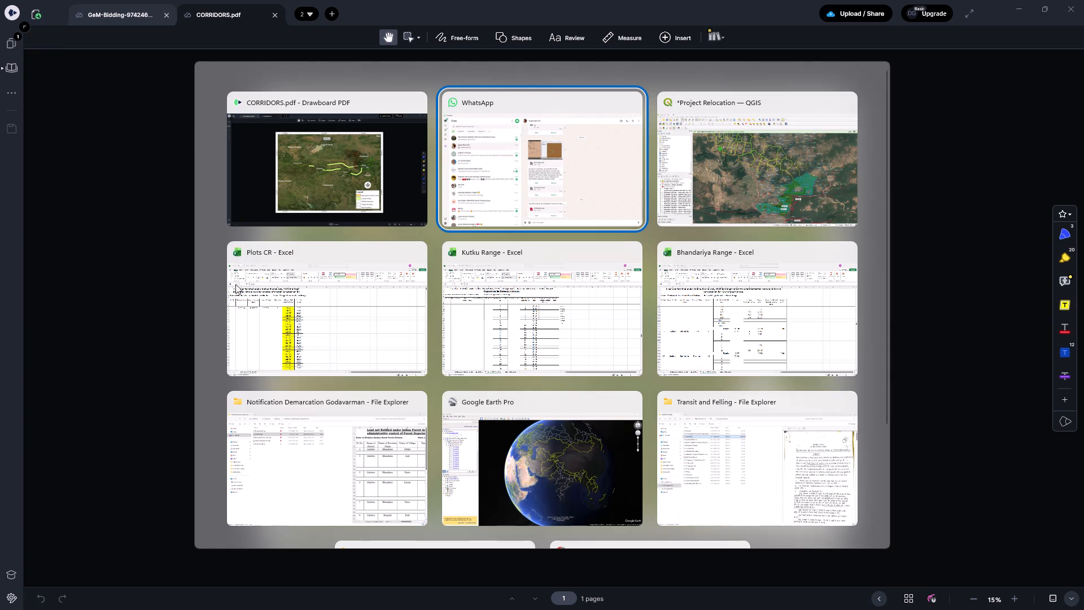
alt+click(369, 197)
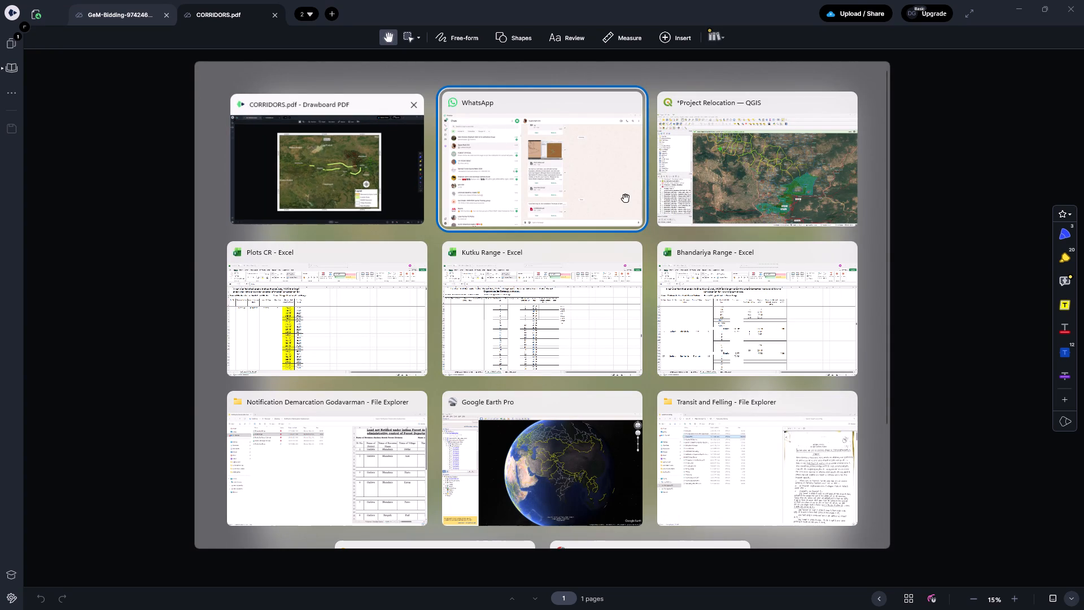
key(alt+Tab)
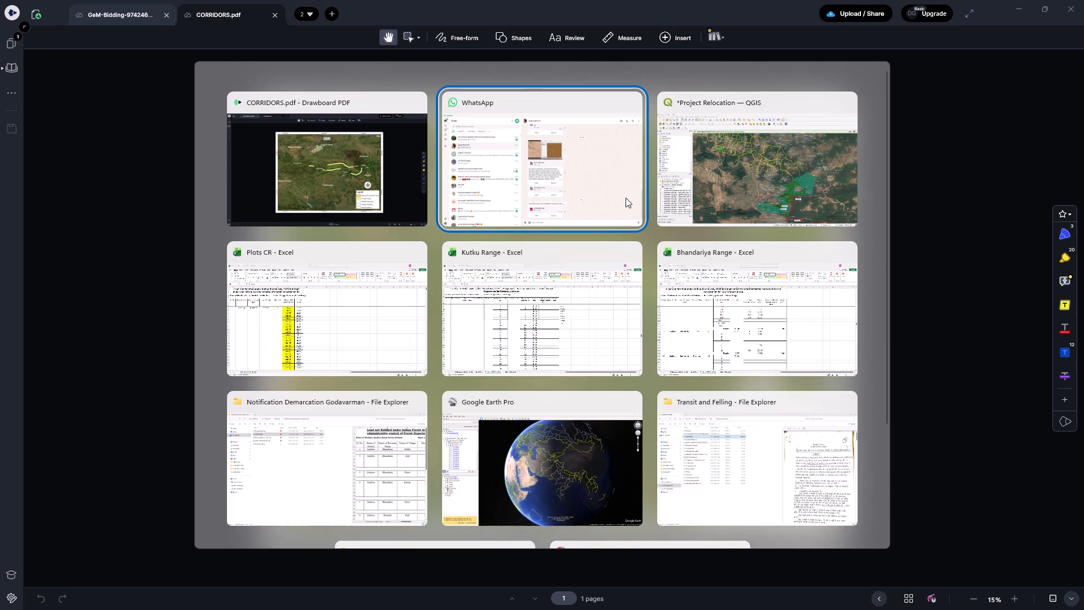
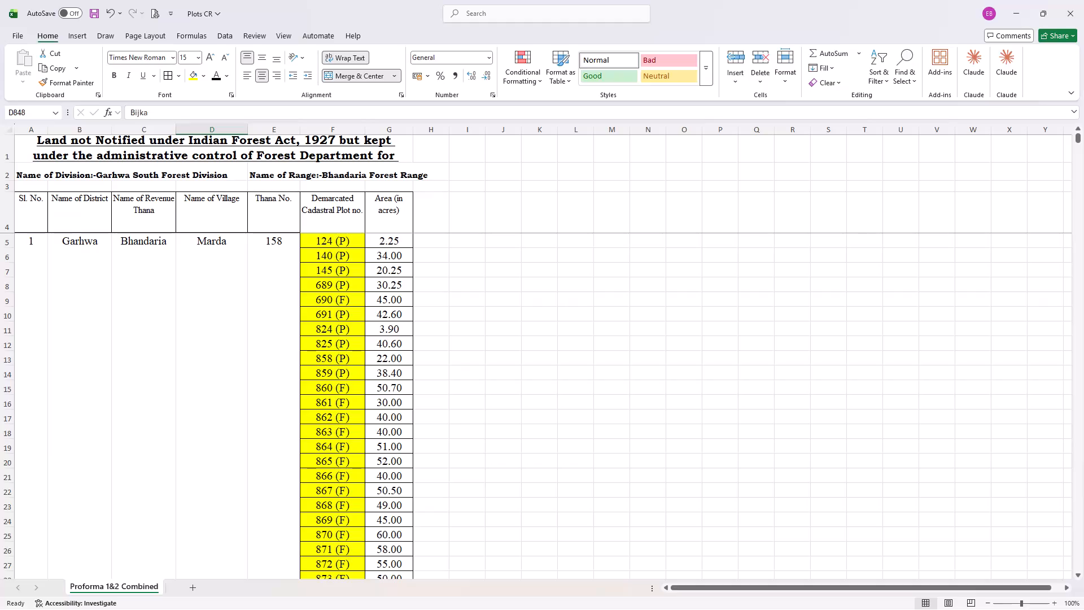
Apply borders to the merged serial number cell of the Marda village entry.
click(41, 297)
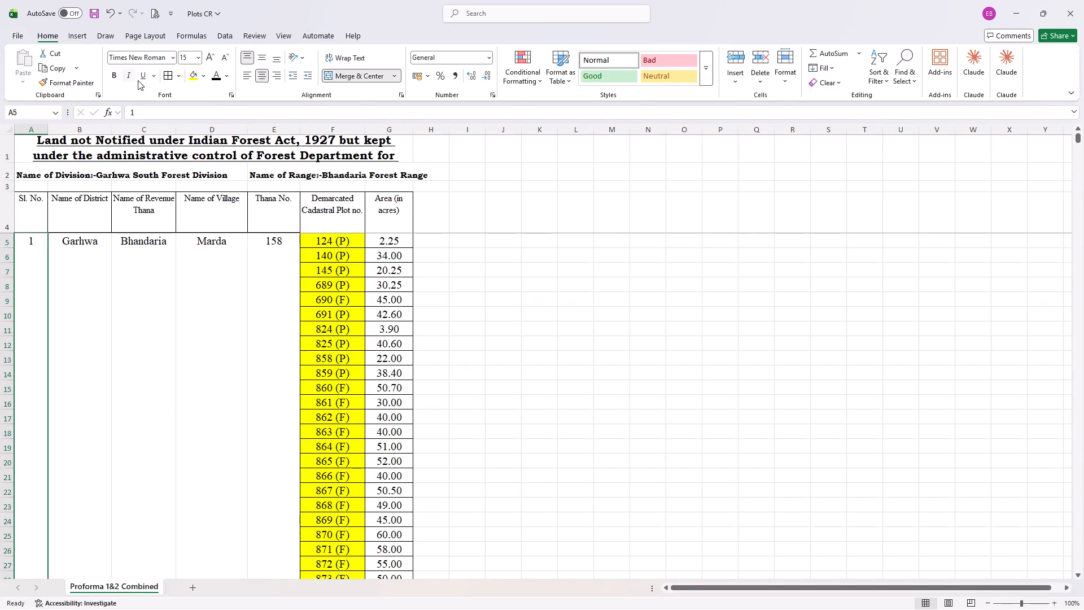
click(167, 77)
scroll(169, 327, down, 6)
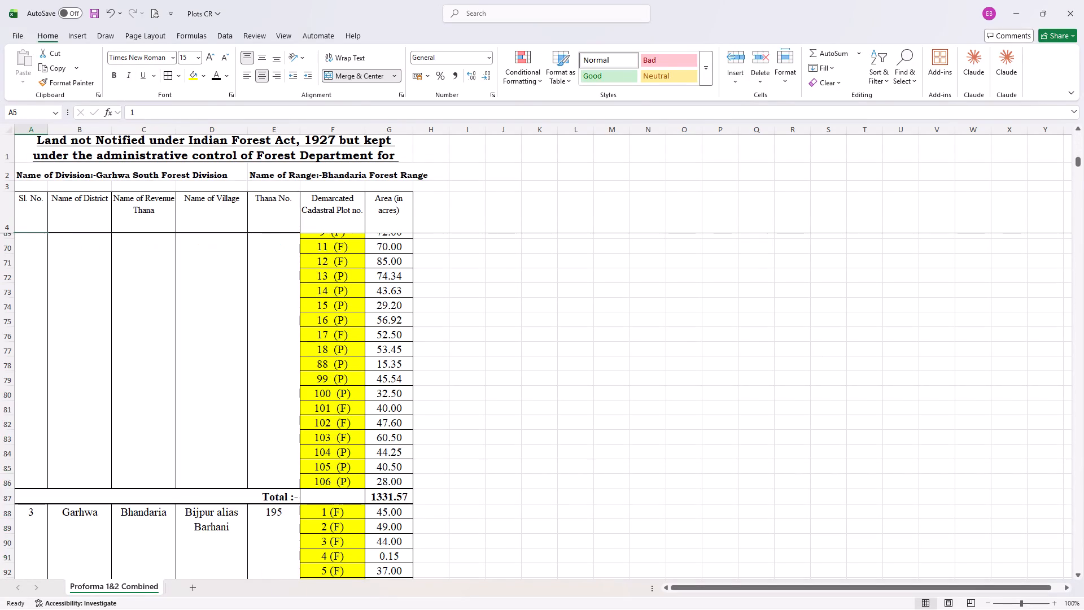
scroll(166, 328, up, 2)
Copy the bordered serial number cell's formatting onto the District and Revenue Thana cells of the Marda entry with Format Painter.
click(72, 334)
click(30, 329)
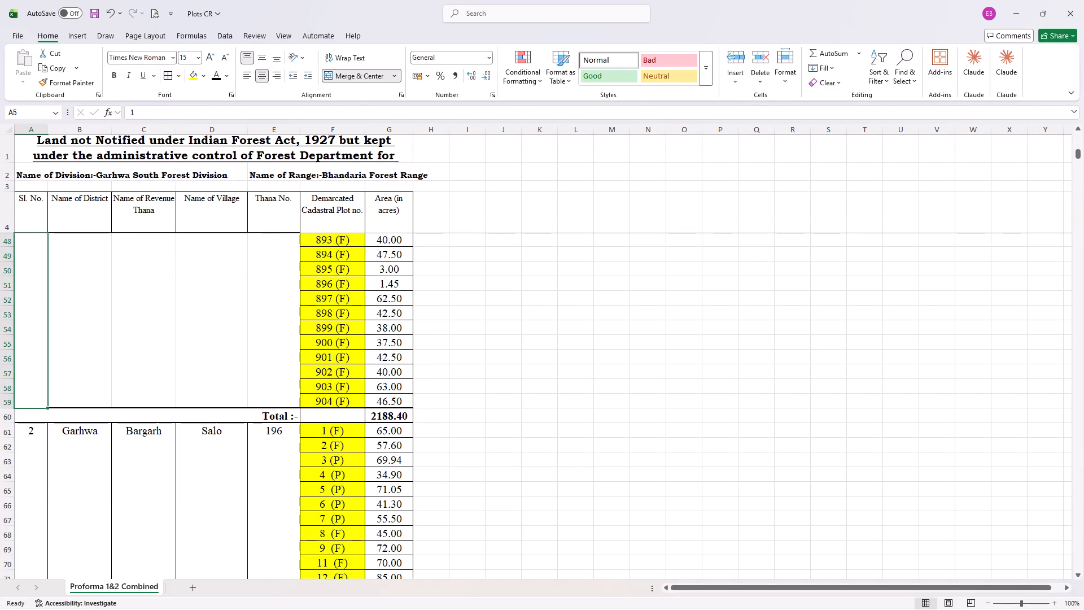
click(74, 82)
click(86, 249)
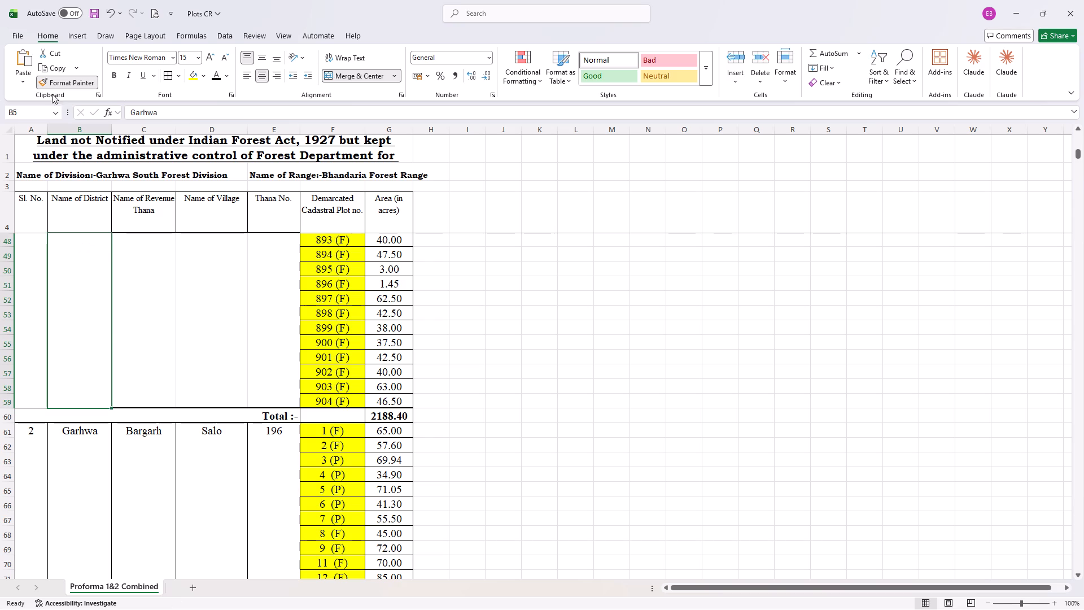
click(55, 88)
click(155, 264)
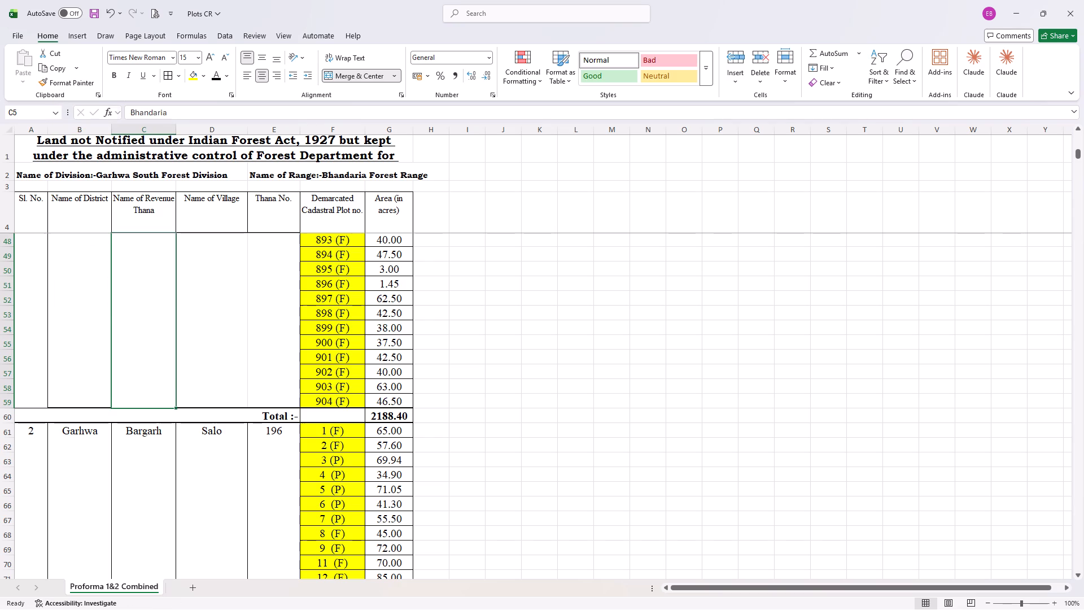
Review the Bhandaria Range plot list from Marda village through the end of the Sinjo plots.
click(82, 79)
click(235, 252)
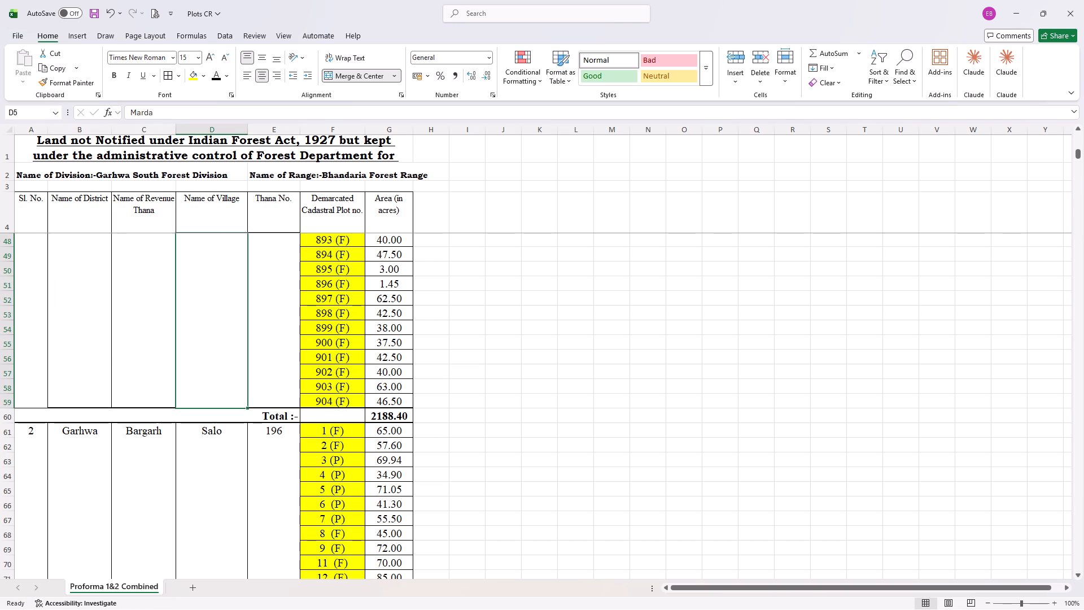
click(641, 349)
scroll(564, 367, up, 5)
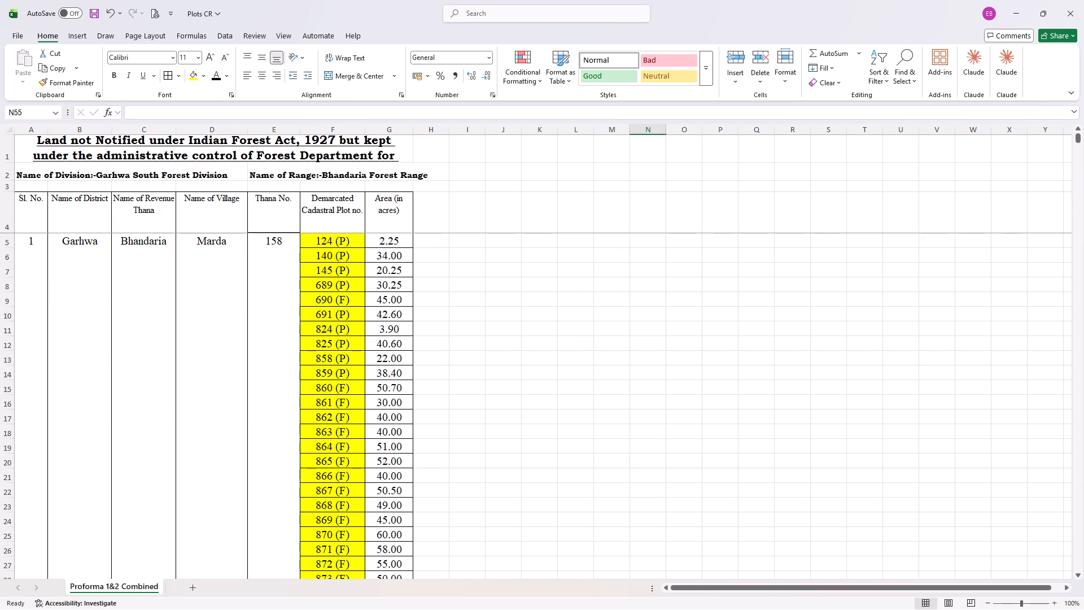
click(75, 307)
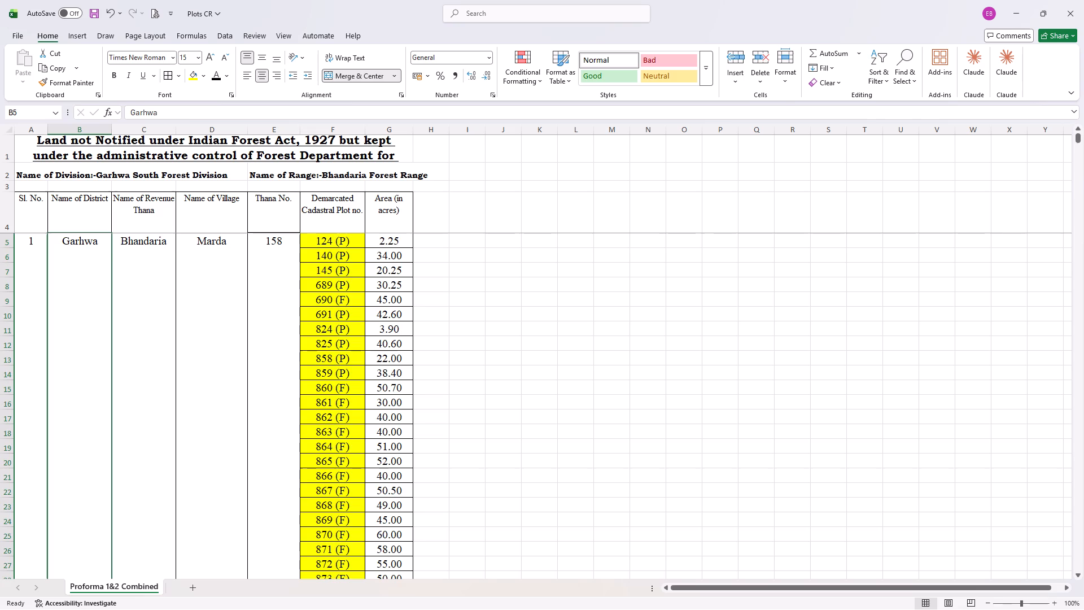
scroll(272, 333, down, 7)
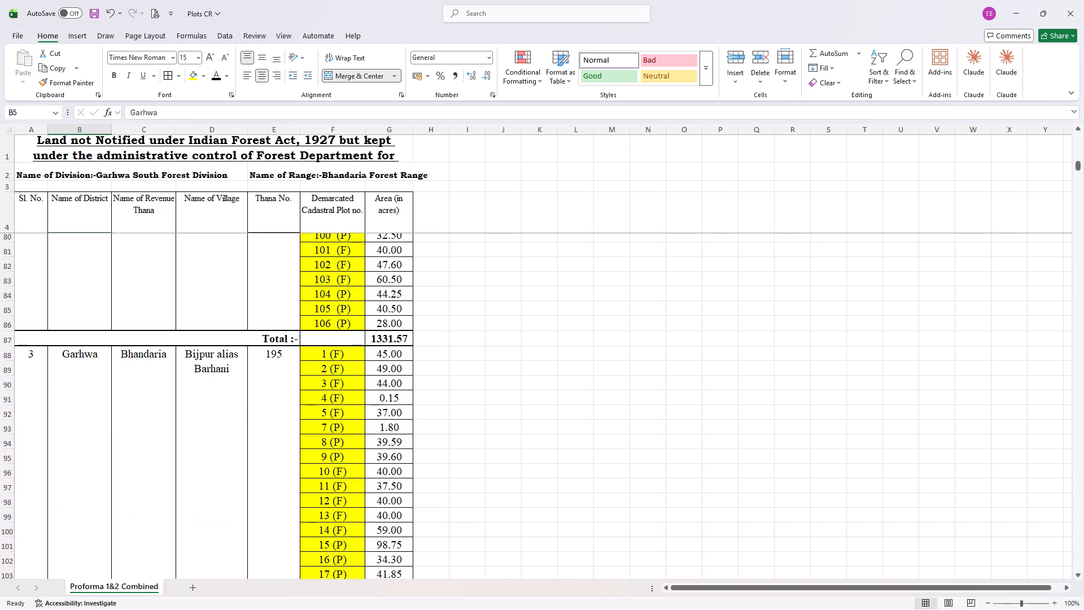
scroll(264, 341, down, 4)
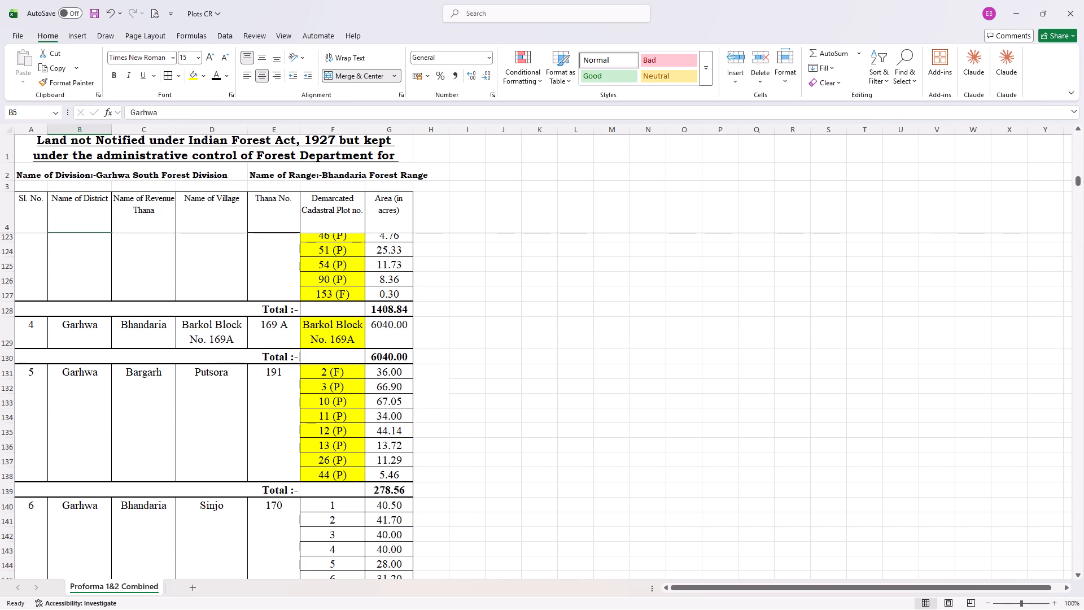
scroll(259, 348, down, 4)
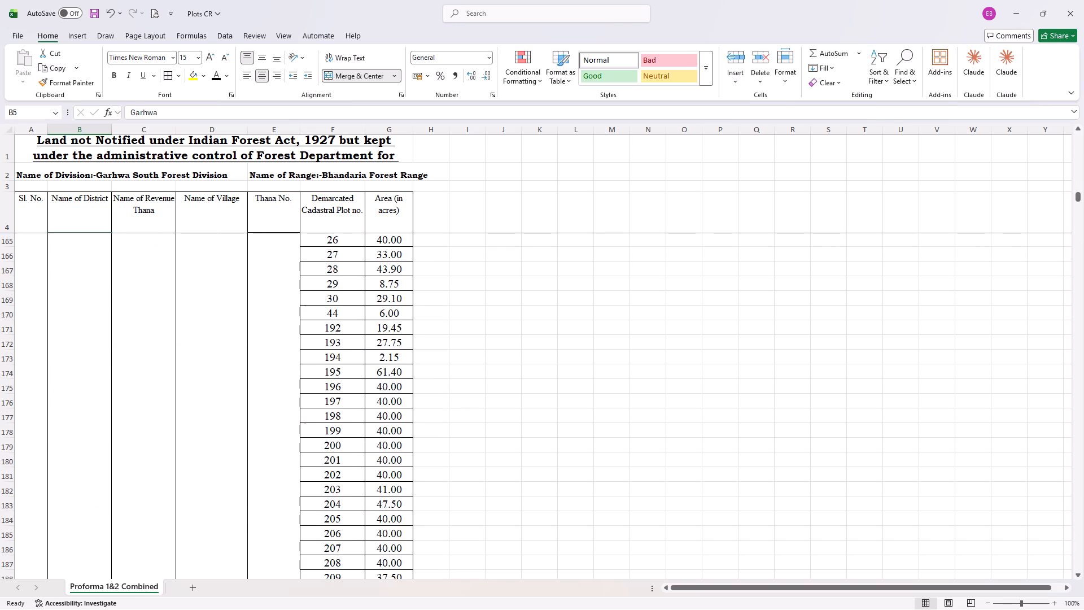
scroll(258, 349, down, 2)
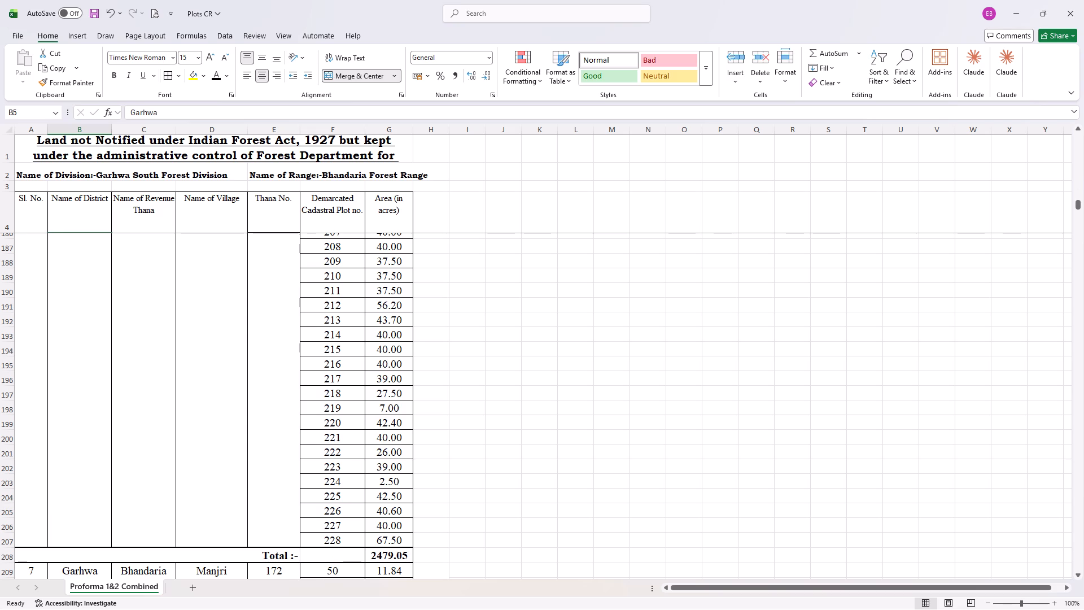
scroll(258, 349, down, 1)
scroll(258, 349, up, 4)
scroll(258, 349, down, 3)
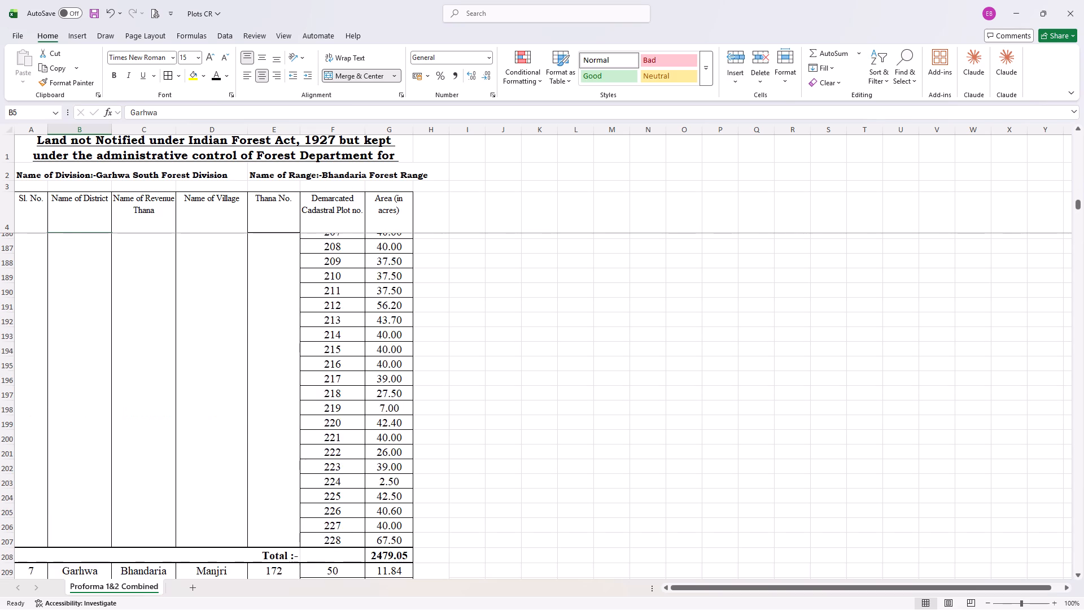
Delete the blank row between plots 488 and 505 in the Manjri village plot list.
scroll(258, 349, down, 6)
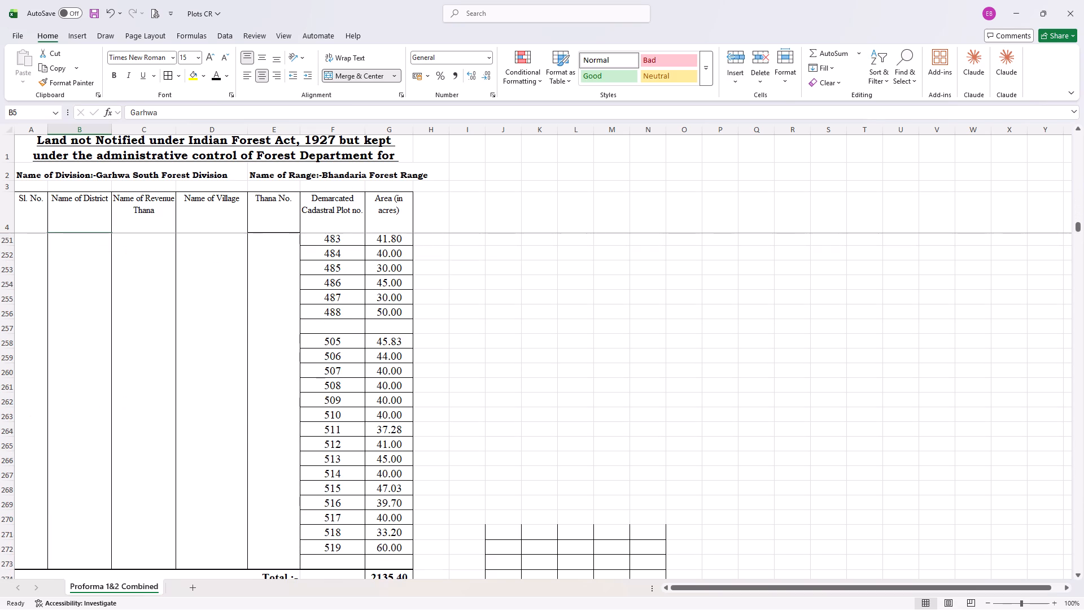
click(13, 329)
right_click(13, 329)
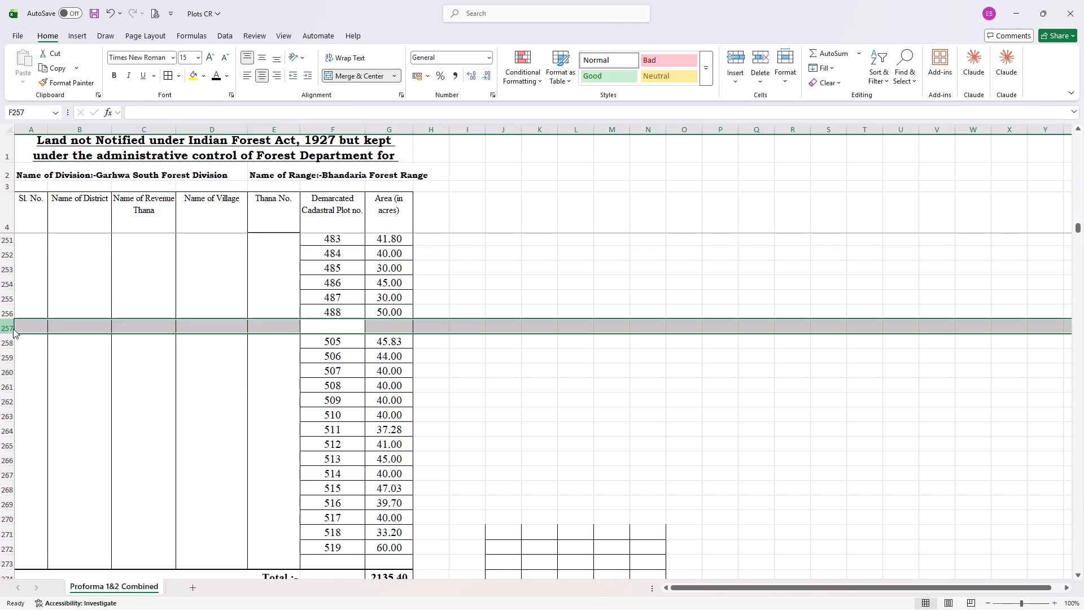
click(97, 454)
Review the plot entries of the following villages, from Barganwa through Binda, Nauka and Ramar to Rodo.
scroll(469, 468, down, 1)
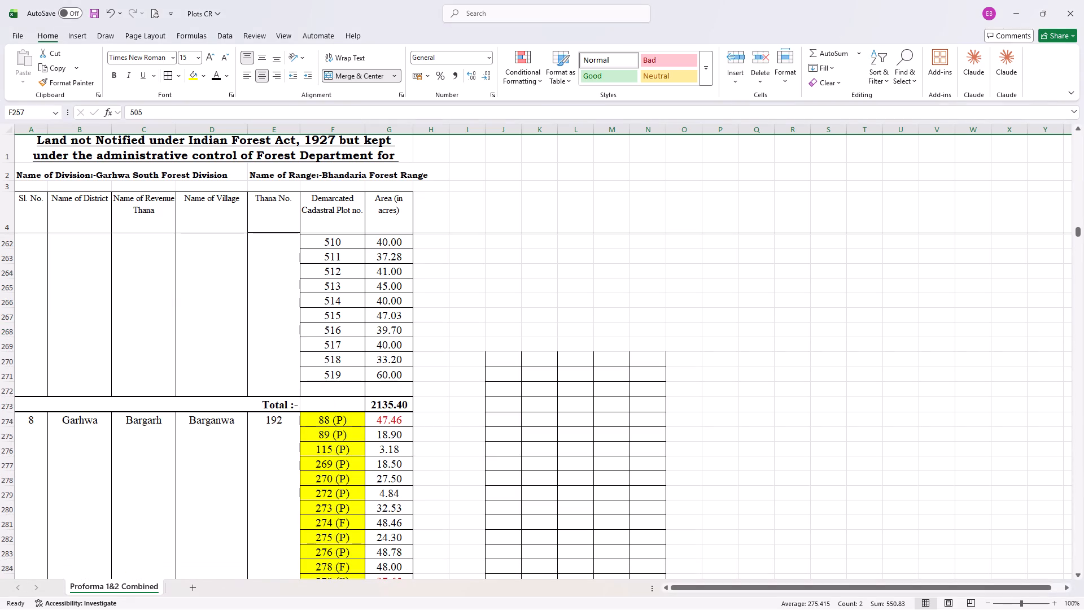
scroll(462, 281, down, 4)
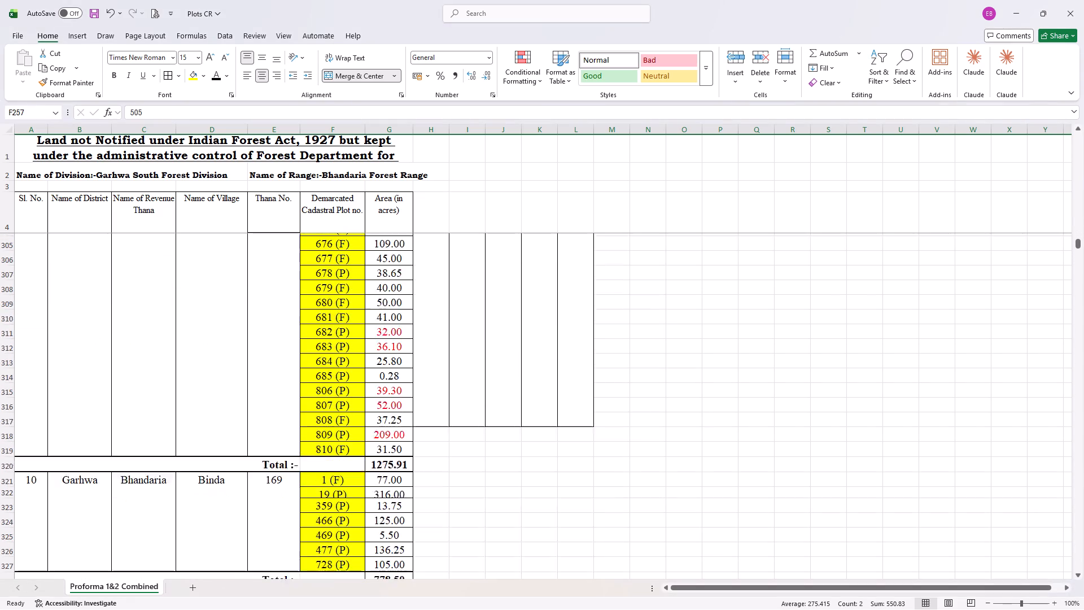
scroll(458, 302, down, 3)
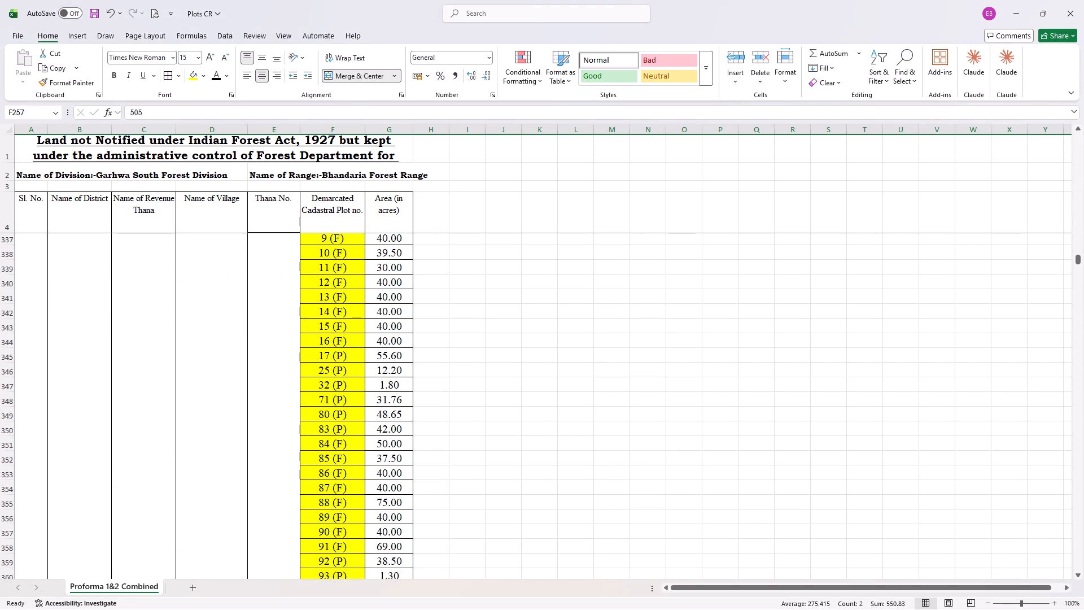
scroll(463, 345, down, 4)
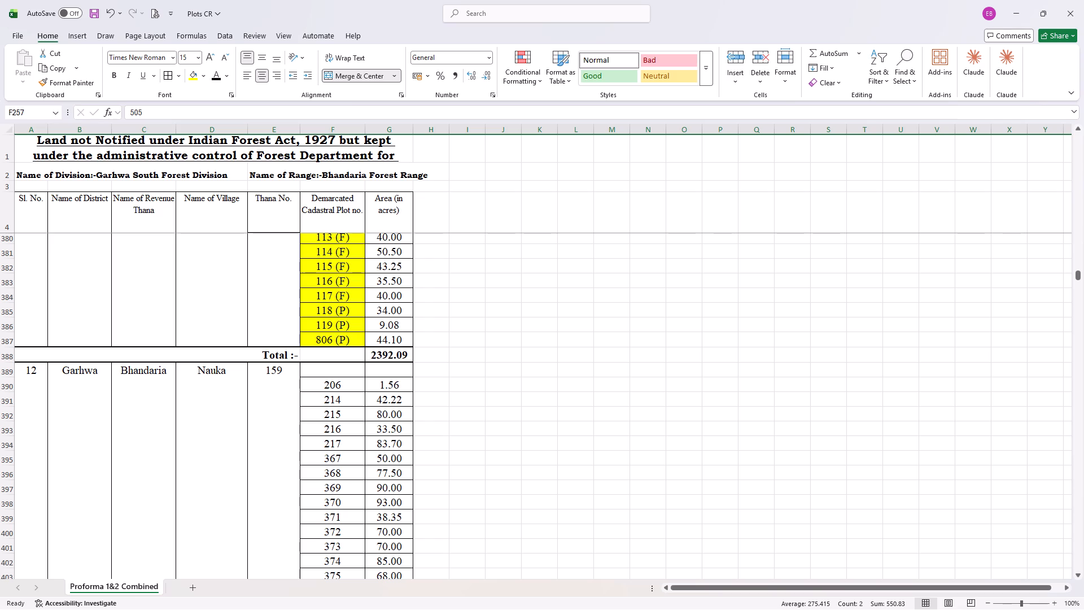
scroll(463, 345, down, 5)
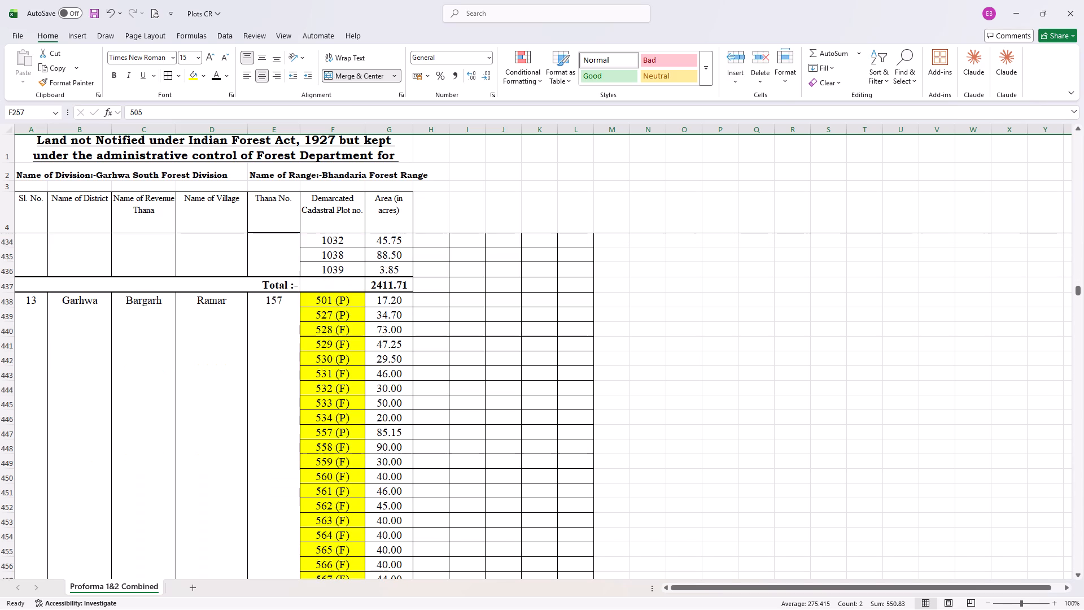
scroll(463, 345, down, 6)
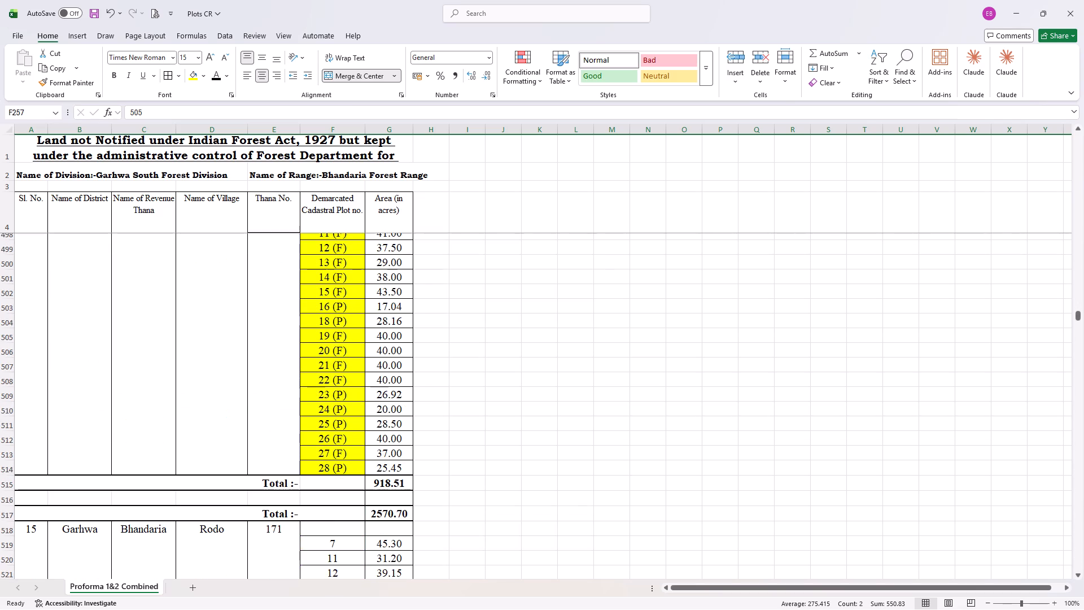
scroll(463, 345, up, 2)
scroll(463, 345, down, 2)
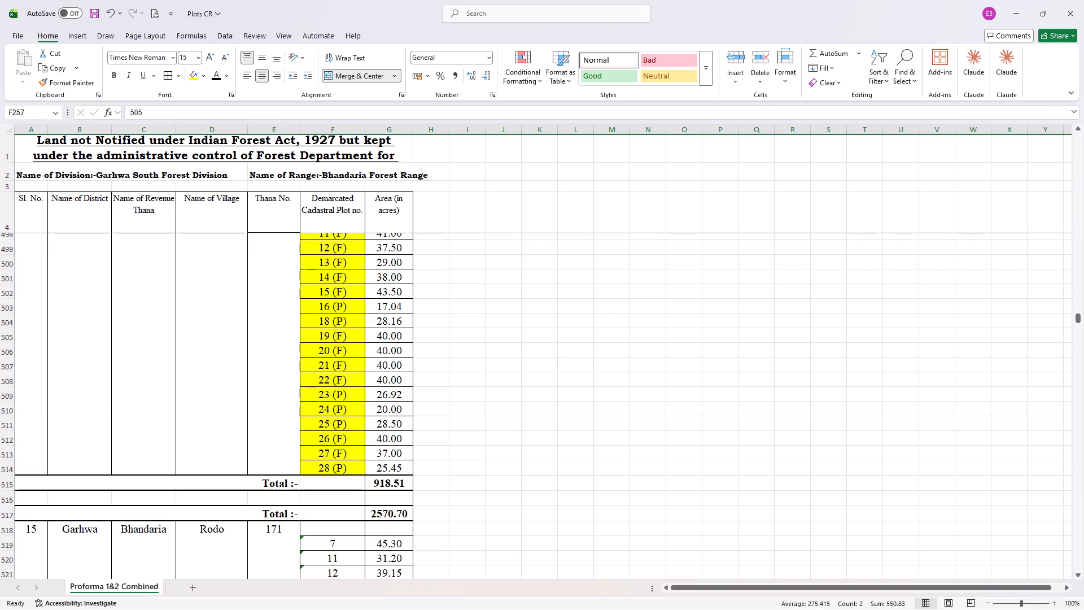
scroll(463, 345, down, 2)
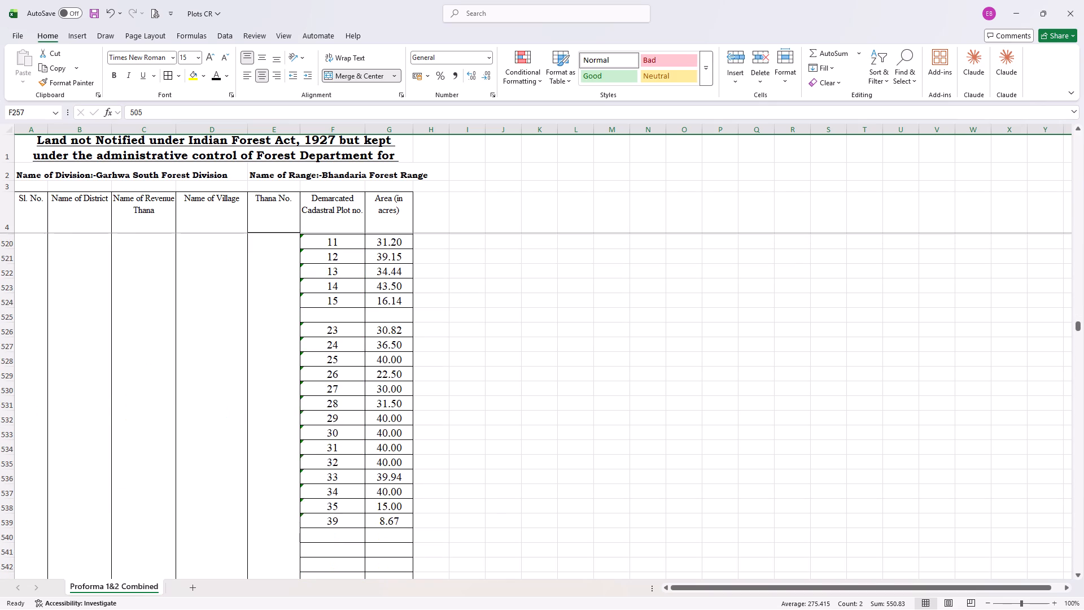
Delete the block of blank rows 592 to 609 between plots 296 and 395.
scroll(463, 345, down, 7)
scroll(463, 345, up, 1)
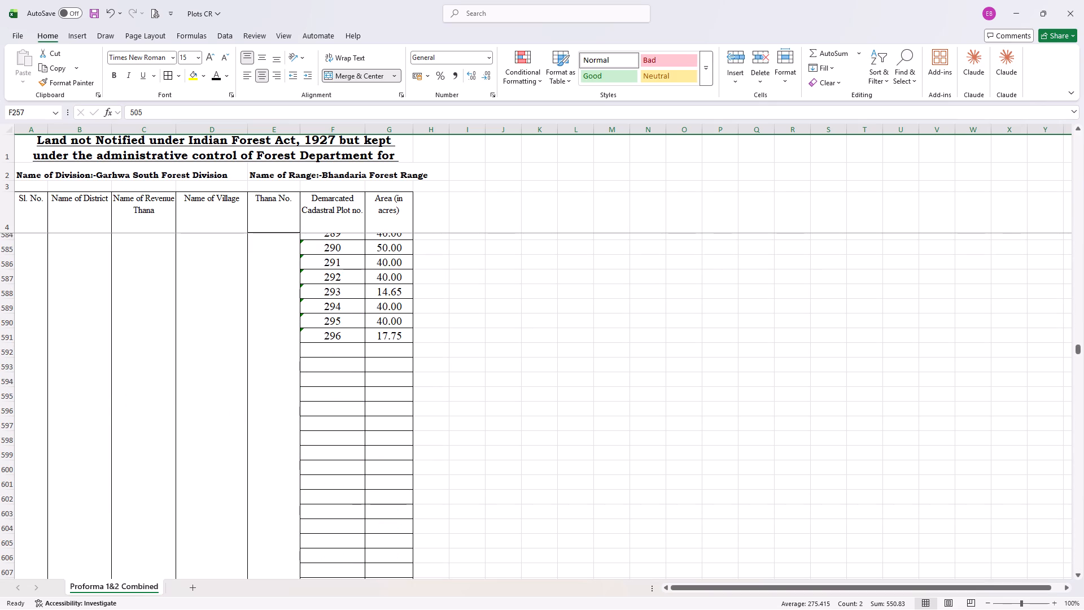
drag(8, 352, 0, 565)
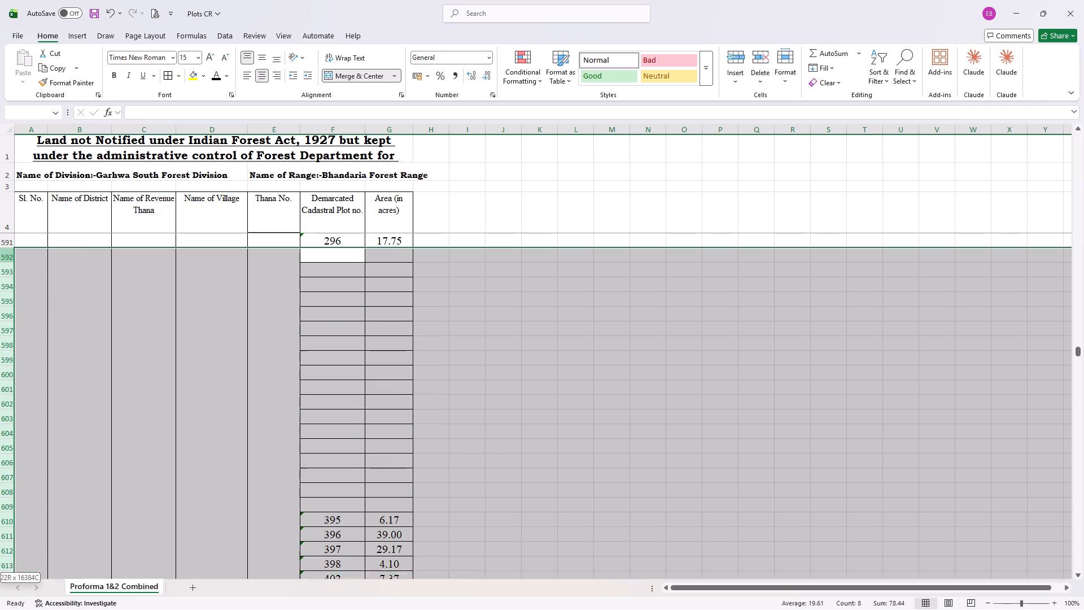
drag(0, 565, 15, 498)
right_click(6, 447)
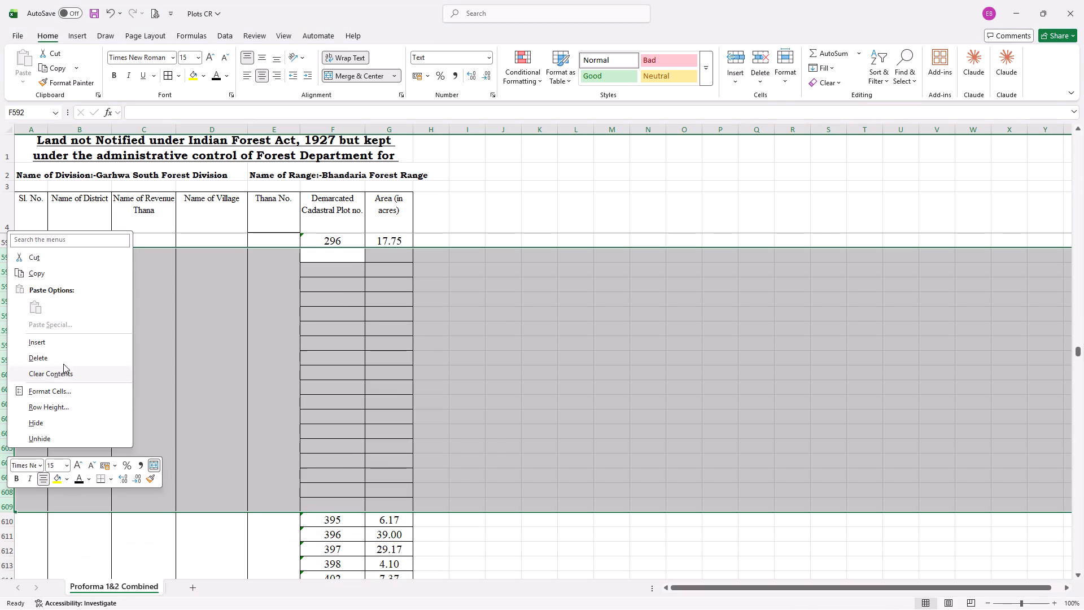
click(74, 358)
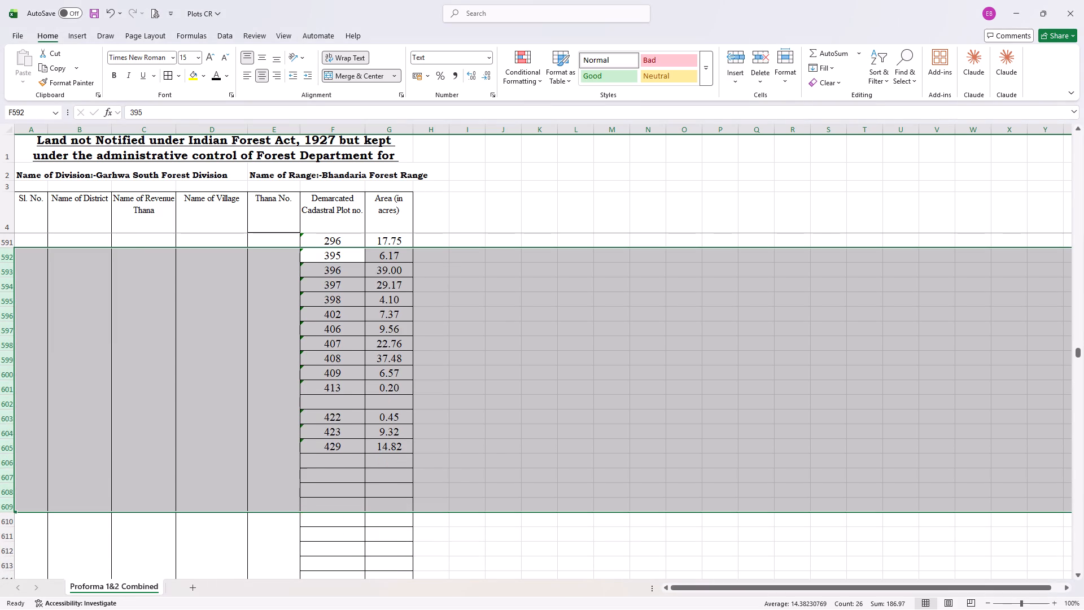
Delete the blank rows between plots 413 and 422 and between plots 429 and 498(P).
click(8, 402)
right_click(8, 402)
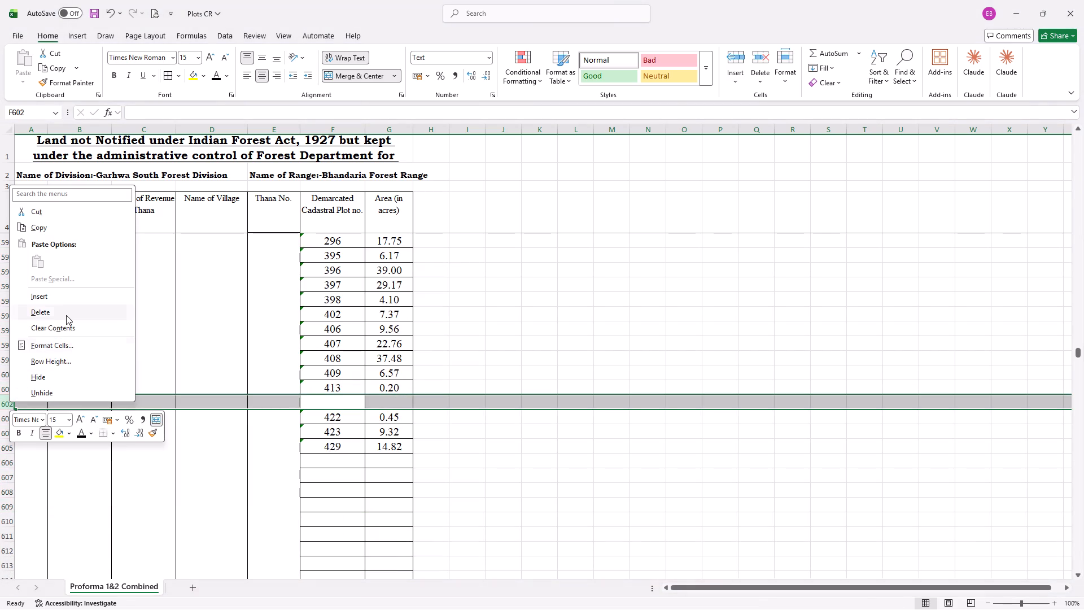
click(67, 315)
scroll(141, 422, down, 1)
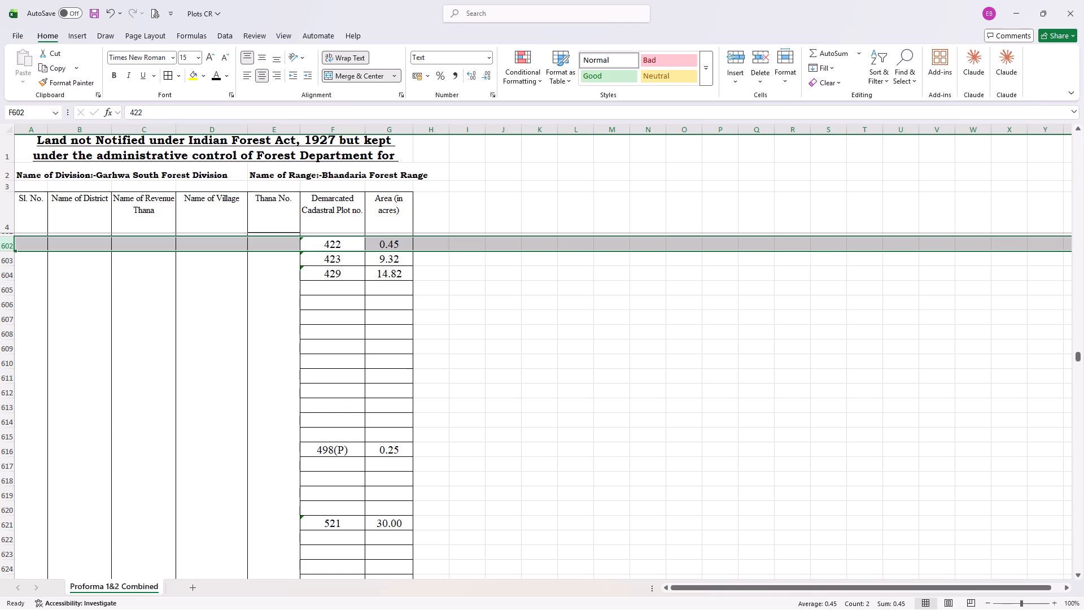
drag(2, 290, 3, 438)
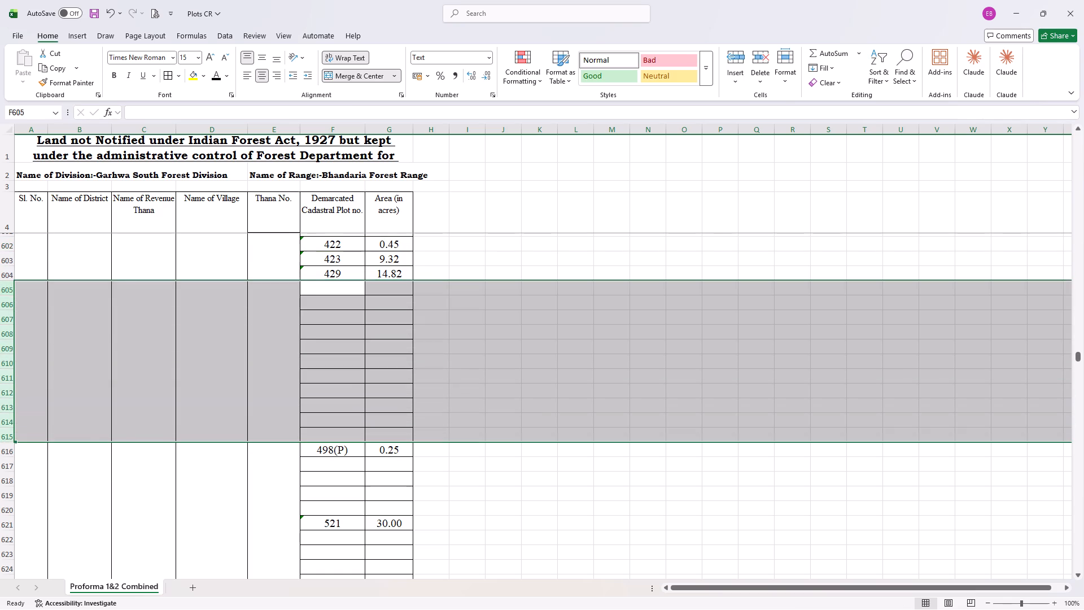
right_click(0, 407)
click(61, 316)
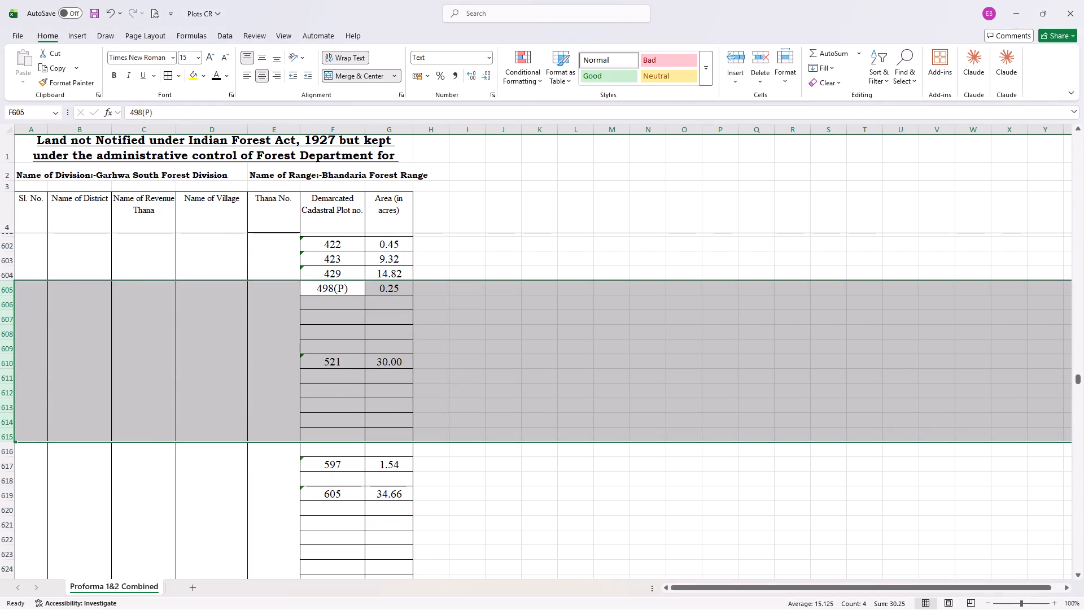
Delete the blank rows between plots 498(P) and 521 and between plots 521 and 597.
drag(1, 307, 1, 342)
right_click(1, 335)
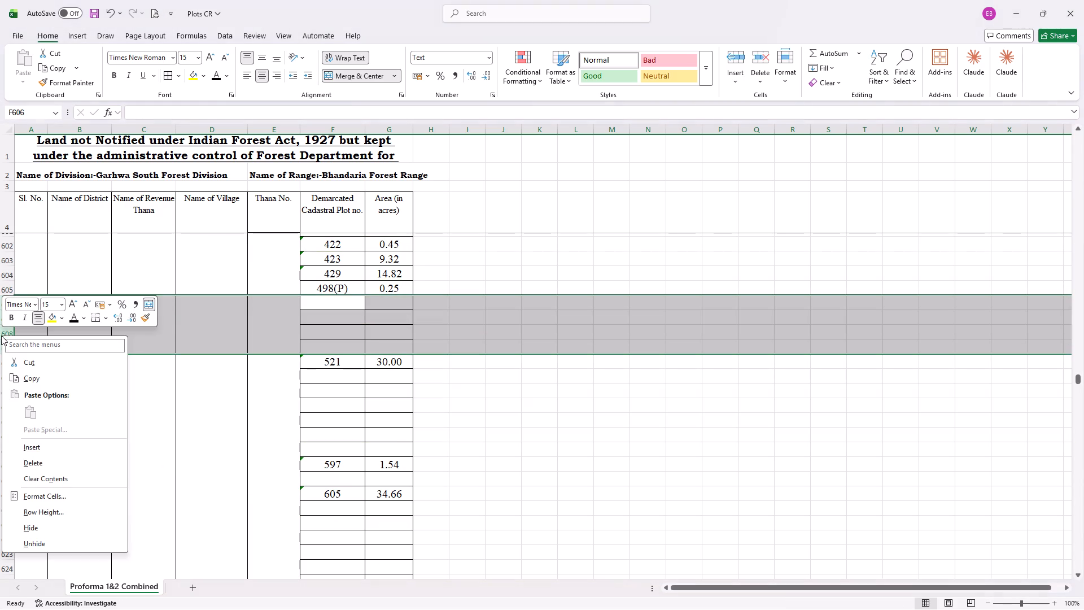
click(85, 459)
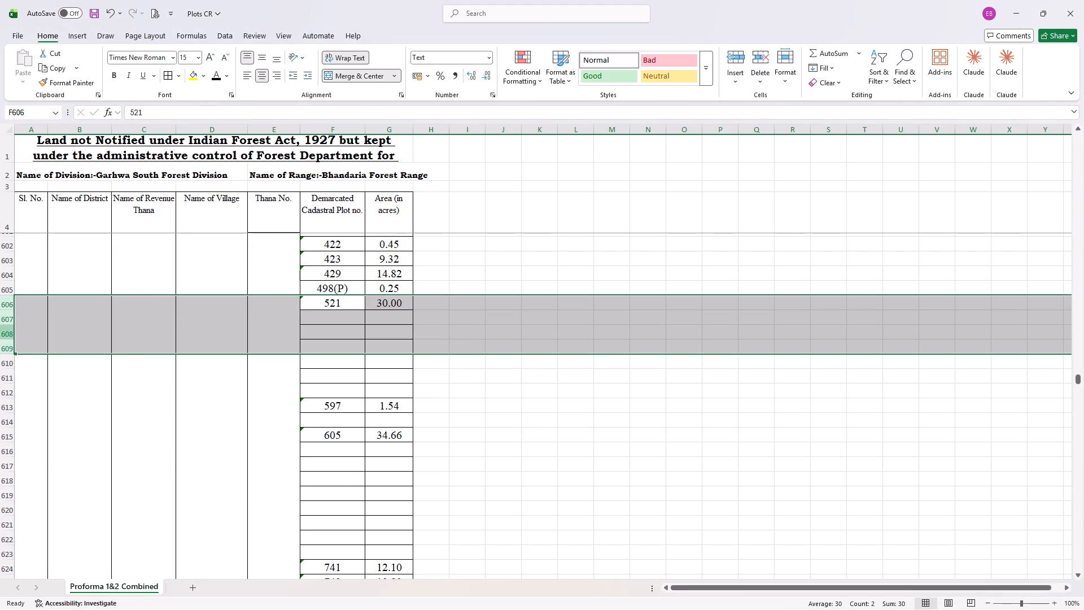
drag(5, 320, 0, 404)
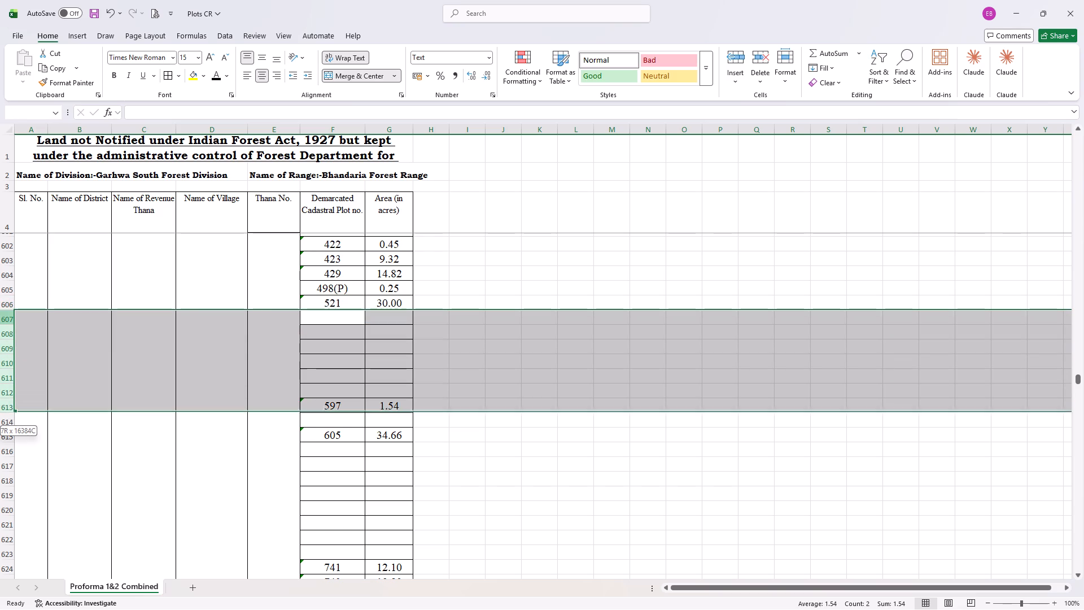
drag(0, 404, 0, 396)
right_click(1, 370)
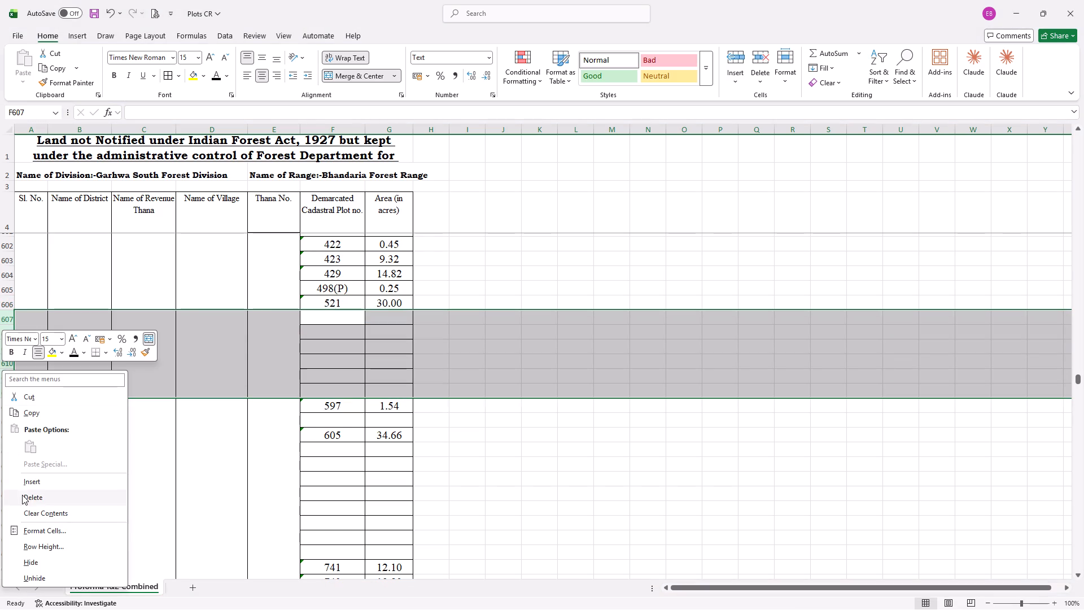
click(22, 495)
Delete the blank rows between plots 597 and 605 and between plots 605 and 741.
click(7, 334)
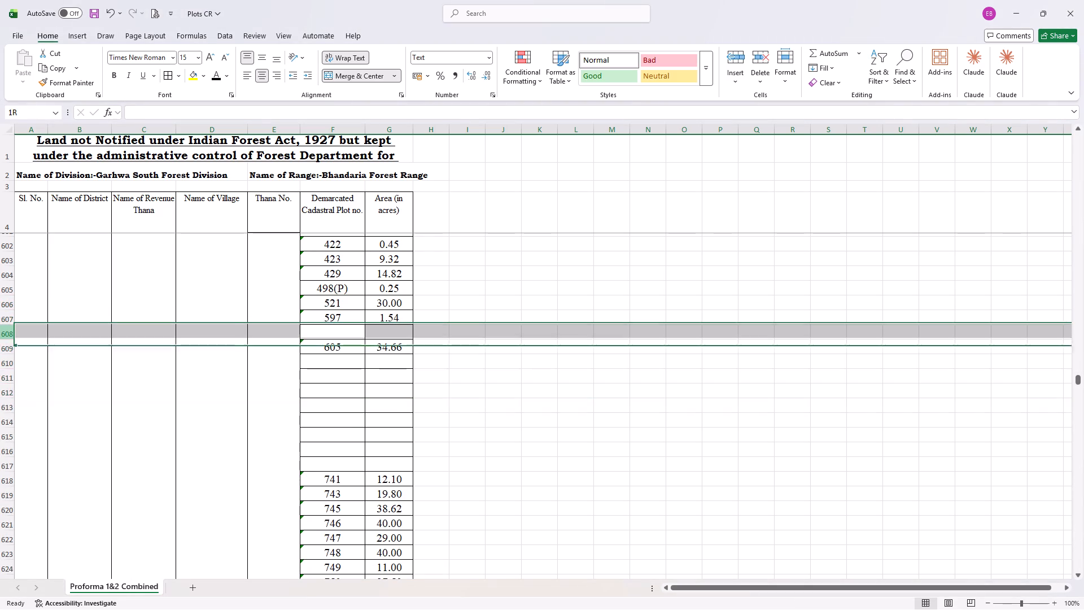
right_click(7, 334)
click(45, 465)
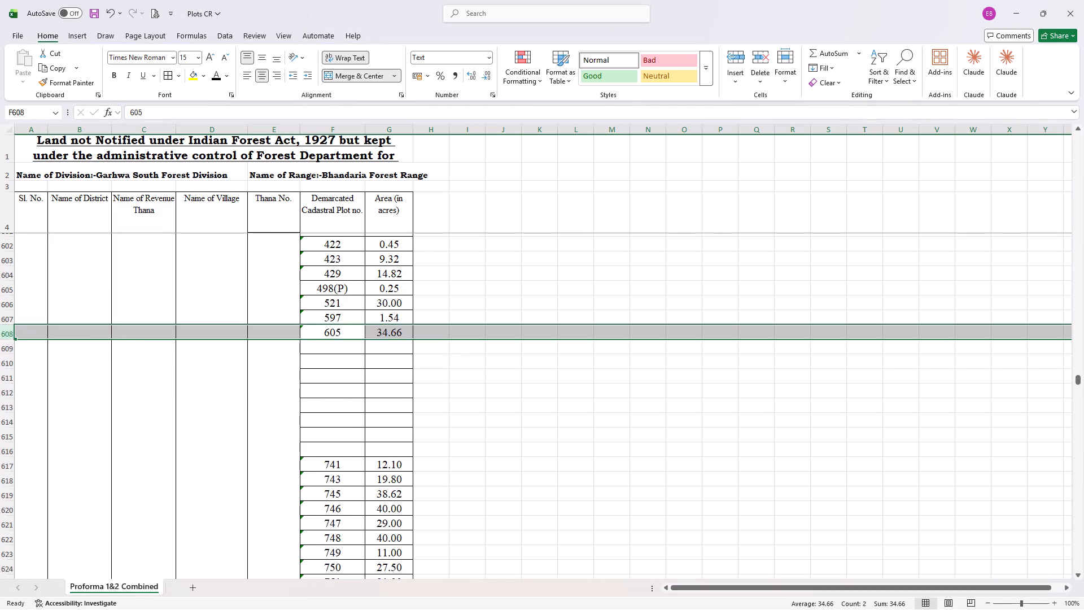
drag(6, 347, 5, 450)
right_click(0, 424)
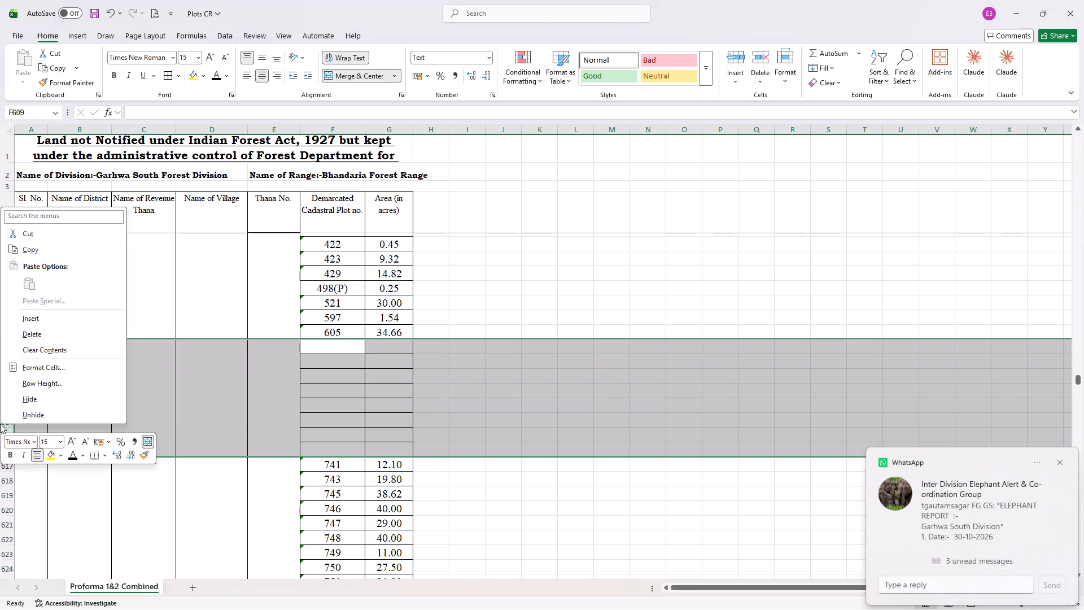
click(67, 330)
Delete the block of blank rows 629 to 644 between plots 762 and 777.
scroll(139, 403, down, 1)
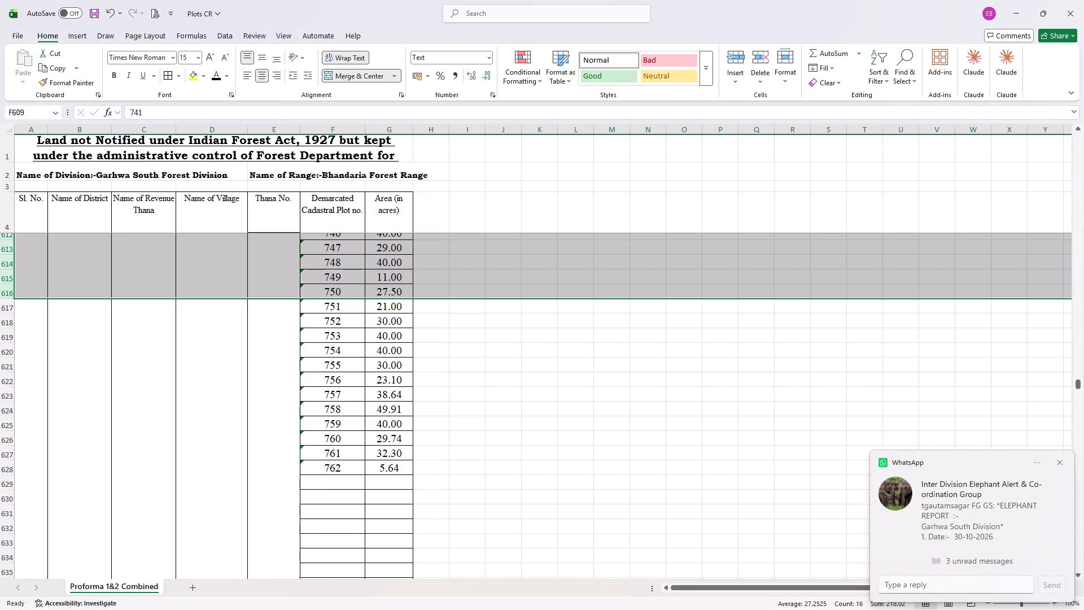
drag(11, 479, 10, 495)
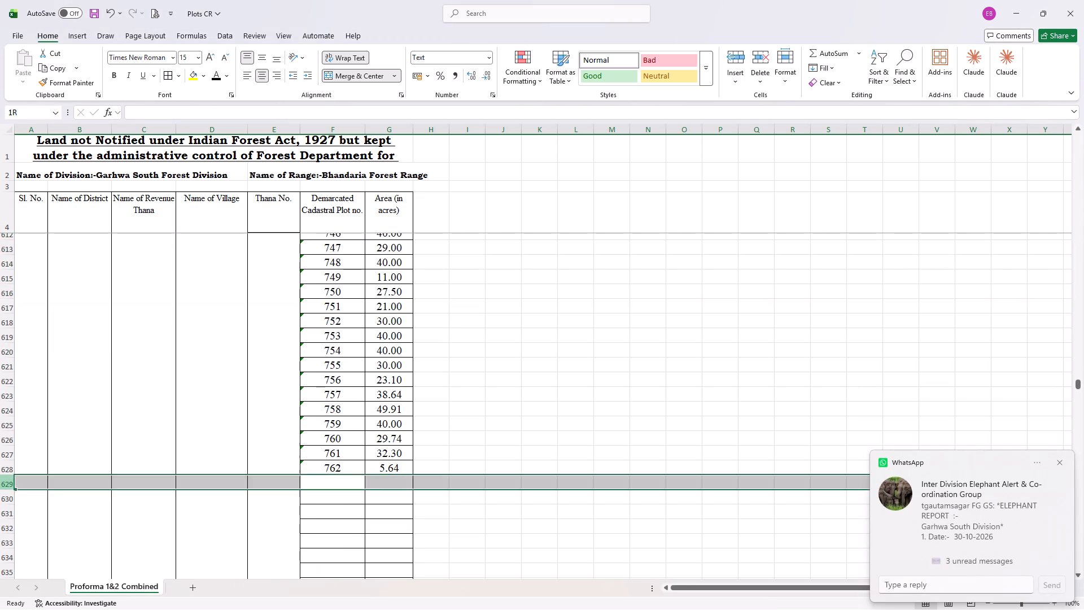
drag(10, 495, 126, 213)
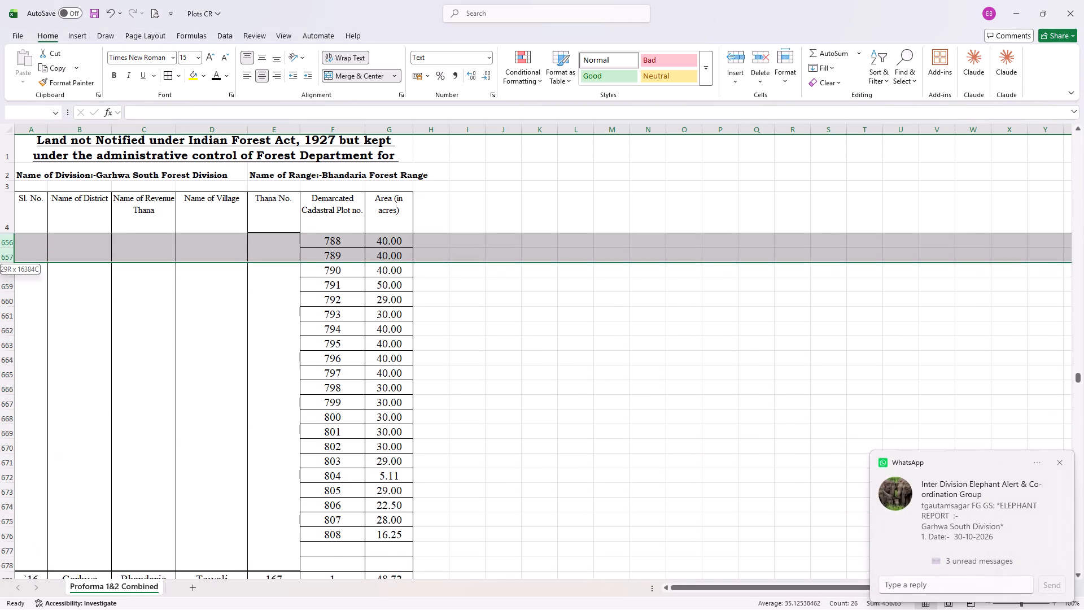
drag(126, 213, 147, 333)
scroll(176, 360, up, 2)
scroll(174, 363, down, 1)
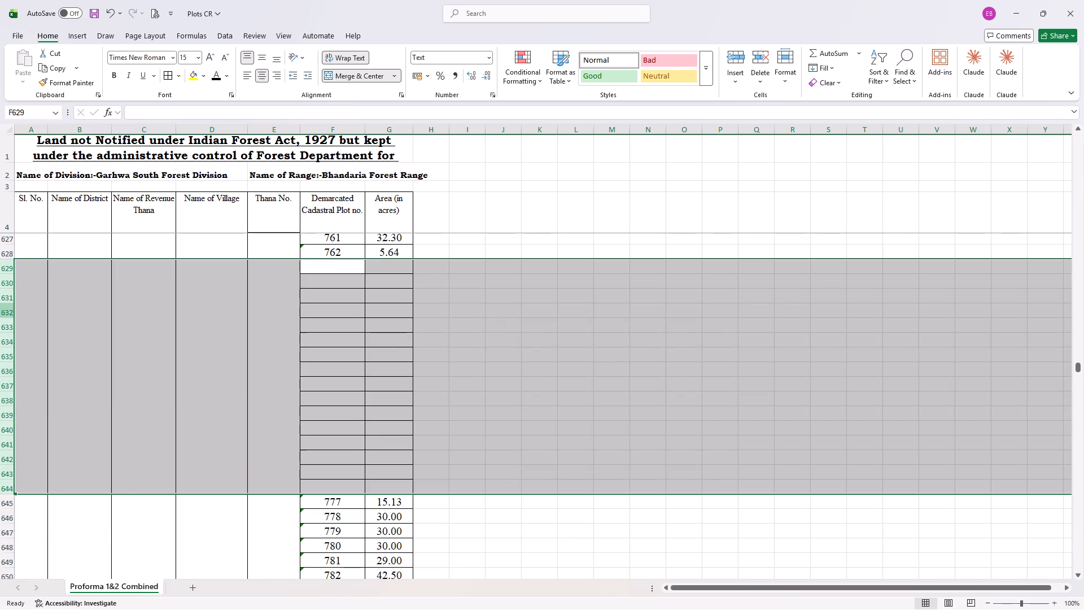
right_click(0, 312)
click(27, 441)
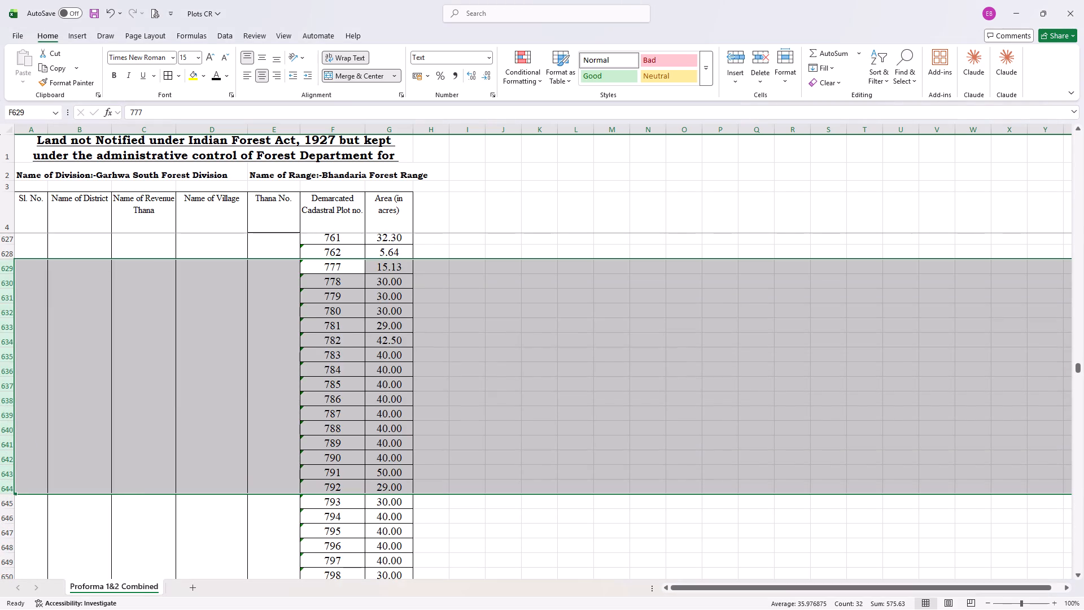
Delete the two blank rows between plot 808 and the first row of Tewali village.
scroll(208, 438, down, 2)
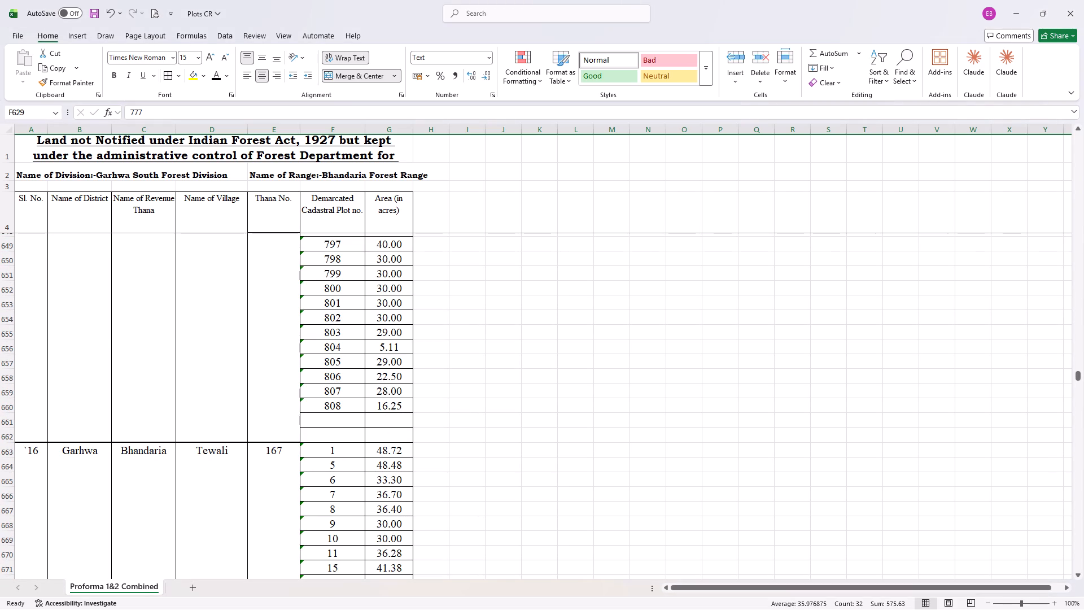
drag(12, 423, 10, 438)
right_click(10, 428)
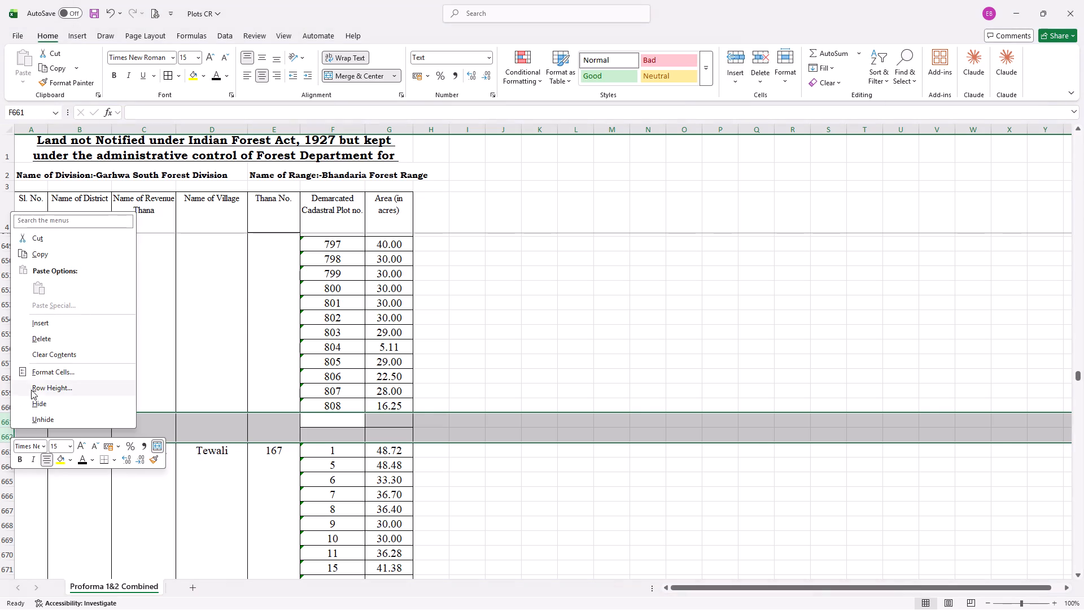
click(64, 343)
click(404, 463)
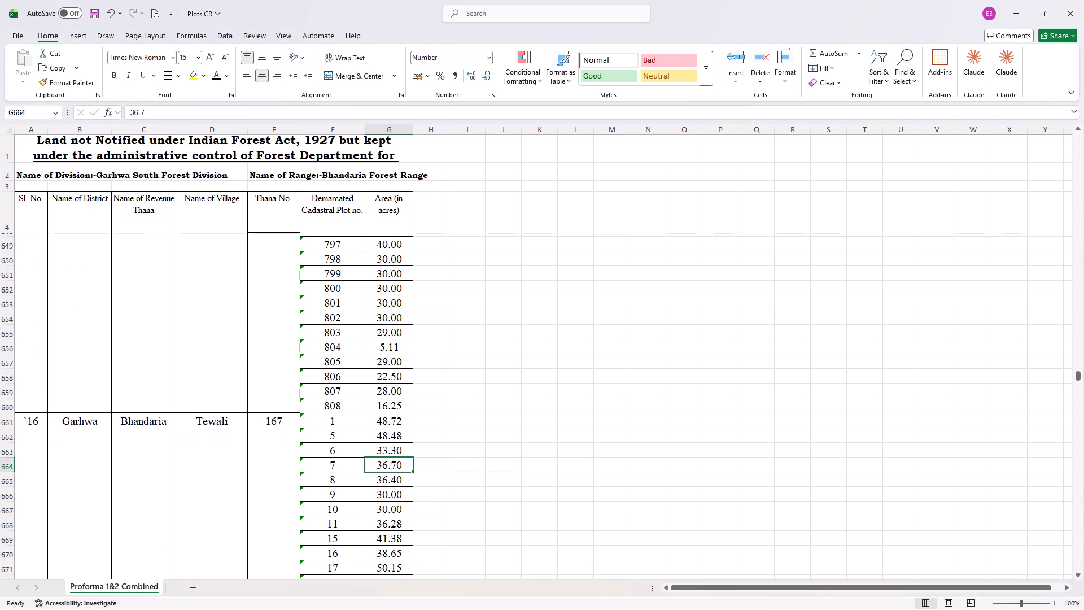
Delete the blank rows 540 to 545 between plots 39 and 111 in the Rodo village list.
scroll(404, 463, up, 9)
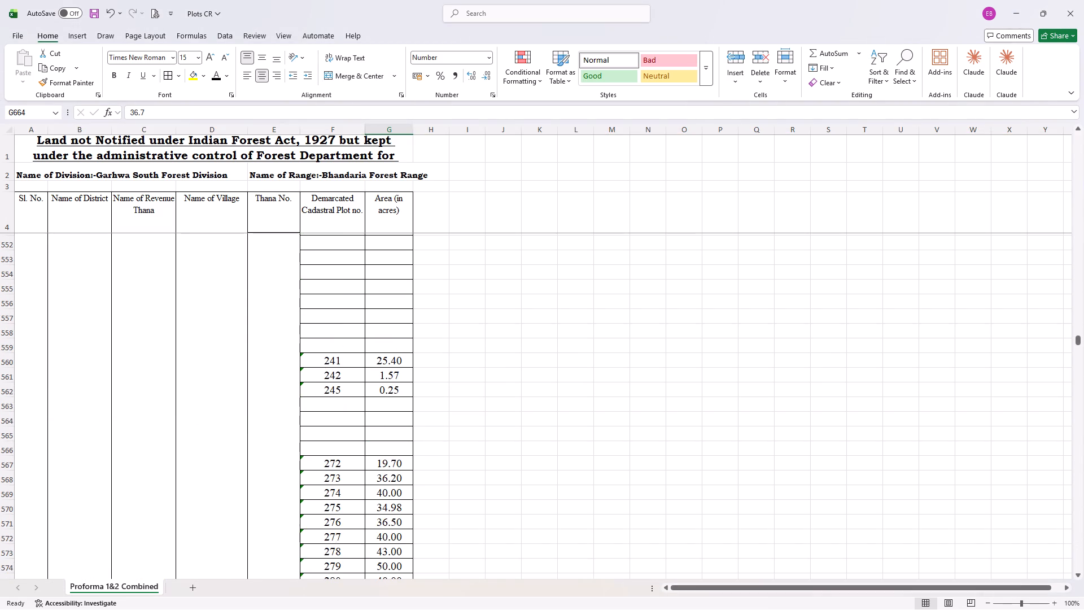
scroll(405, 464, up, 2)
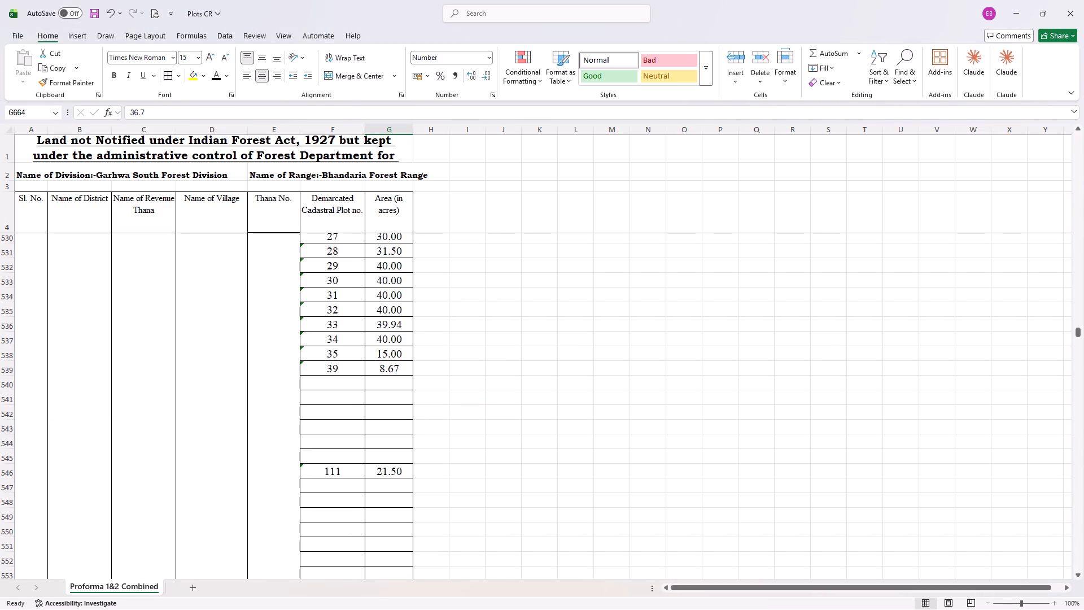
drag(8, 386, 2, 460)
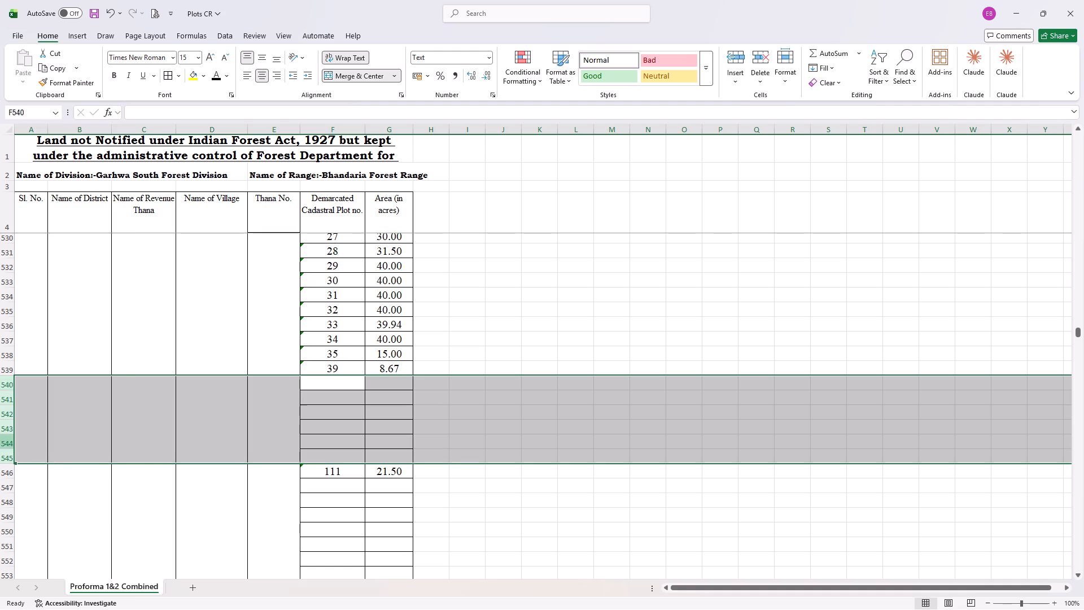
right_click(0, 438)
click(37, 347)
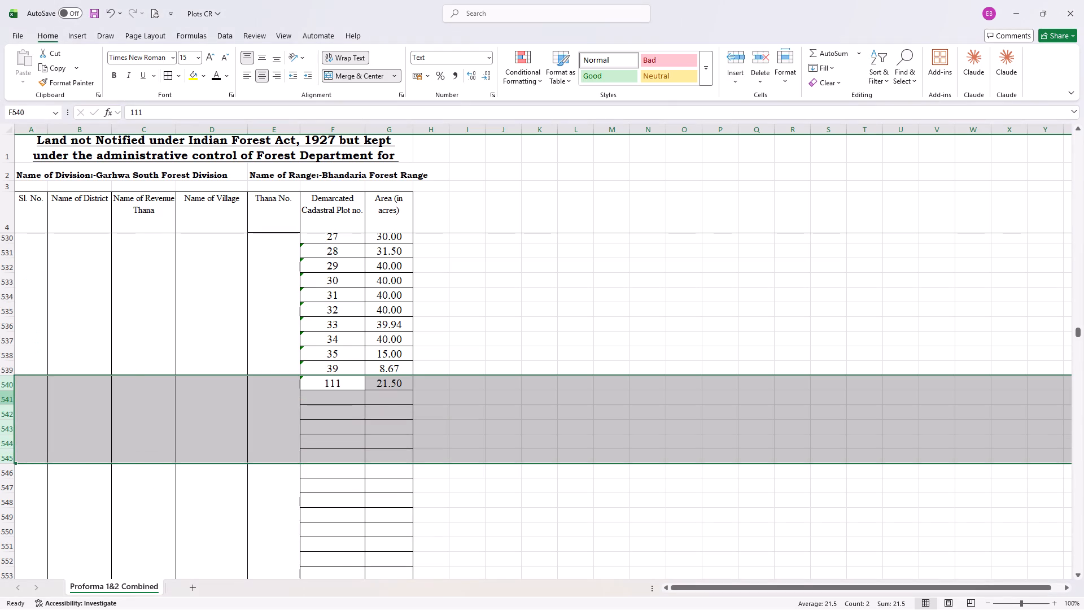
Delete the blank rows 541 to 553 between plots 111 and 241 in the Rodo village list.
drag(2, 402, 12, 544)
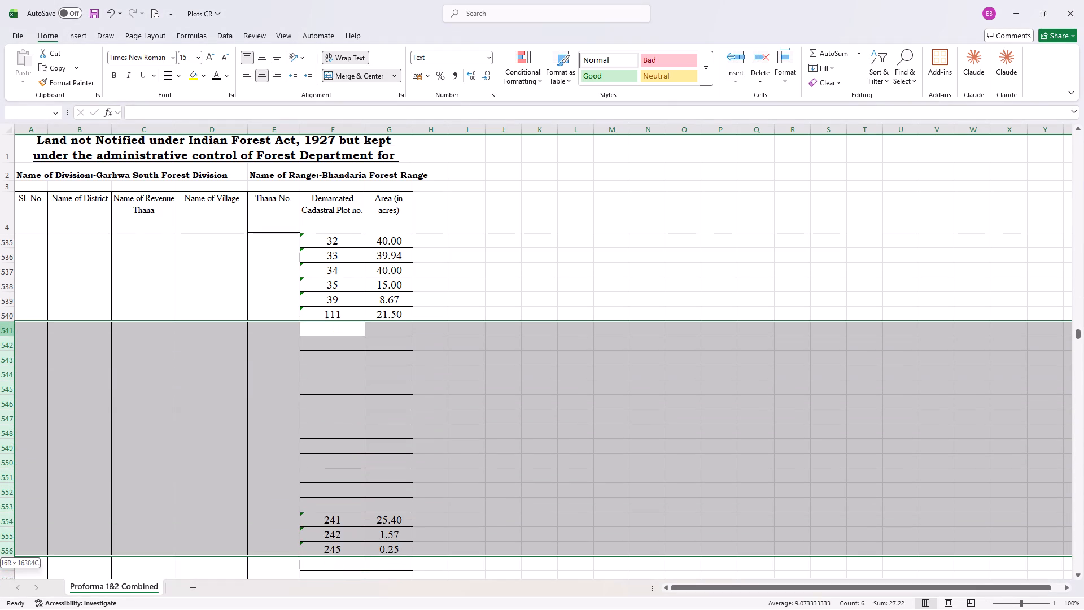
drag(12, 544, 23, 505)
right_click(12, 429)
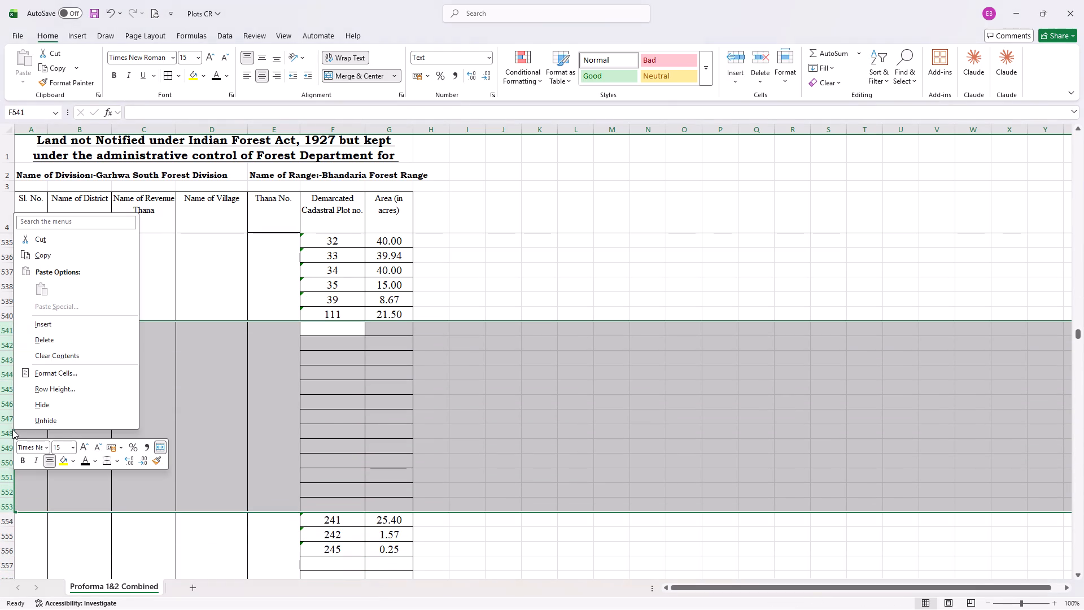
click(62, 340)
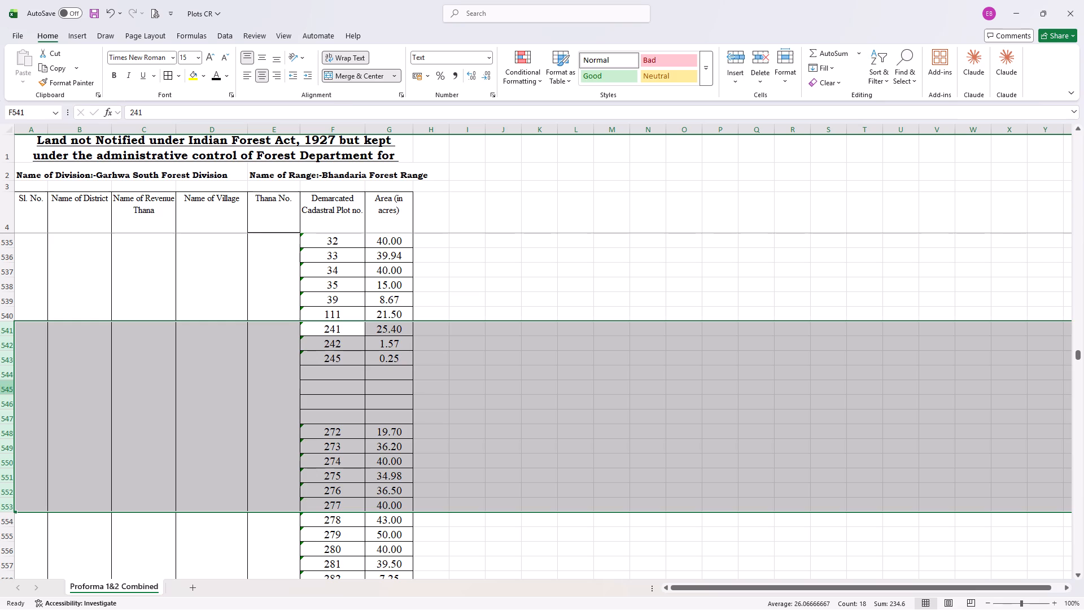
Delete the four blank rows 544 to 547 between plots 245 and 272 in the Rodo village list.
drag(4, 374, 0, 417)
right_click(0, 395)
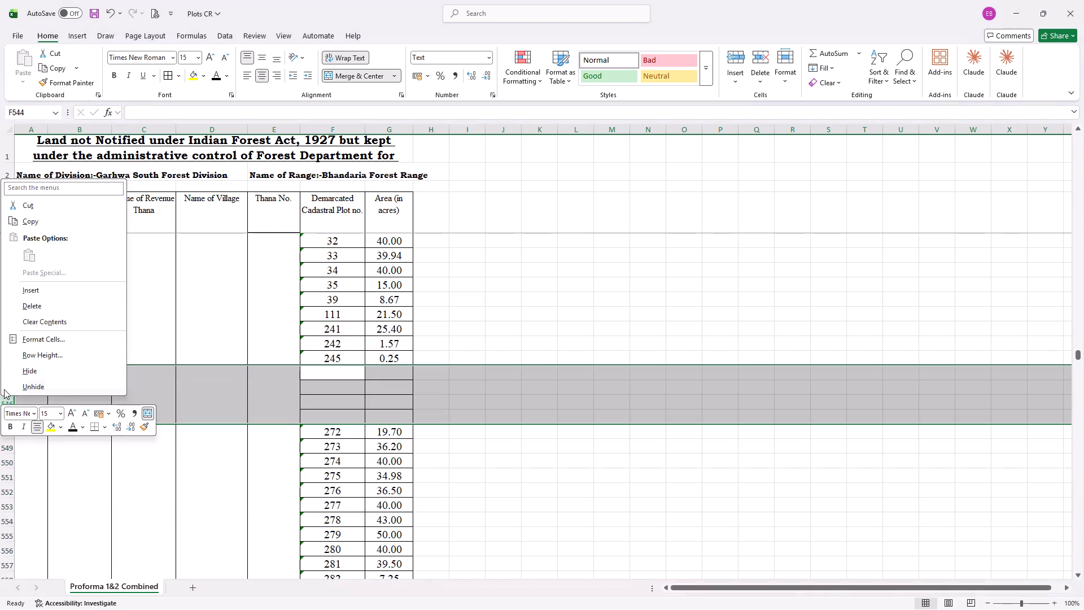
click(68, 305)
Check the rest of the Rodo village list for gaps and delete the blank row 525 between plots 15 and 23.
scroll(163, 385, down, 2)
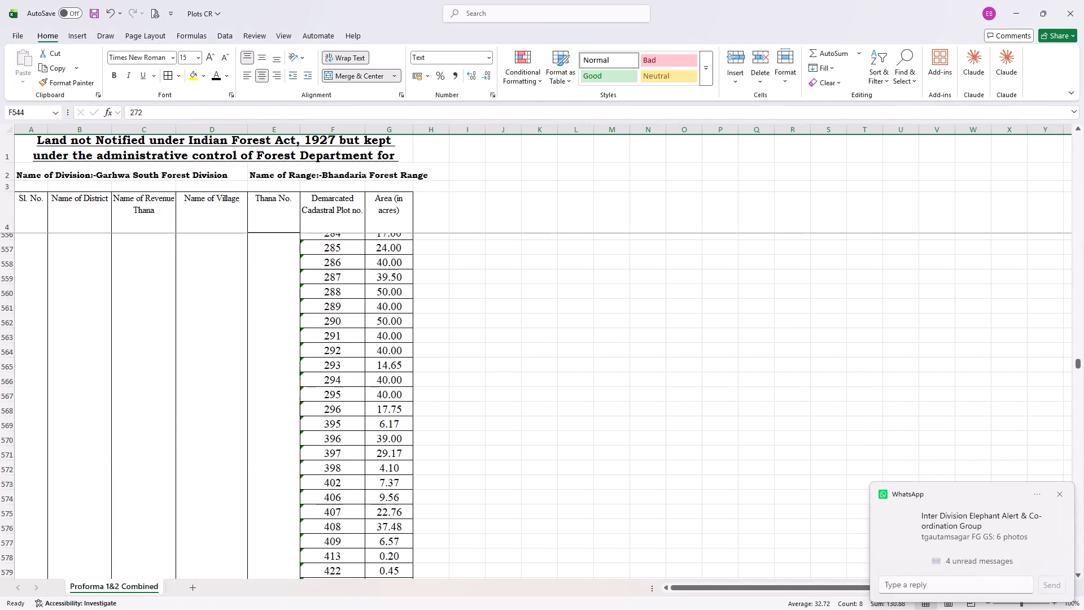
scroll(163, 385, down, 6)
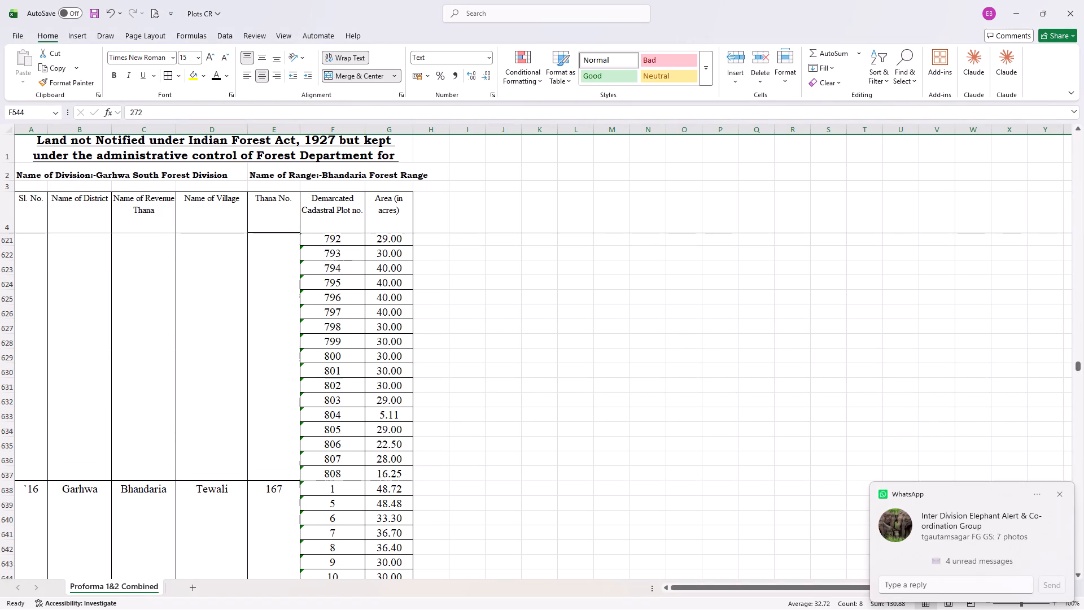
scroll(163, 385, down, 2)
scroll(163, 385, up, 9)
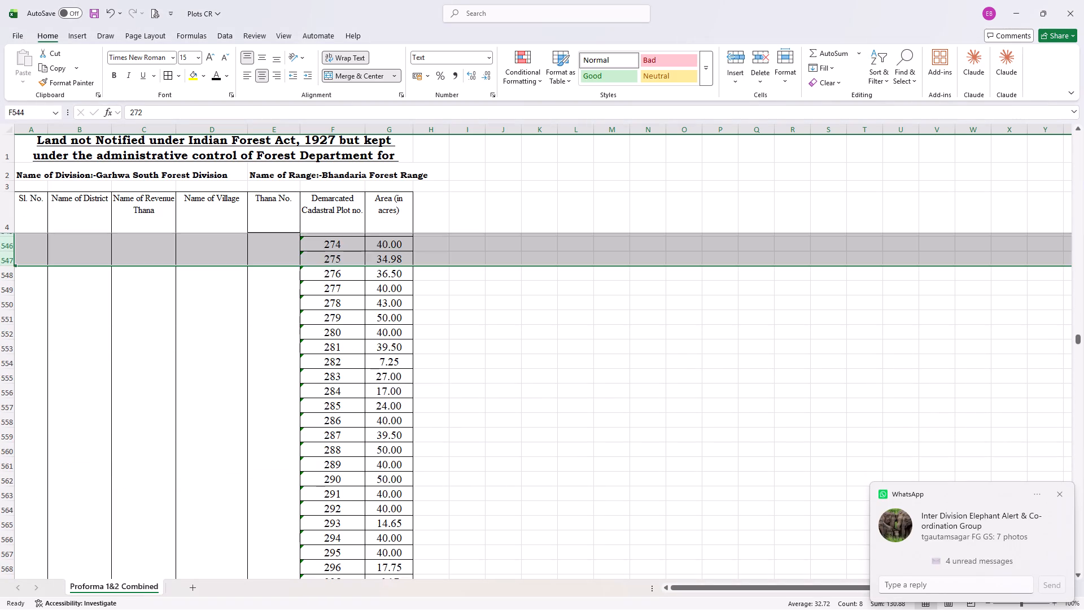
scroll(163, 385, up, 4)
scroll(163, 385, down, 1)
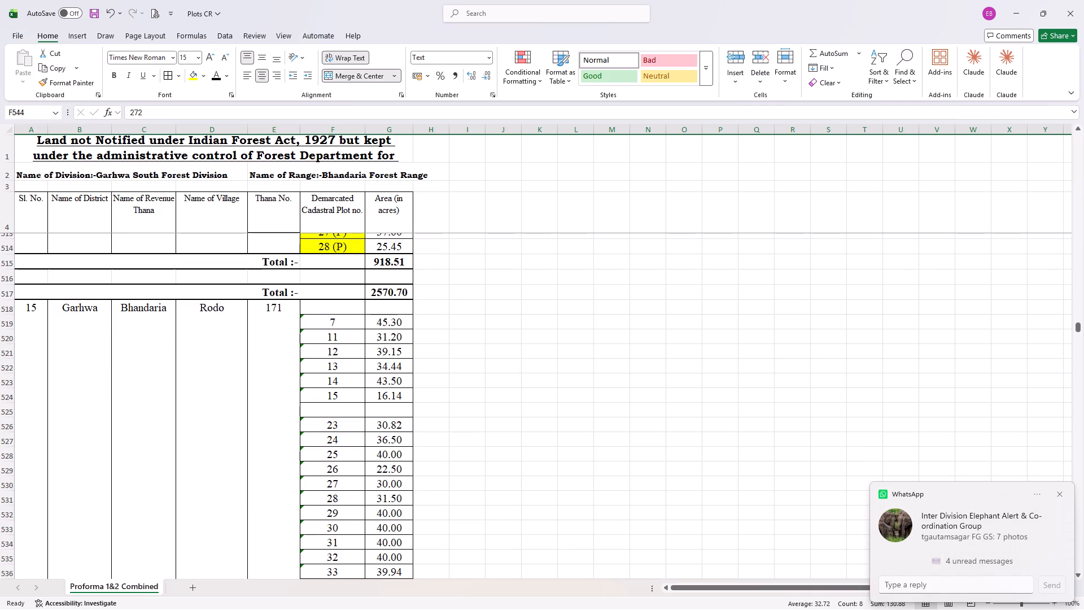
click(3, 412)
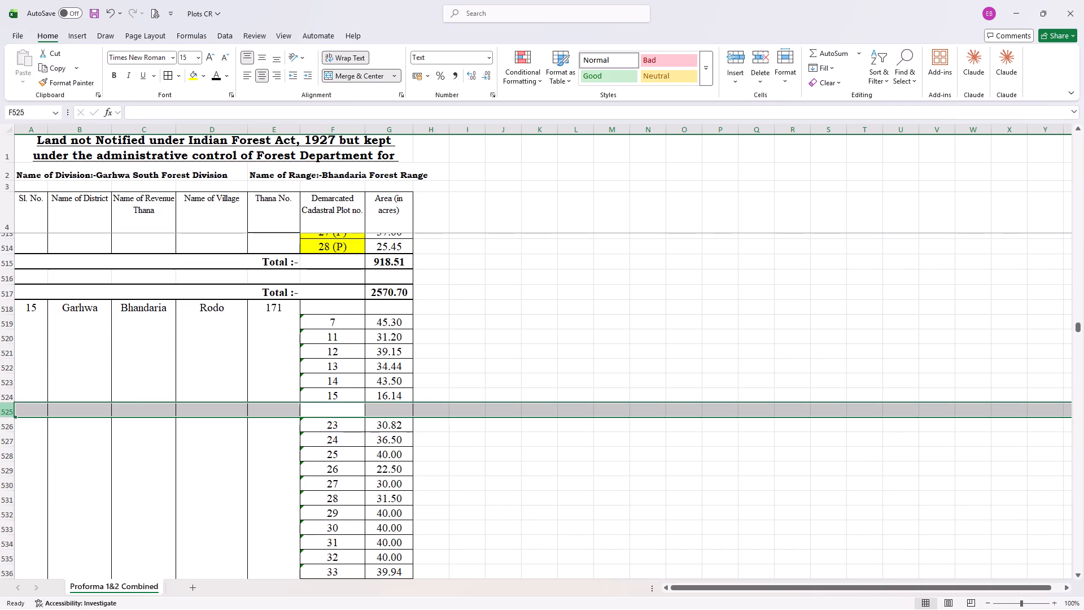
right_click(4, 412)
click(84, 322)
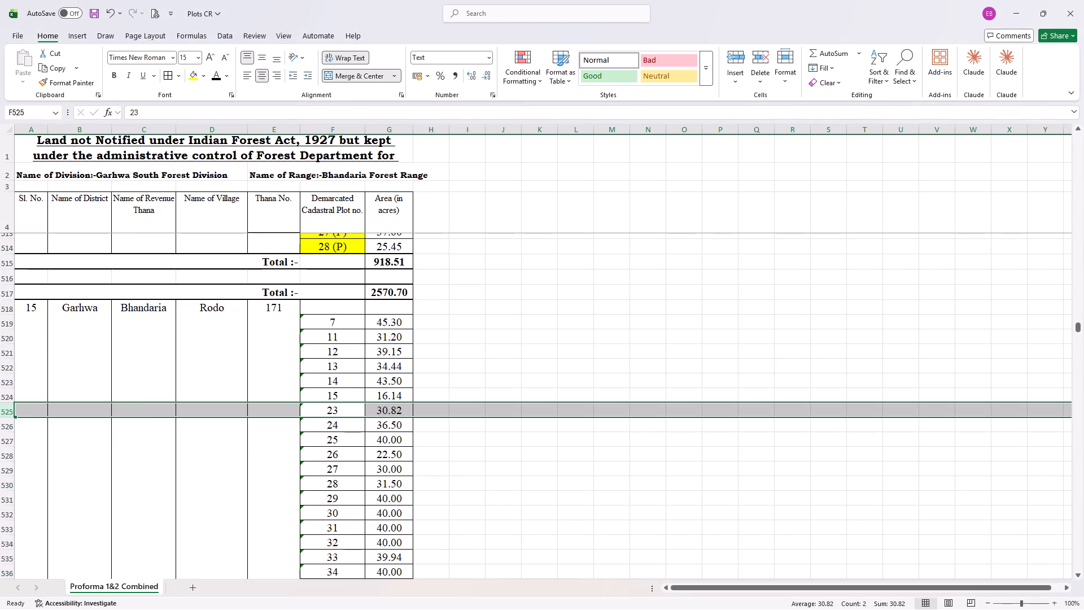
Delete the blank rows 684 to 688 between plots 73 and 158 in the Tewali village list.
scroll(257, 418, down, 10)
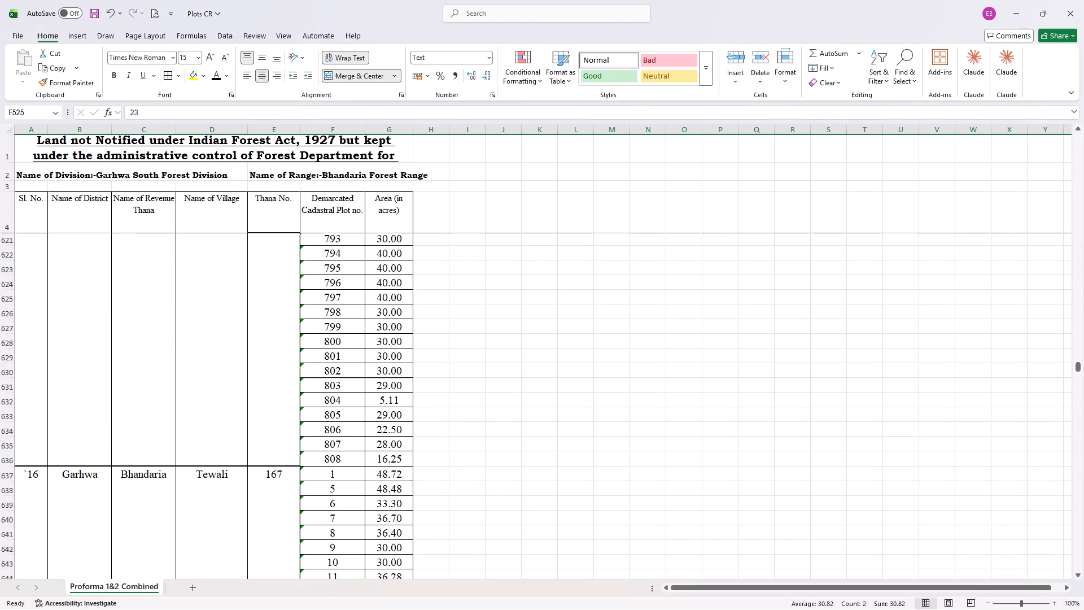
scroll(257, 419, down, 9)
scroll(257, 419, up, 2)
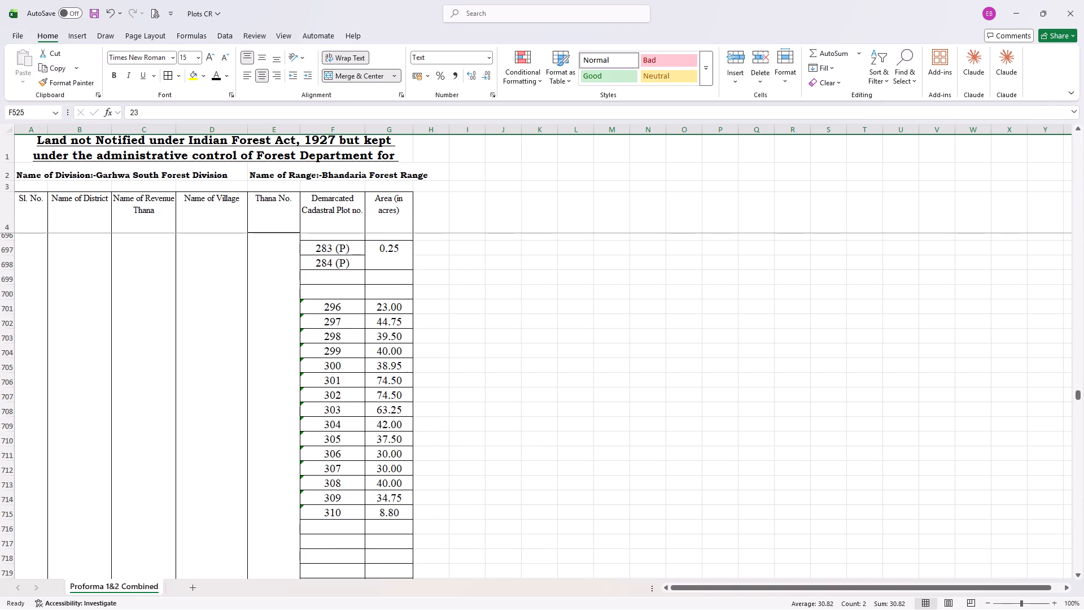
scroll(196, 383, up, 2)
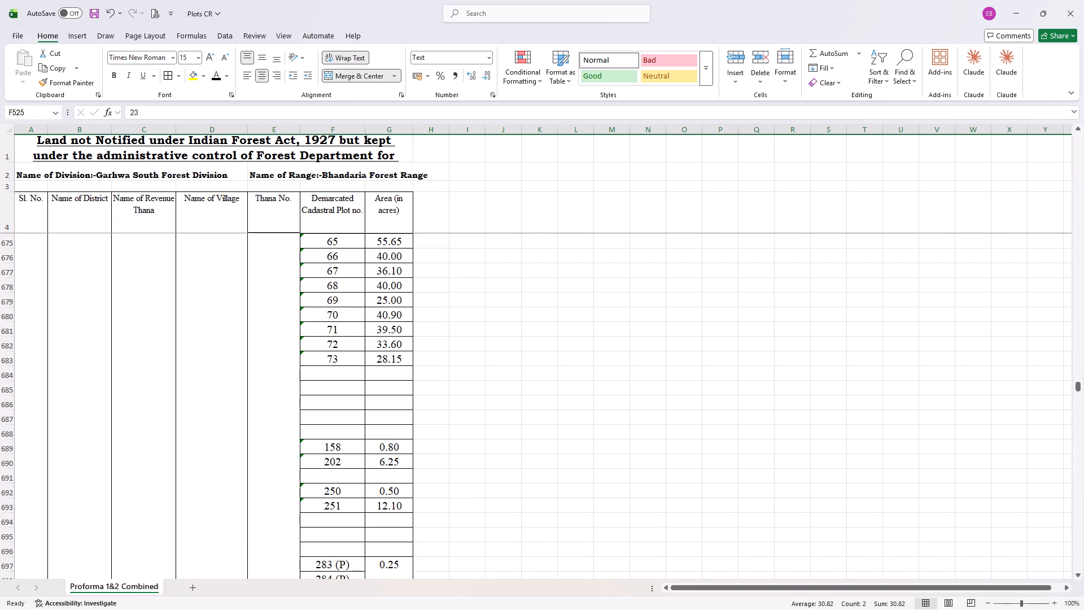
drag(8, 376, 20, 432)
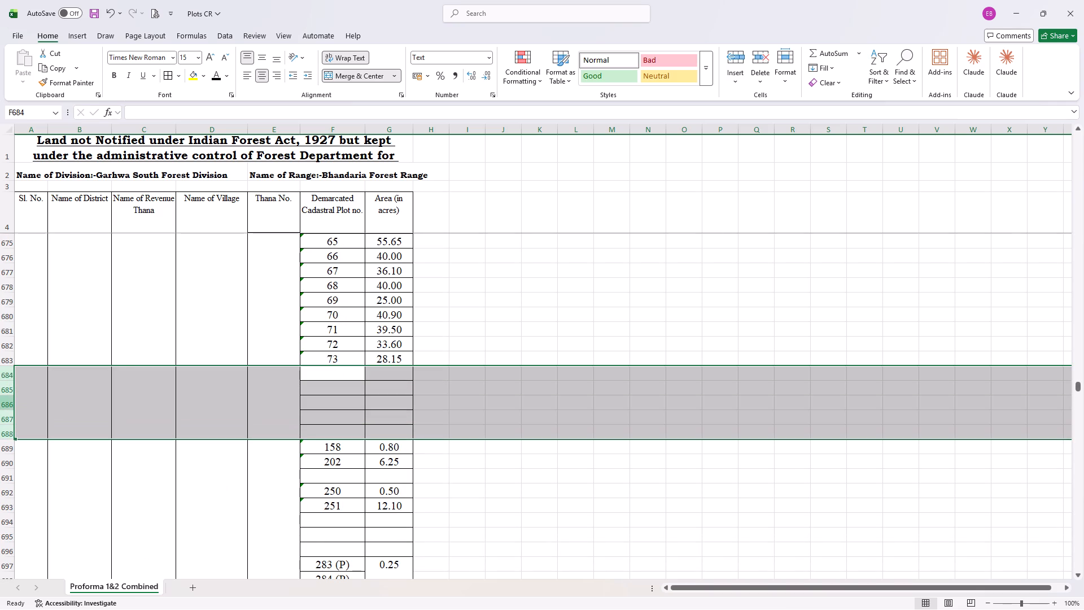
right_click(10, 403)
click(50, 315)
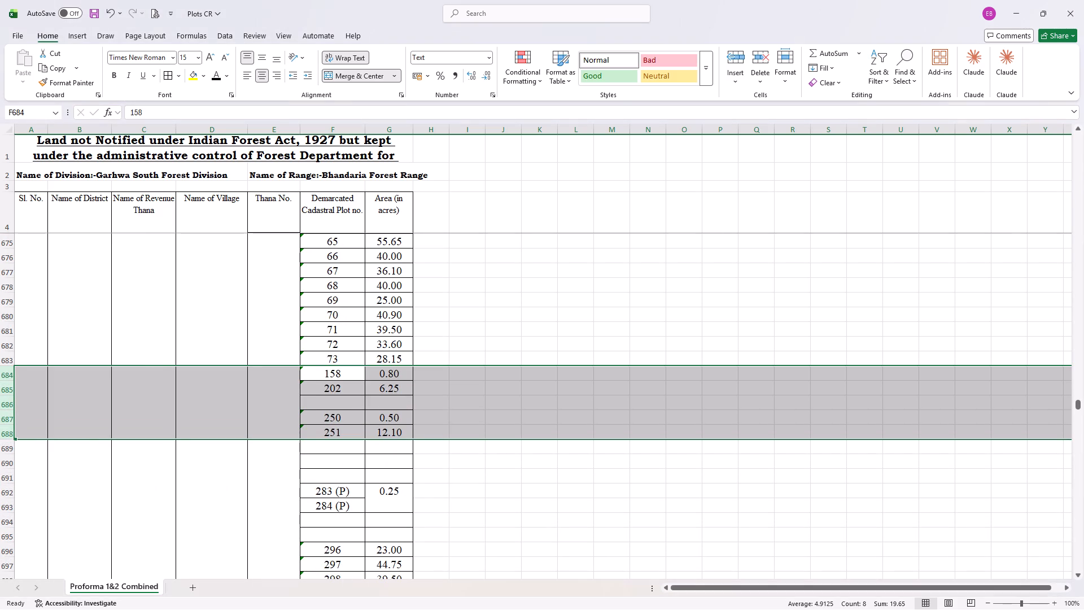
Delete the blank rows between plots 251 and 283 (P) and the blank row between plots 202 and 250.
drag(3, 450, 2, 474)
right_click(2, 473)
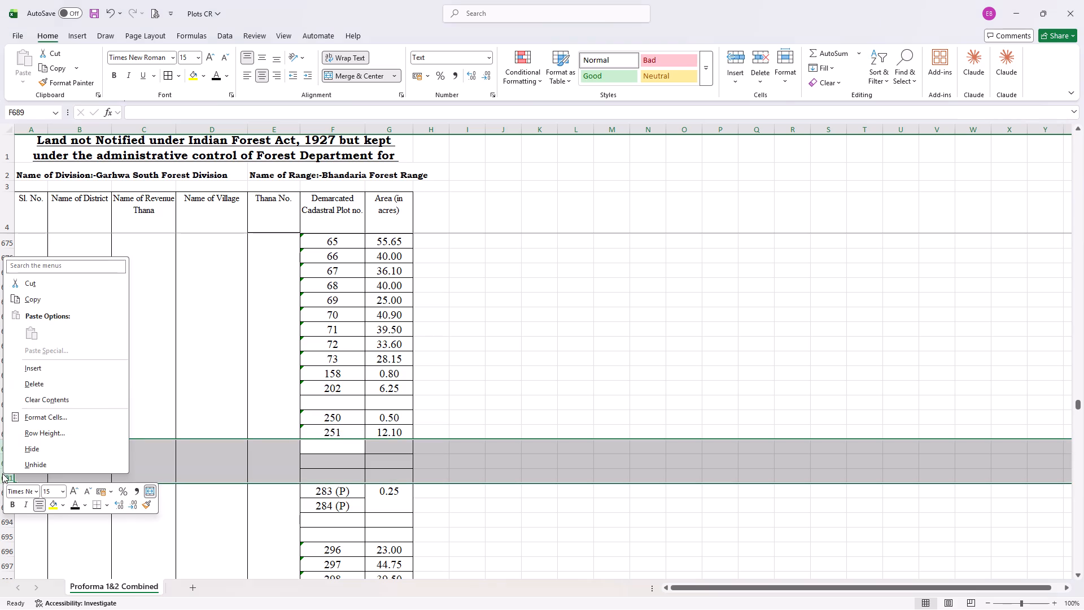
click(36, 377)
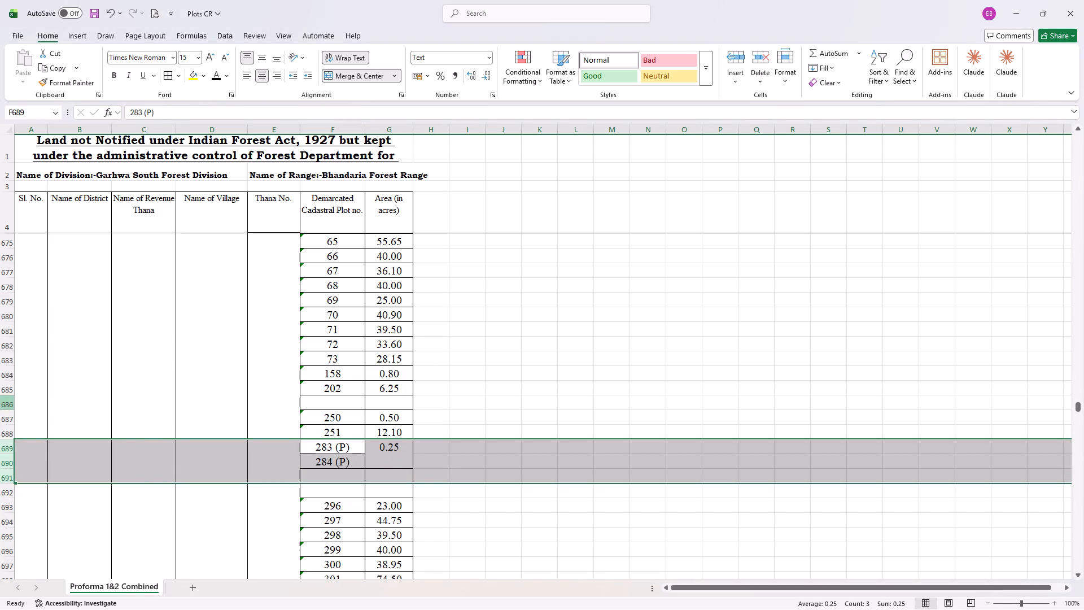
click(11, 403)
right_click(11, 403)
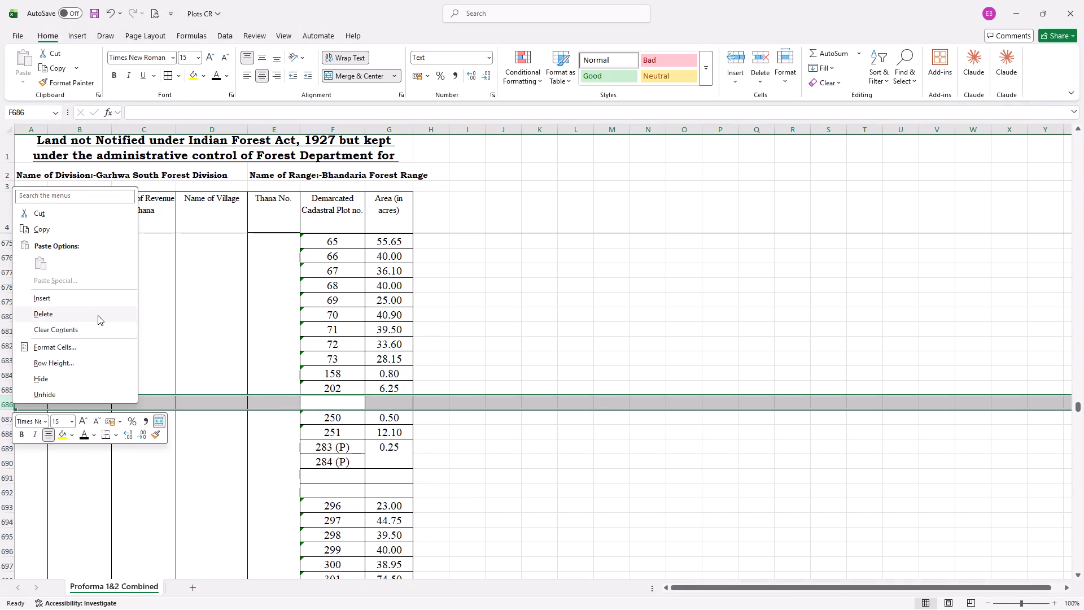
click(98, 314)
Delete the blank rows between plots 284 (P) and 296 and between plots 310 and 395.
drag(3, 461, 8, 483)
right_click(6, 474)
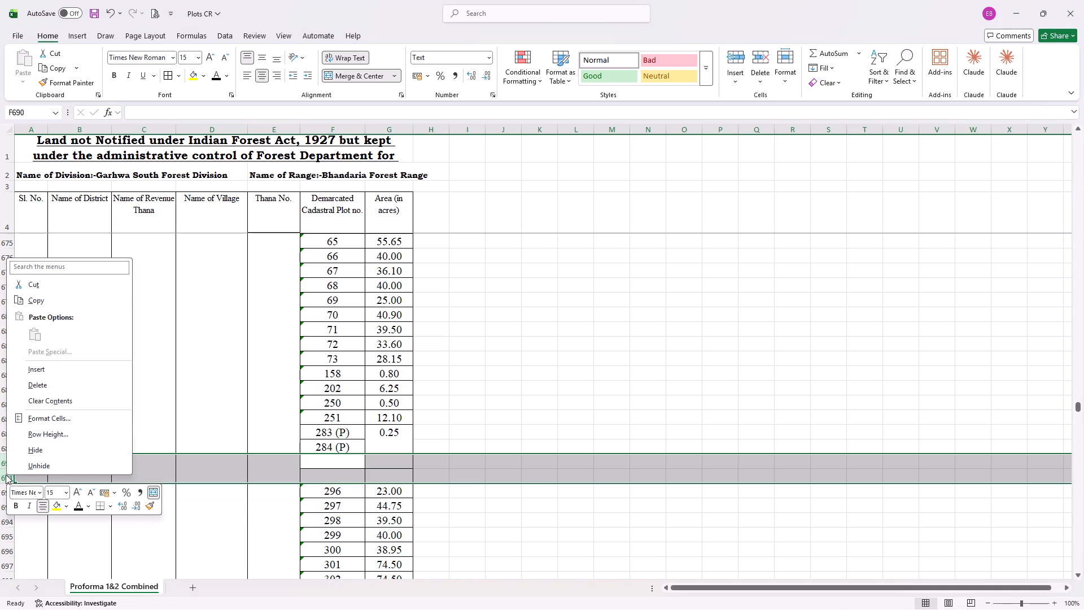
click(48, 380)
scroll(173, 439, down, 2)
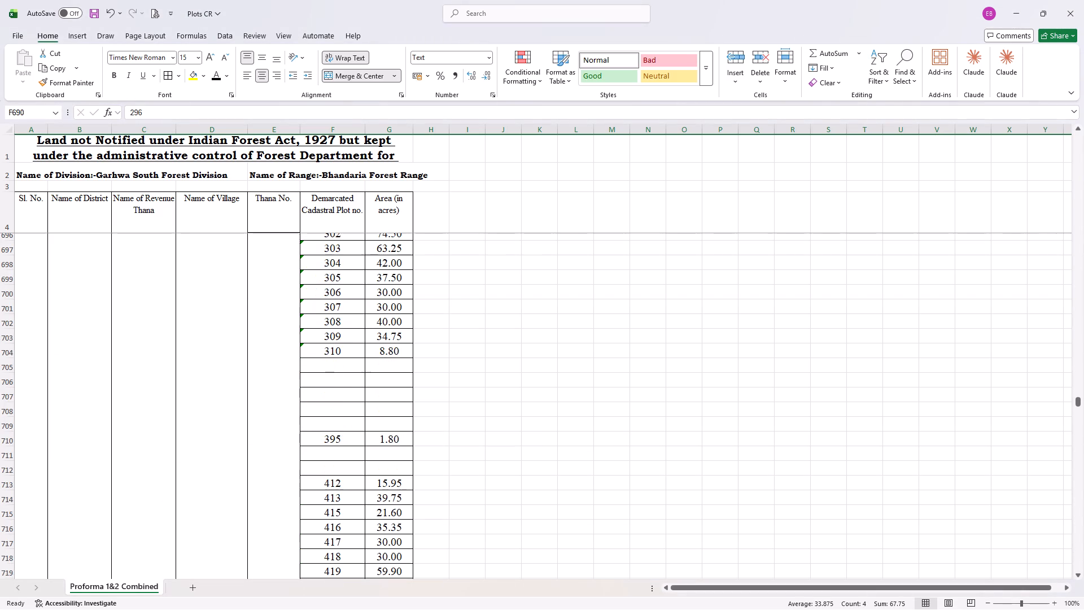
drag(4, 367, 14, 415)
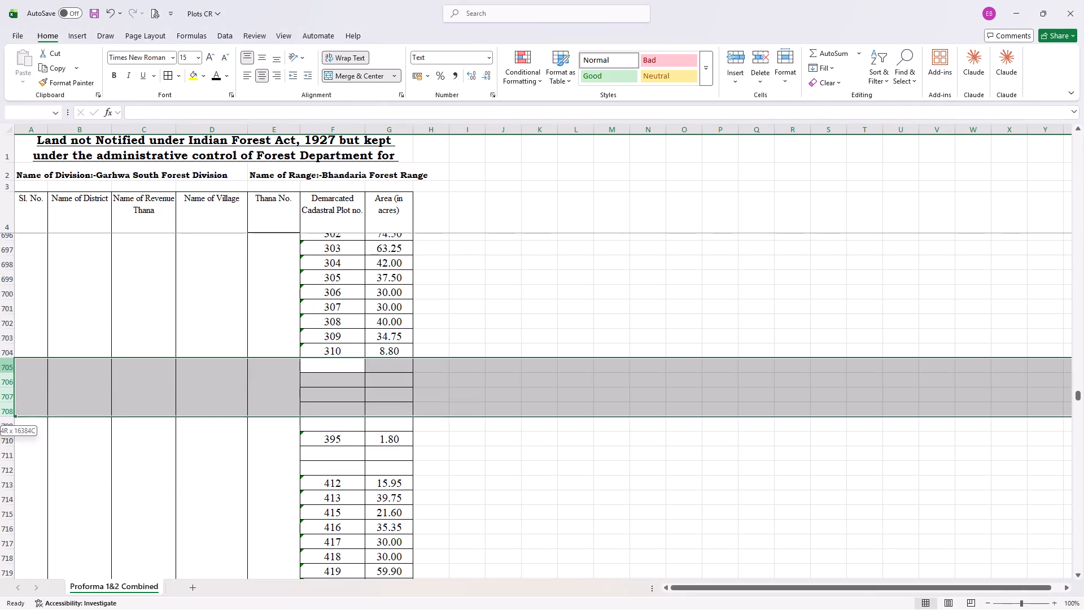
drag(14, 415, 16, 420)
right_click(11, 408)
click(82, 326)
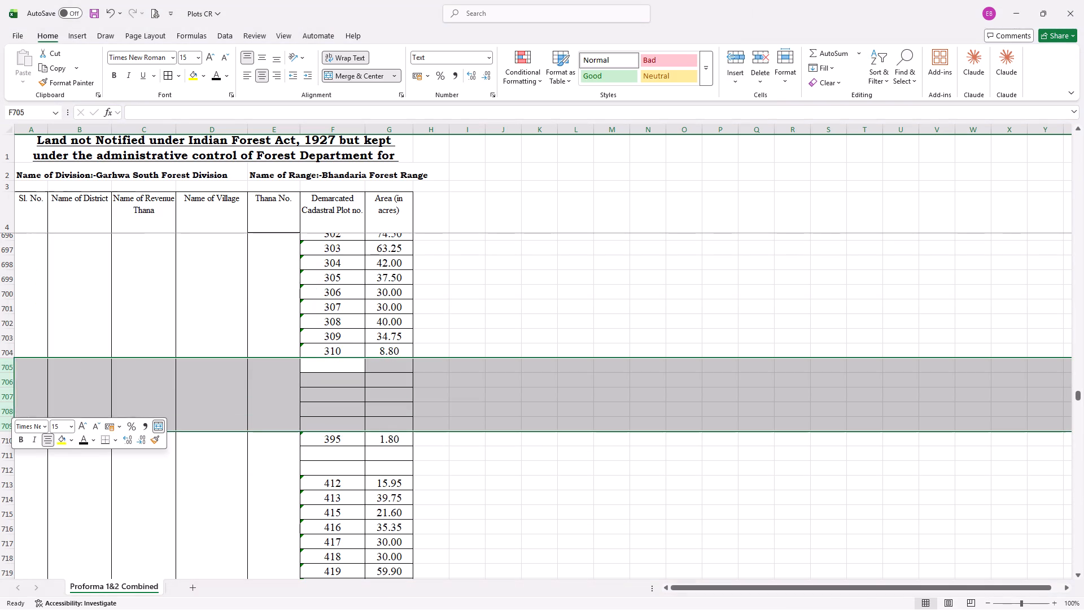
Delete the blank rows between plots 395 and 412 and between plot 427 and the first row of Jonhikhar village.
drag(7, 382, 7, 392)
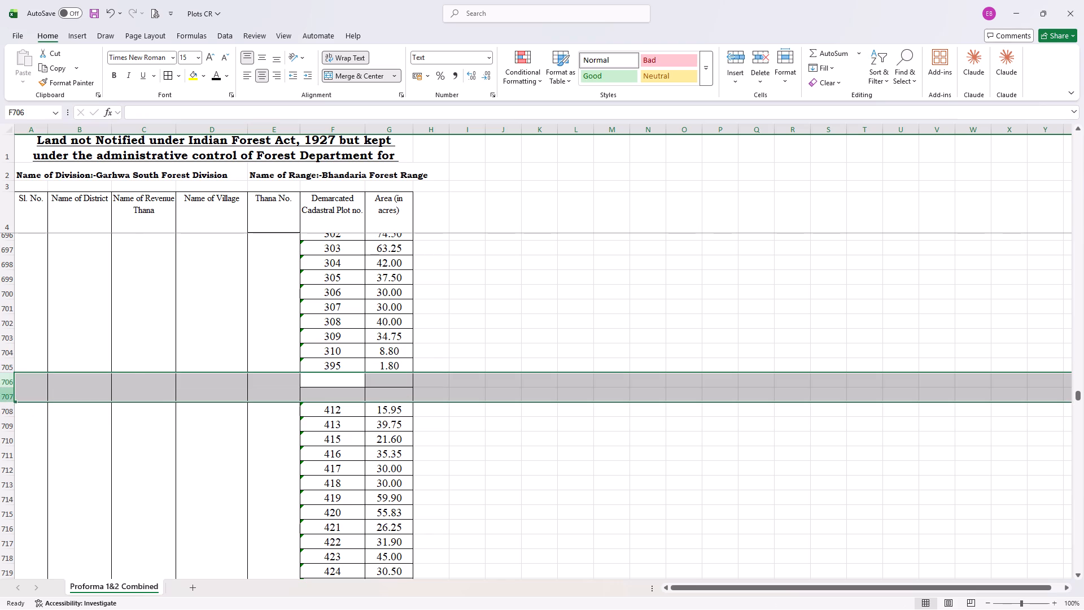
right_click(4, 393)
click(64, 307)
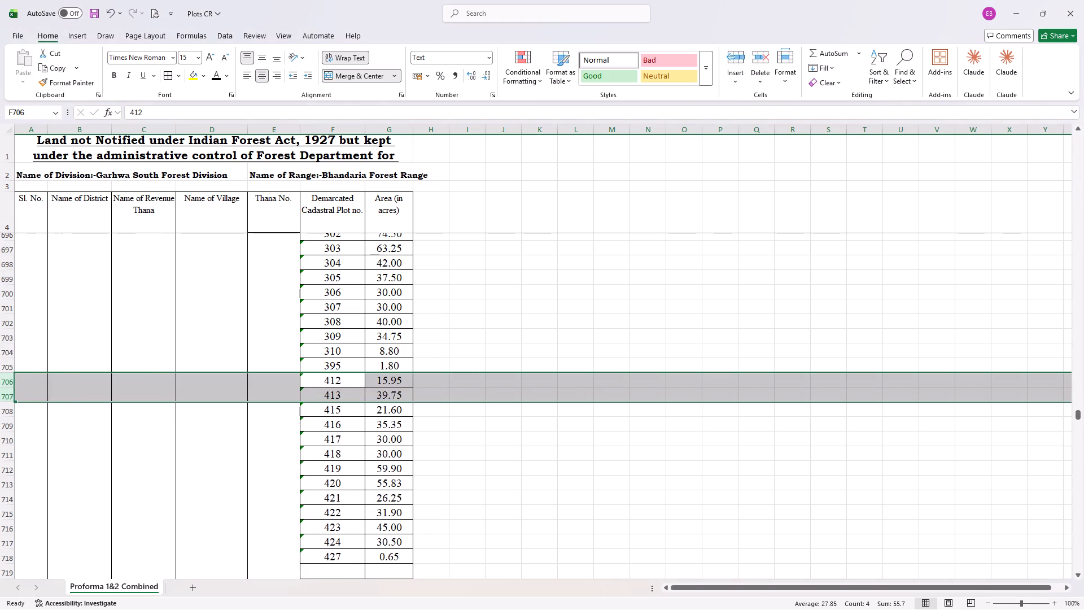
scroll(84, 376, down, 1)
drag(5, 416, 5, 426)
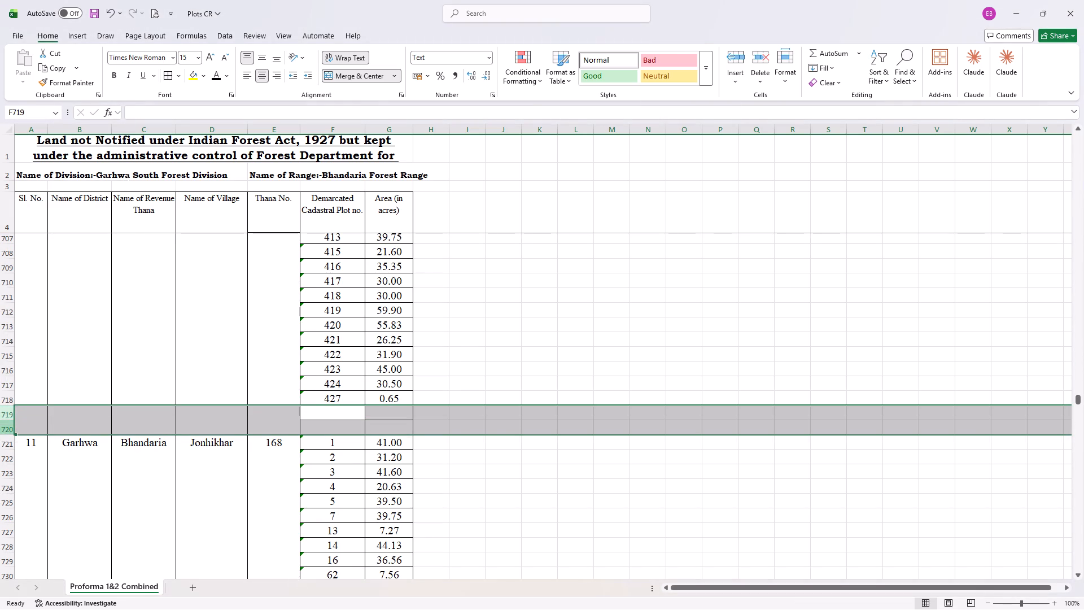
right_click(5, 426)
click(84, 341)
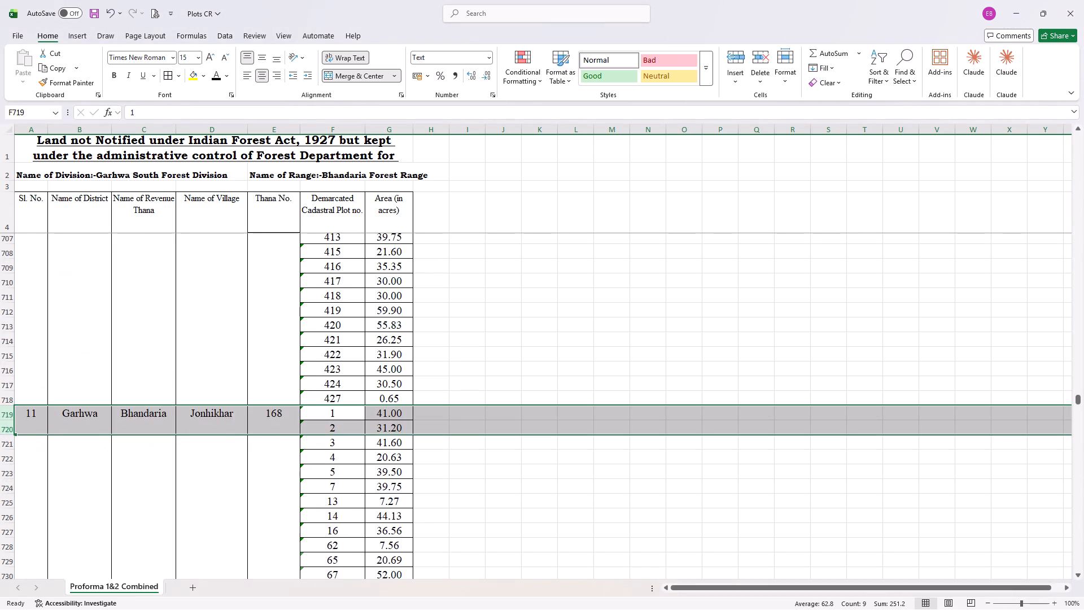
Delete the blank row between plots 41 and 53 and the blank rows between plots 53 and 74.
scroll(224, 457, down, 3)
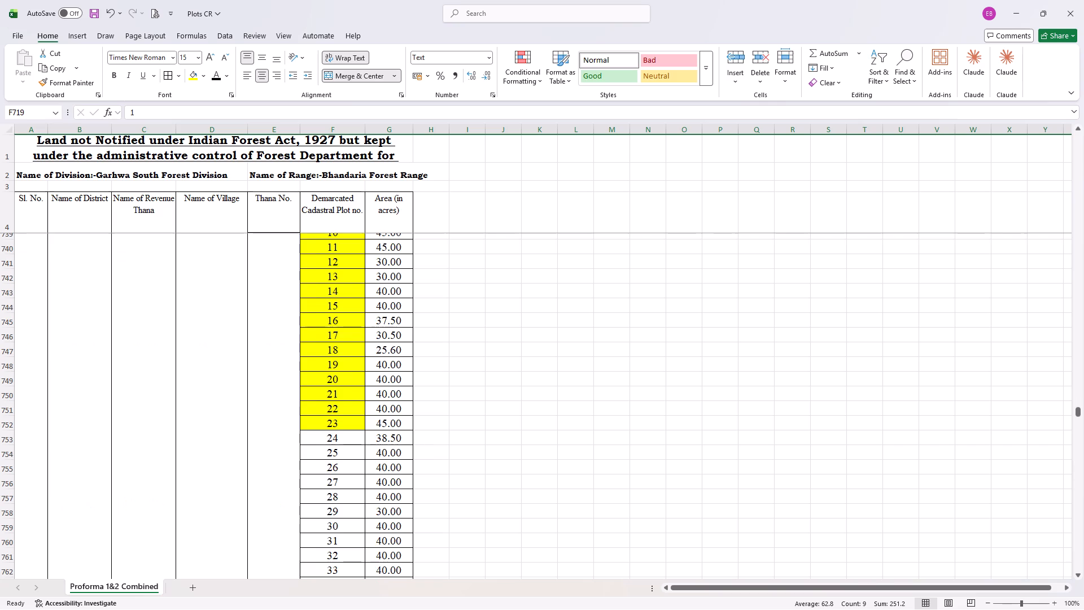
scroll(224, 457, down, 2)
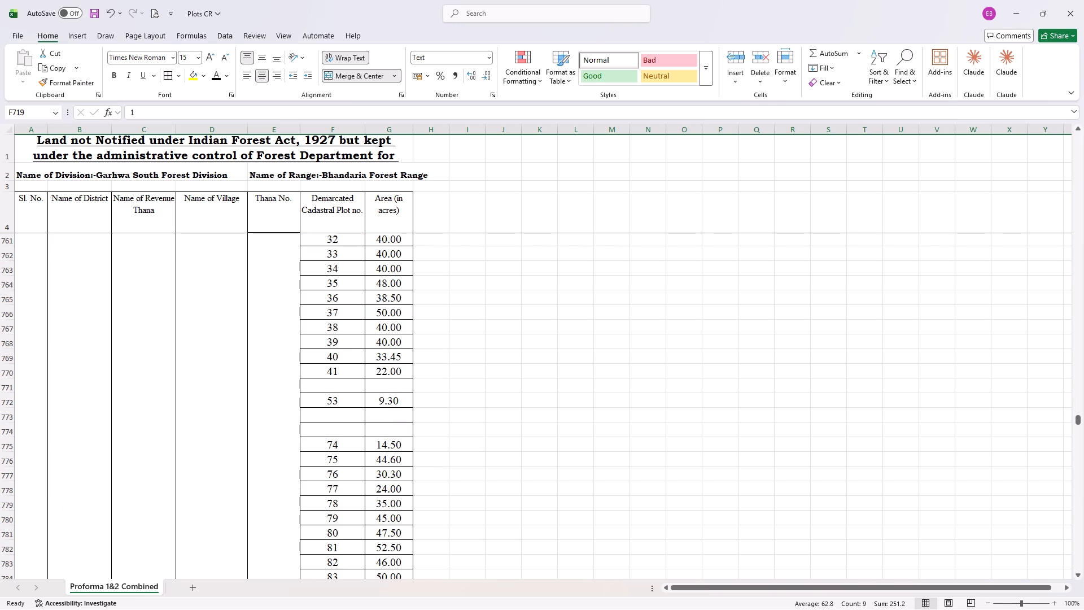
click(3, 382)
right_click(3, 382)
click(76, 509)
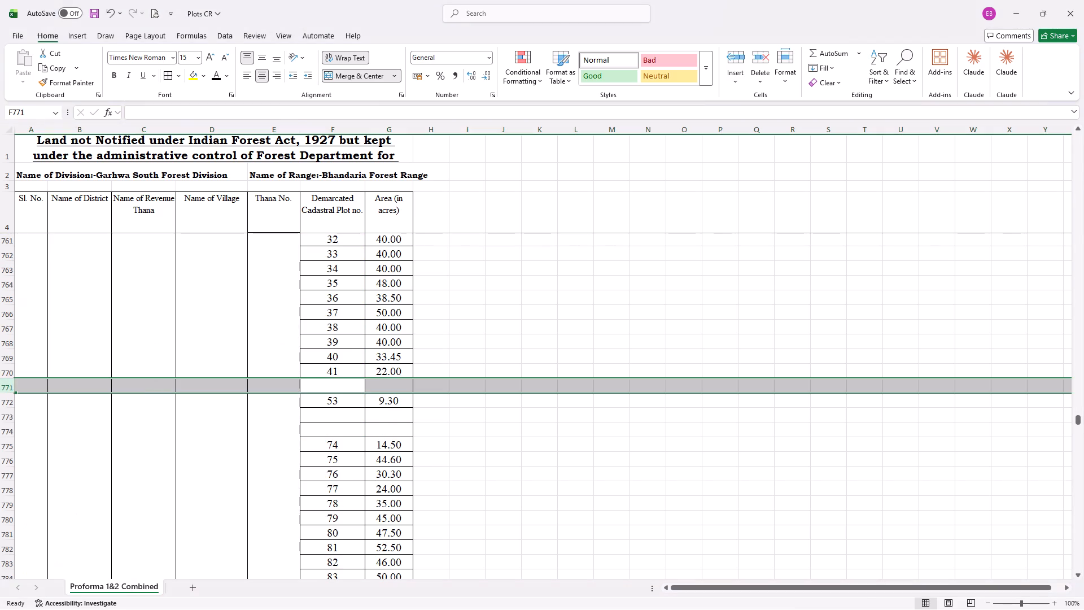
drag(10, 404, 8, 416)
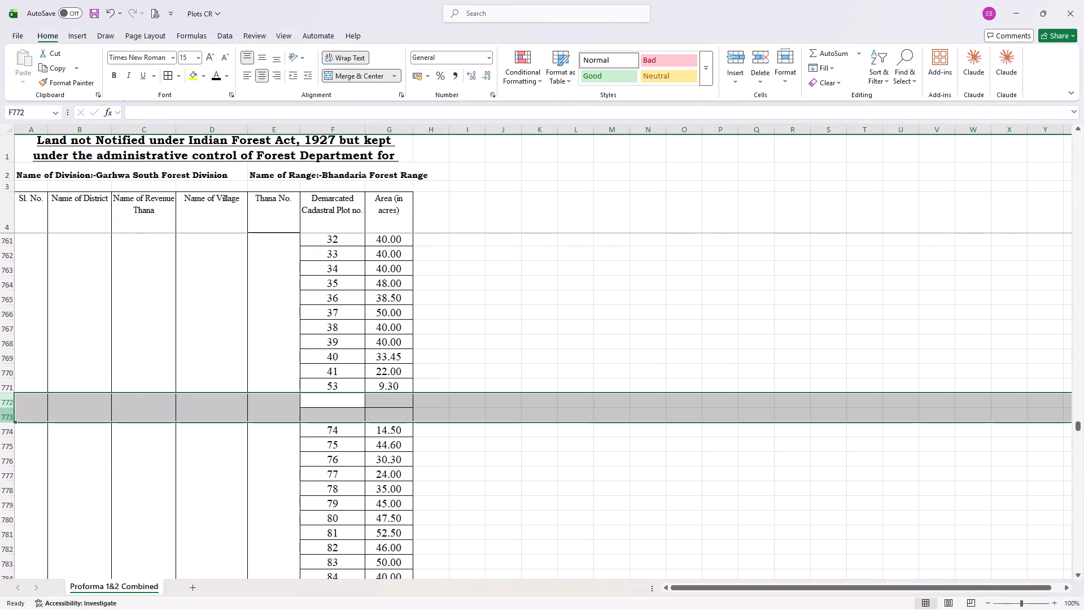
right_click(8, 416)
click(99, 327)
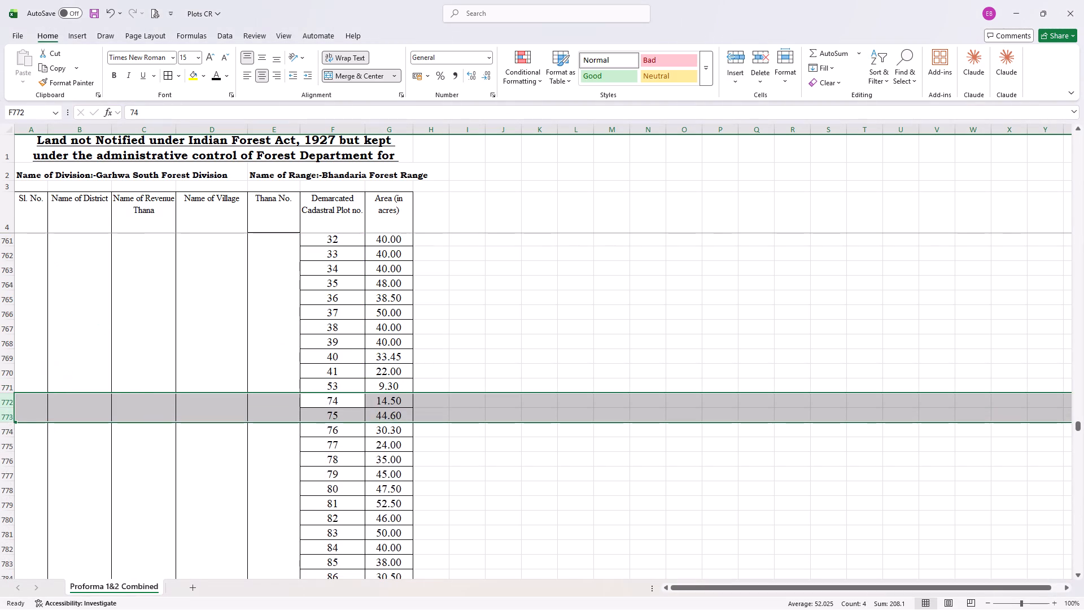
Delete the blank rows between plots 165 and 186.
scroll(205, 515, down, 5)
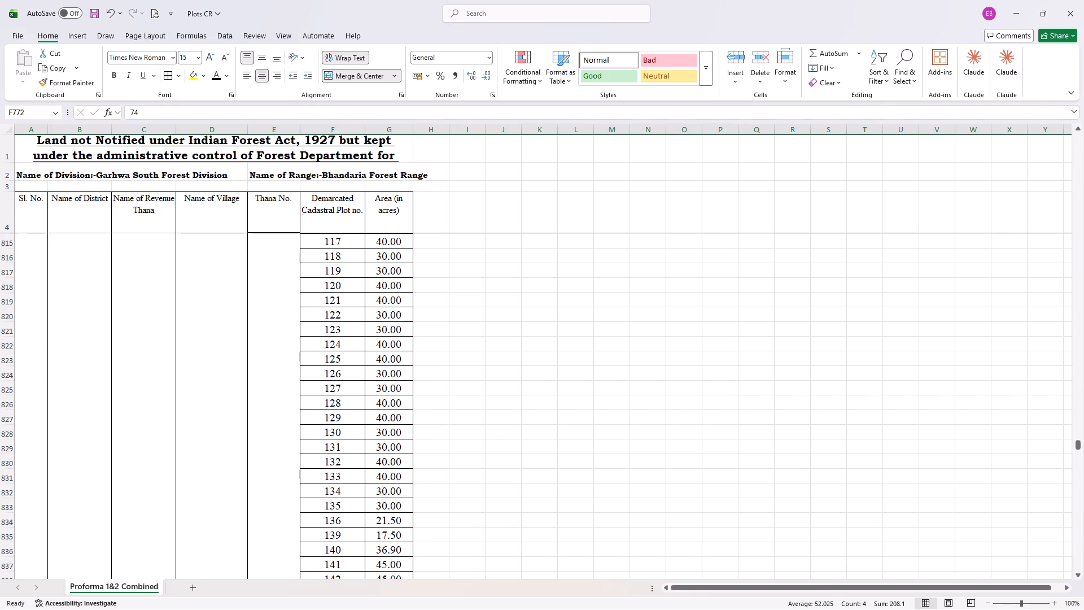
scroll(205, 516, down, 3)
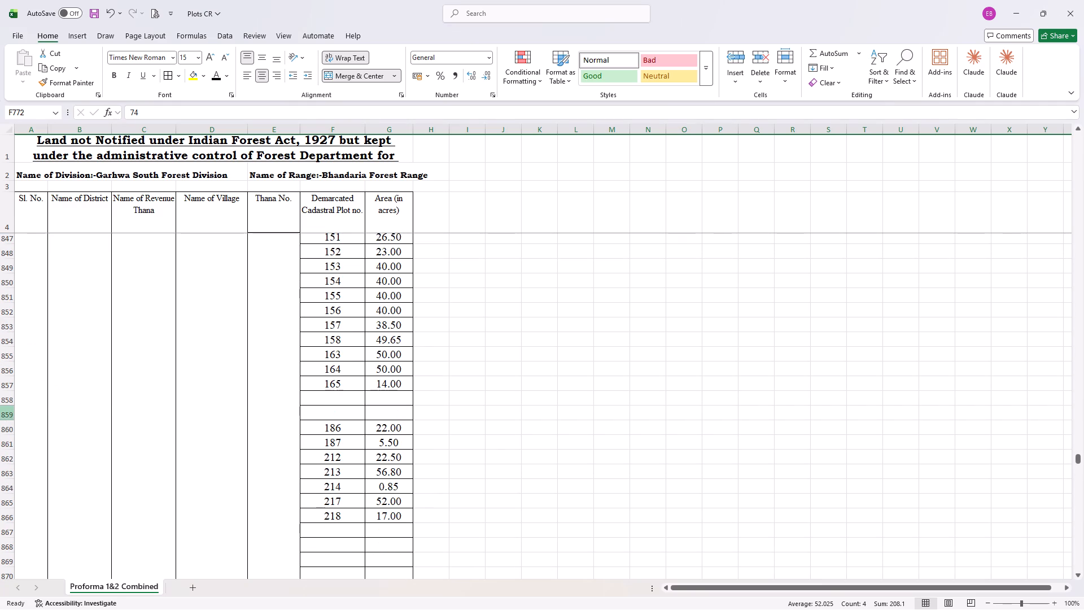
drag(0, 394, 3, 407)
right_click(3, 407)
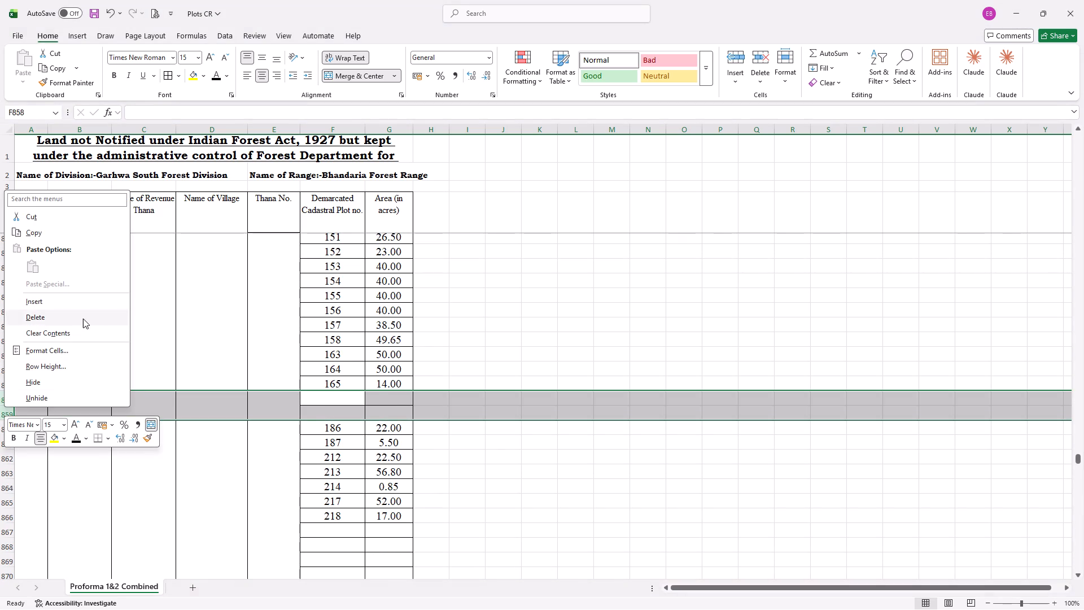
click(83, 319)
Delete the blank rows between plots 218 and 353 and between plots 353 and 393.
drag(5, 503, 5, 536)
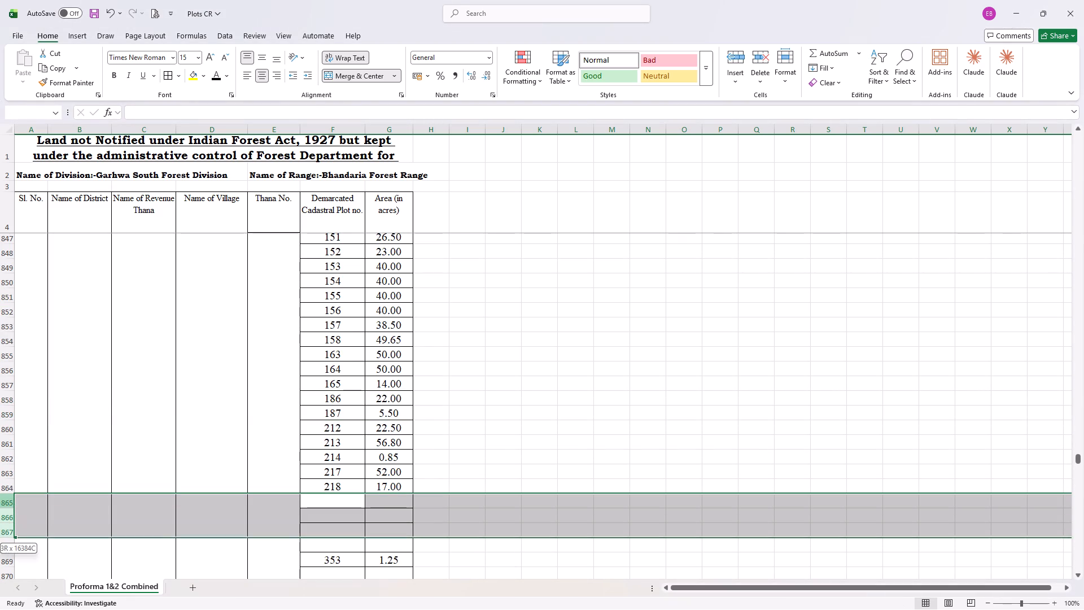
drag(5, 536, 9, 544)
right_click(3, 530)
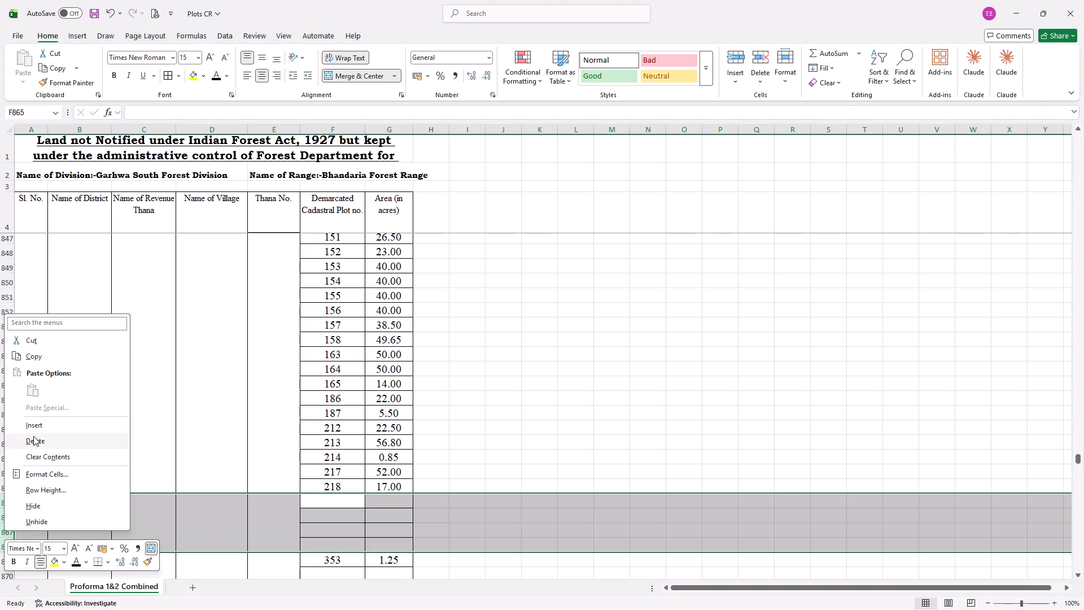
click(33, 436)
scroll(60, 435, down, 2)
scroll(60, 435, up, 1)
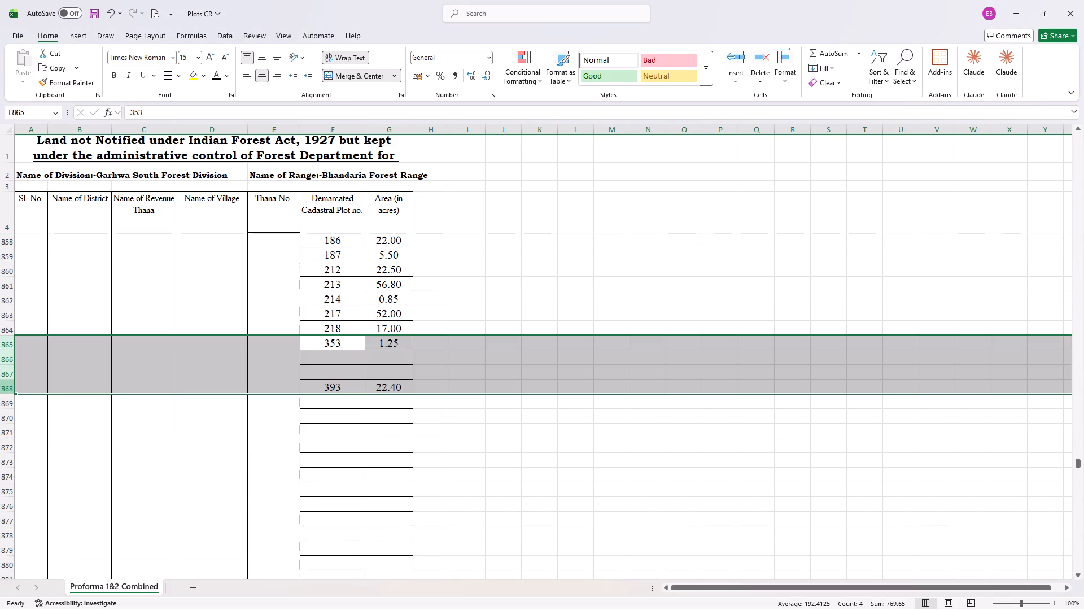
drag(6, 358, 6, 368)
right_click(6, 368)
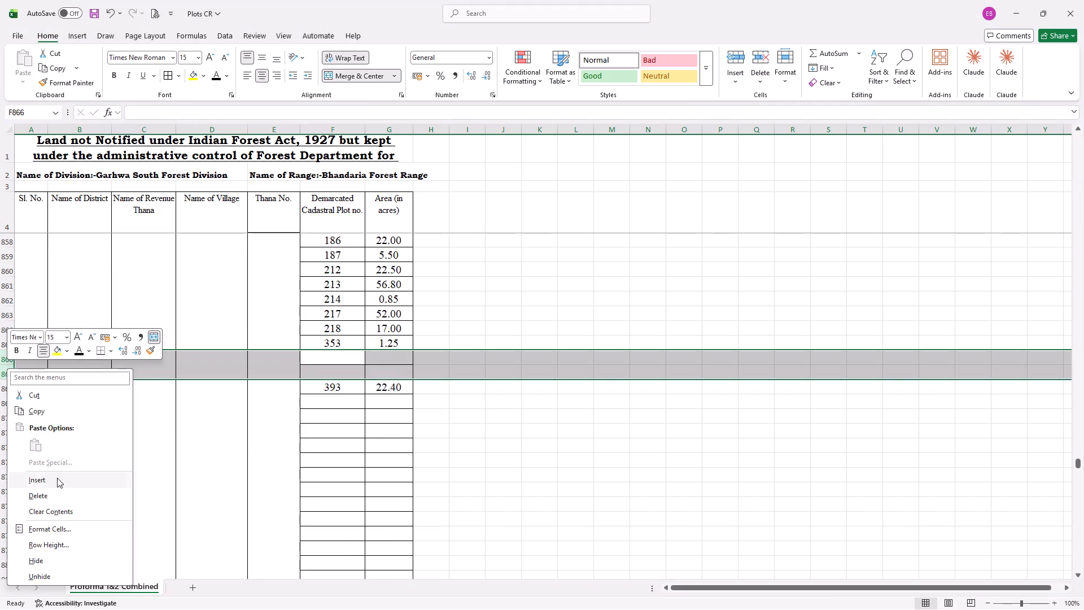
click(57, 489)
Delete the blank rows between plots 393 and 914 and between plots 914 and 962.
drag(8, 371, 27, 576)
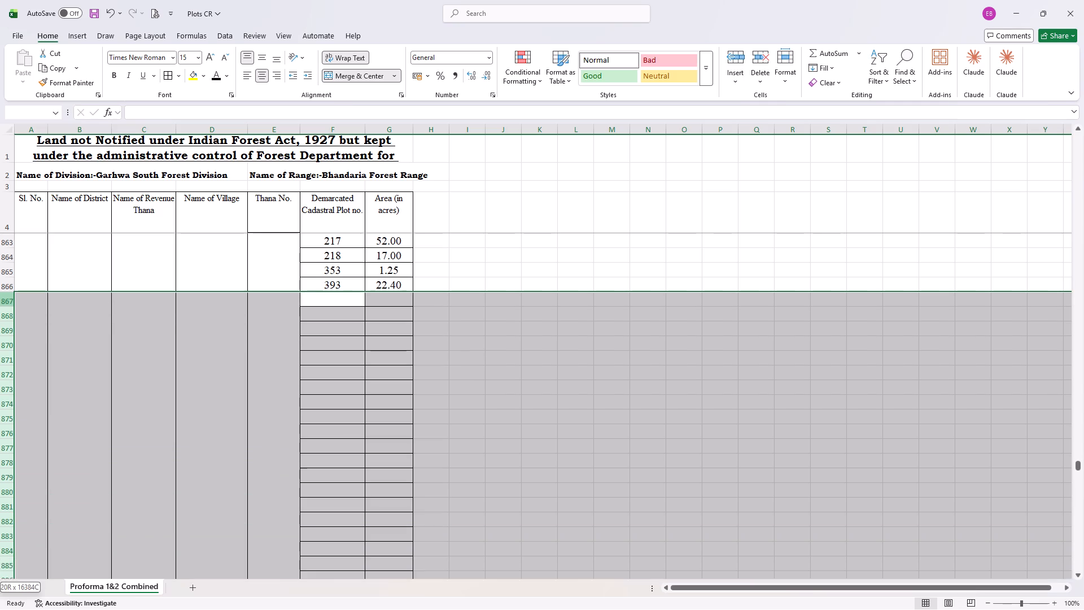
drag(27, 576, 143, 324)
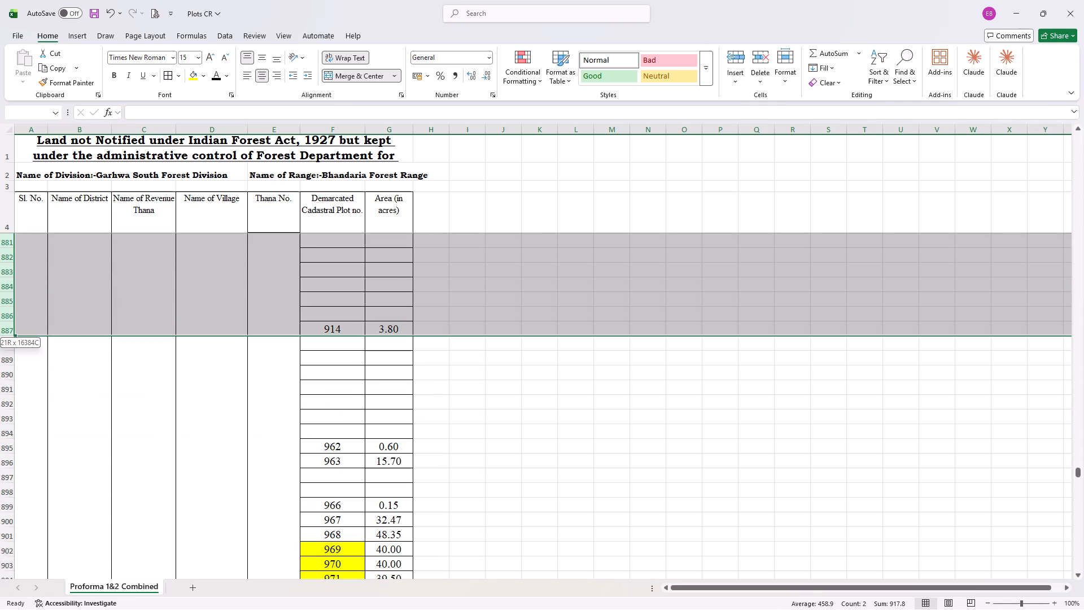
drag(143, 324, 145, 314)
right_click(10, 286)
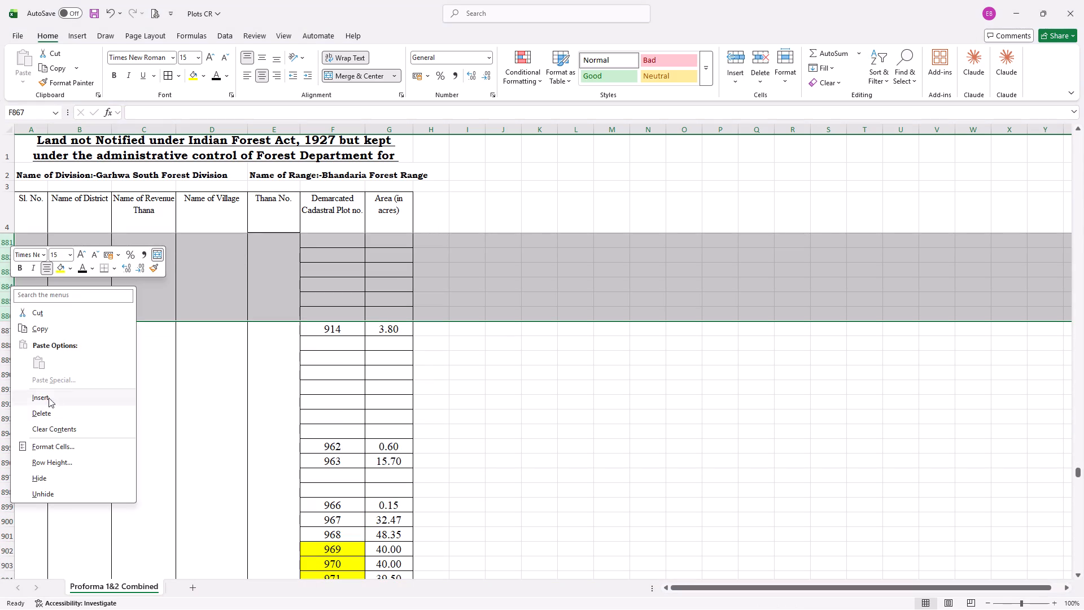
click(46, 417)
drag(1, 415, 0, 503)
right_click(0, 470)
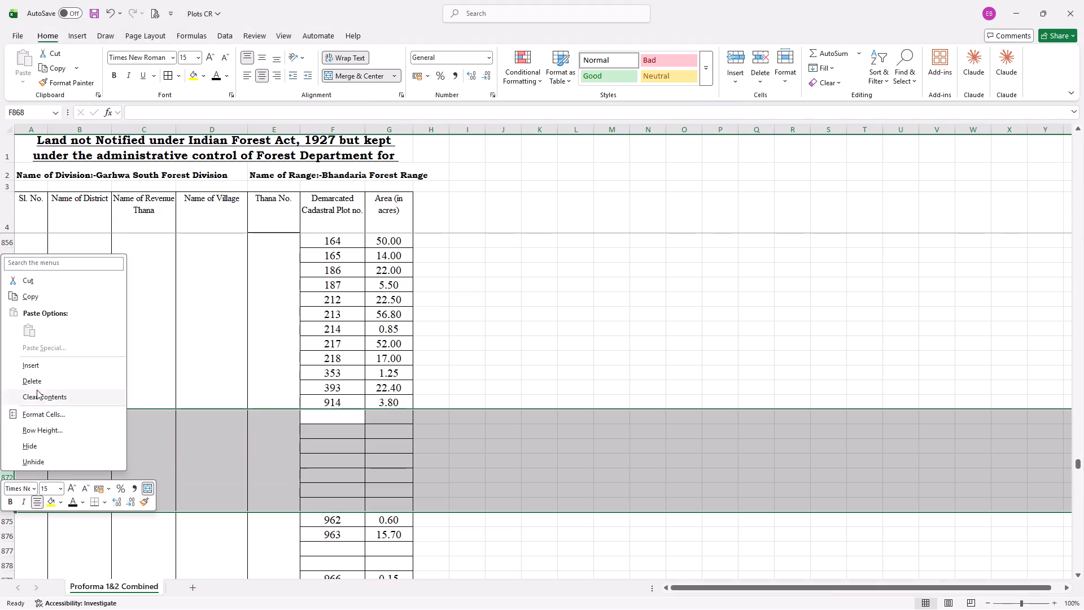
click(37, 385)
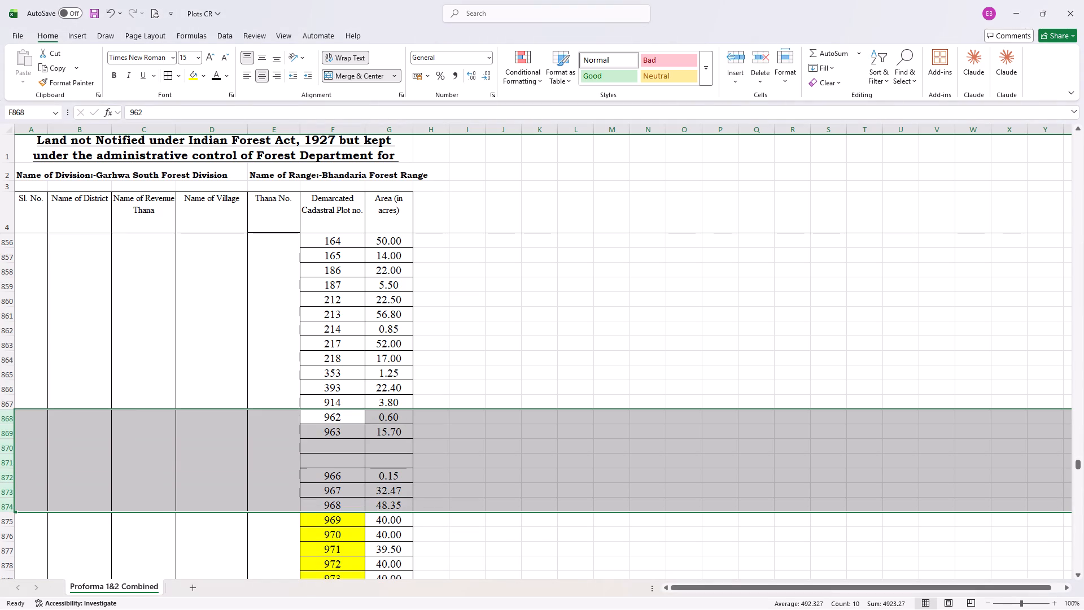
Delete the blank rows between plots 963 and 966.
drag(11, 447, 8, 459)
right_click(8, 459)
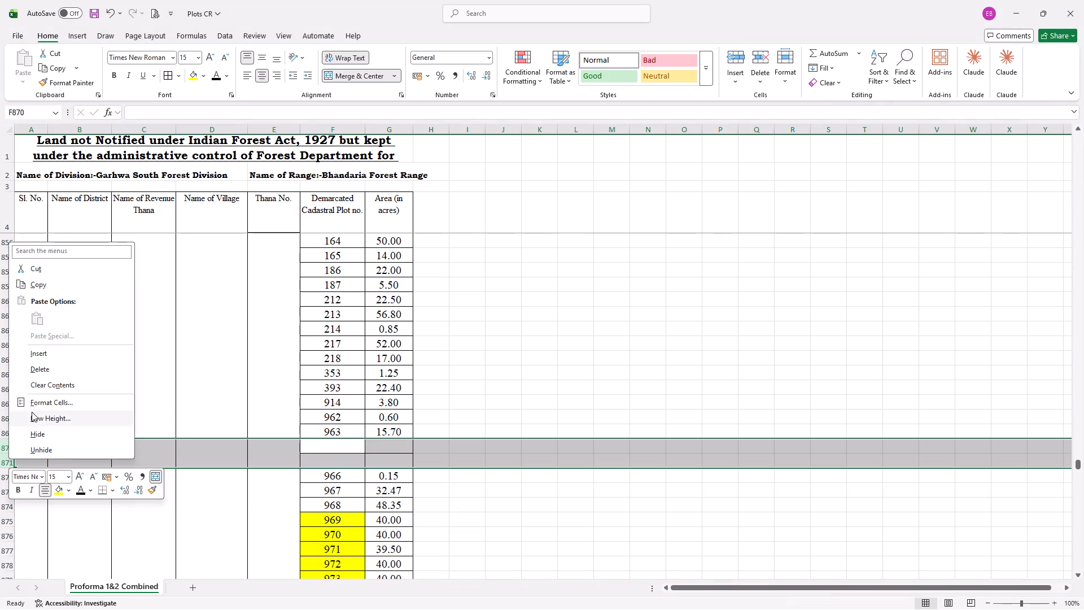
click(46, 370)
Delete the blank row between plots 982 and 984.
scroll(240, 435, down, 1)
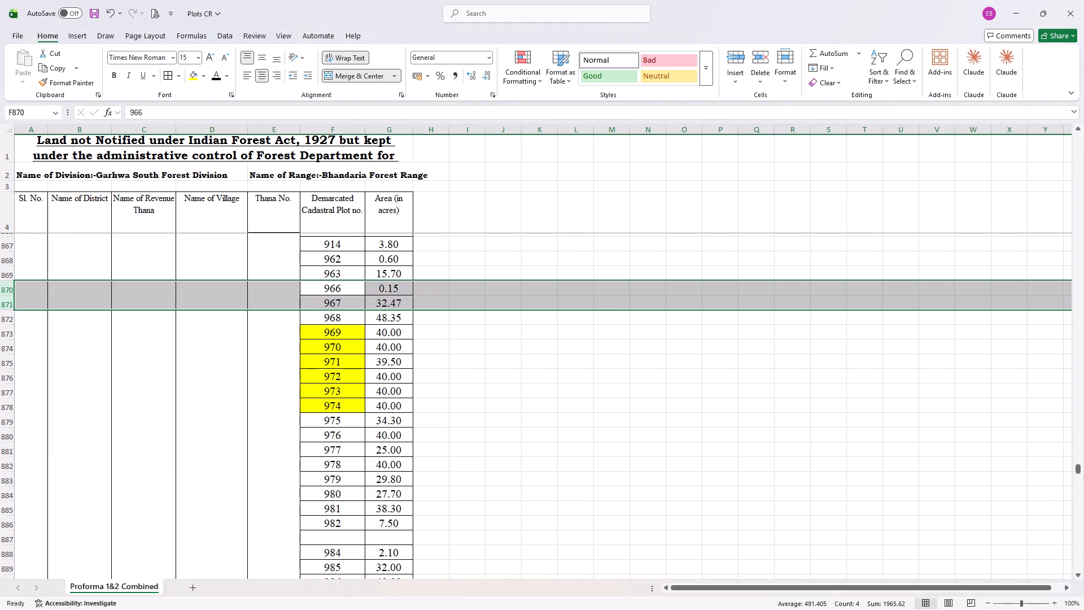
scroll(239, 438, down, 1)
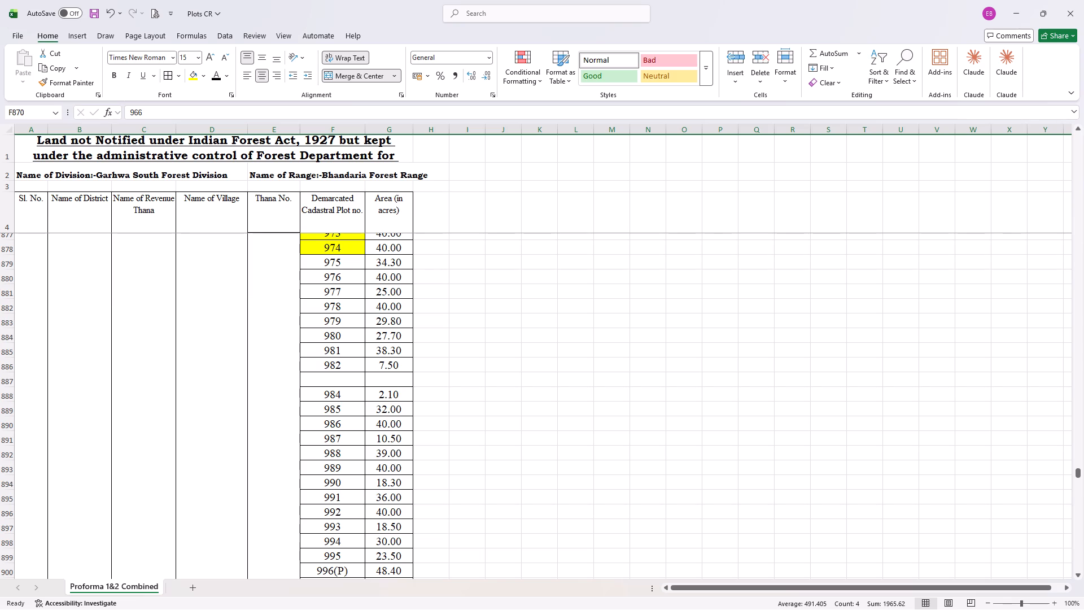
Delete the blank row between plots 982 and 984 and the one between plots 1000(P) and 1007(P).
click(0, 380)
right_click(0, 380)
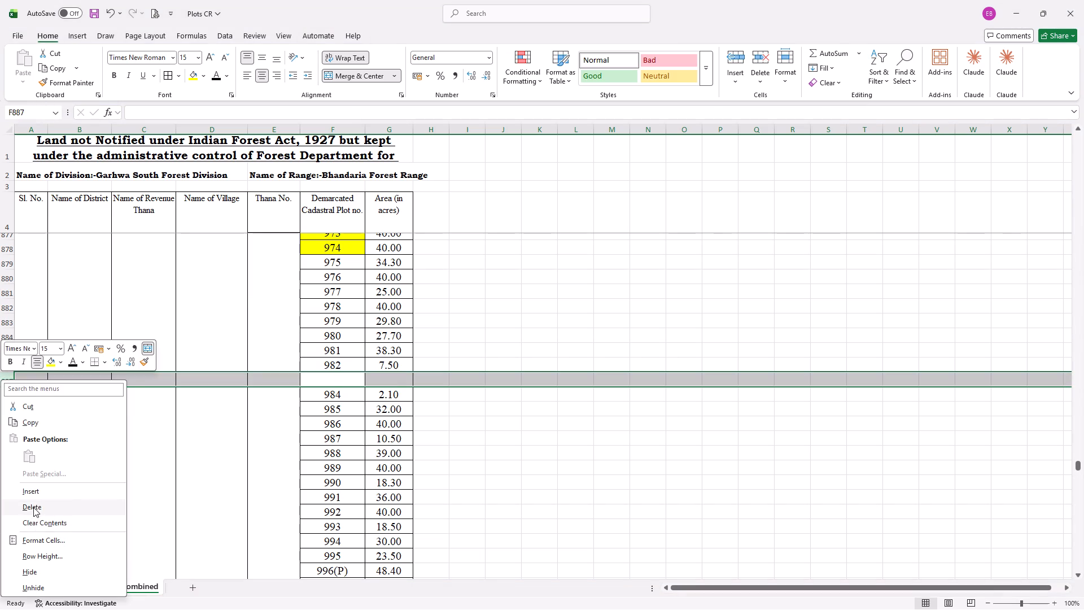
click(33, 507)
scroll(143, 528, down, 1)
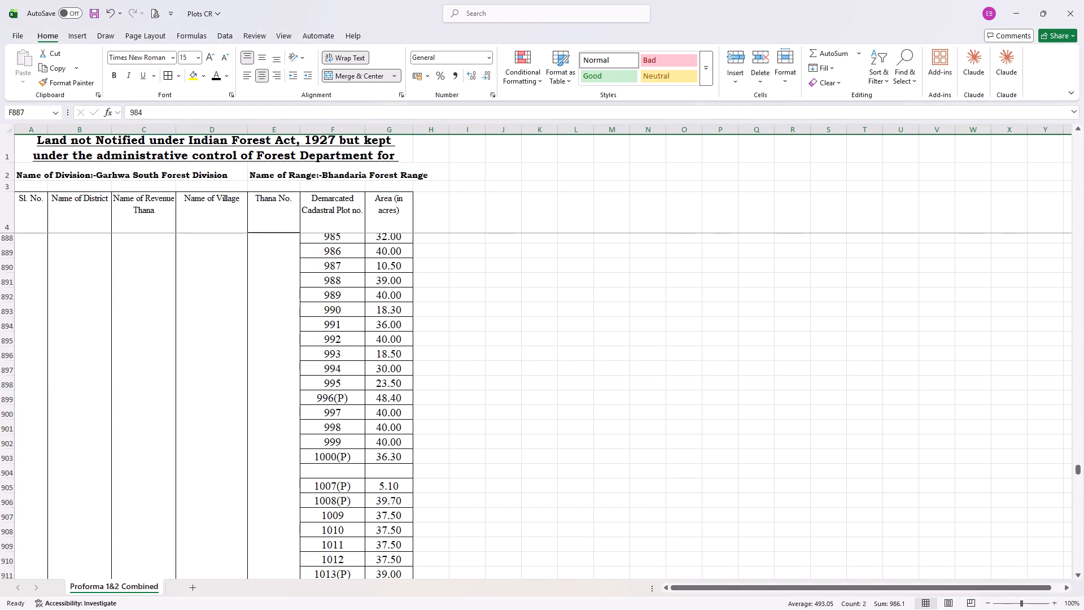
click(11, 472)
right_click(11, 472)
click(66, 380)
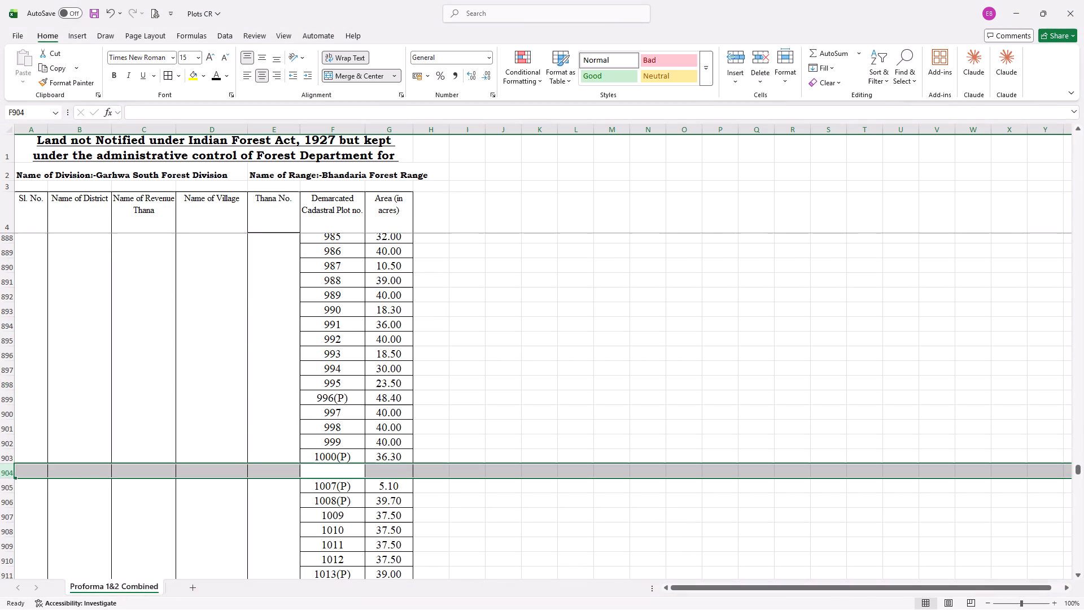
Check the plot rows from 1007(P) to the start of Lidki village for blank rows, and switch to another open window.
scroll(276, 497, down, 2)
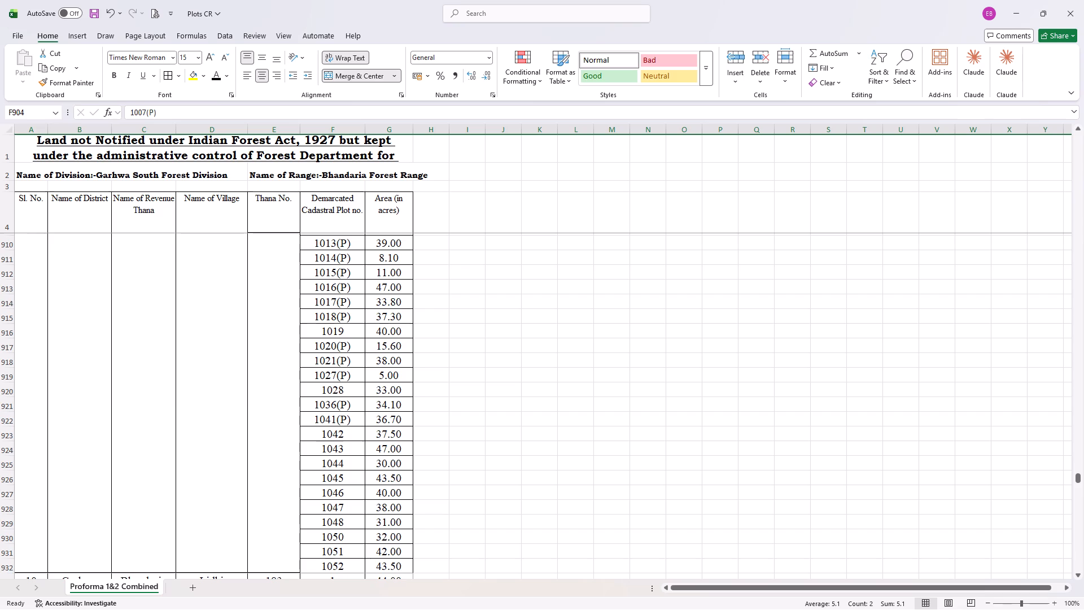
scroll(276, 497, down, 1)
key(alt+Tab)
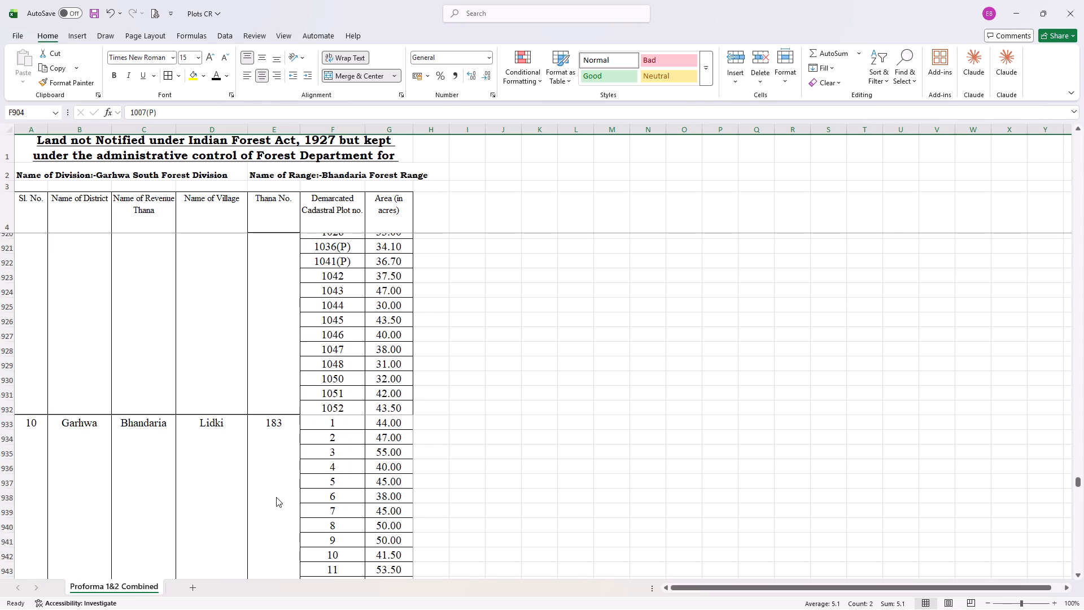
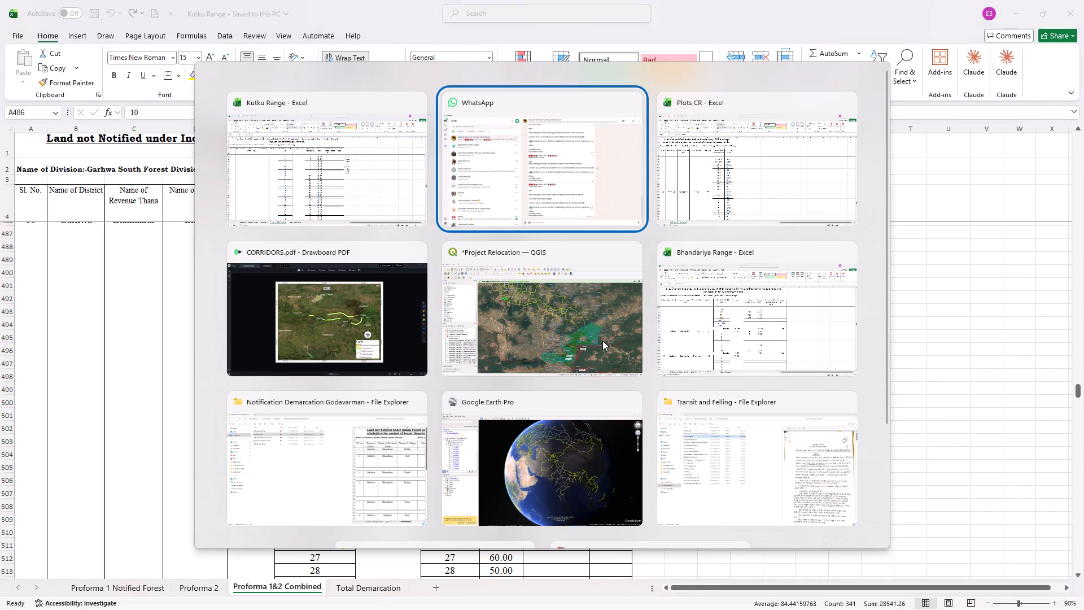
click(799, 198)
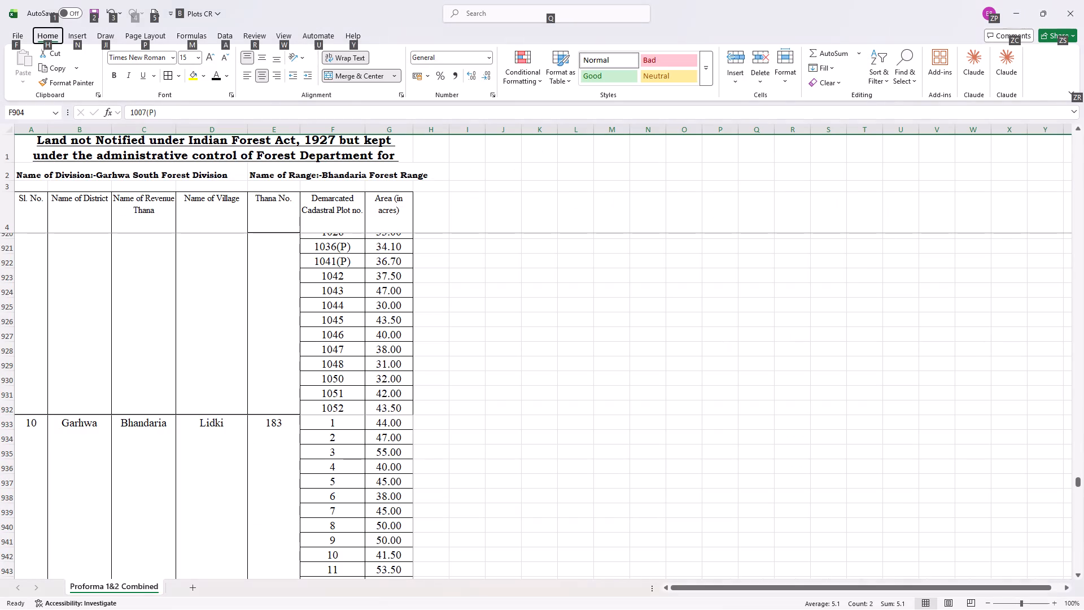
scroll(432, 425, down, 1)
click(484, 342)
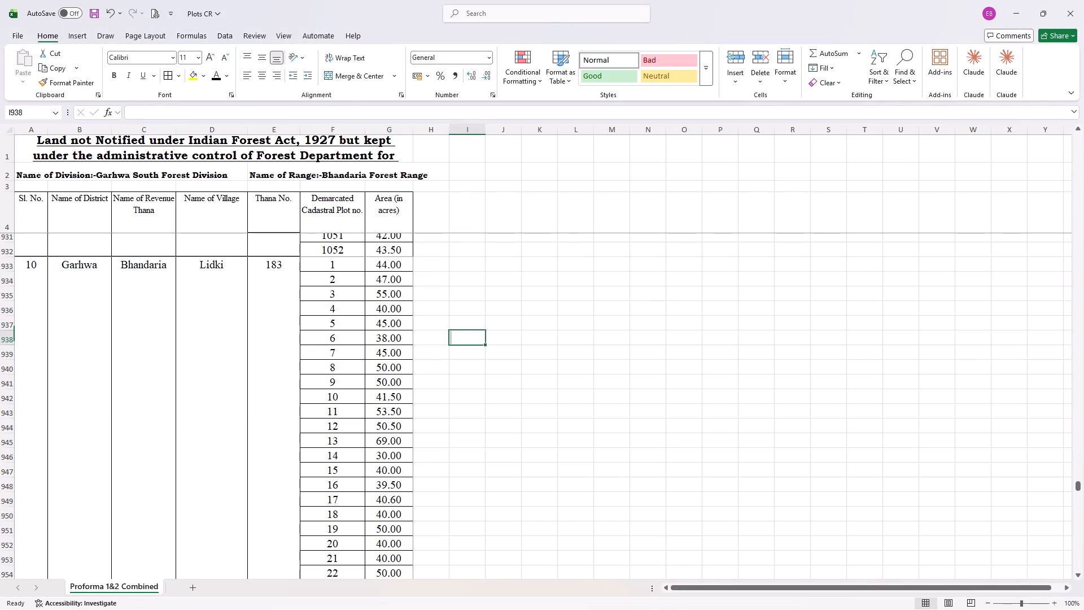
scroll(471, 377, down, 10)
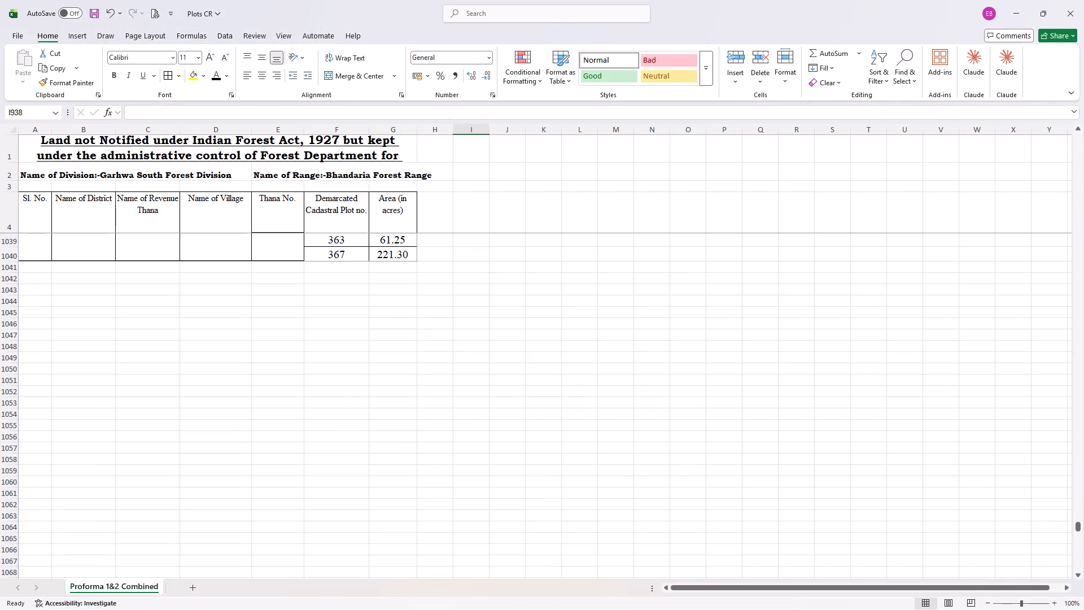
scroll(458, 389, up, 9)
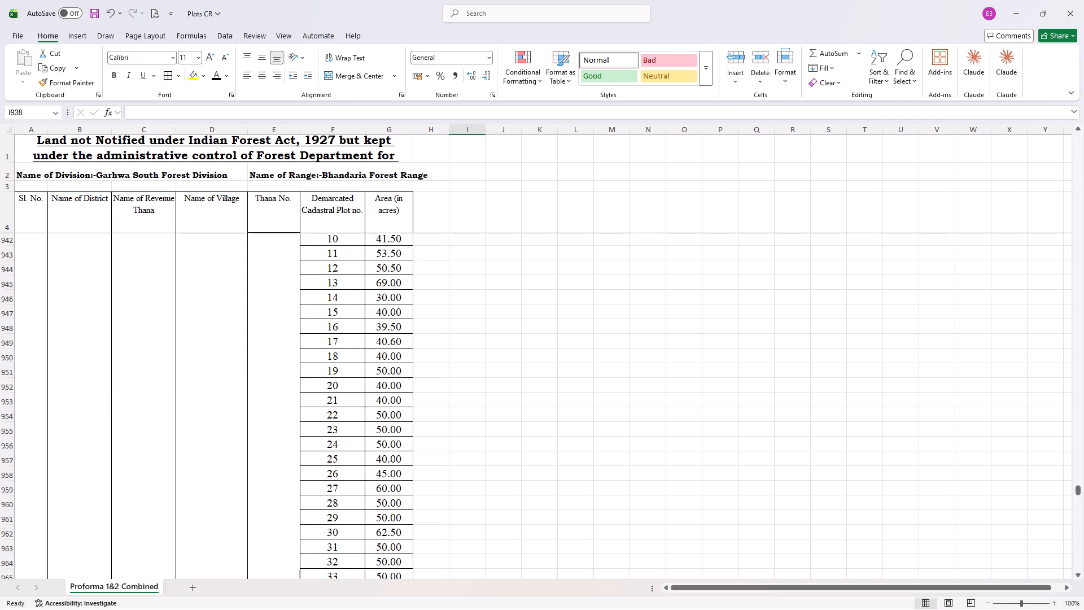
scroll(458, 389, up, 2)
click(349, 416)
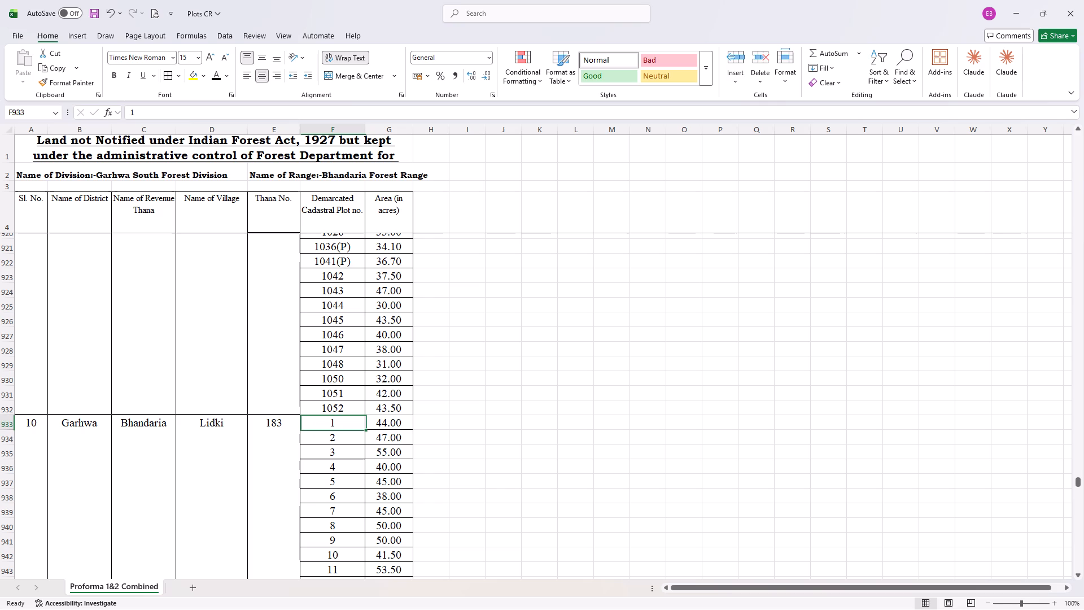
Copy the (F) suffix from the highlighted plot 744 (F), just above the total row preceding Khajuri village.
scroll(348, 412, up, 2)
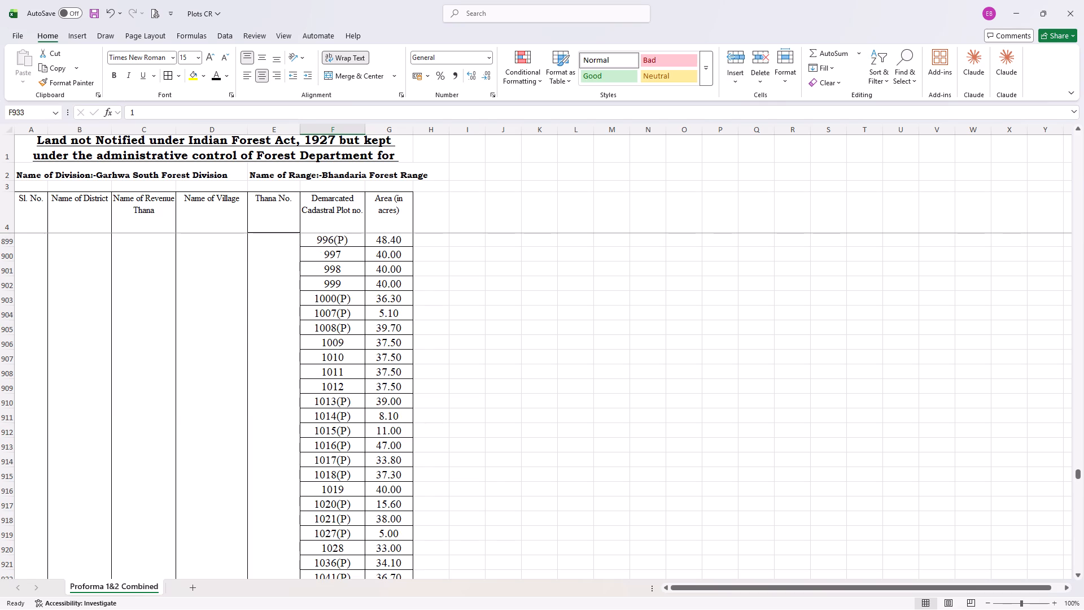
scroll(348, 412, up, 5)
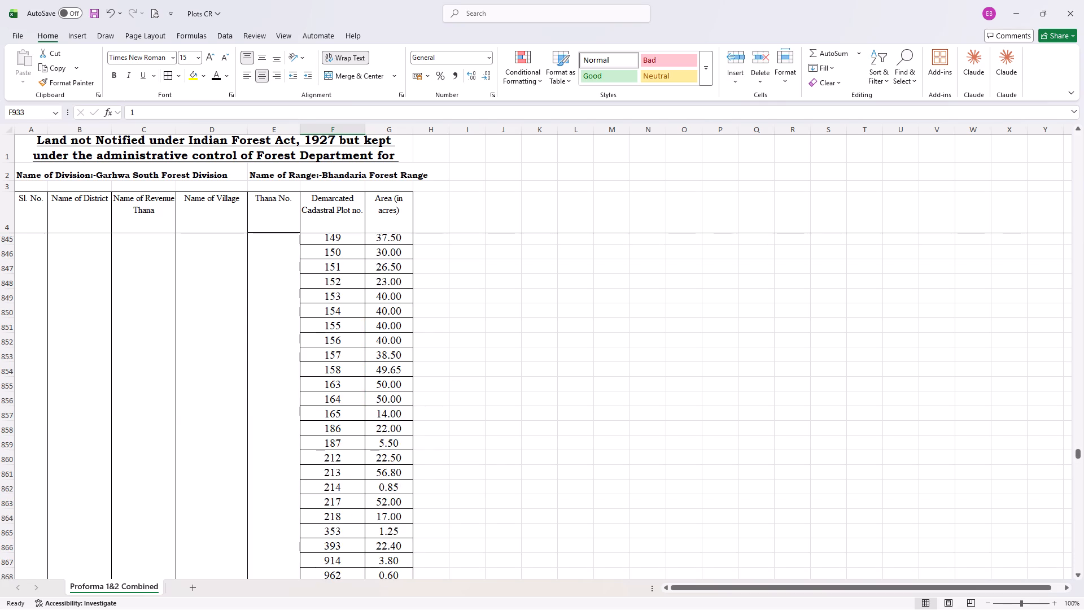
scroll(348, 412, up, 16)
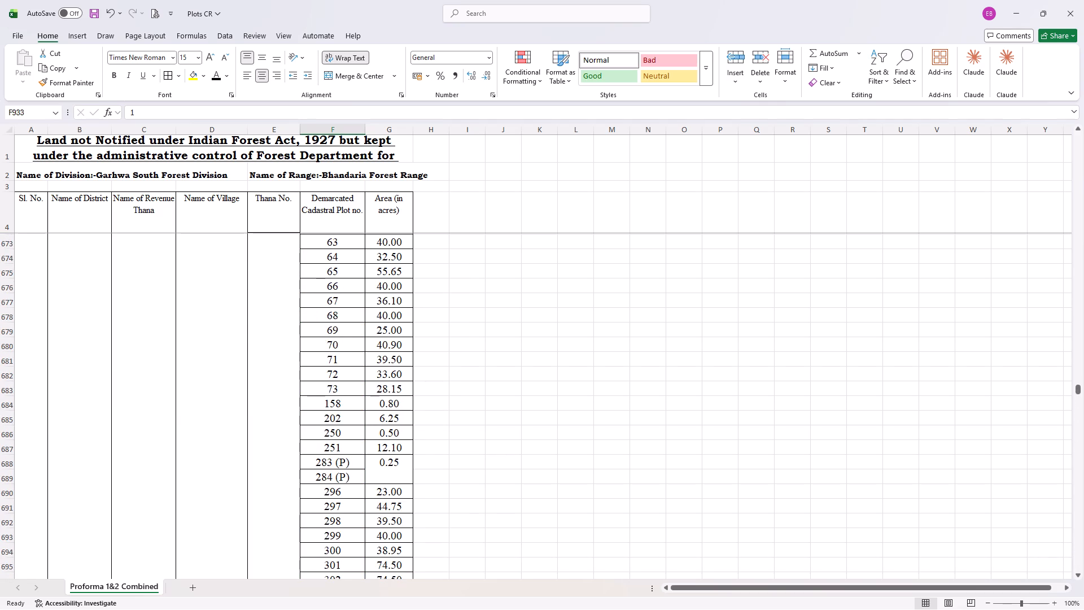
scroll(348, 412, up, 18)
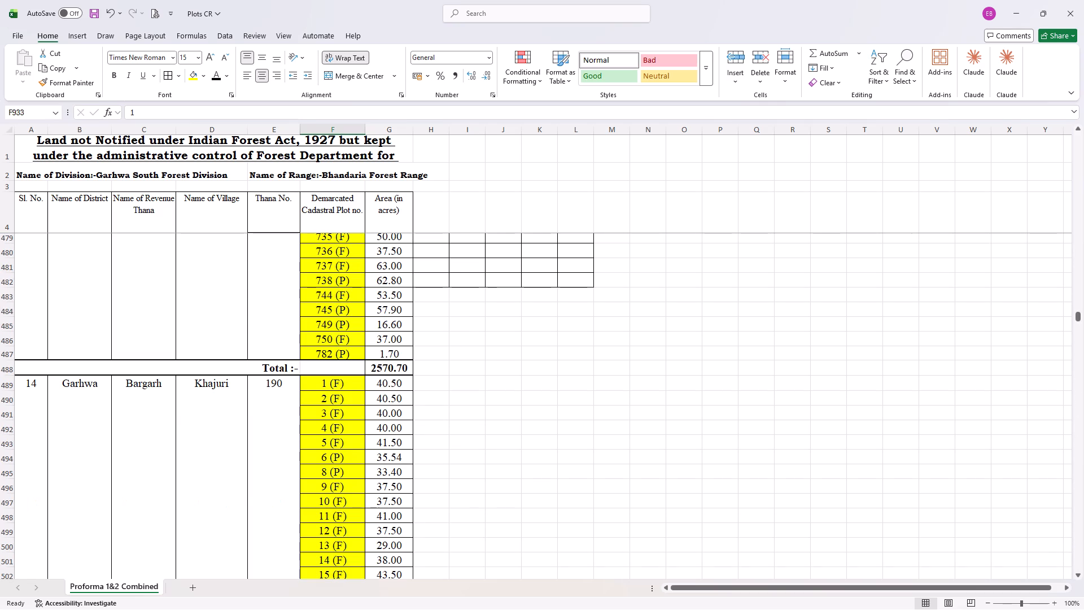
double_click(352, 298)
drag(350, 295, 314, 288)
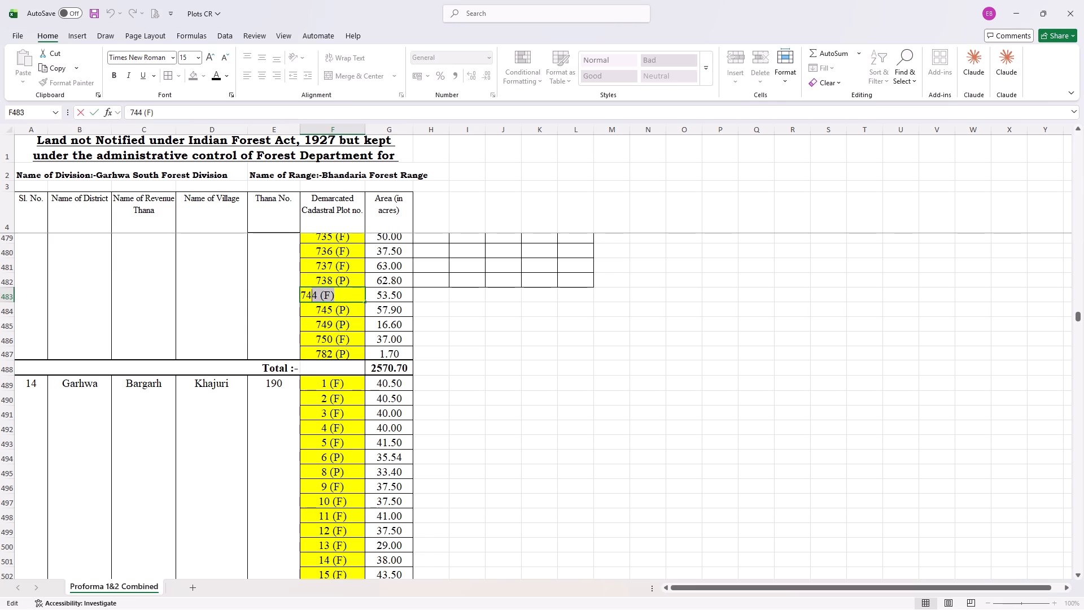
drag(314, 288, 319, 292)
key(ctrl+c)
Append the copied suffix to plot 1 of Lidki village with a space before it, making it 1 (F).
scroll(385, 465, down, 19)
scroll(385, 465, up, 3)
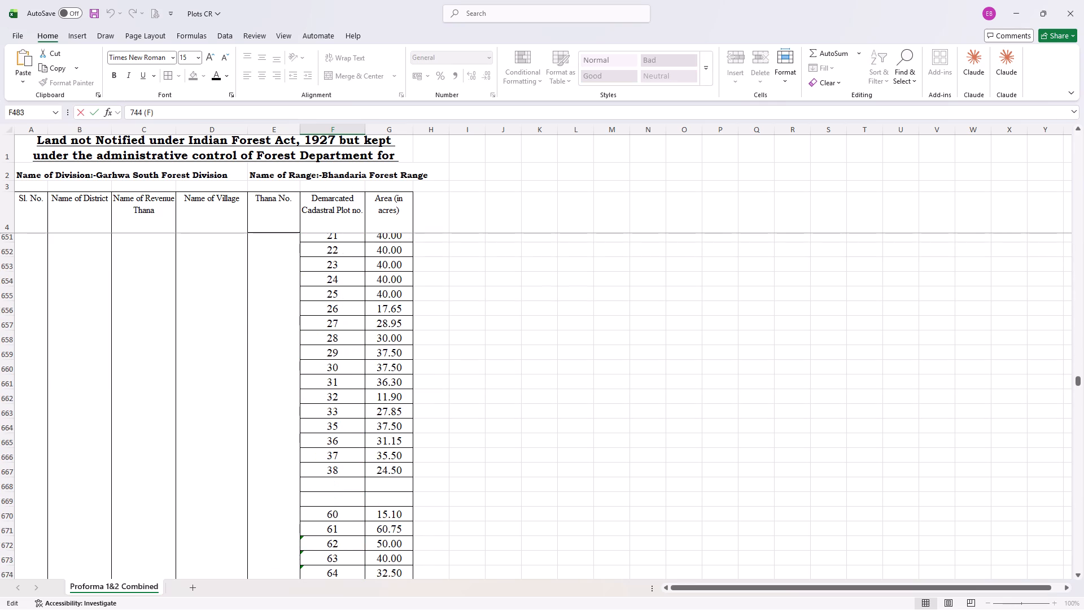
scroll(385, 465, up, 3)
scroll(362, 507, down, 14)
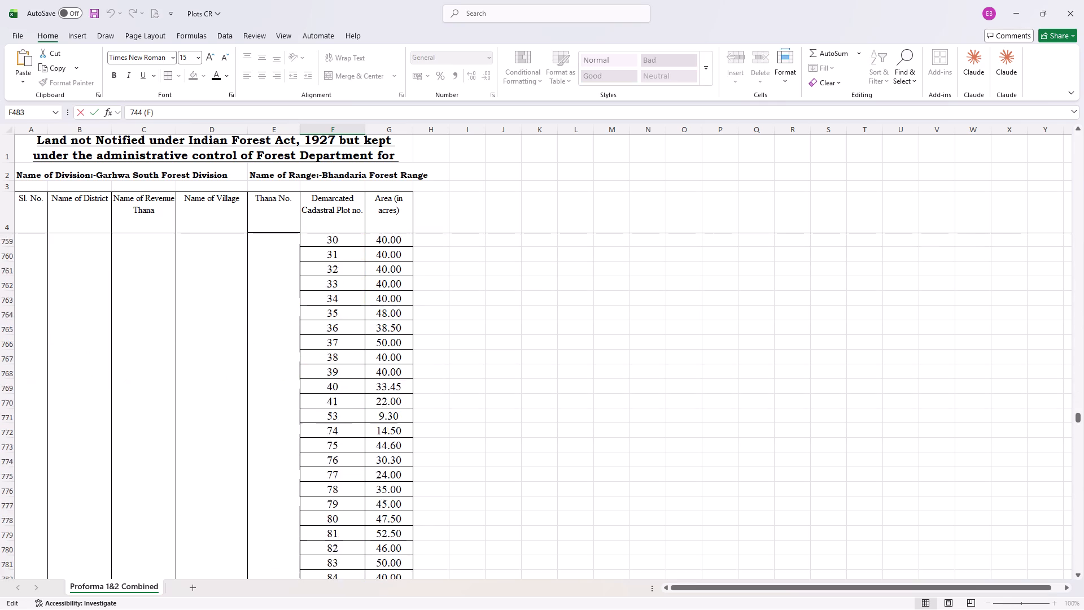
scroll(362, 507, down, 15)
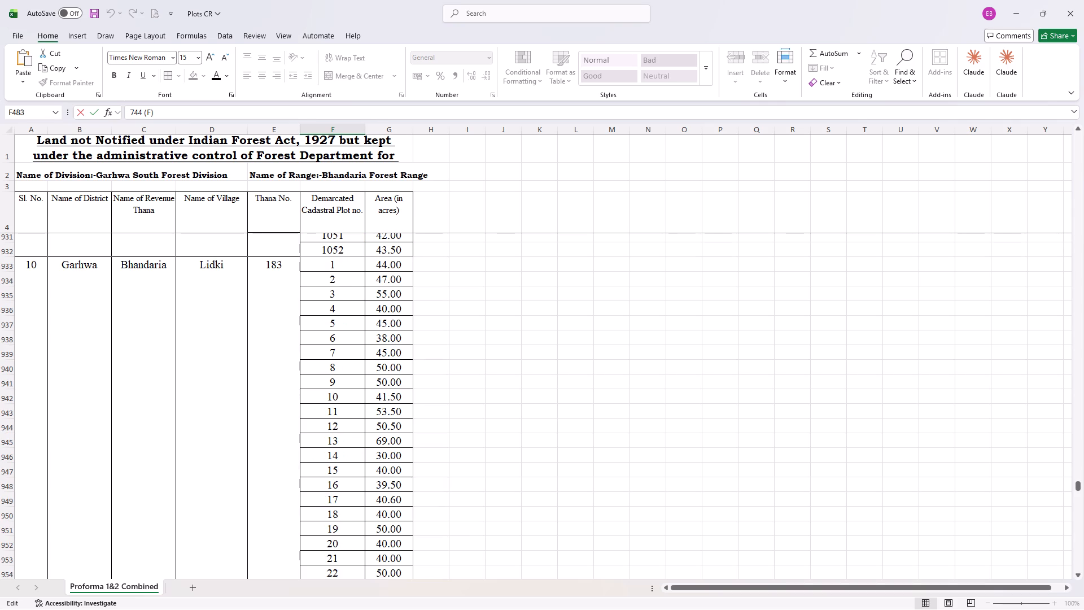
double_click(354, 265)
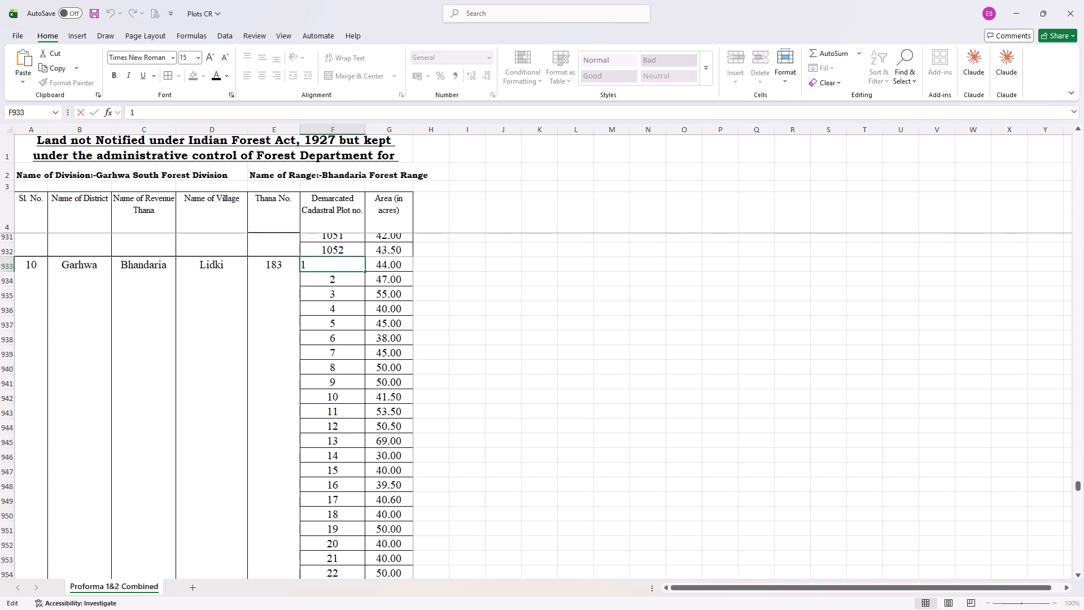
key(ctrl+v)
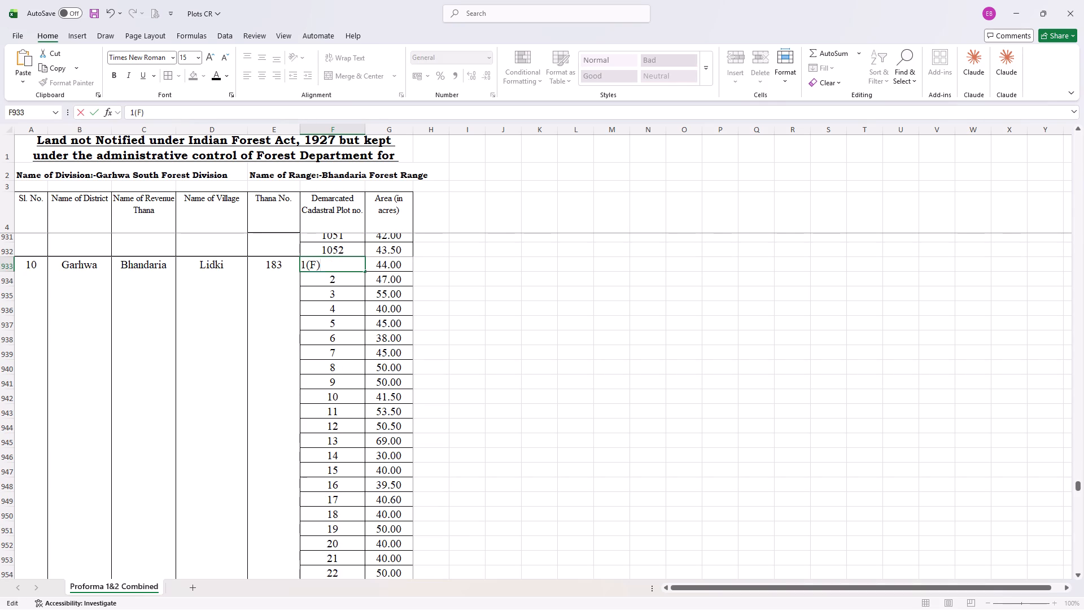
click(307, 264)
key(space)
Copy the suffix with its leading space from Lidki's plot 1 and append (F) to plots 2, 3, 4 and 5.
drag(327, 264, 305, 257)
key(ctrl+c)
double_click(348, 279)
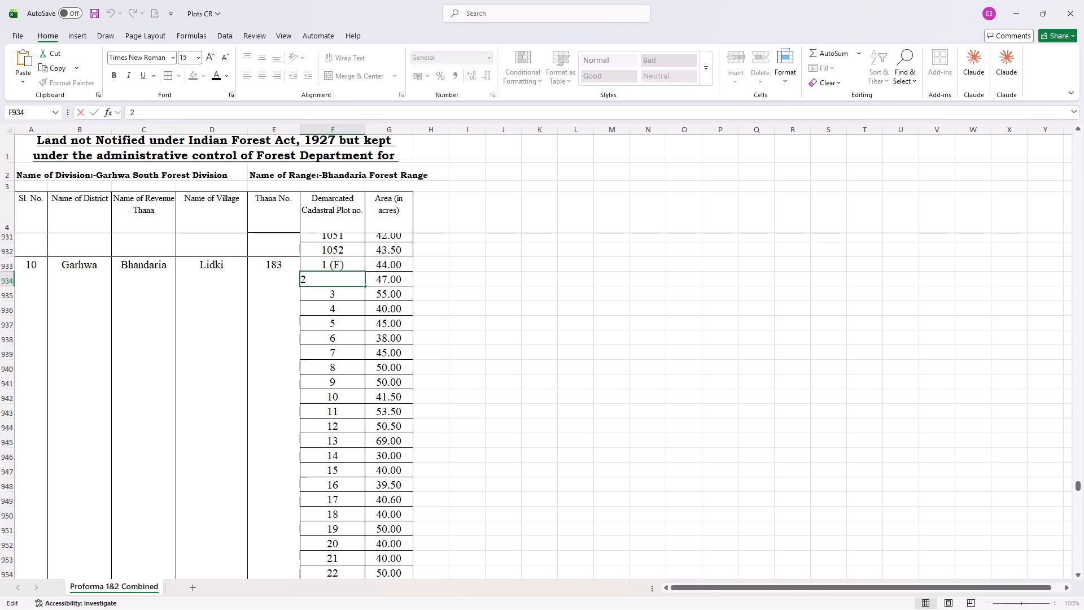
key(space)
key(ctrl+v)
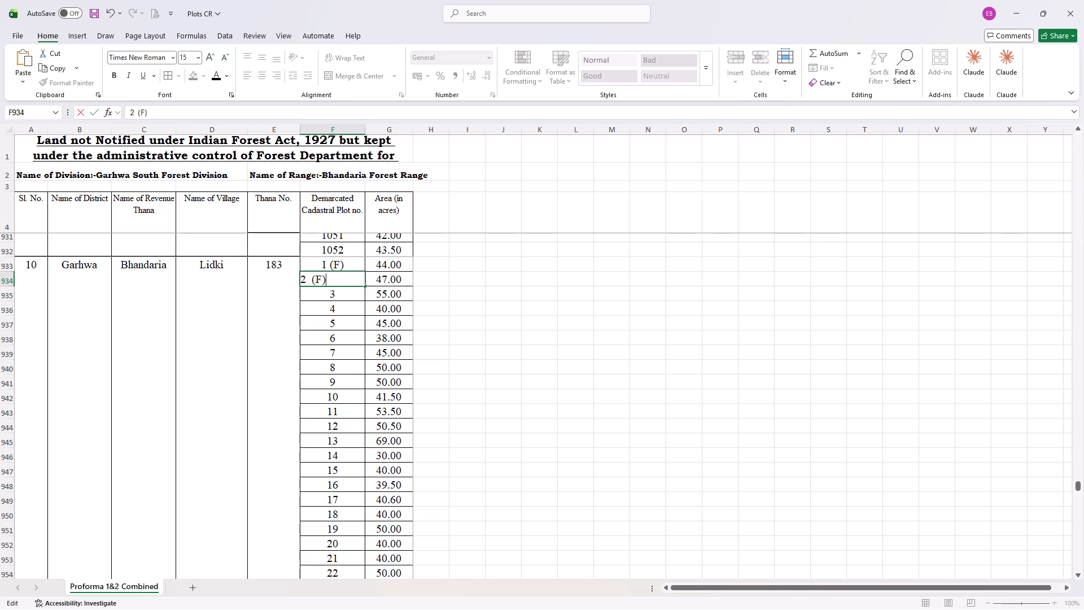
triple_click(352, 292)
key(ctrl+v)
double_click(349, 313)
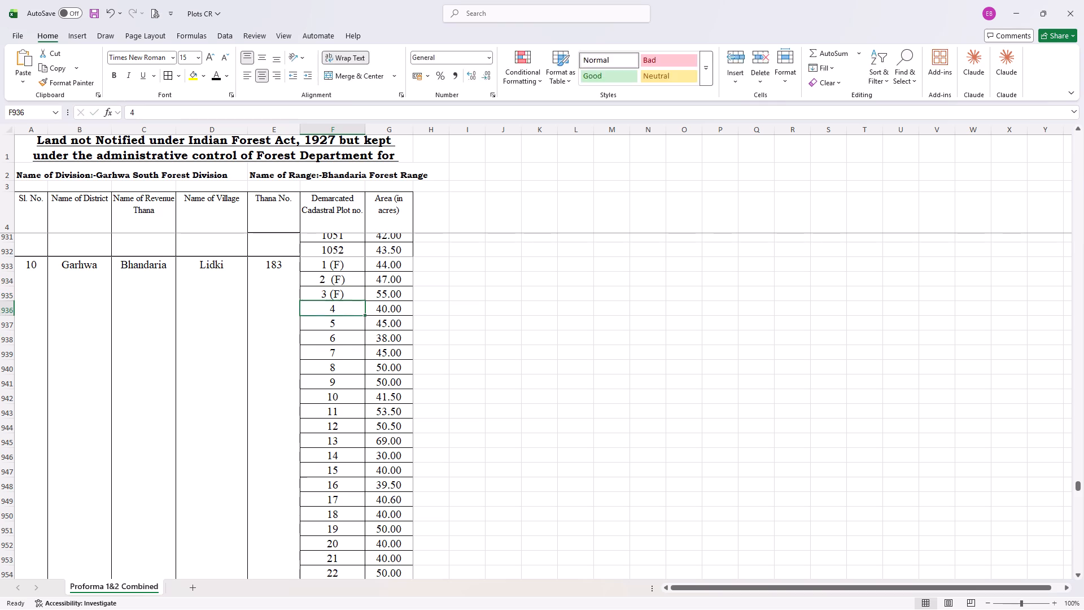
key(ctrl+v)
double_click(350, 320)
key(ctrl+v)
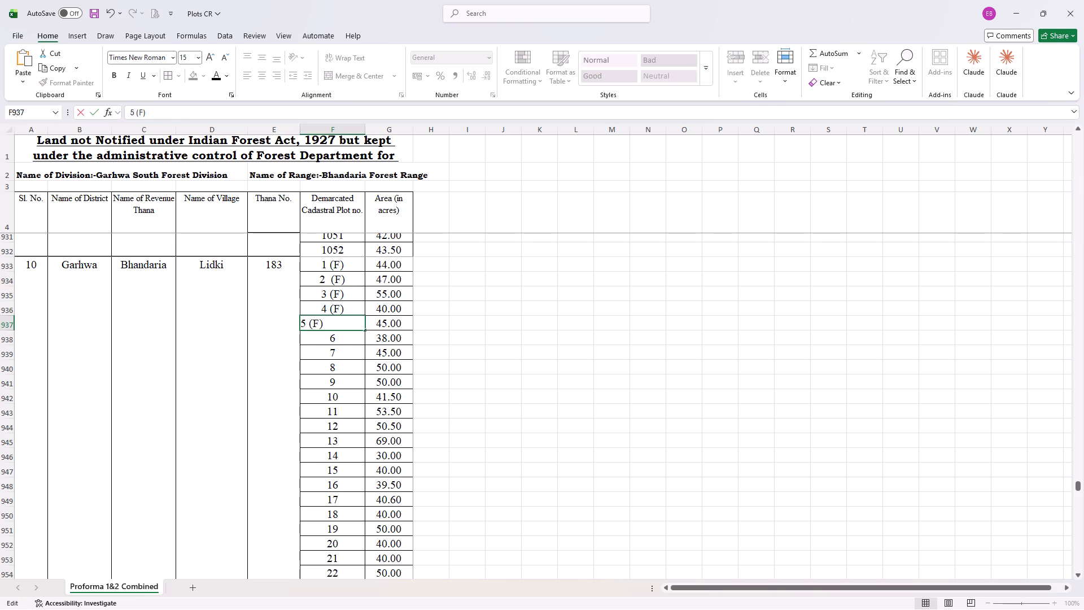
Append the (F) suffix to Lidki plots 6, 7 and 8.
double_click(352, 341)
key(ctrl+v)
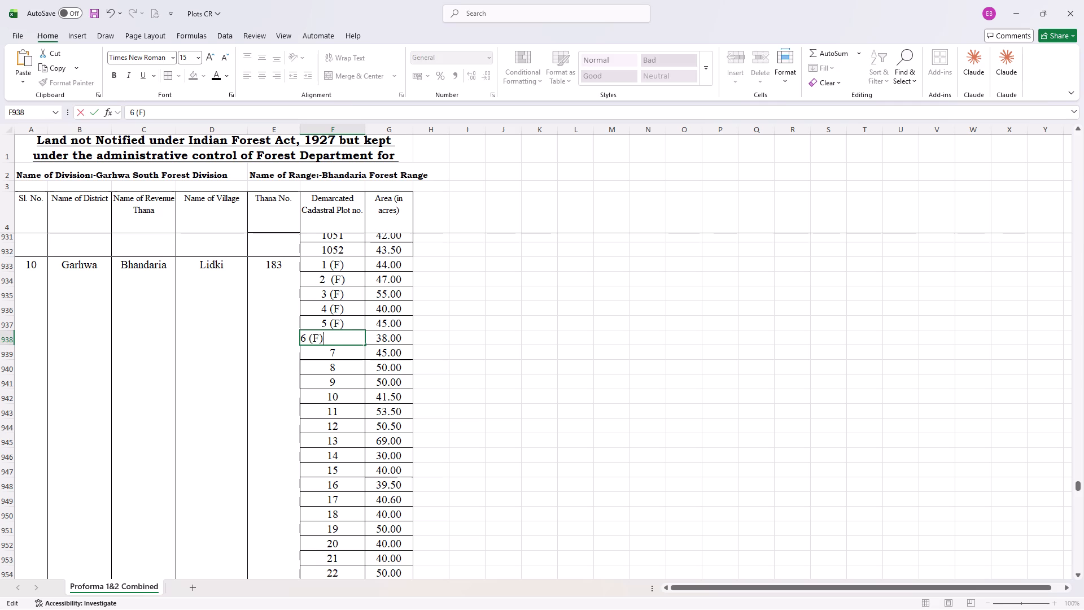
double_click(361, 351)
key(ctrl+v)
double_click(360, 367)
key(ctrl+v)
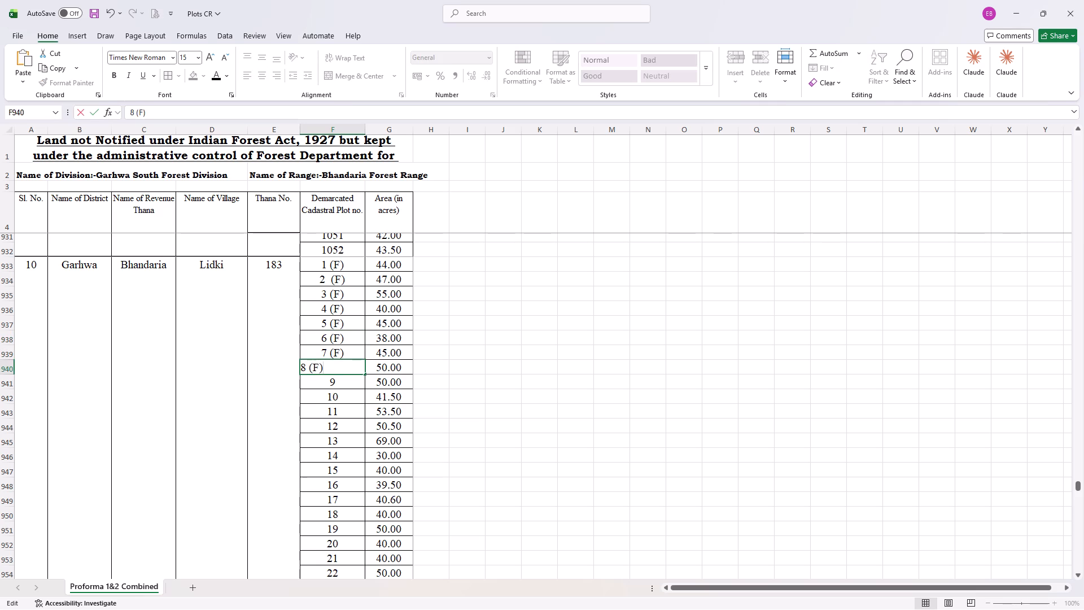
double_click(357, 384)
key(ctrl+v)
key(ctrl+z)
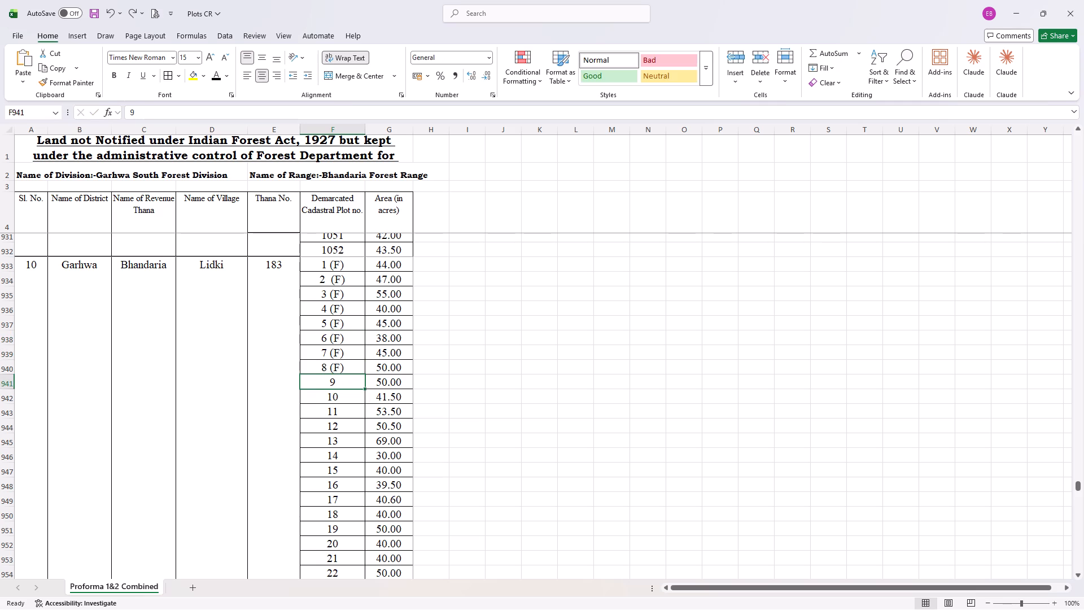
Append the (F) suffix to Lidki plots 9, 10, 11, 12 and 13.
double_click(345, 382)
key(space)
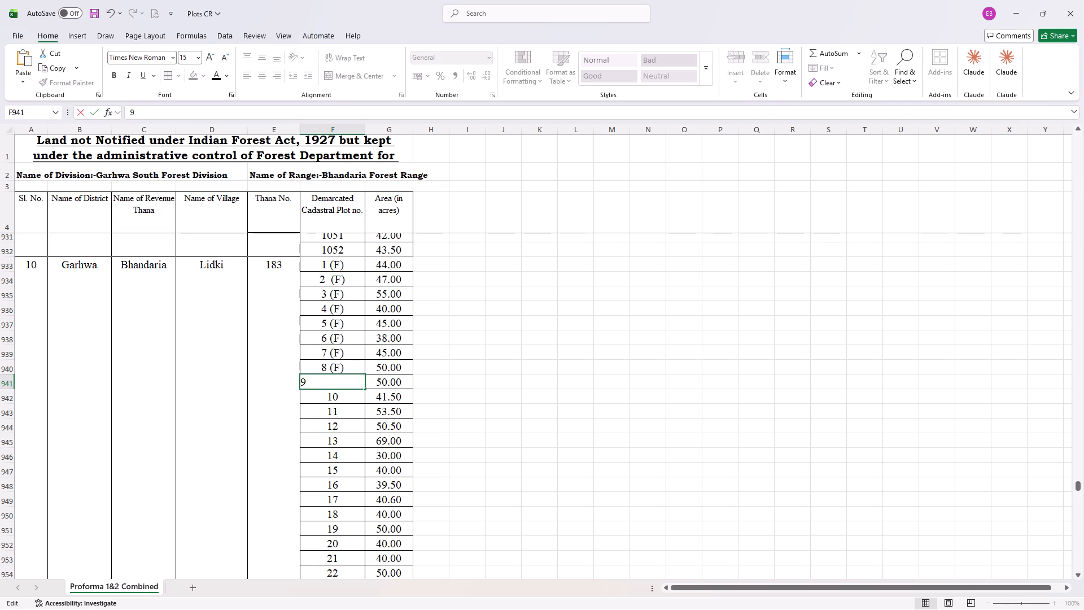
key(ctrl+v)
double_click(344, 394)
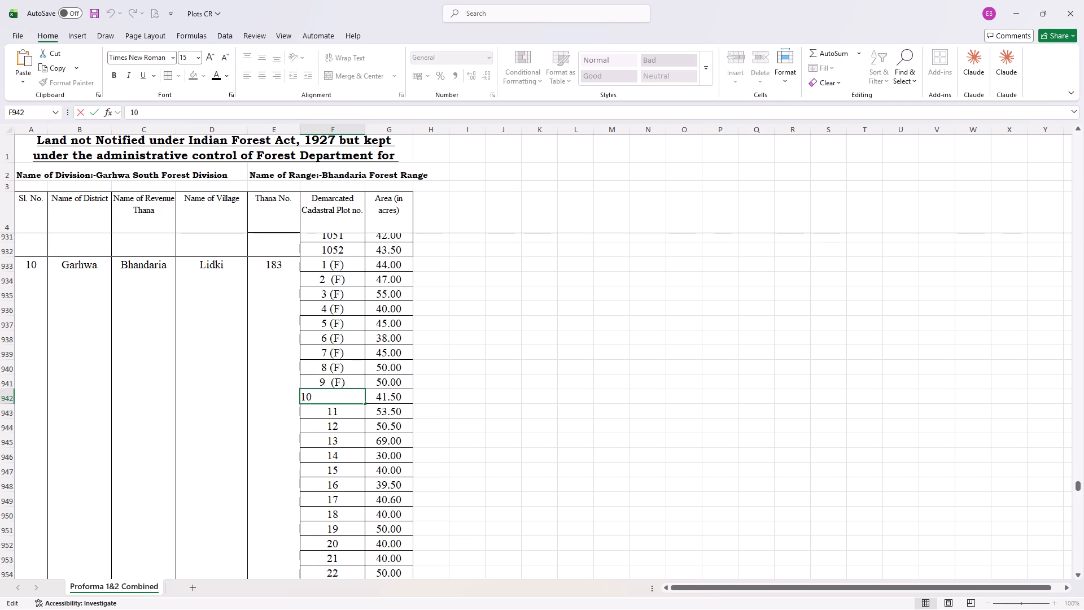
key(ctrl+v)
double_click(347, 408)
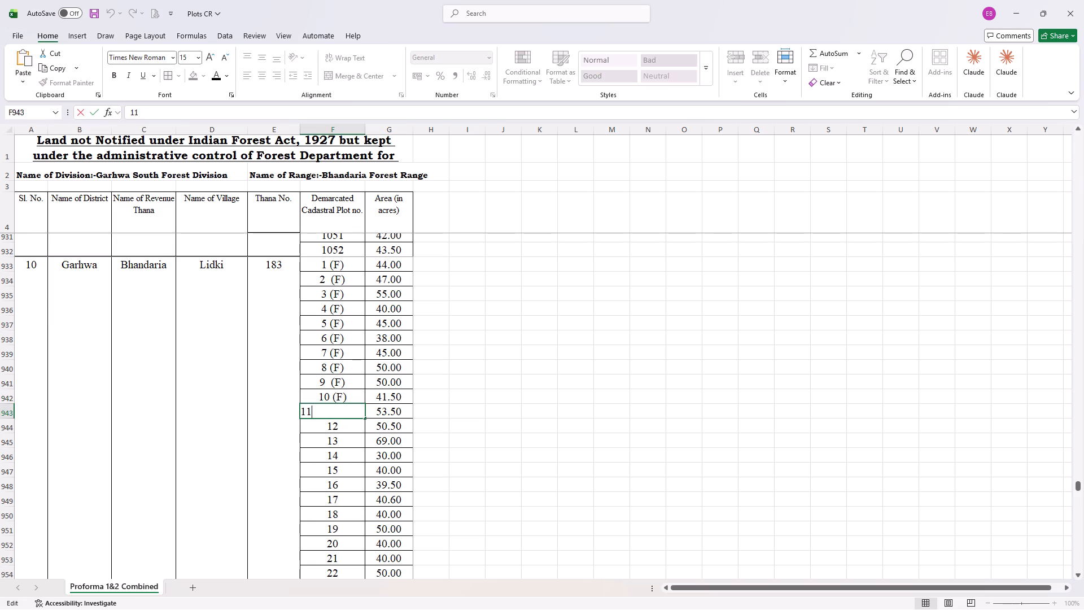
key(ctrl+v)
double_click(357, 425)
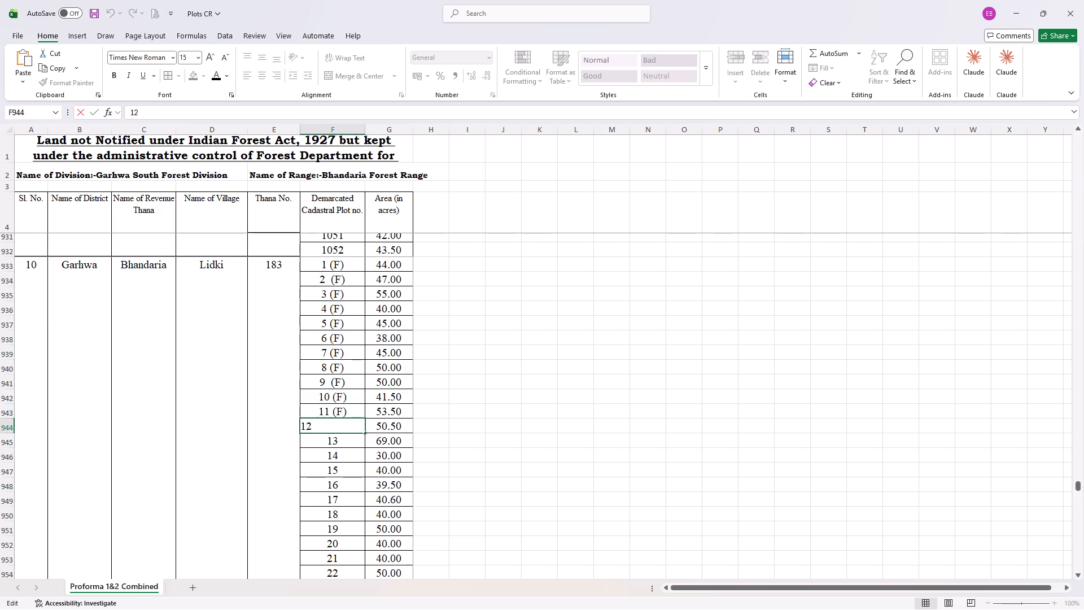
key(ctrl+v)
double_click(344, 444)
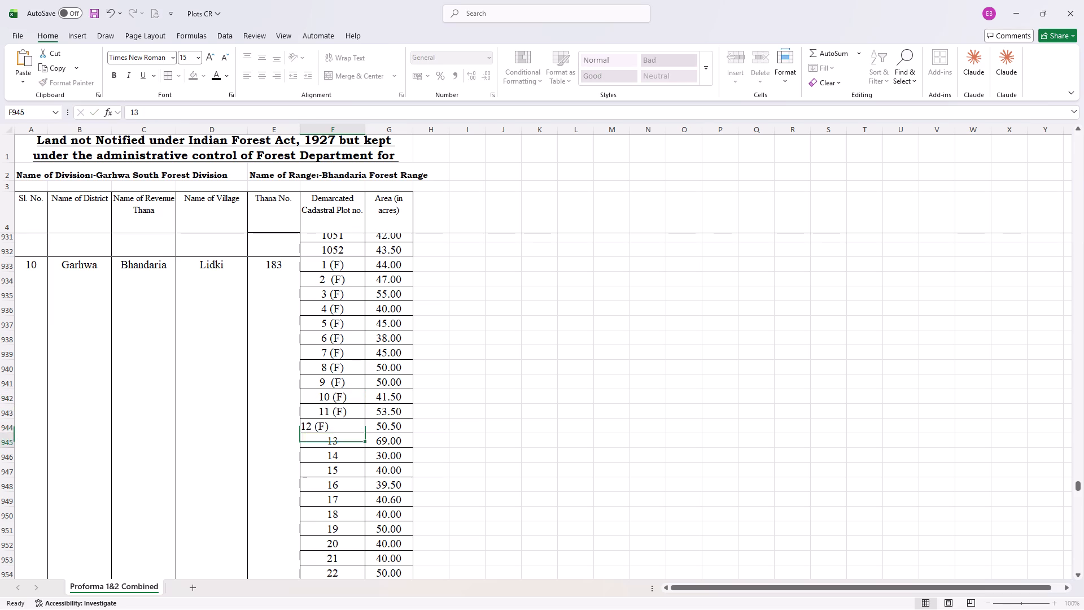
key(ctrl+v)
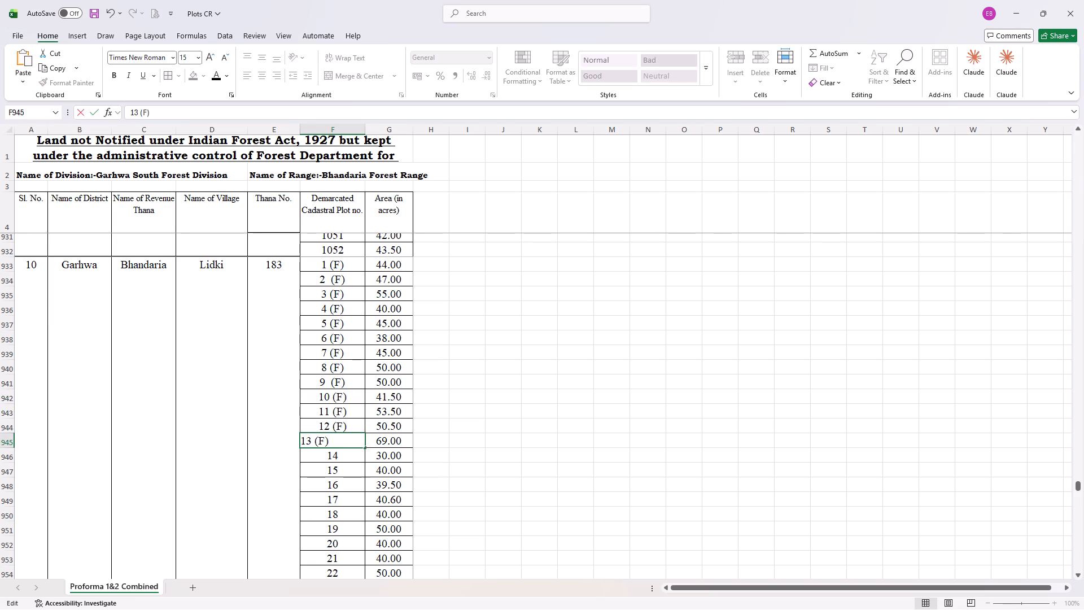
Append the copied (F) suffix to Lidki plots 14, 15, 16, 17 and 18.
click(353, 463)
double_click(353, 454)
key(ctrl+v)
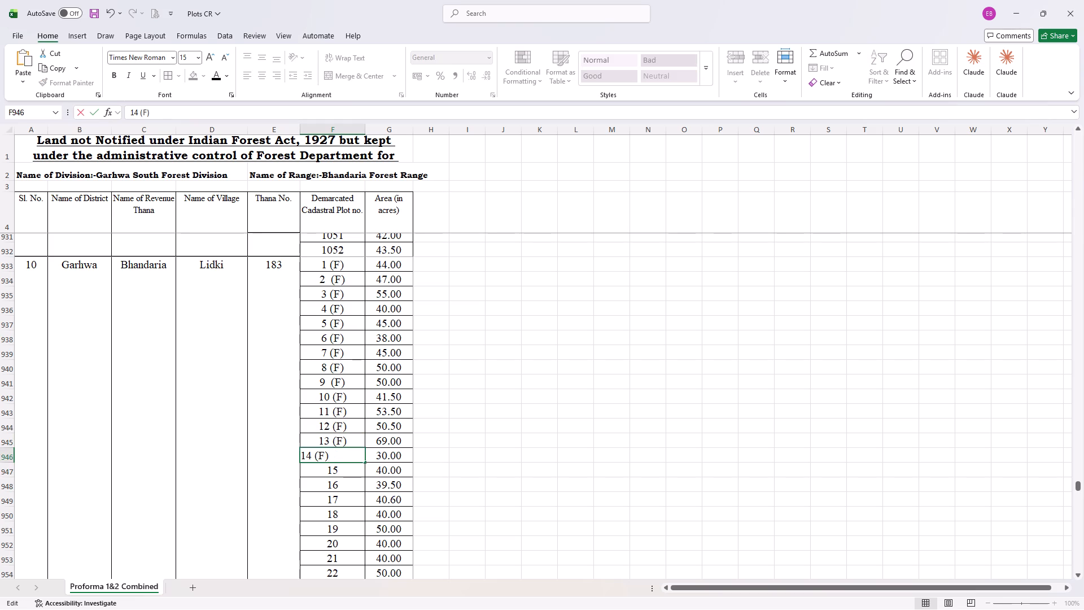
double_click(357, 468)
key(ctrl+v)
double_click(358, 485)
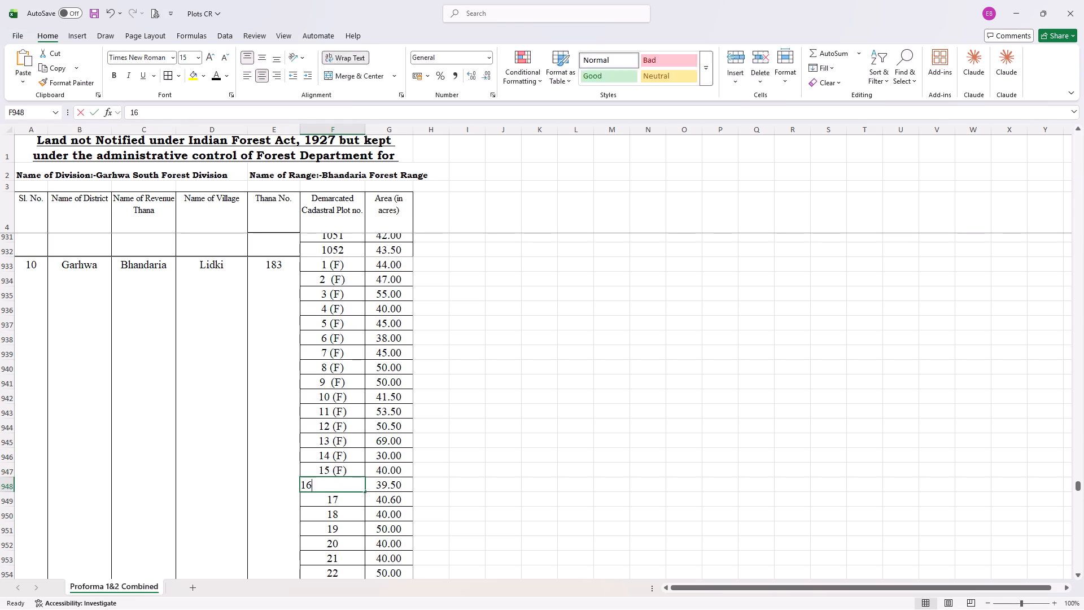
key(ctrl+v)
double_click(352, 497)
key(ctrl+v)
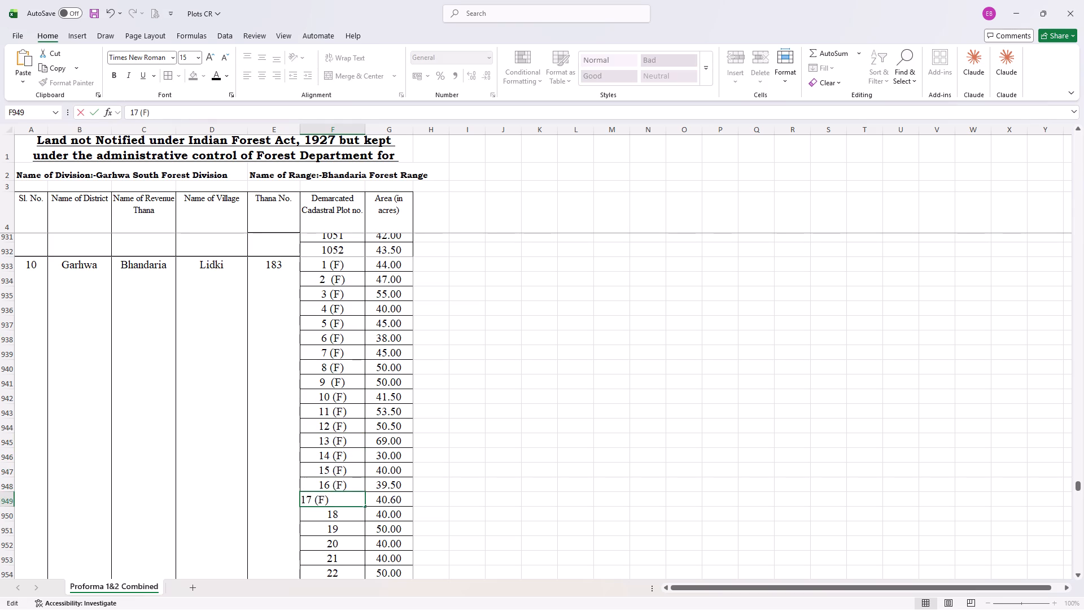
double_click(356, 515)
key(ctrl+v)
Append the copied (F) suffix to Lidki plots 19, 20, 21, 22 and 23.
double_click(356, 531)
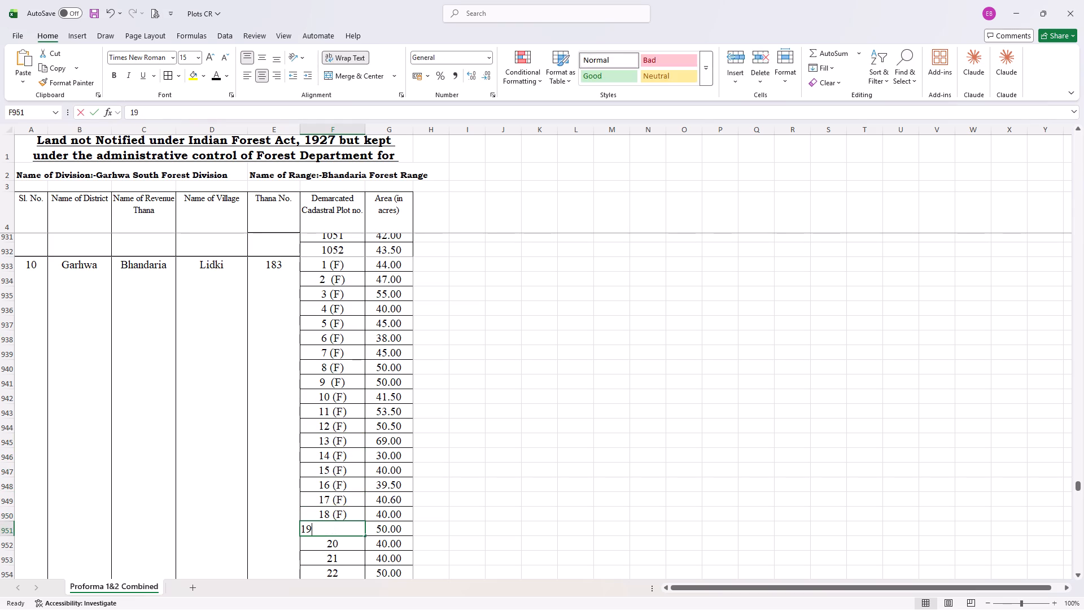
key(ctrl+v)
double_click(351, 542)
key(ctrl+v)
scroll(351, 543, down, 1)
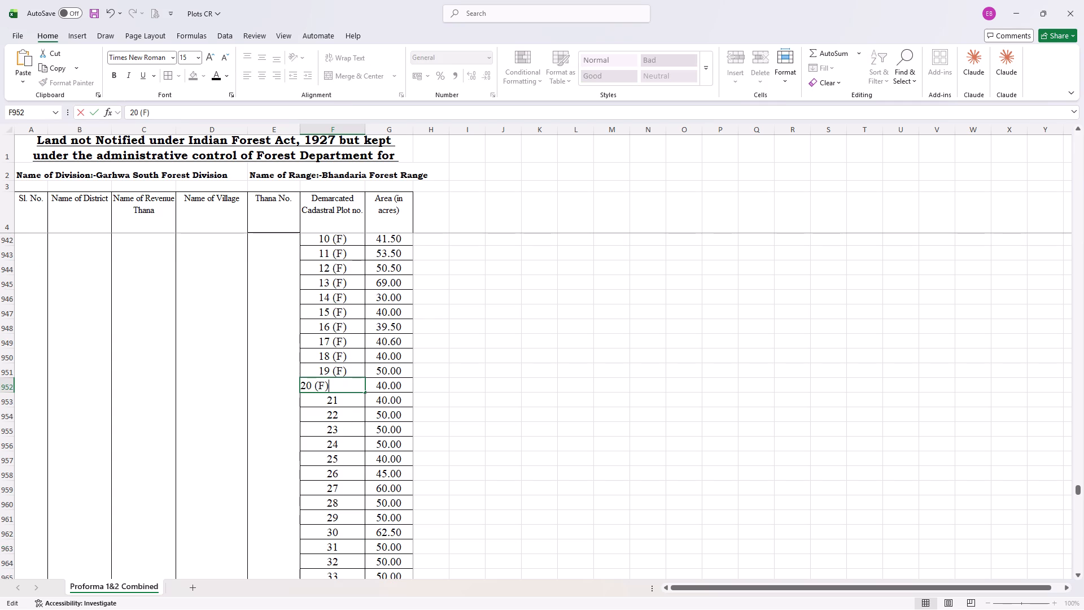
double_click(355, 404)
key(ctrl+v)
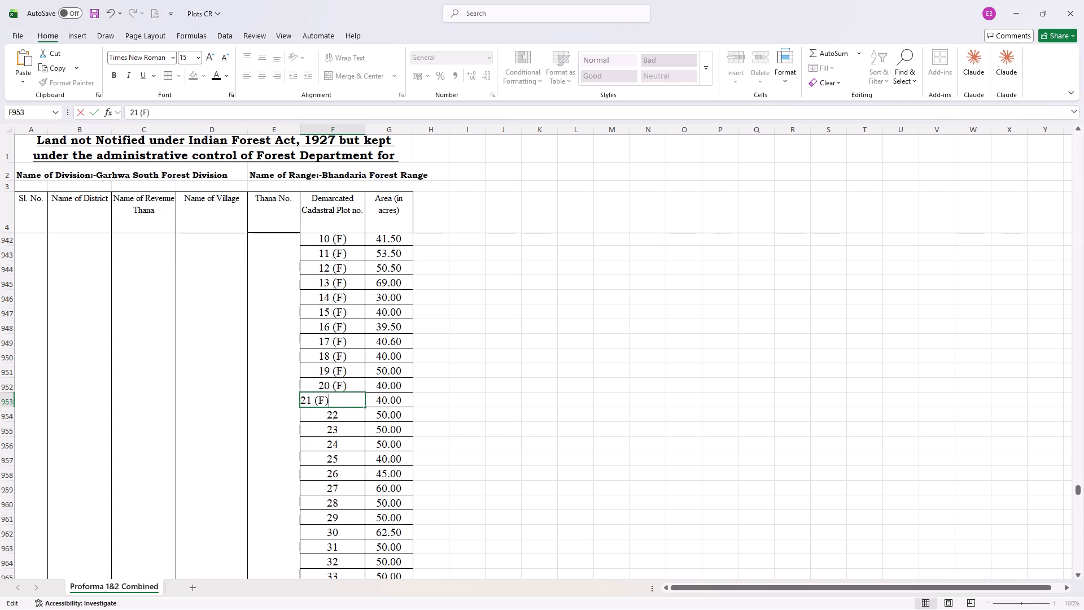
double_click(355, 412)
key(ctrl+v)
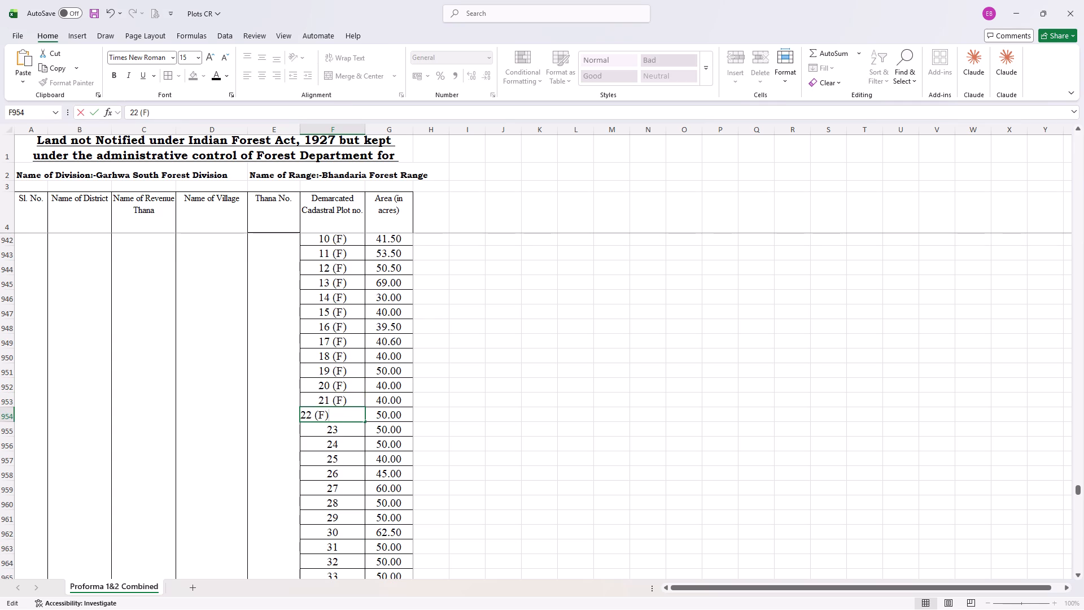
double_click(353, 433)
key(ctrl+v)
Append the copied (F) suffix to Lidki plots 24, 25, 26, 27, 28 and 29.
double_click(353, 447)
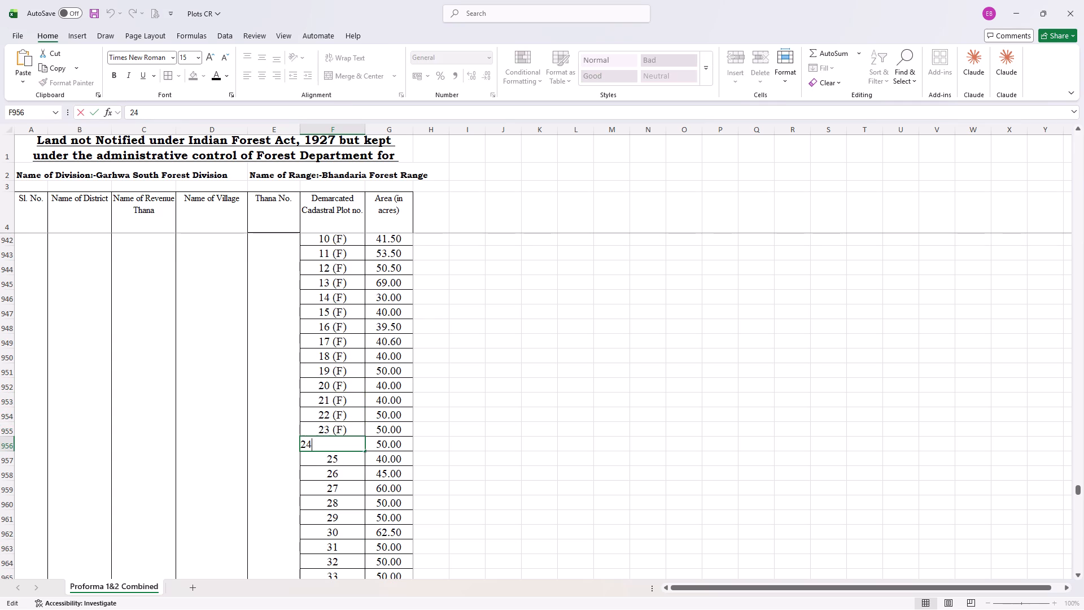
key(ctrl+v)
double_click(357, 461)
key(ctrl+v)
double_click(358, 477)
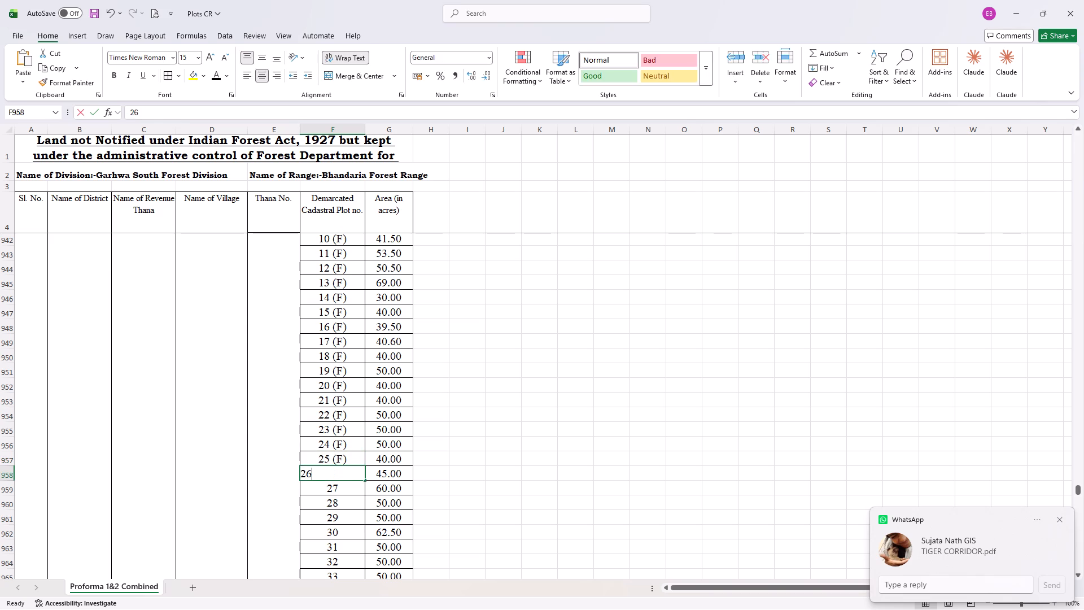
key(ctrl+v)
double_click(358, 486)
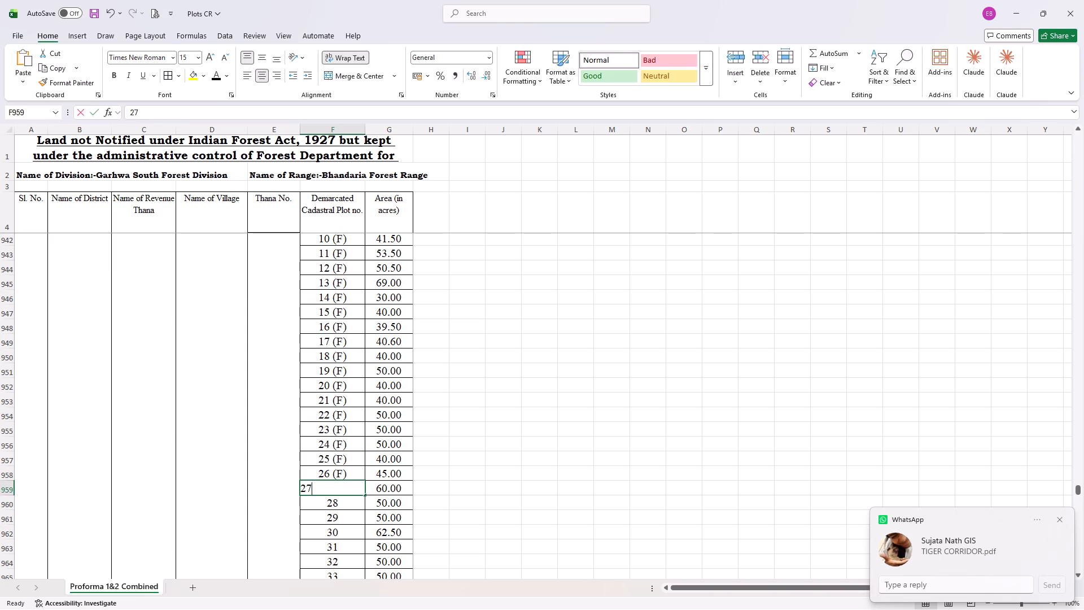
key(ctrl+v)
double_click(362, 502)
key(ctrl+v)
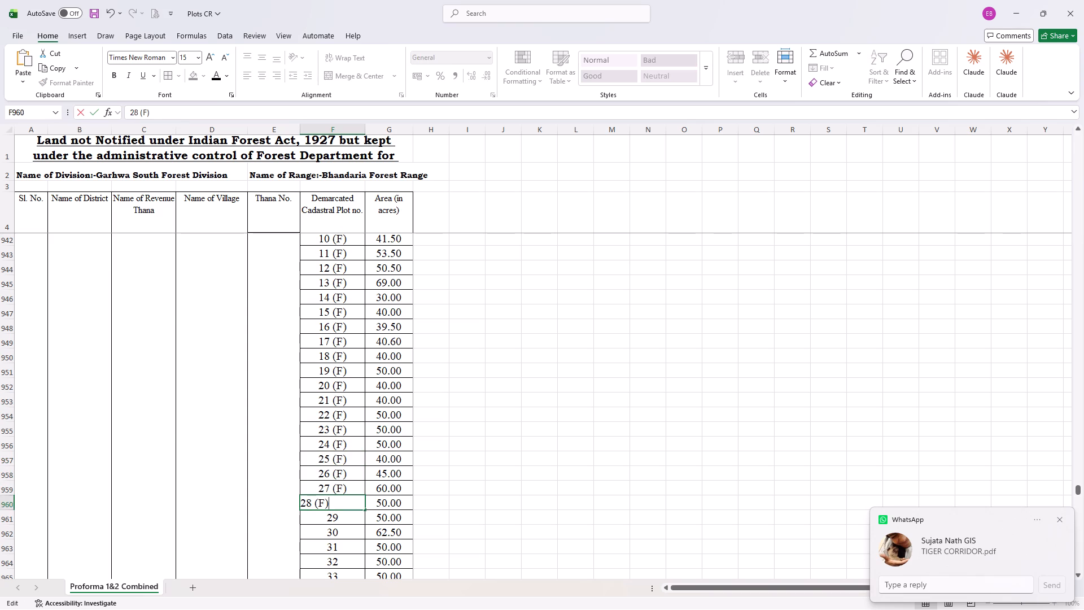
double_click(357, 513)
key(ctrl+v)
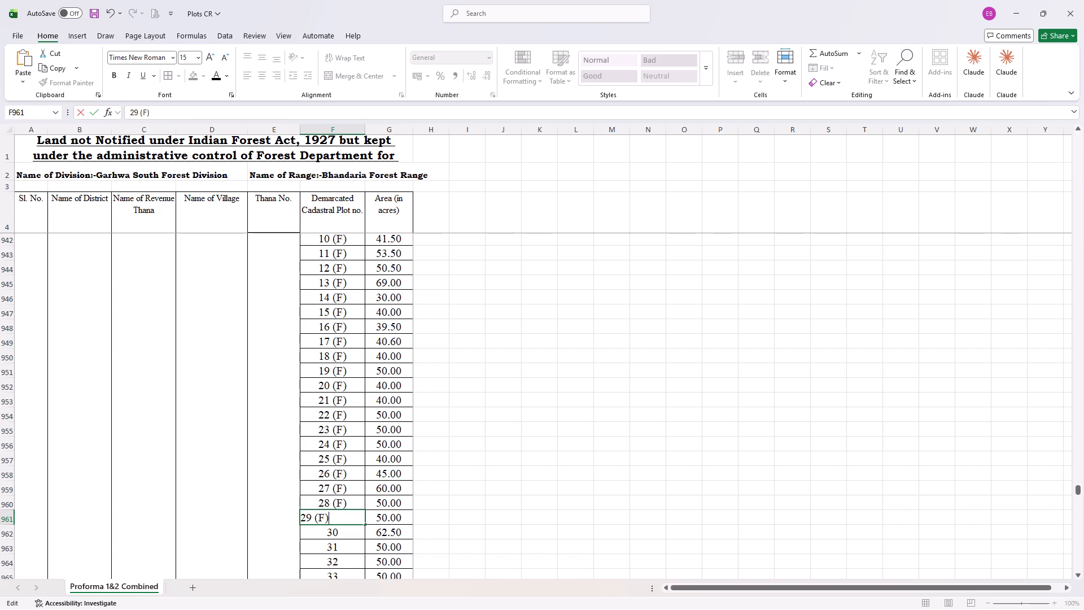
Append the copied (F) suffix to Lidki plots 30 and 31.
scroll(356, 509, down, 1)
double_click(349, 380)
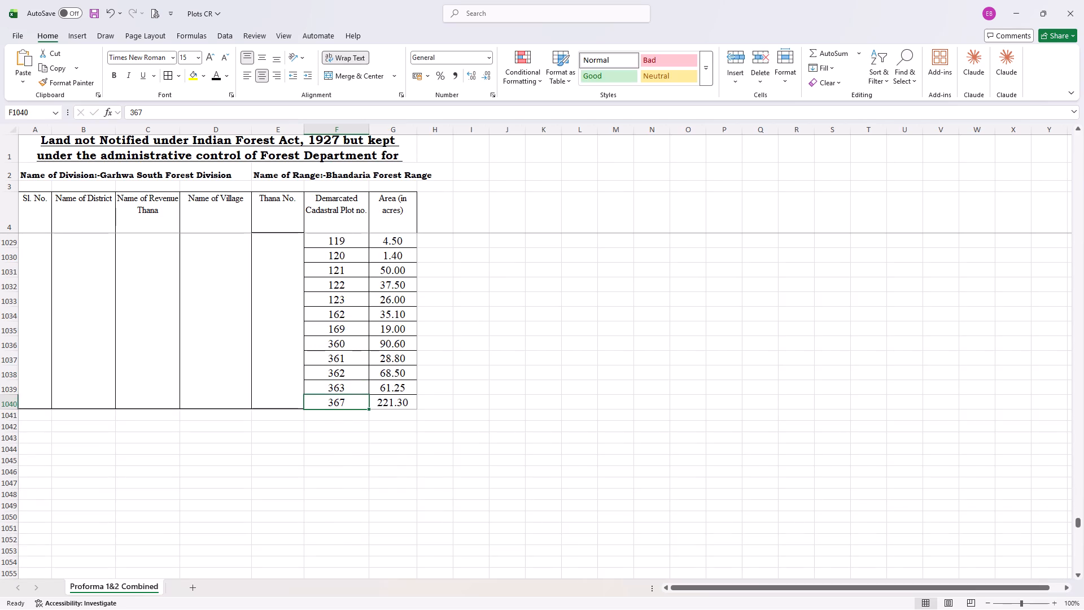
scroll(347, 369, up, 7)
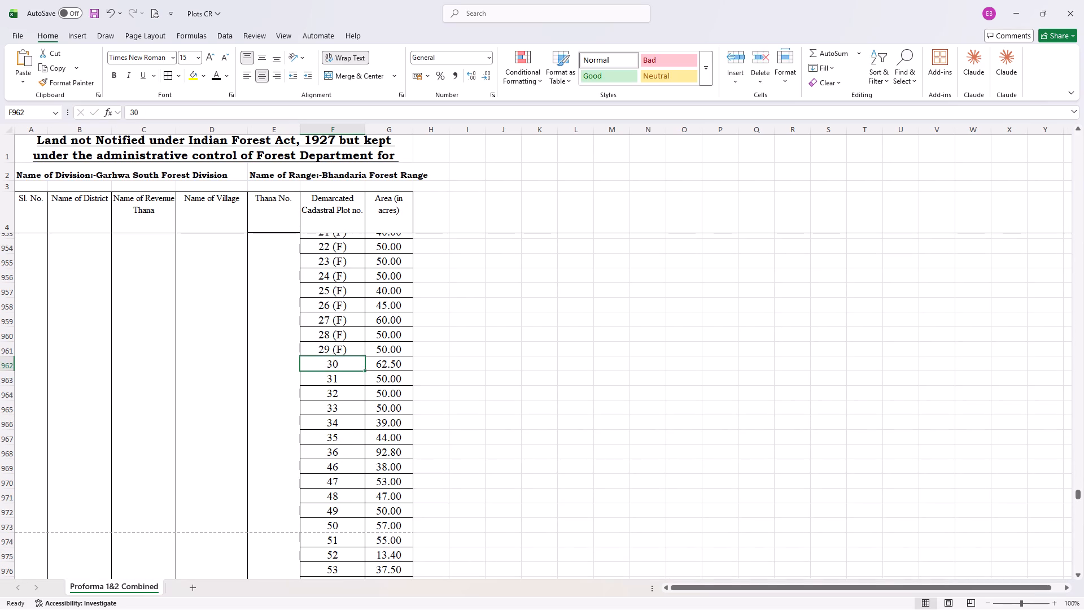
double_click(348, 364)
key(ctrl+v)
double_click(351, 378)
key(ctrl+v)
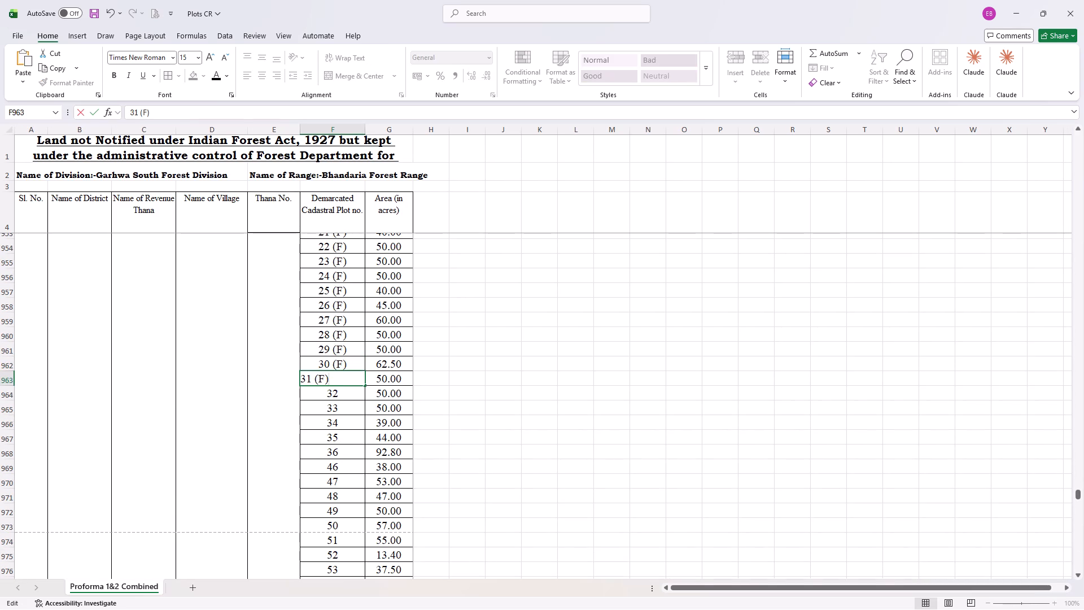
Append the (F) suffix to Lidki plots 32, 33, 34, 35 and 47.
double_click(354, 393)
key(ctrl+v)
double_click(358, 411)
key(ctrl+v)
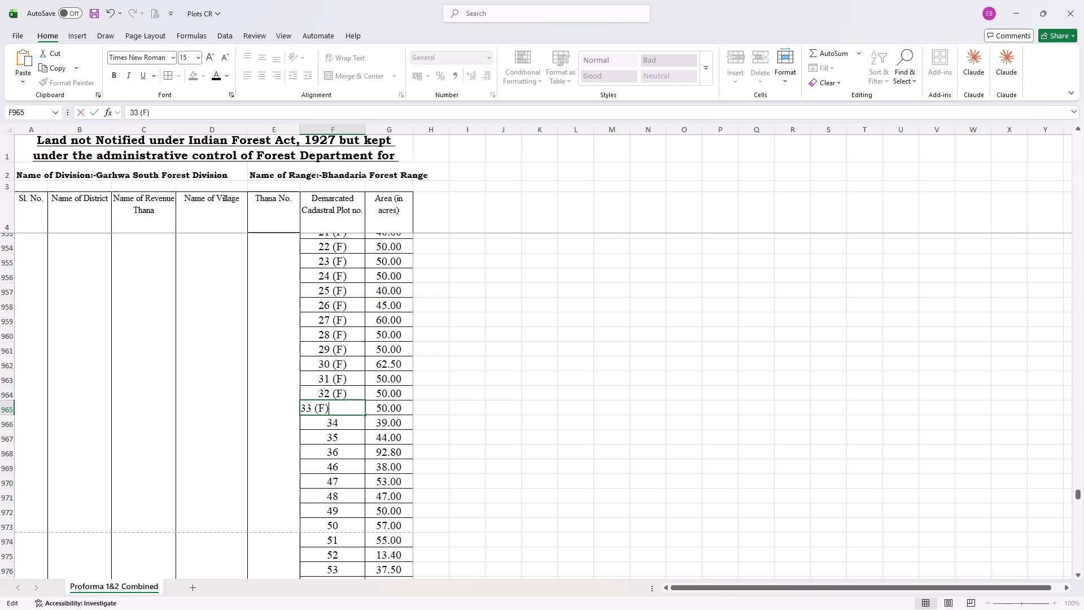
double_click(359, 422)
key(ctrl+v)
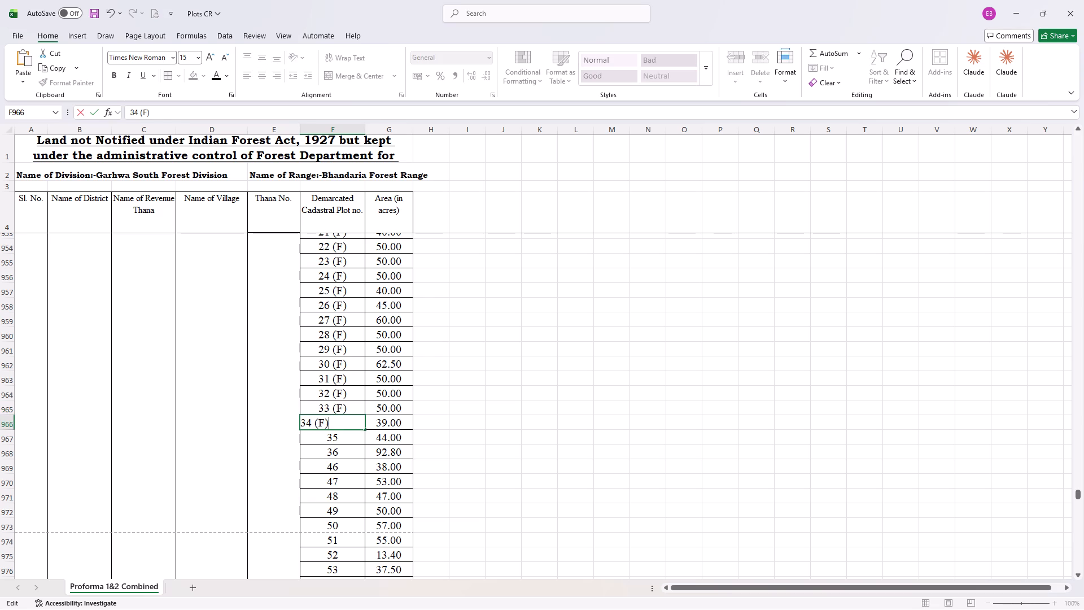
double_click(360, 434)
key(ctrl+v)
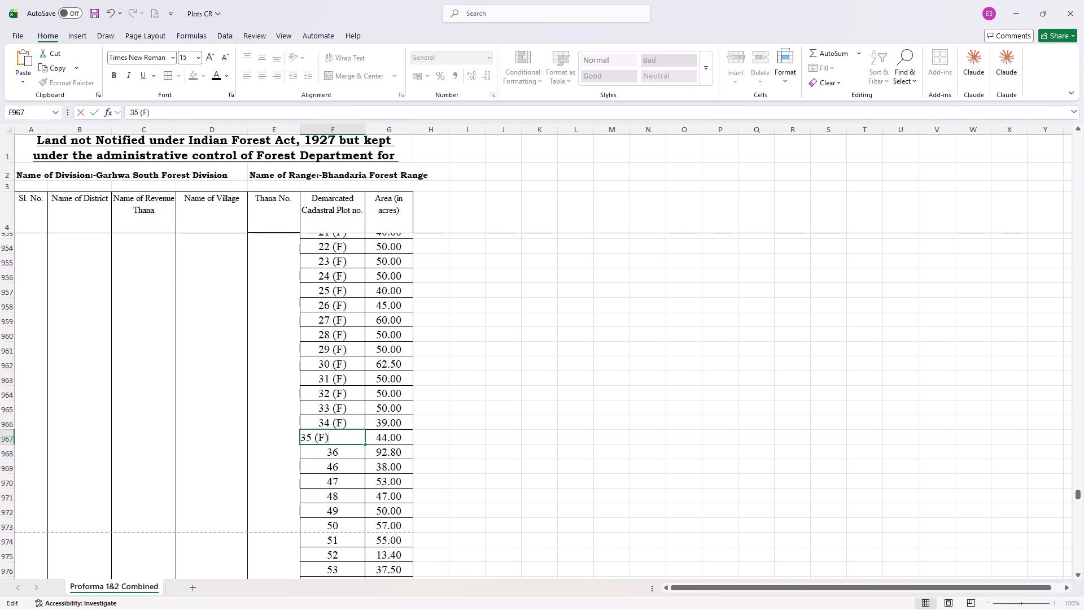
double_click(356, 477)
key(ctrl+v)
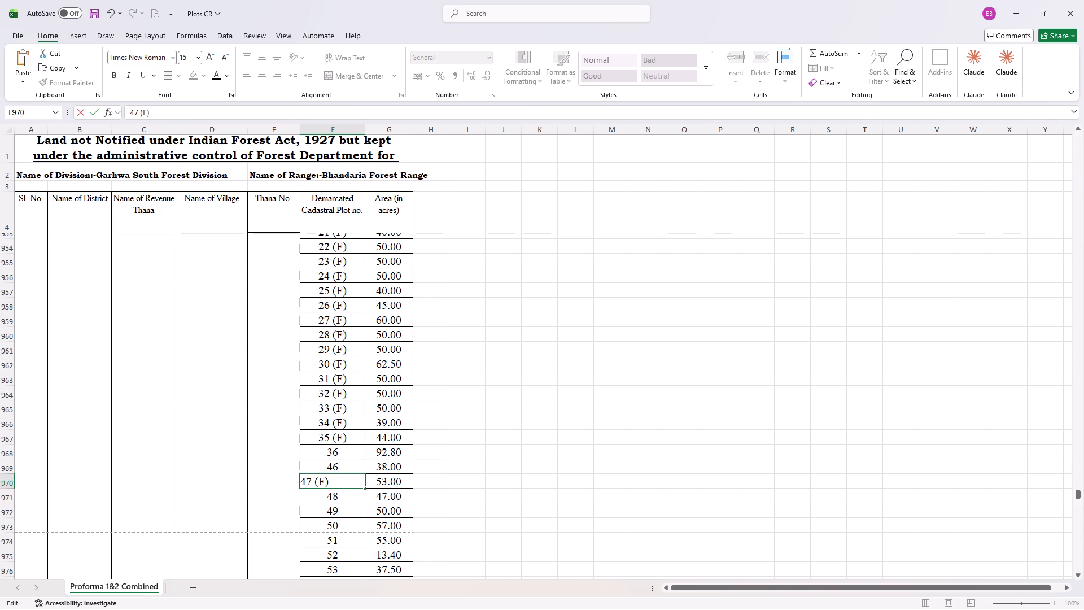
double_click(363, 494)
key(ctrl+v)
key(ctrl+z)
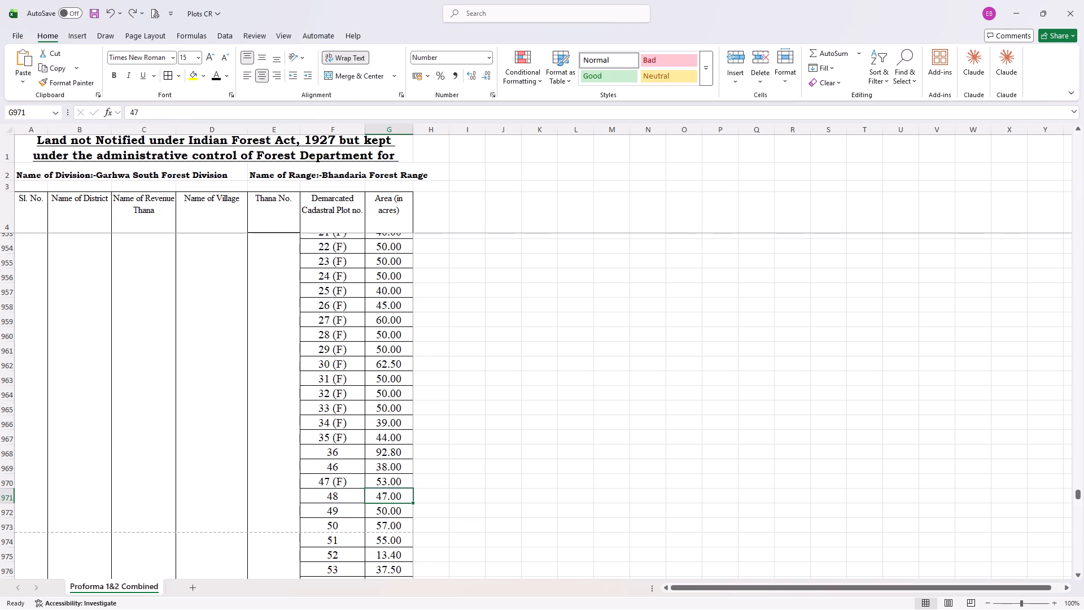
Append the (F) suffix to Lidki plots 48, 49 and 50, and to the skipped plot 36.
double_click(357, 498)
key(ctrl+v)
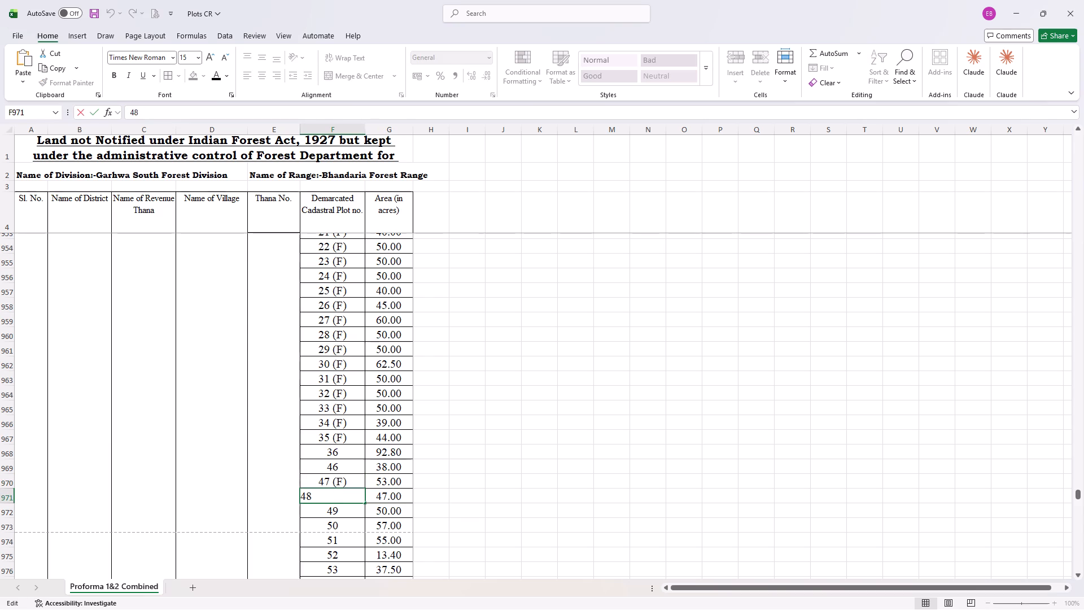
double_click(347, 511)
key(ctrl+v)
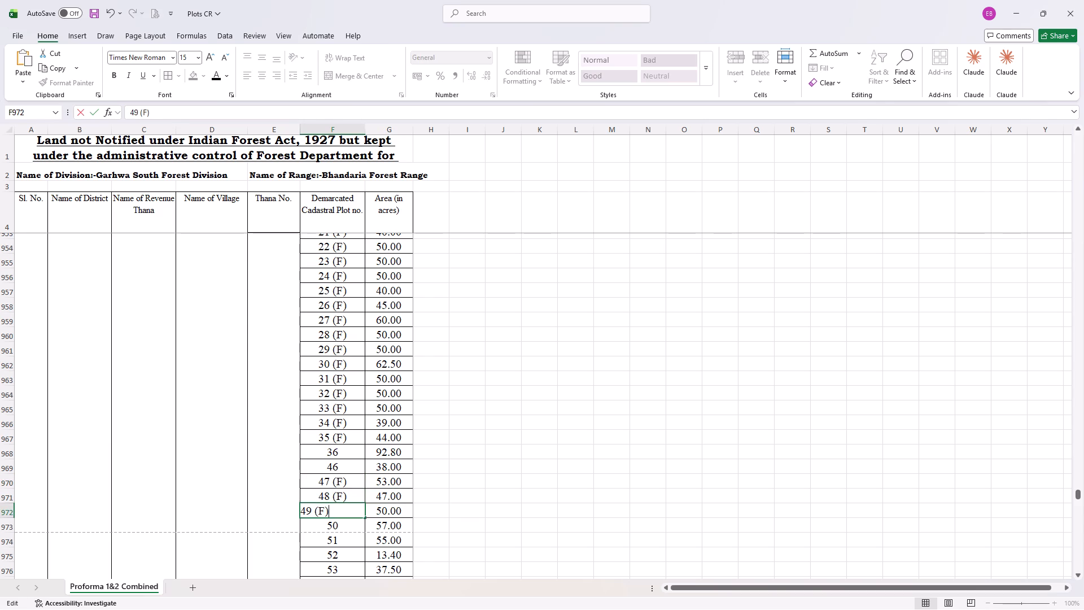
double_click(356, 524)
key(ctrl+v)
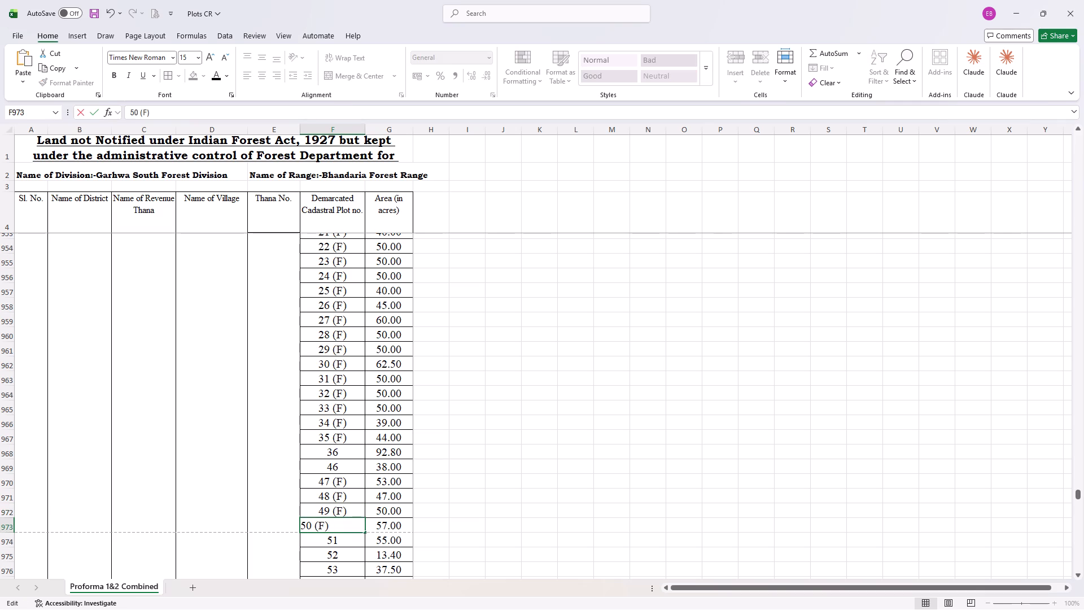
double_click(355, 451)
key(ctrl+v)
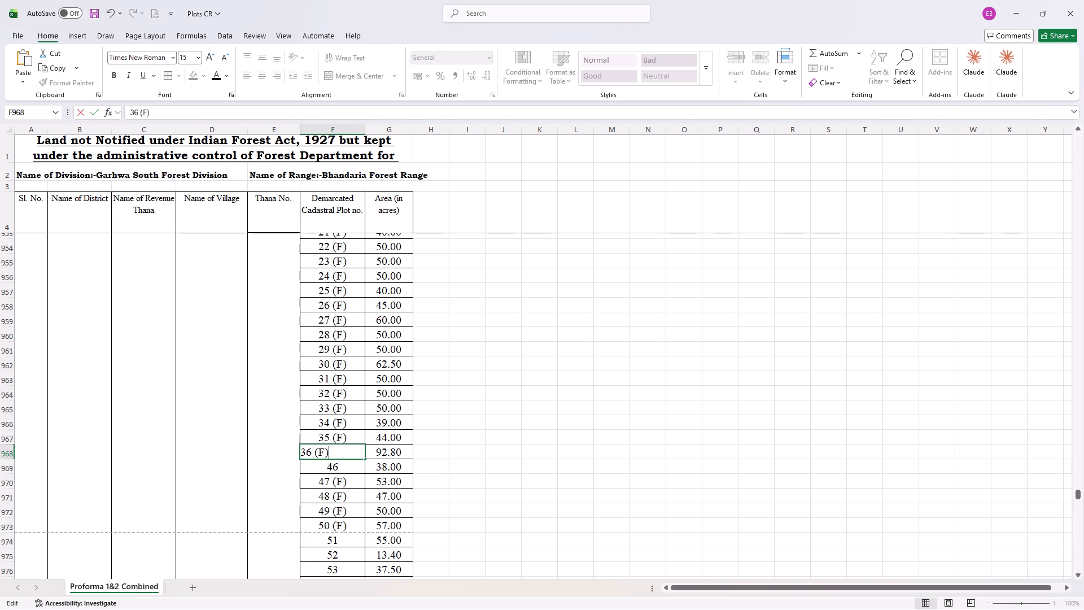
Change the suffix of Lidki plot 36 to (P) and append the (P) suffix to plot 46.
click(325, 455)
key(BackSpace)
key(shift+p)
double_click(349, 470)
key(space)
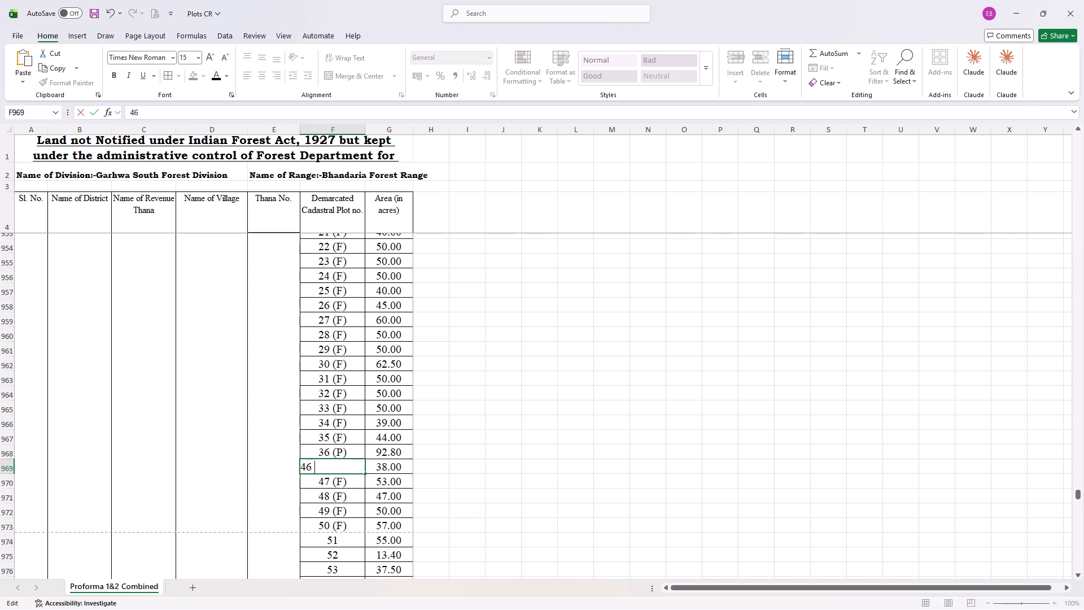
key(ctrl+v)
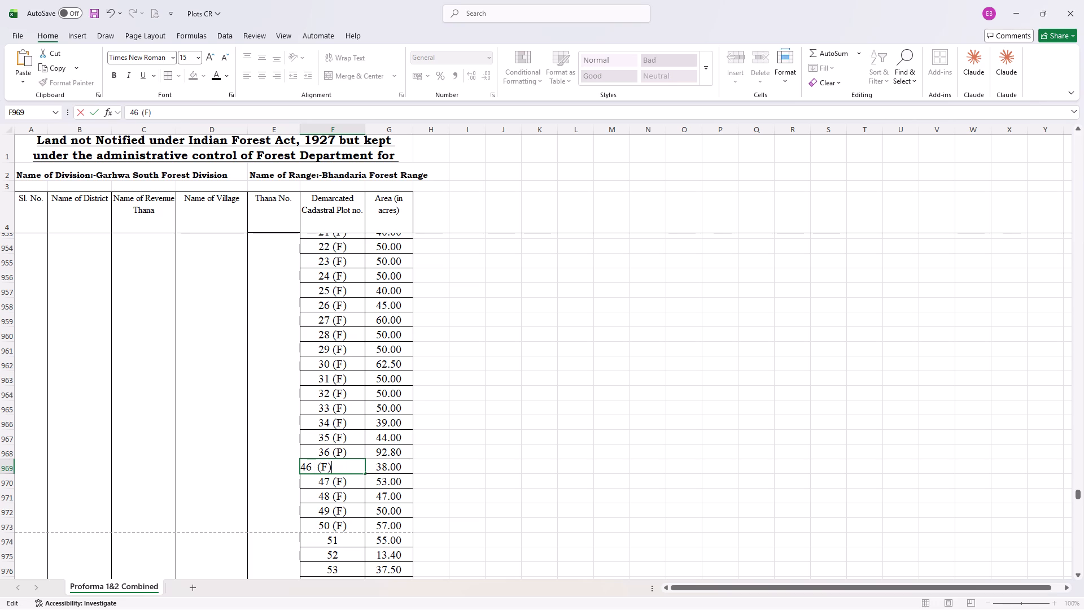
click(327, 467)
key(BackSpace)
key(shift+p)
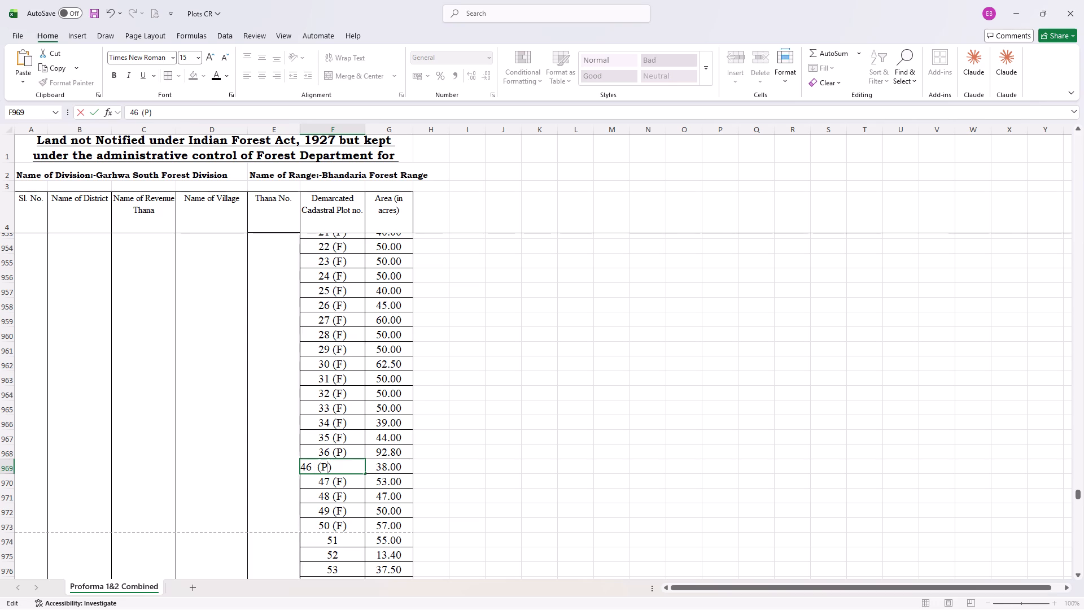
Append the (F) suffix to Lidki plots 51, 54 and 55, skipping plots 52 and 53.
click(354, 537)
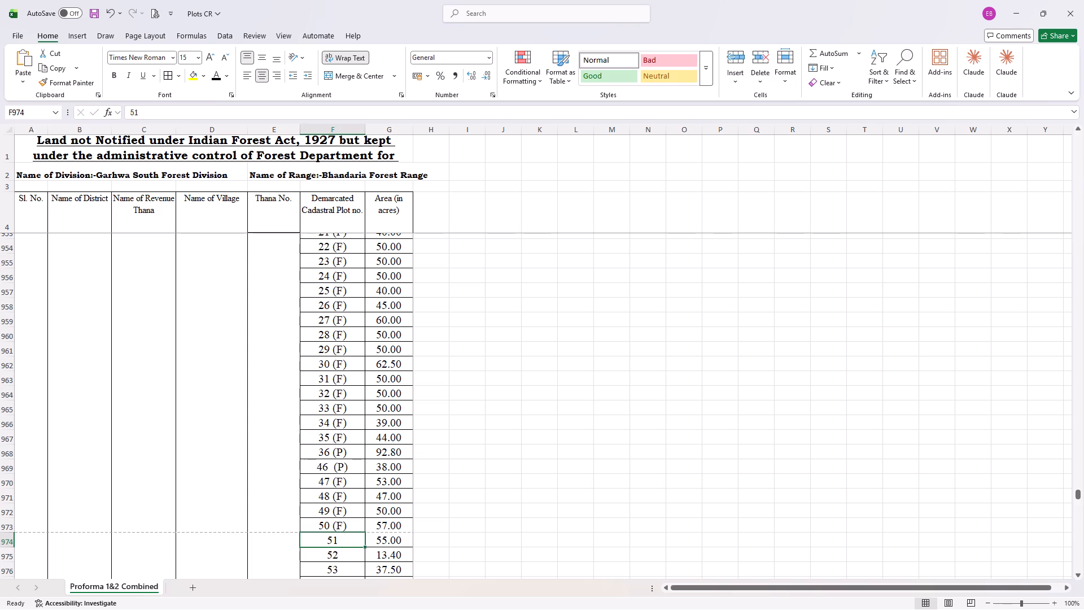
double_click(354, 539)
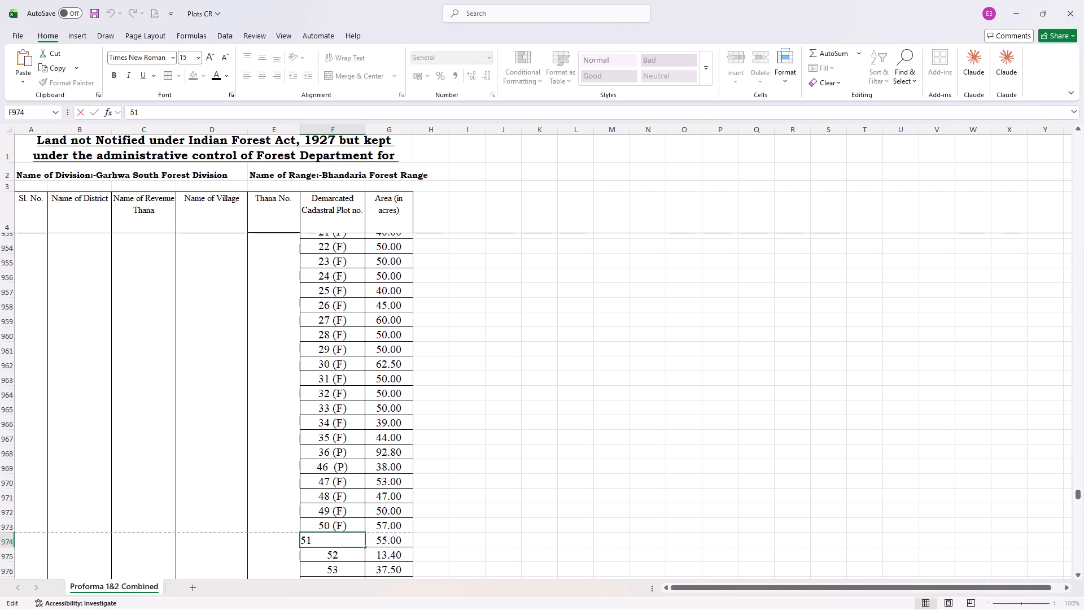
key(ctrl+v)
scroll(354, 539, down, 1)
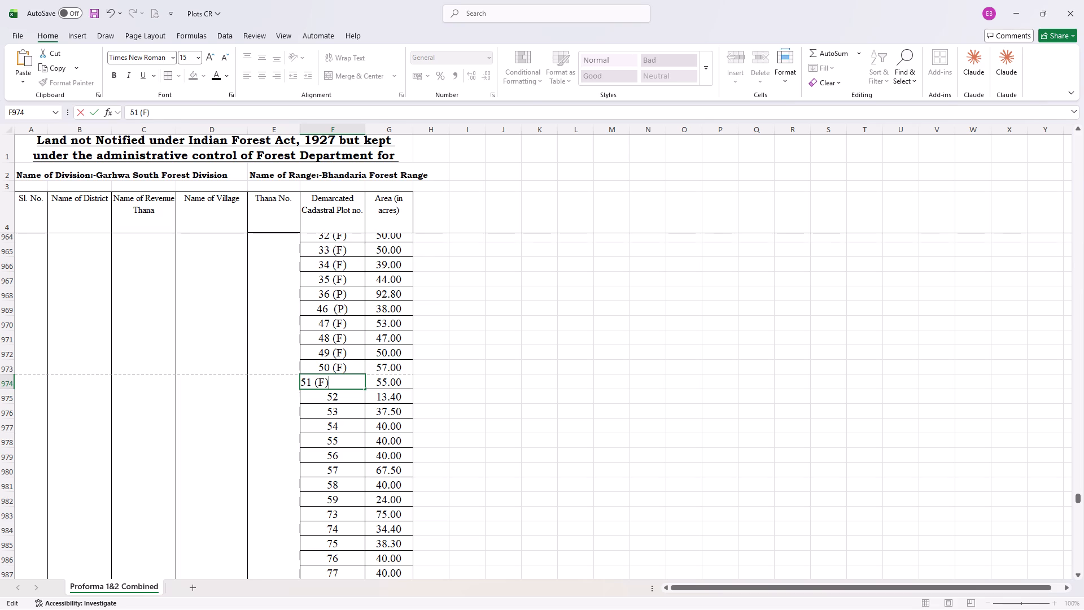
double_click(348, 425)
key(ctrl+v)
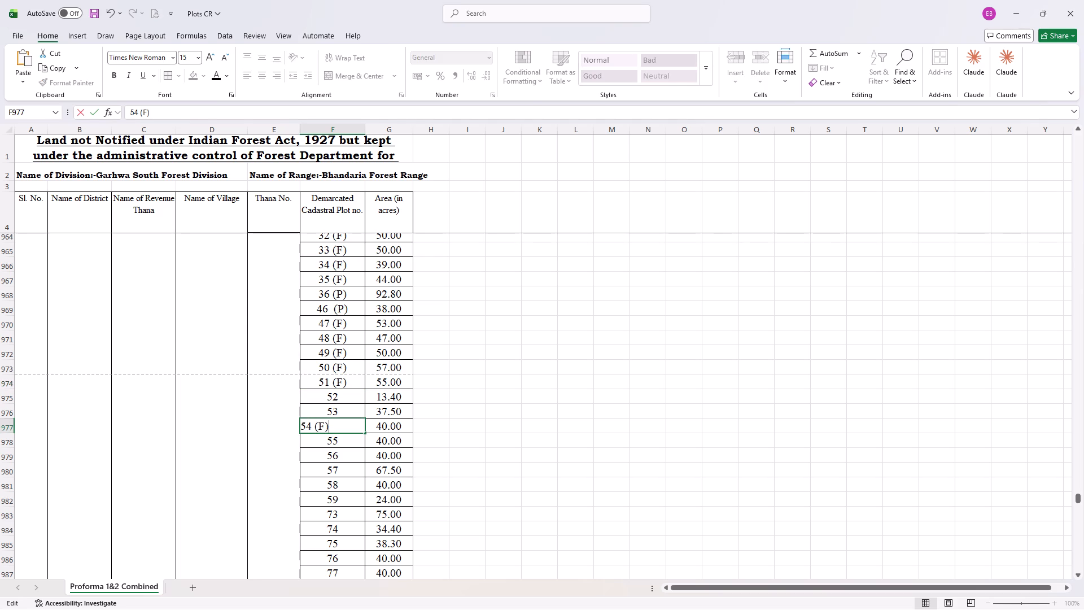
double_click(351, 443)
key(ctrl+v)
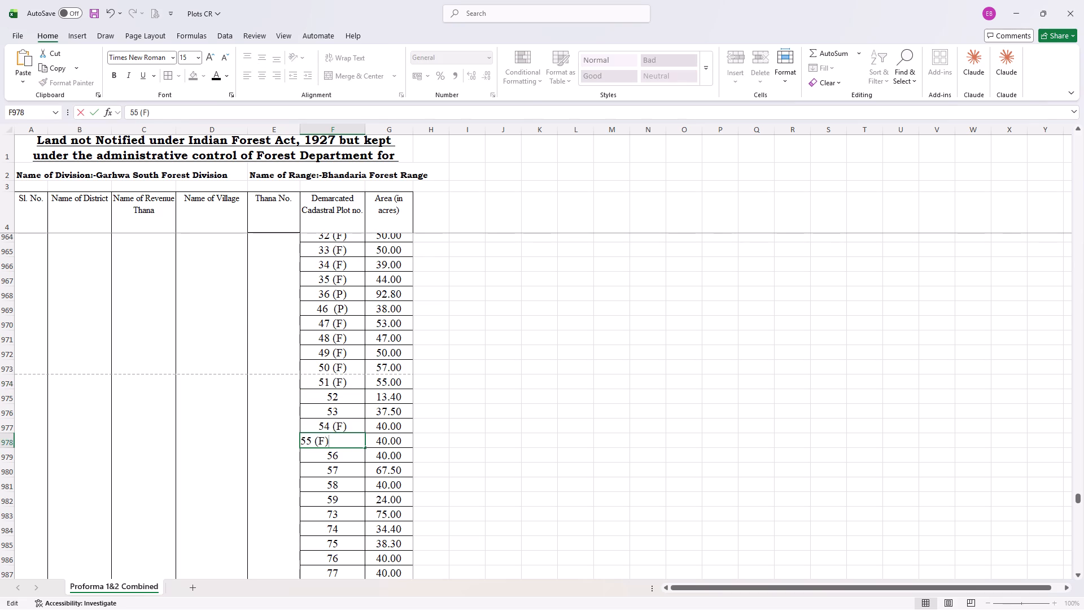
Append the (F) suffix to Lidki plots 56, 57, 58 and 59.
double_click(351, 457)
key(ctrl+v)
double_click(348, 473)
key(ctrl+v)
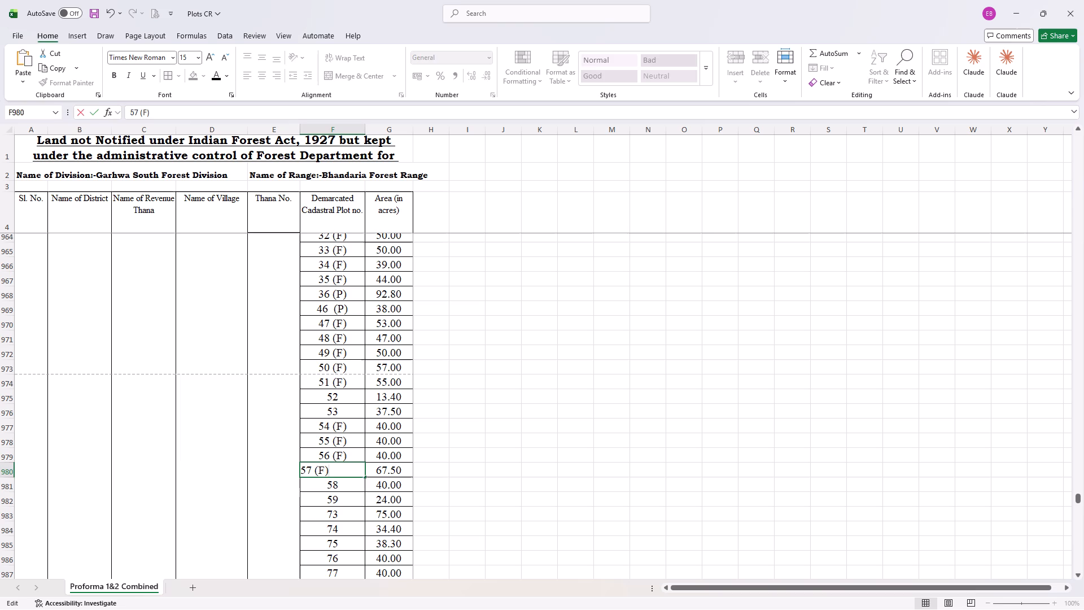
double_click(351, 486)
key(ctrl+v)
double_click(351, 498)
key(ctrl+v)
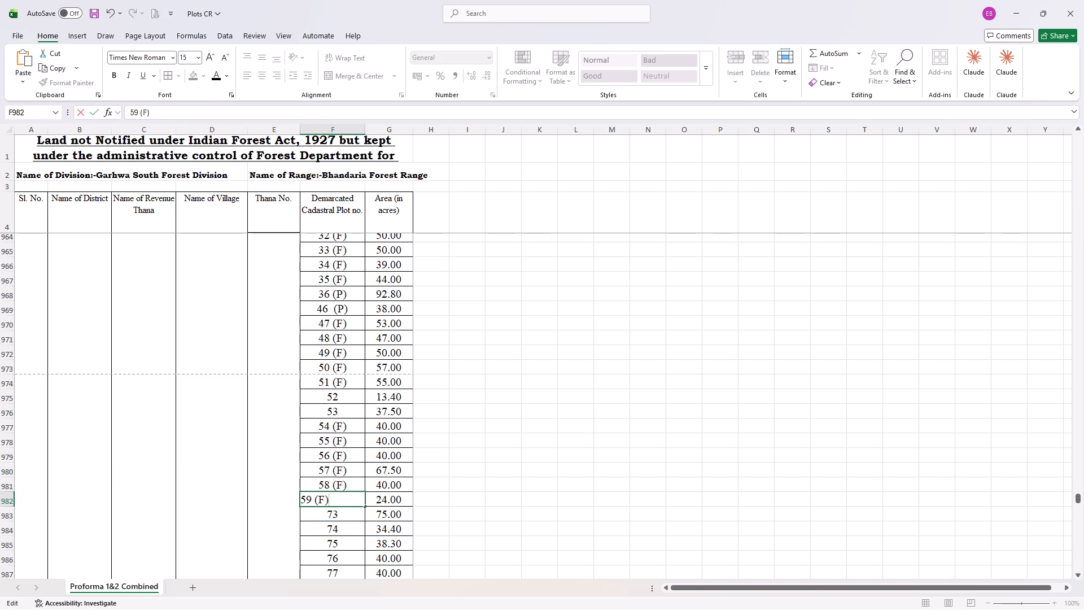
Change the suffix of Lidki plot 57 to (P).
double_click(348, 472)
click(324, 467)
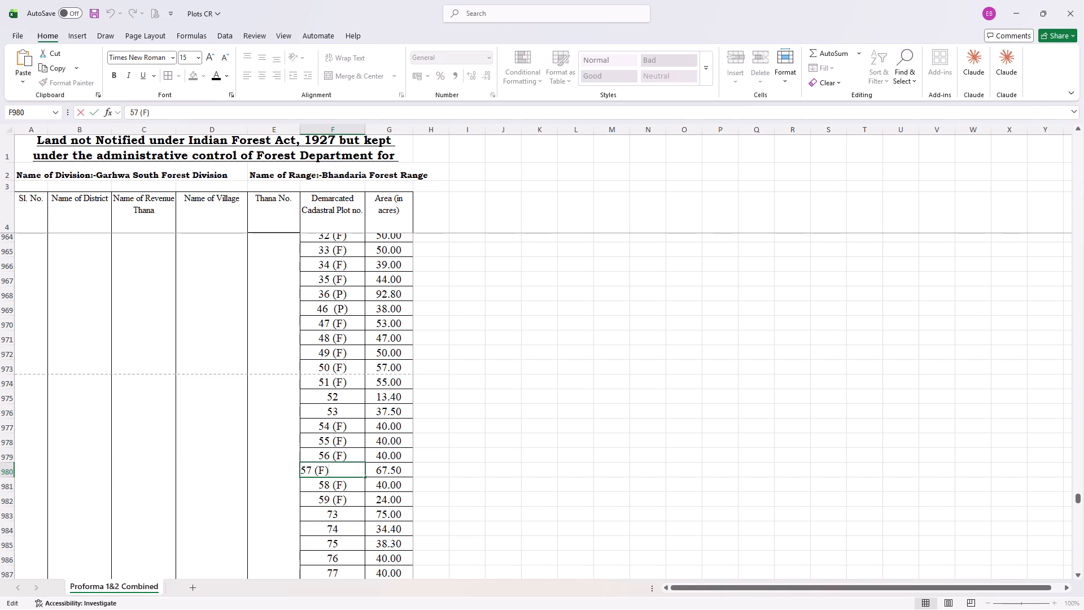
key(BackSpace)
key(shift+p)
Append the (P) suffix to the skipped Lidki plots 52 and 53.
click(346, 391)
double_click(352, 394)
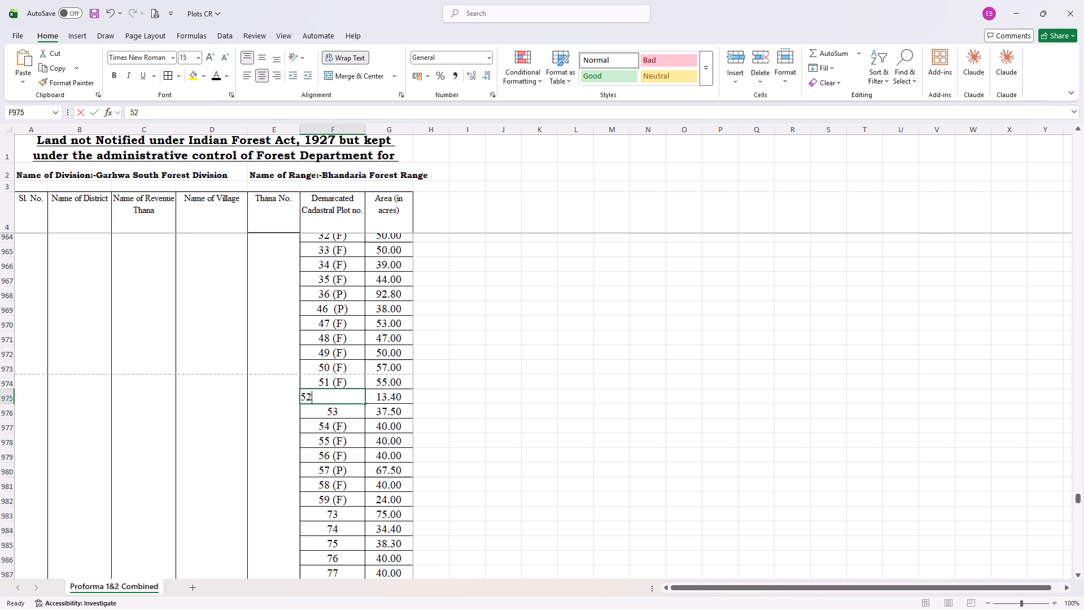
key(space)
text((P))
double_click(356, 409)
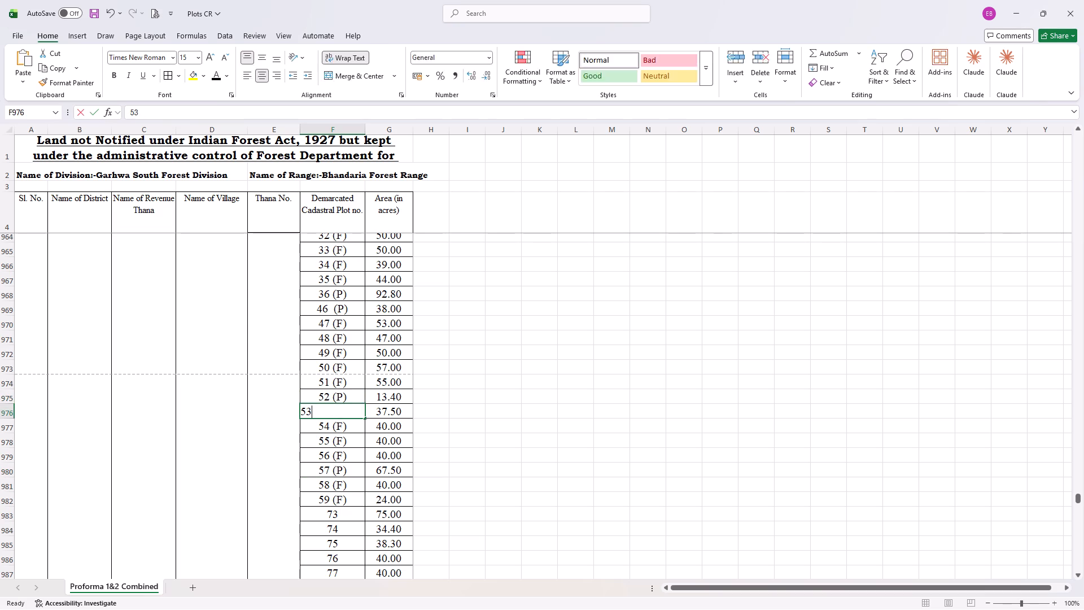
key(space)
text((P))
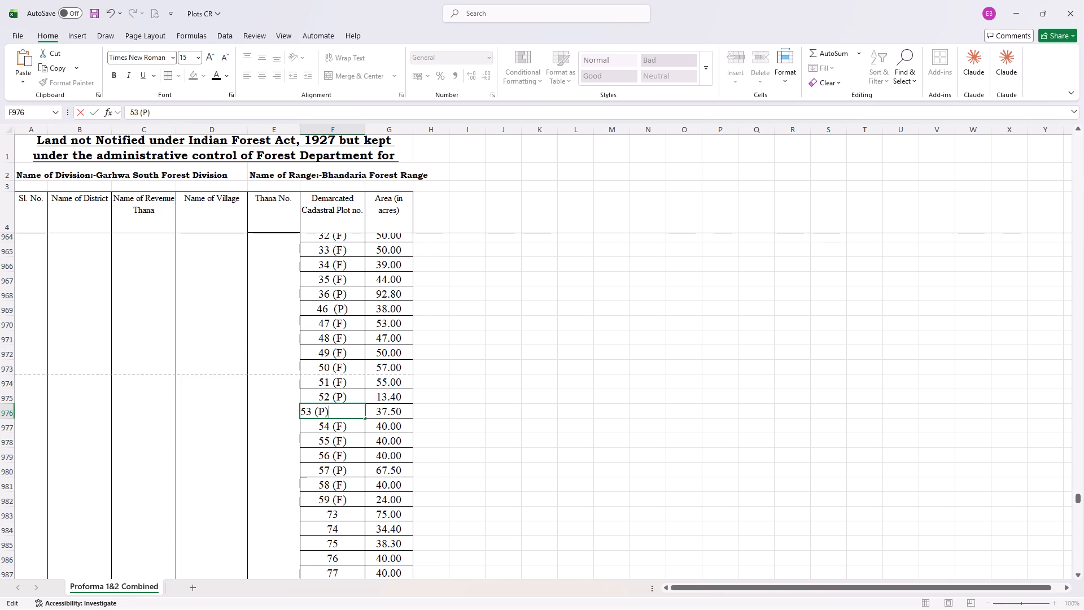
click(829, 297)
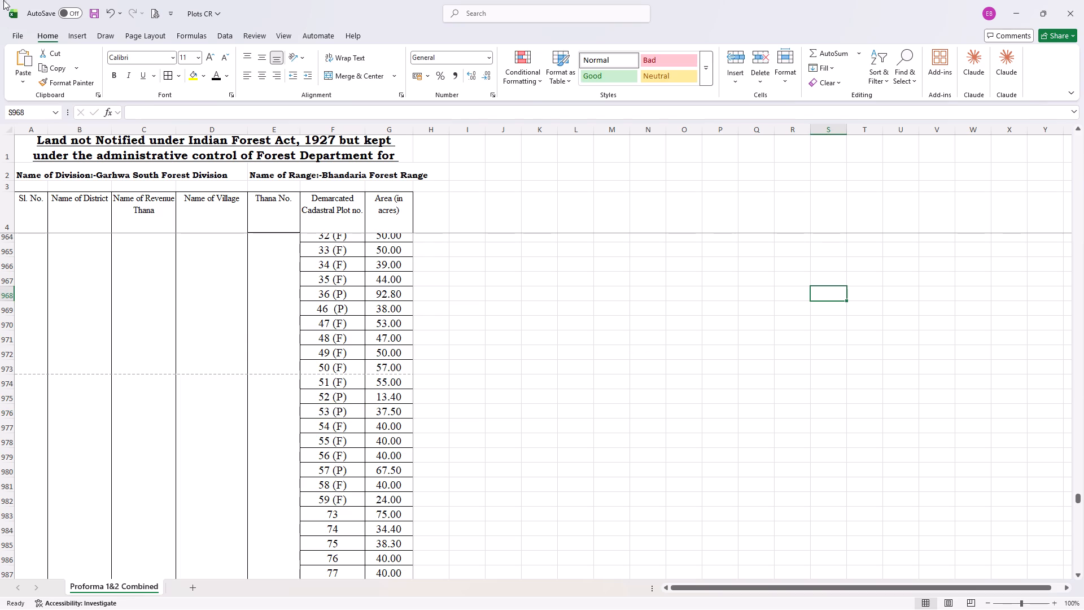
Save the Plots CR workbook.
click(96, 15)
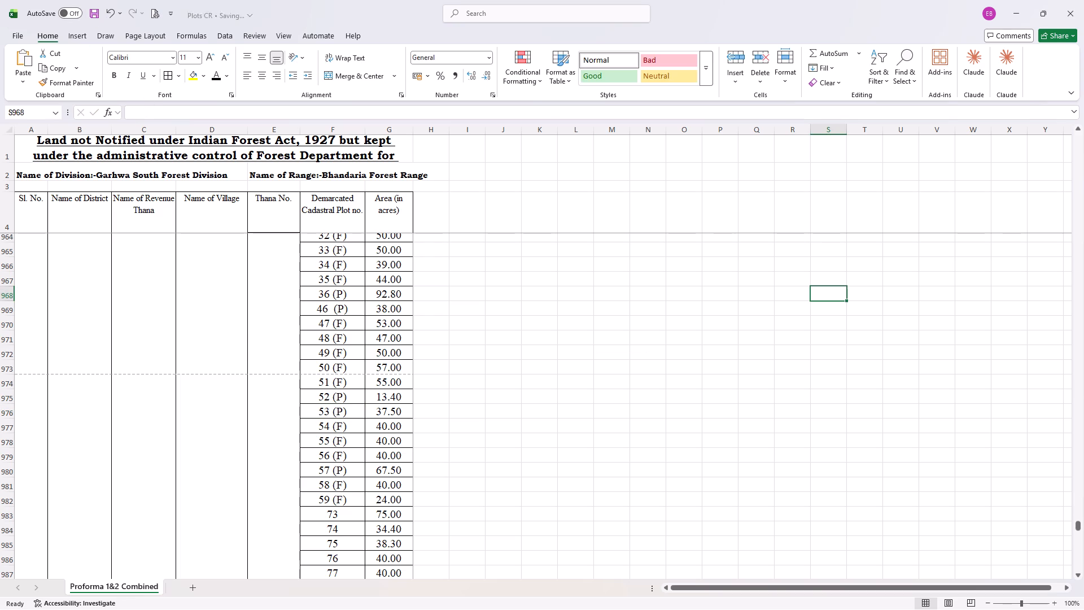
Switch from the Plots CR workbook to another open window.
key(alt+Tab)
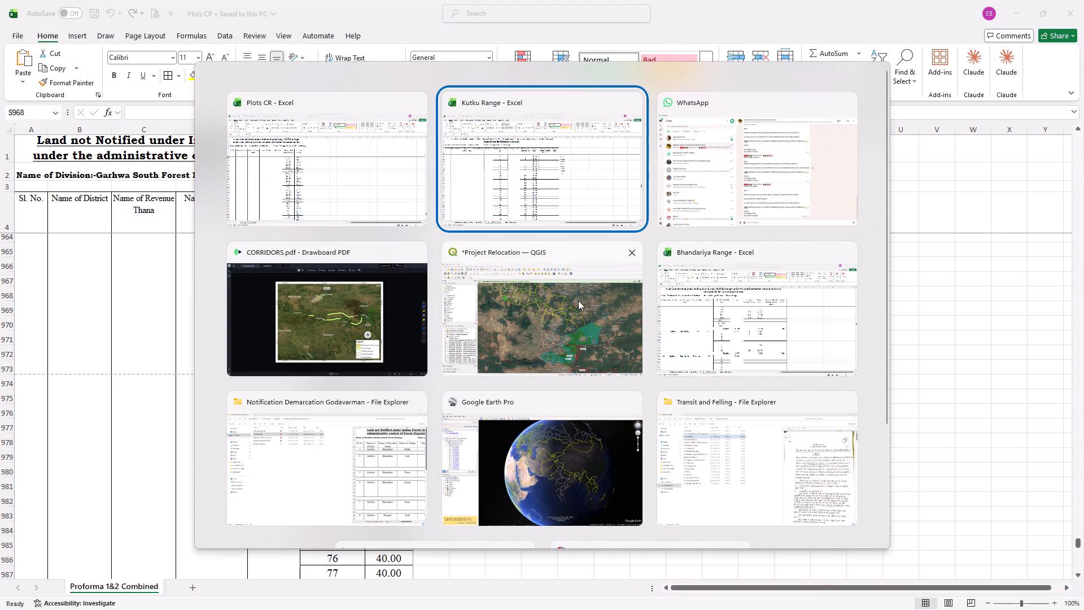
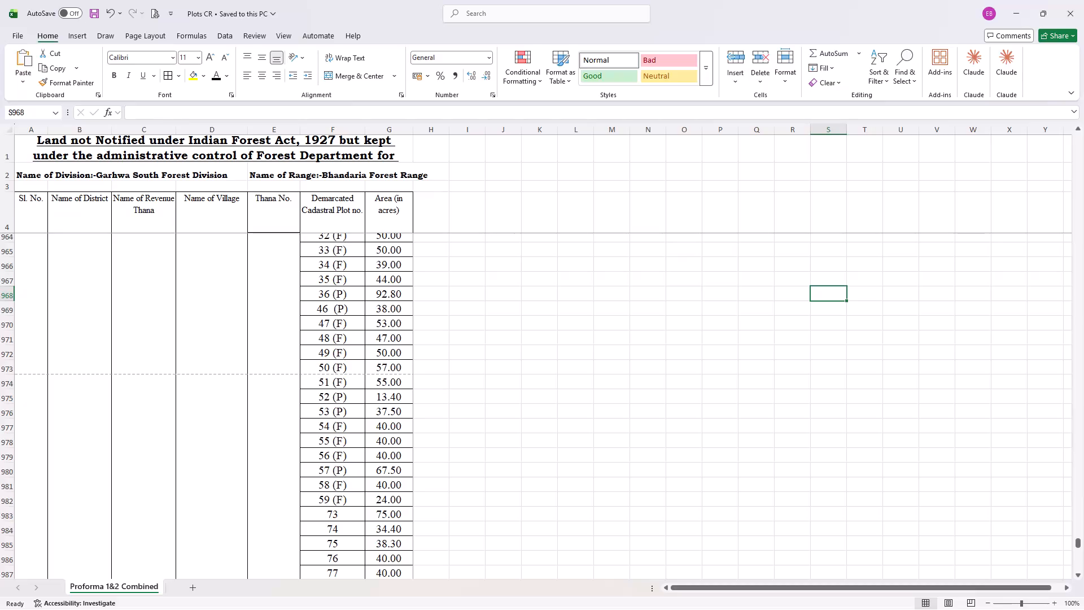
Append the (F) suffix to Lidki plot 73.
alt+double_click(358, 517)
key(ctrl+v)
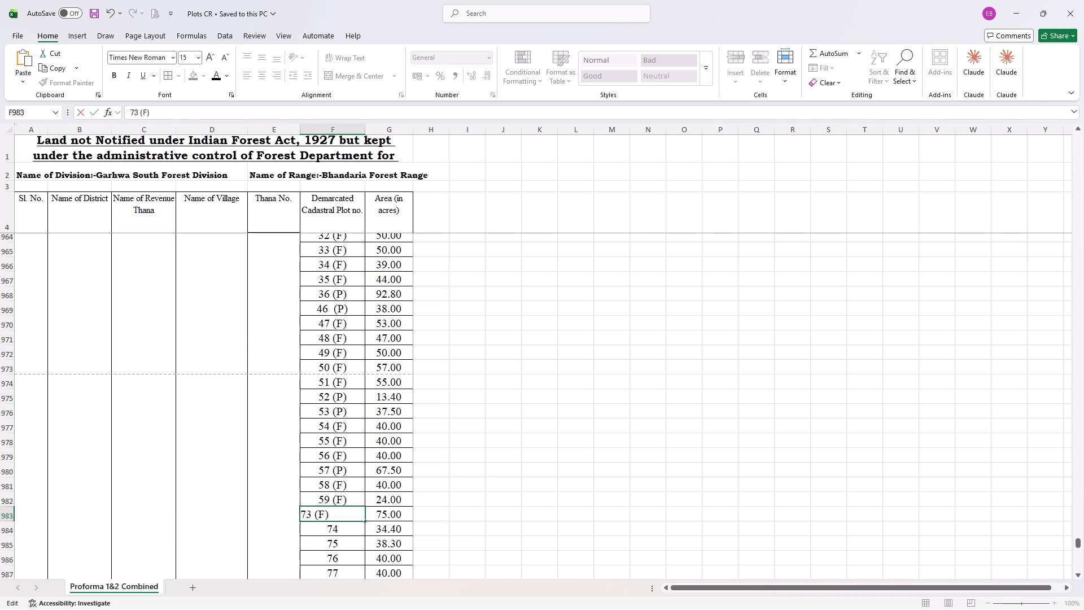
Change the suffix of Lidki plot 59 to (P).
double_click(339, 500)
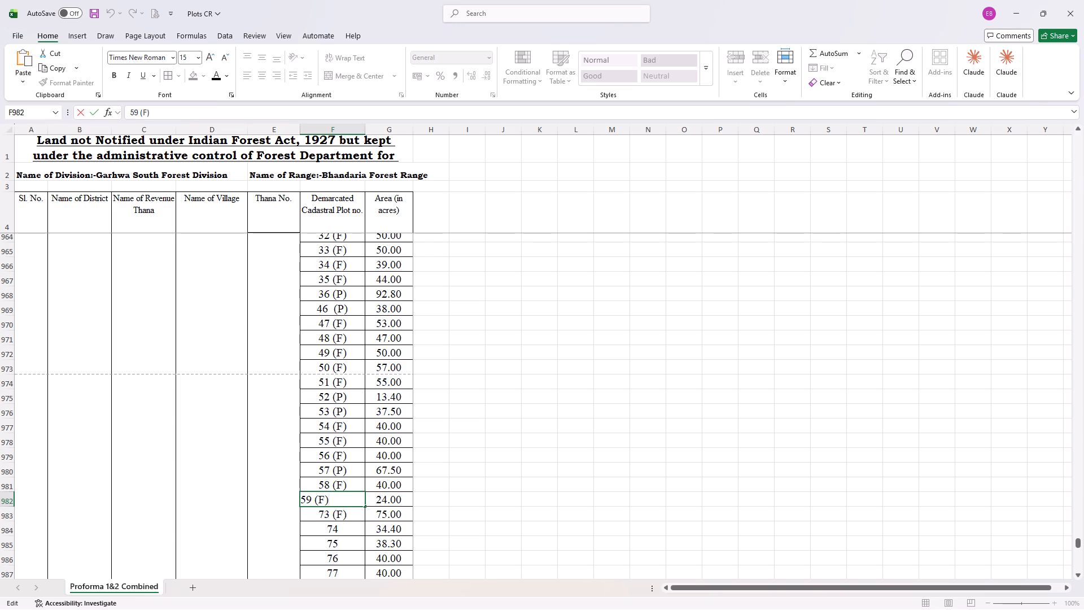
key(Left)
key(BackSpace)
key(shift+p)
Append the (P) suffix to Lidki plots 74 and 75.
double_click(341, 529)
key(space)
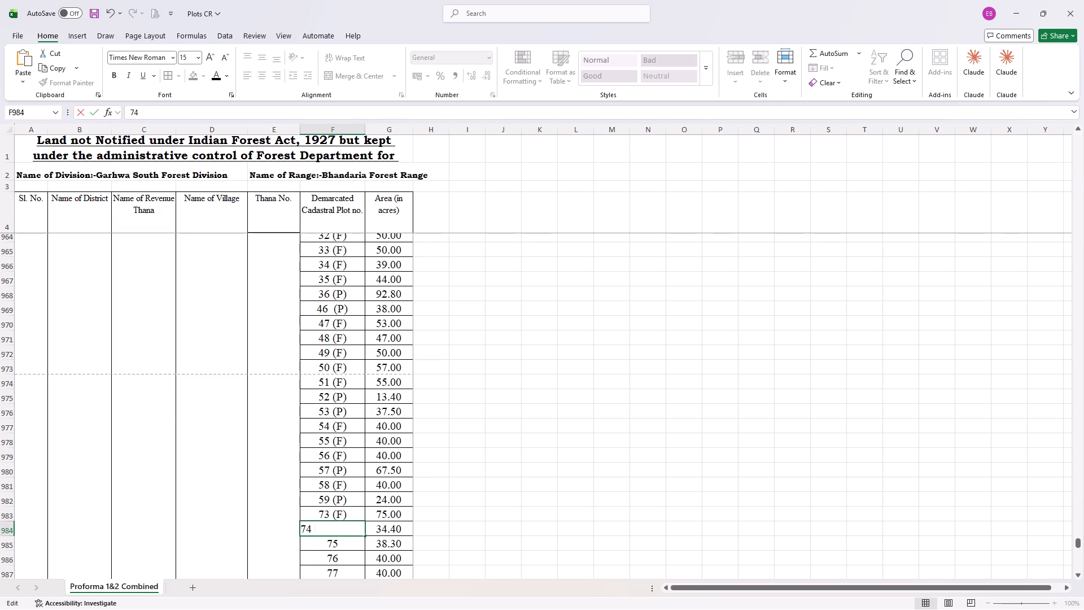
text((P))
click(353, 552)
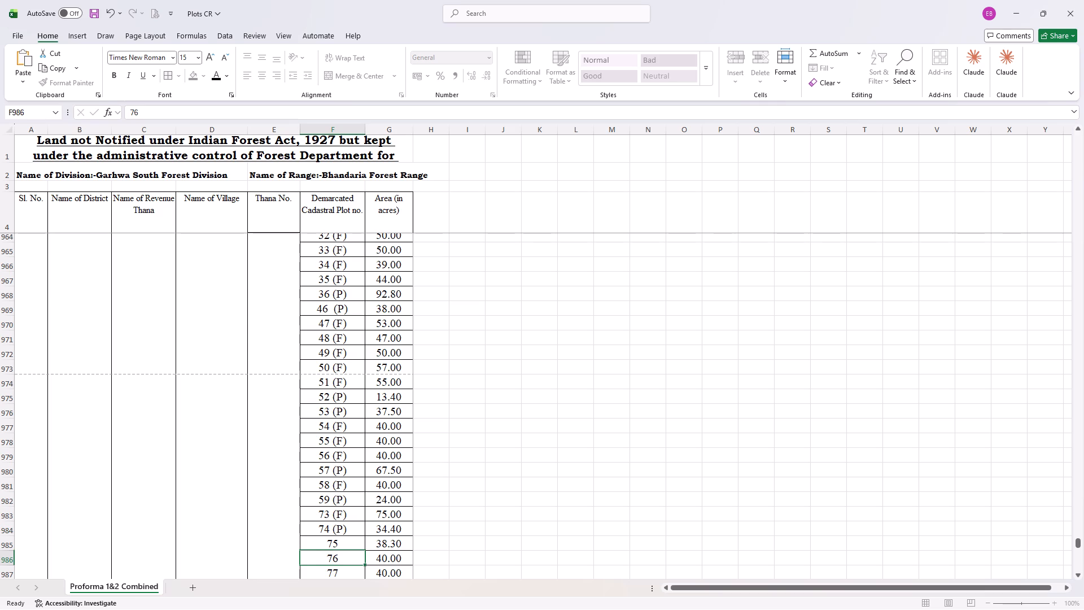
double_click(346, 547)
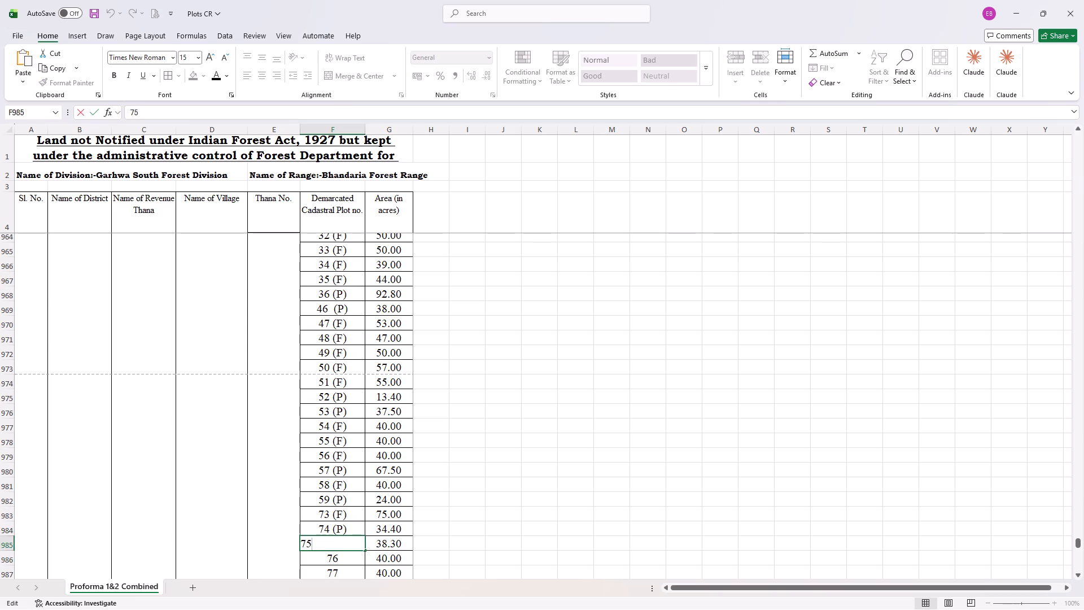
key(space)
text((P))
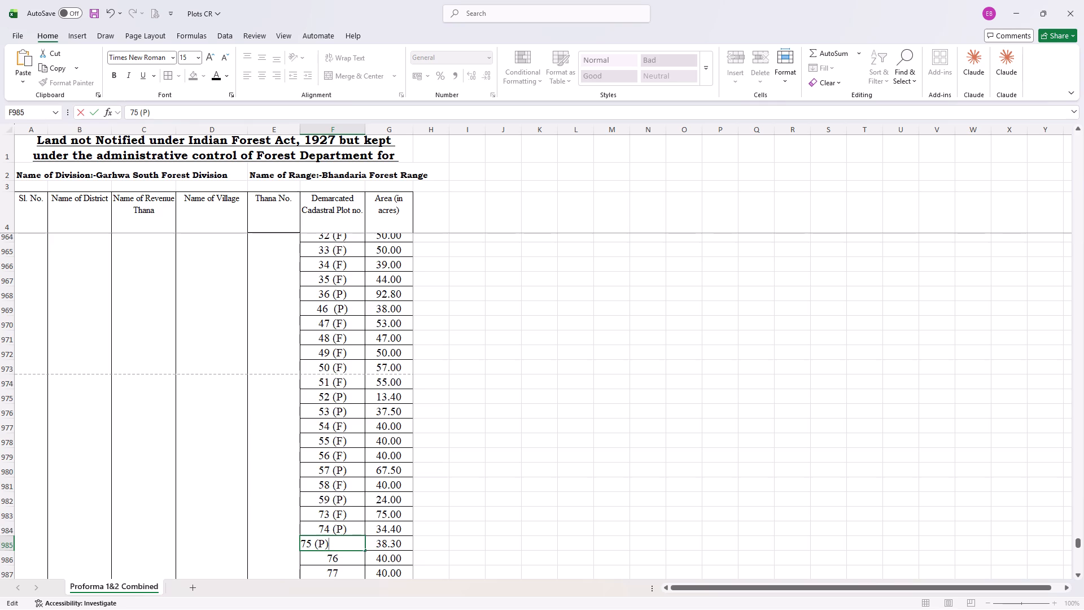
Append the (F) suffix to each of Lidki plots 76 through 80.
scroll(346, 547, down, 2)
scroll(355, 411, up, 1)
click(349, 415)
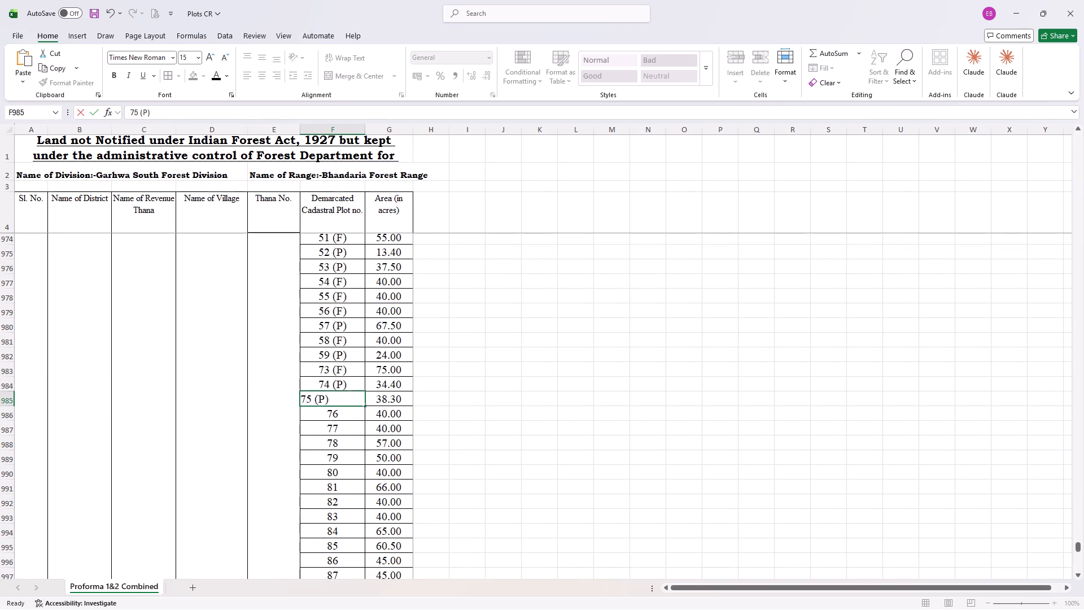
double_click(349, 415)
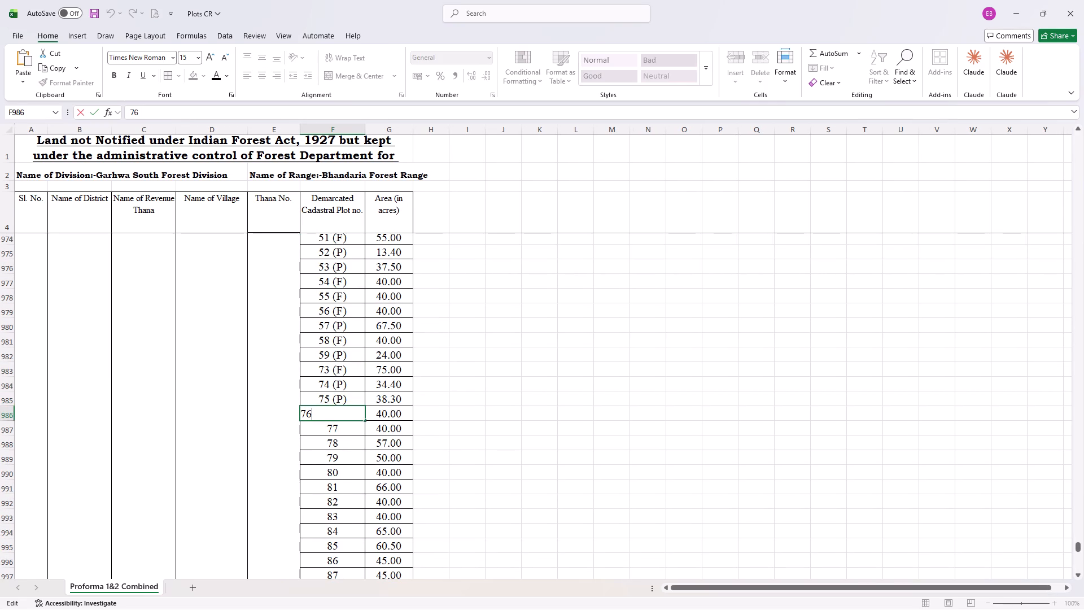
key(ctrl+v)
double_click(350, 426)
key(ctrl+v)
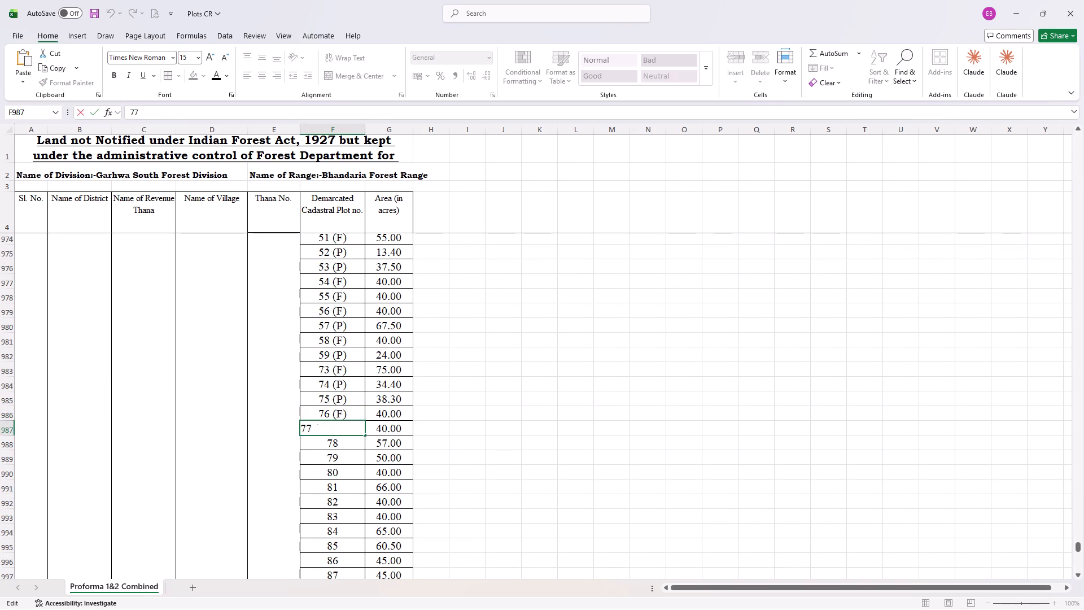
double_click(351, 442)
key(ctrl+v)
double_click(351, 457)
key(ctrl+v)
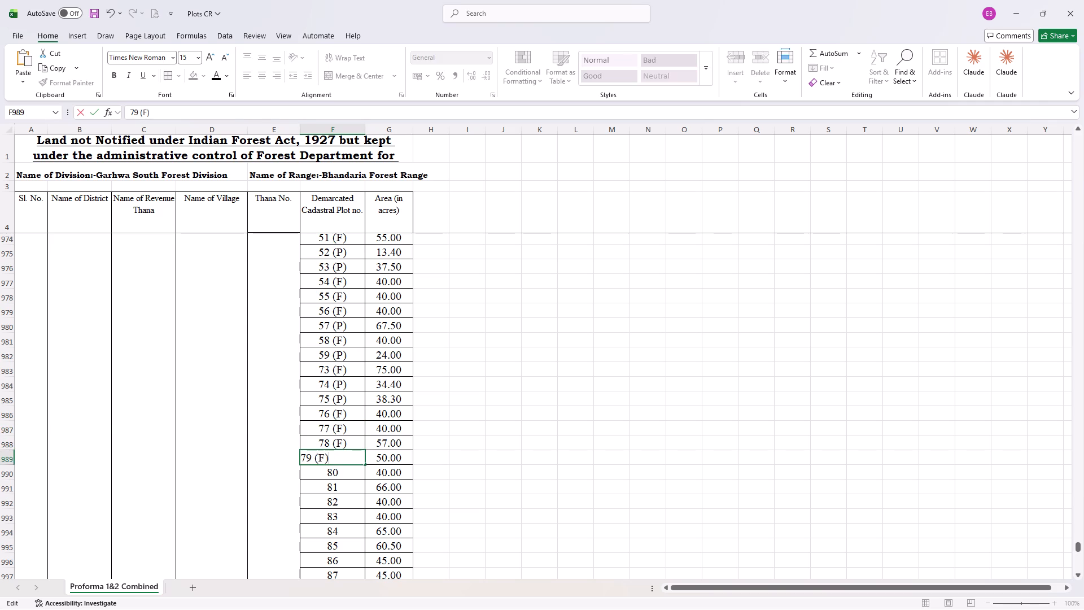
double_click(349, 474)
key(ctrl+v)
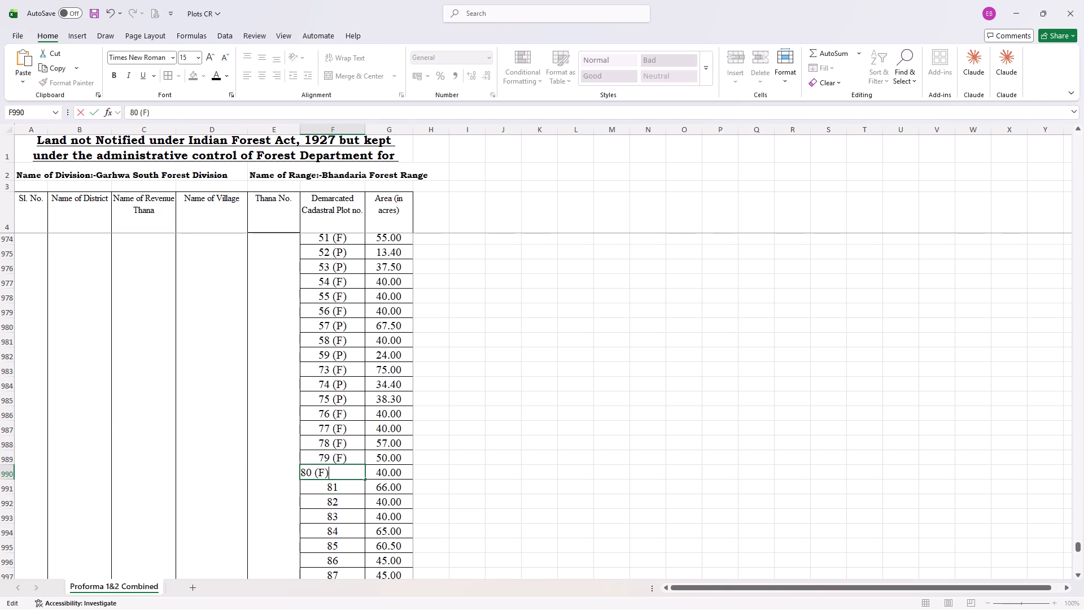
Skip plot 81 and append the (F) suffix to each of Lidki plots 82 through 85.
double_click(349, 498)
key(ctrl+v)
double_click(352, 517)
key(ctrl+v)
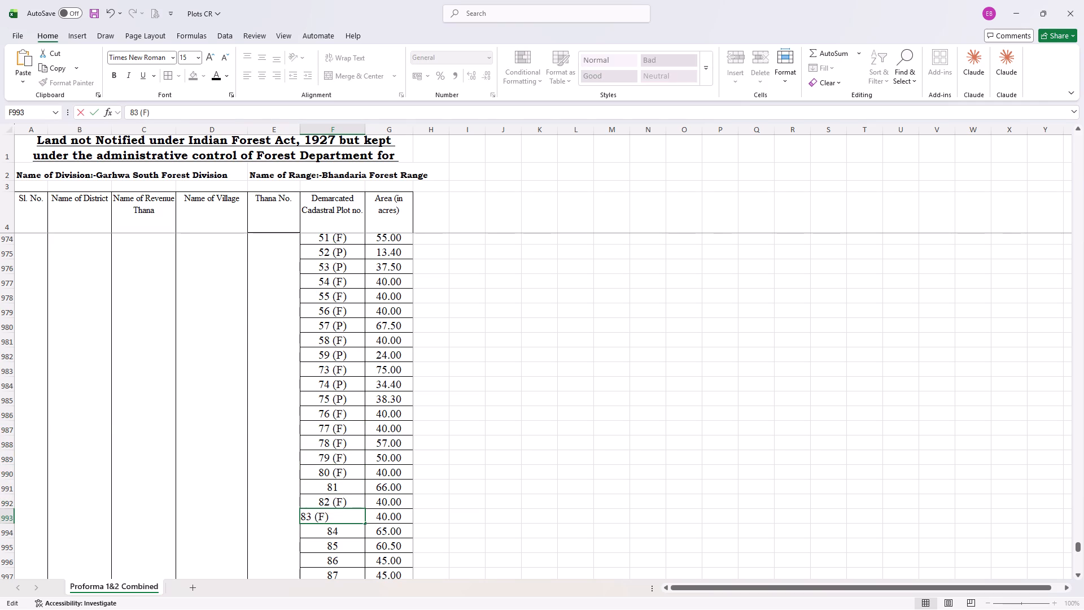
ctrl+click(355, 537)
double_click(355, 529)
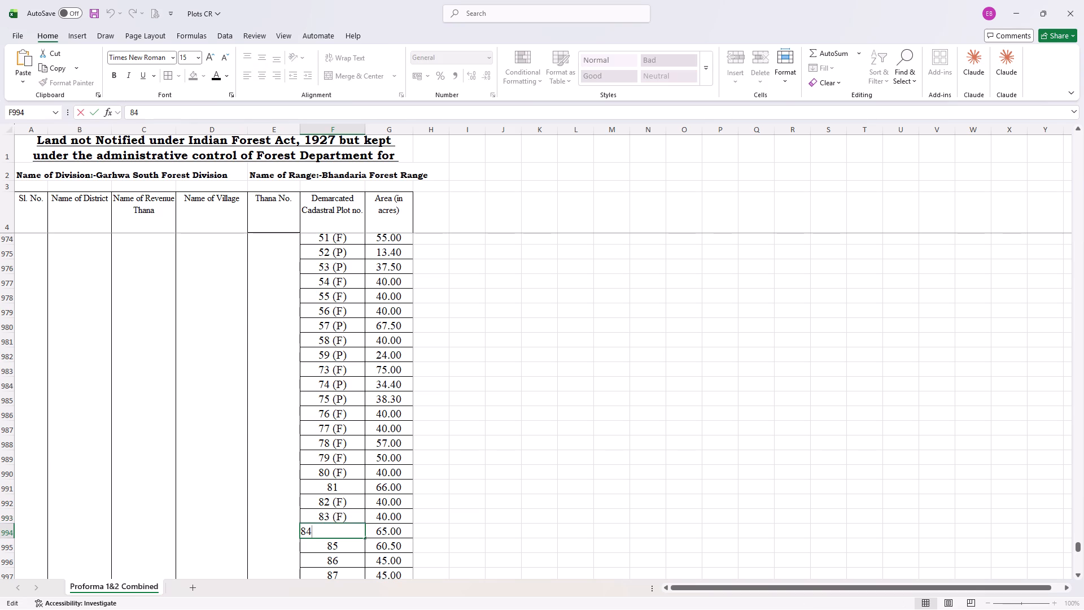
key(ctrl+v)
double_click(352, 543)
key(ctrl+v)
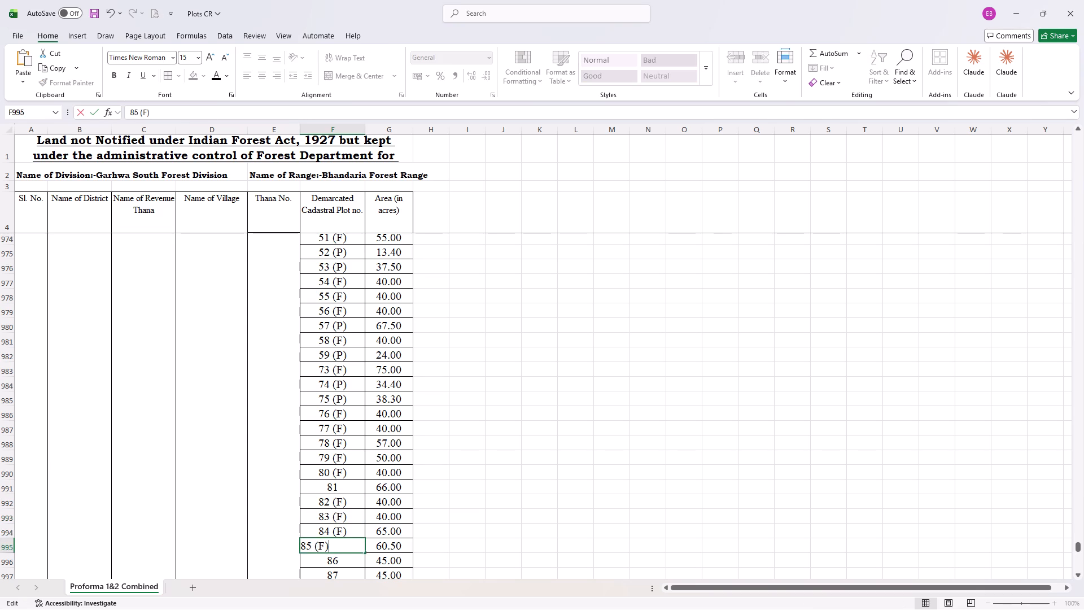
Append the (F) suffix to each of Lidki plots 86 through 90.
scroll(355, 543, down, 1)
double_click(358, 406)
key(ctrl+v)
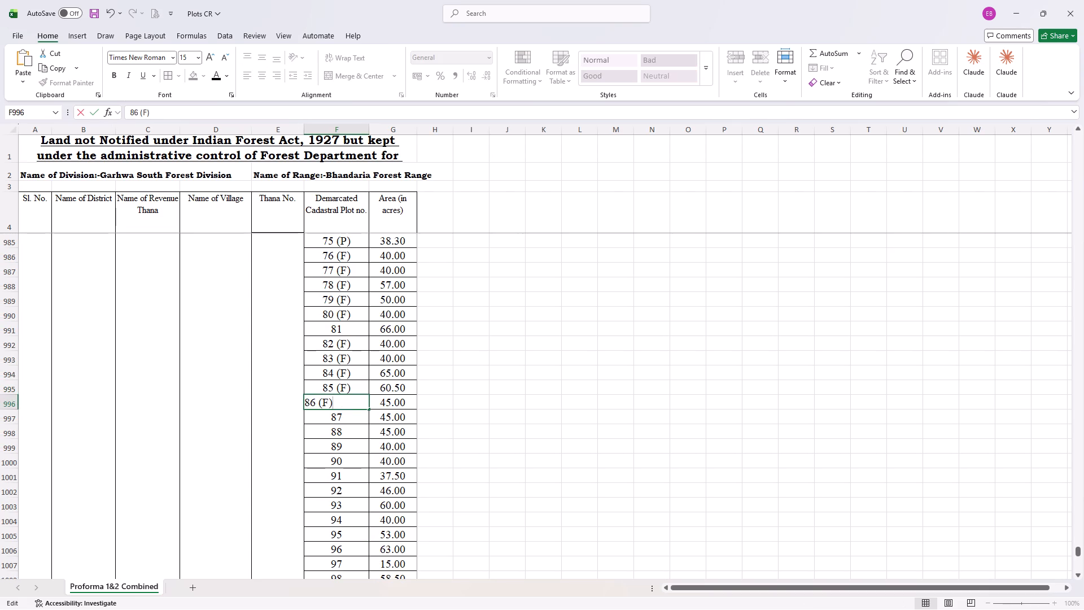
double_click(356, 415)
key(ctrl+v)
double_click(357, 433)
key(ctrl+v)
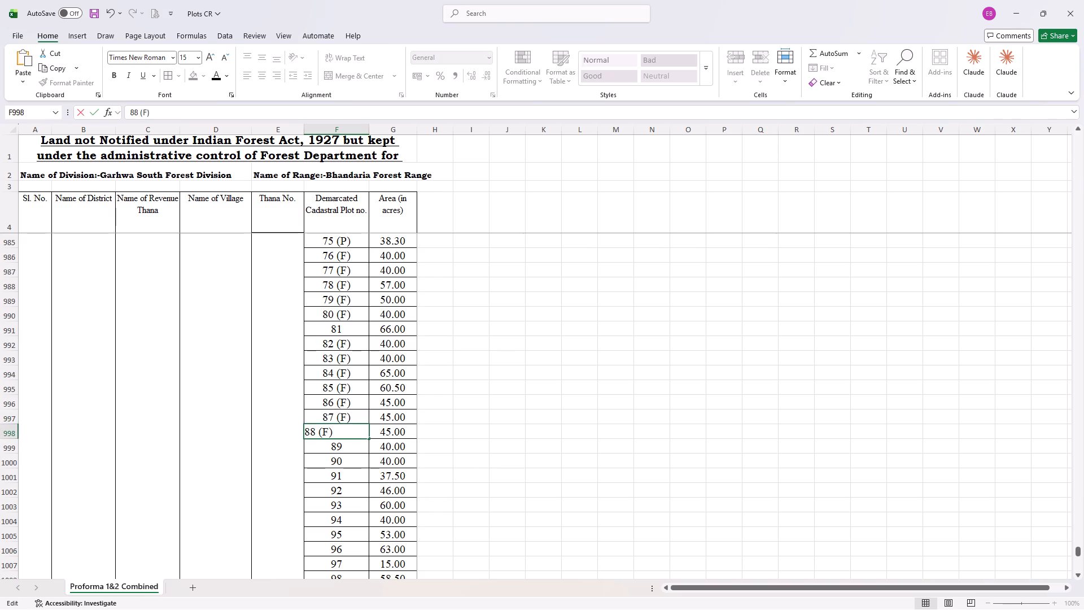
double_click(358, 447)
key(ctrl+v)
double_click(359, 457)
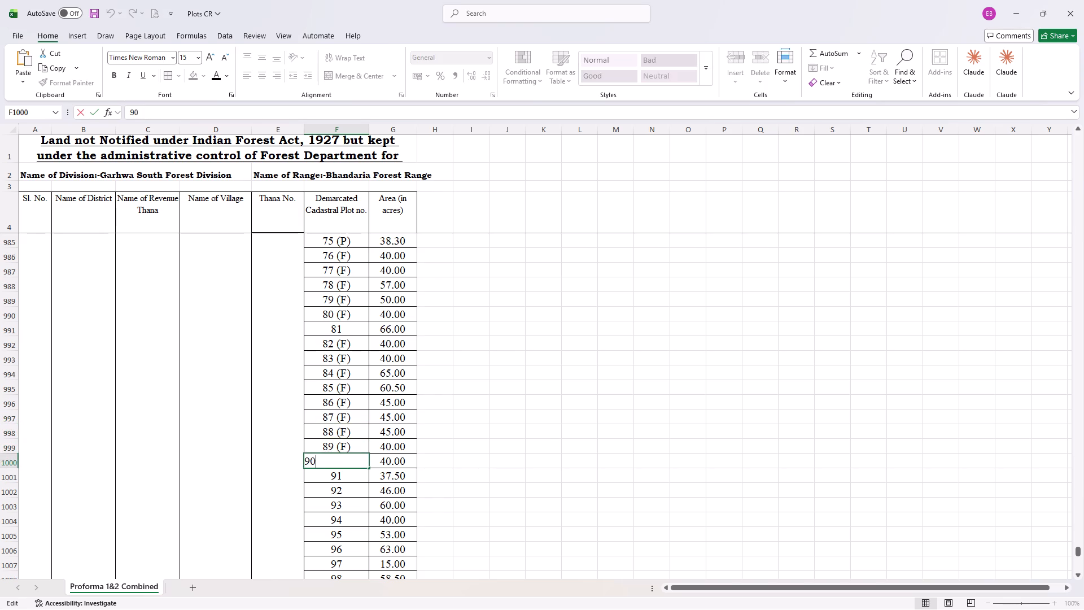
key(ctrl+v)
Append the (F) suffix to each of Lidki plots 91 through 95.
scroll(361, 472, down, 1)
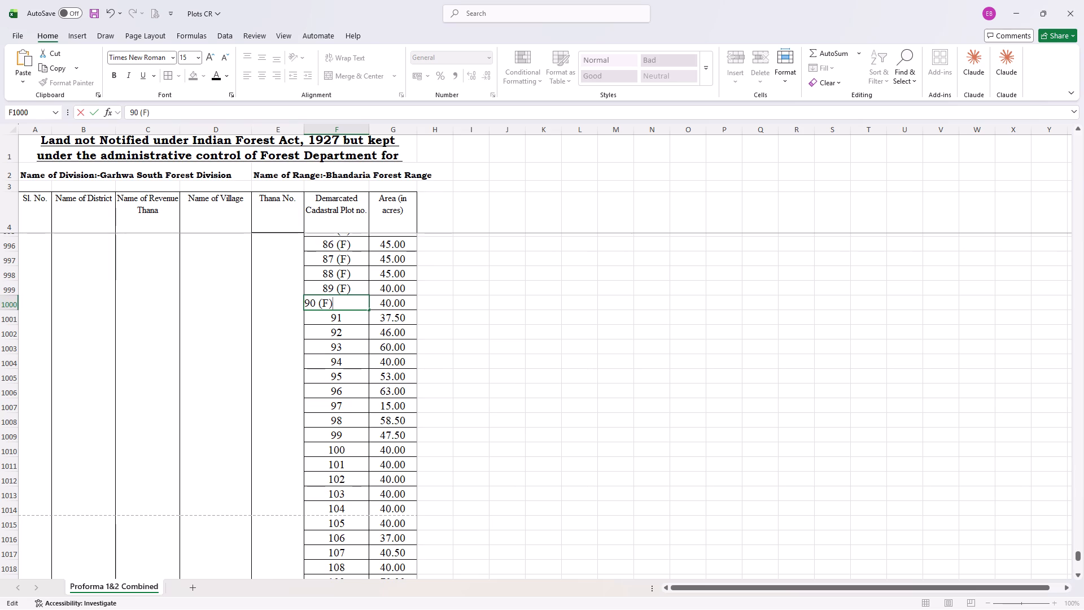
double_click(353, 317)
key(ctrl+v)
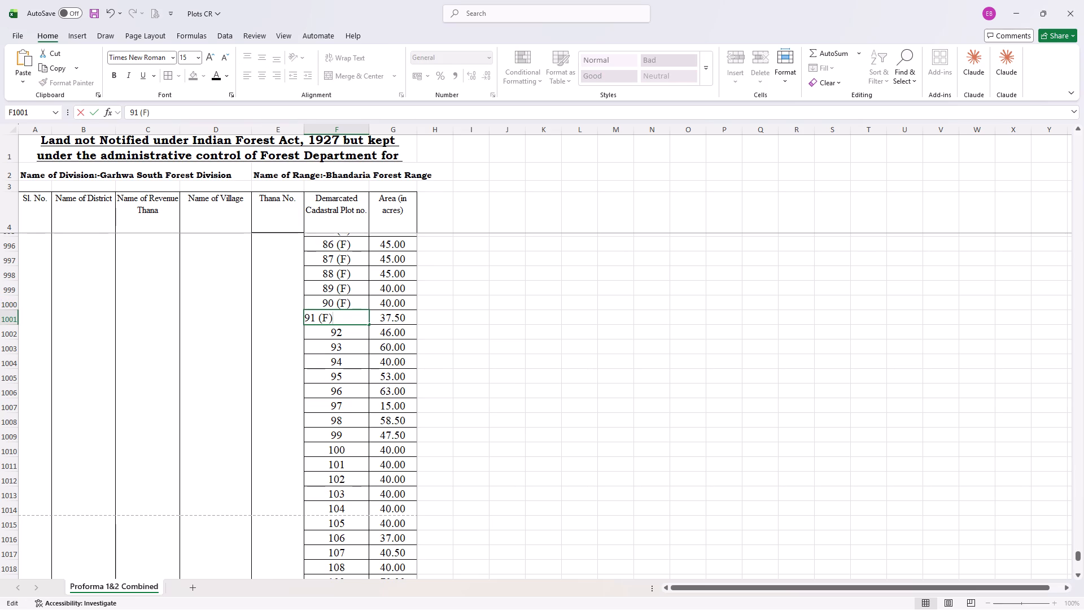
double_click(358, 334)
key(ctrl+v)
double_click(358, 351)
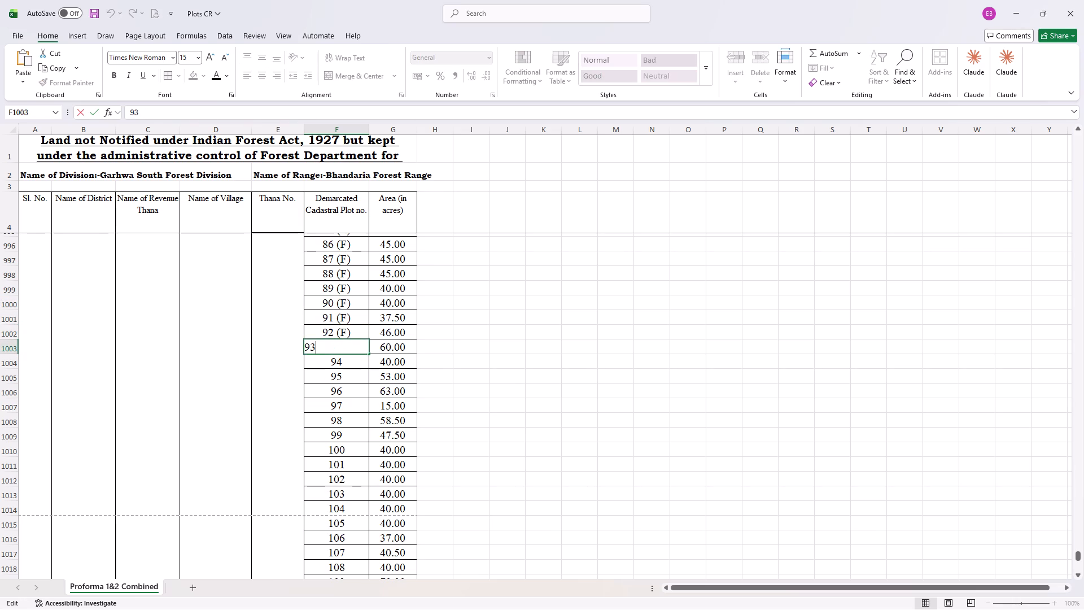
key(ctrl+v)
double_click(358, 358)
key(ctrl+v)
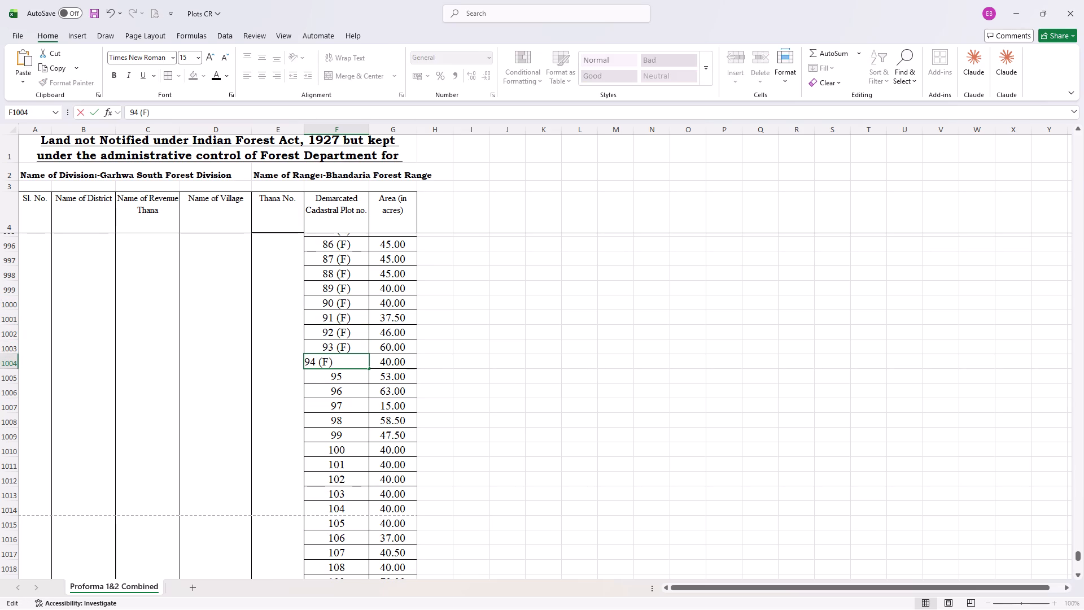
double_click(356, 380)
key(ctrl+v)
Append the (F) suffix to each of Lidki plots 96 through 101.
double_click(359, 394)
key(ctrl+v)
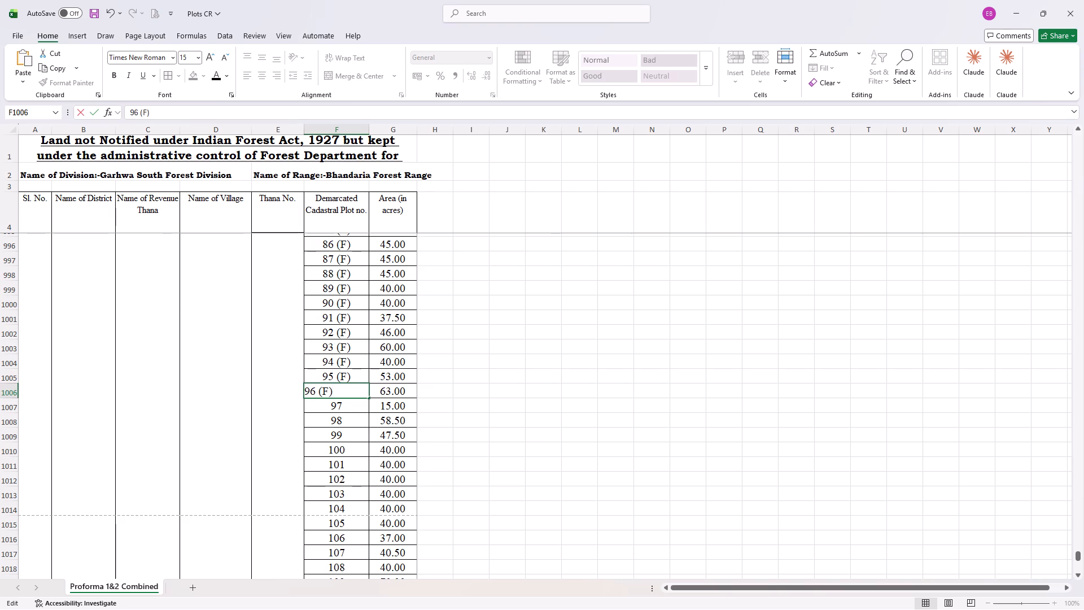
double_click(357, 404)
key(ctrl+v)
double_click(364, 422)
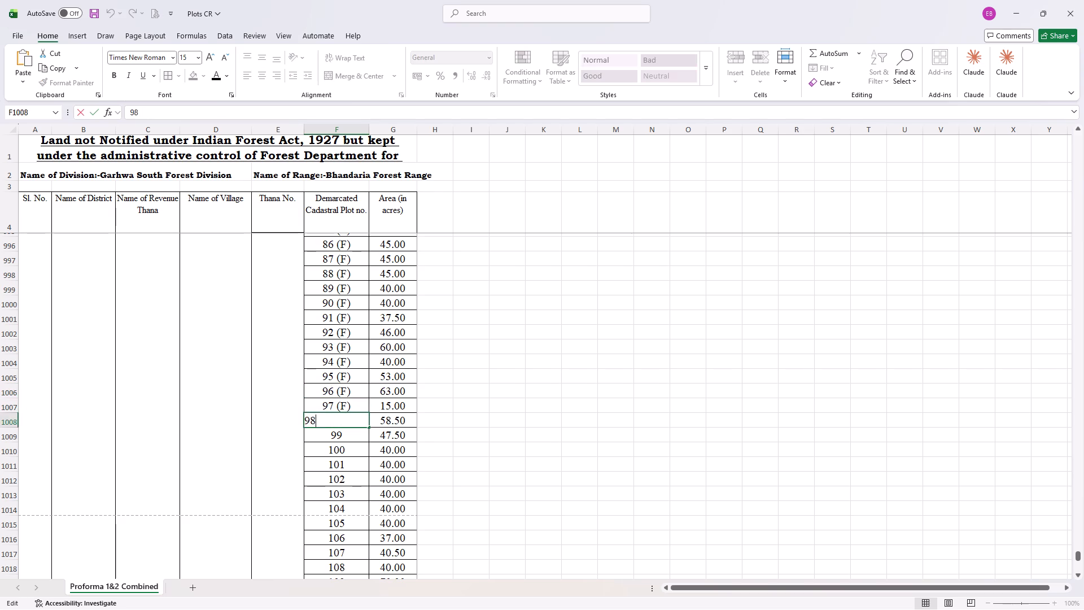
key(ctrl+v)
double_click(363, 436)
key(ctrl+v)
double_click(360, 452)
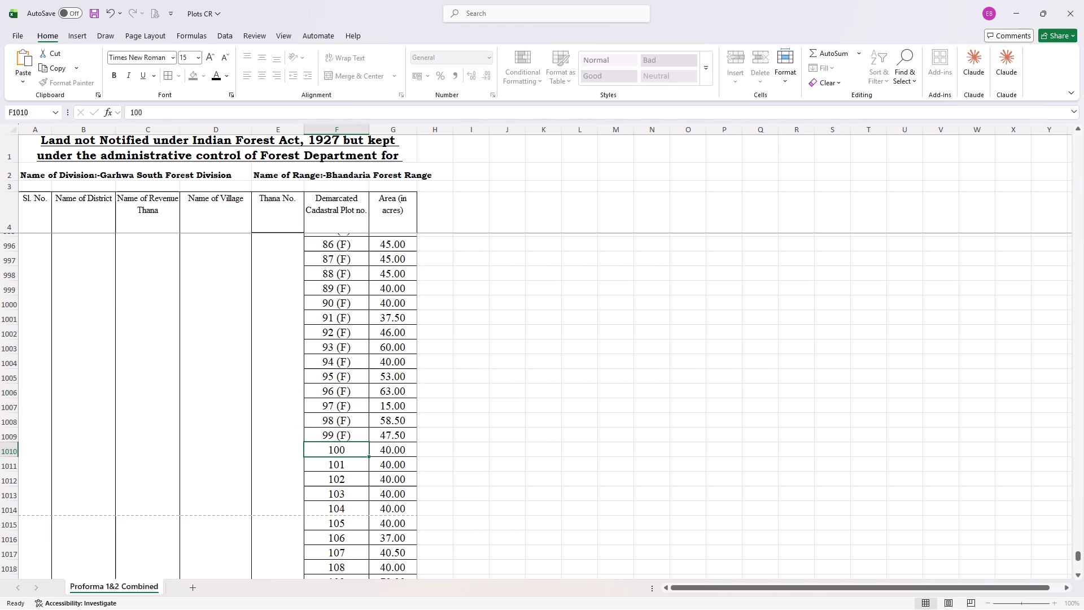
key(ctrl+v)
double_click(362, 463)
key(ctrl+v)
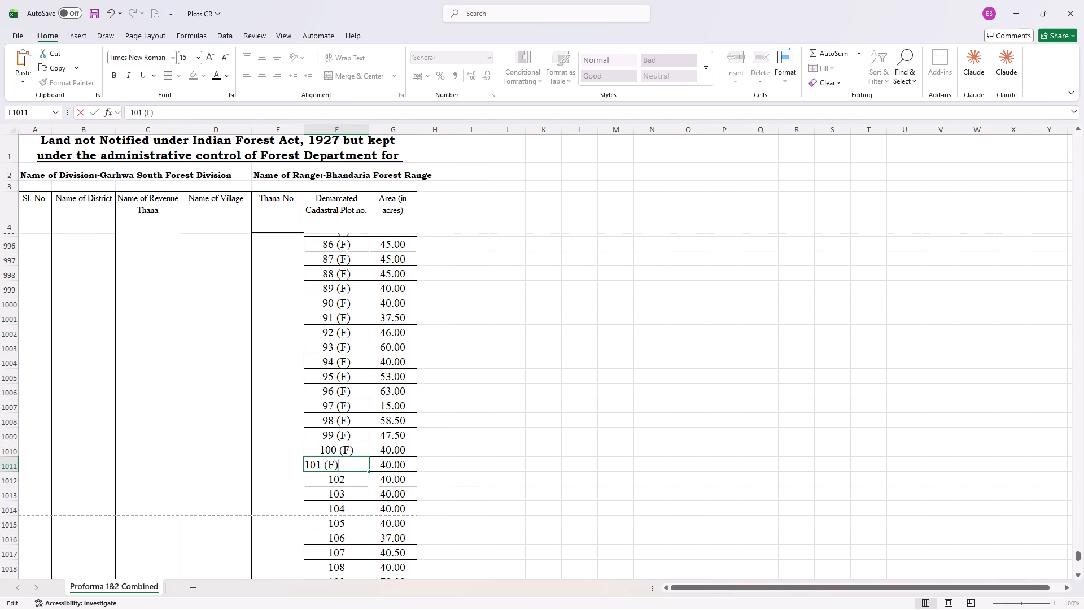
Append the (F) suffix to each of Lidki plots 102 through 104.
double_click(360, 473)
click(596, 335)
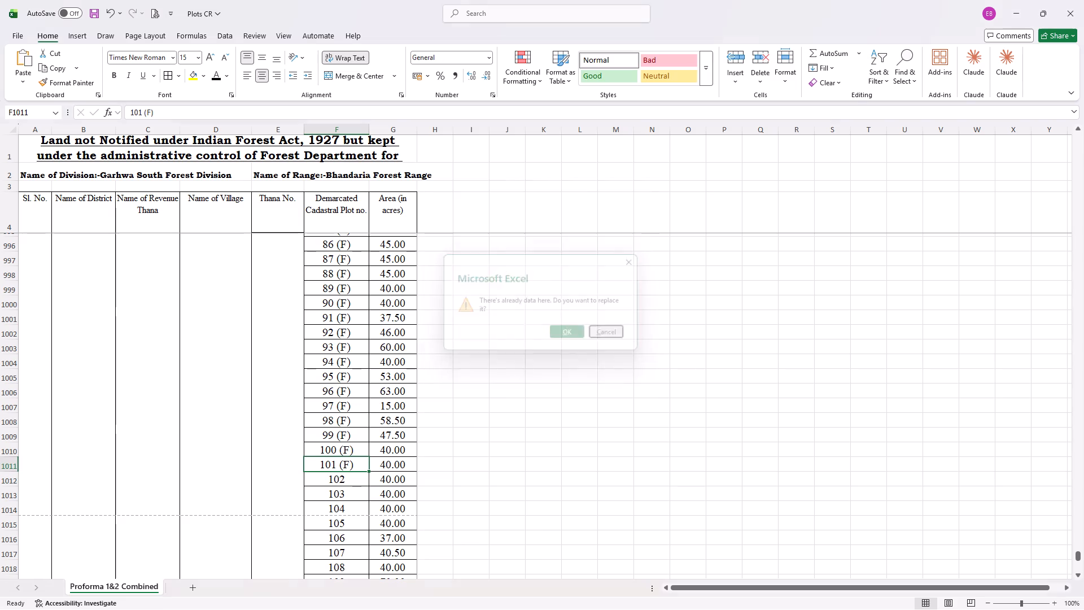
double_click(361, 480)
key(ctrl+v)
double_click(358, 490)
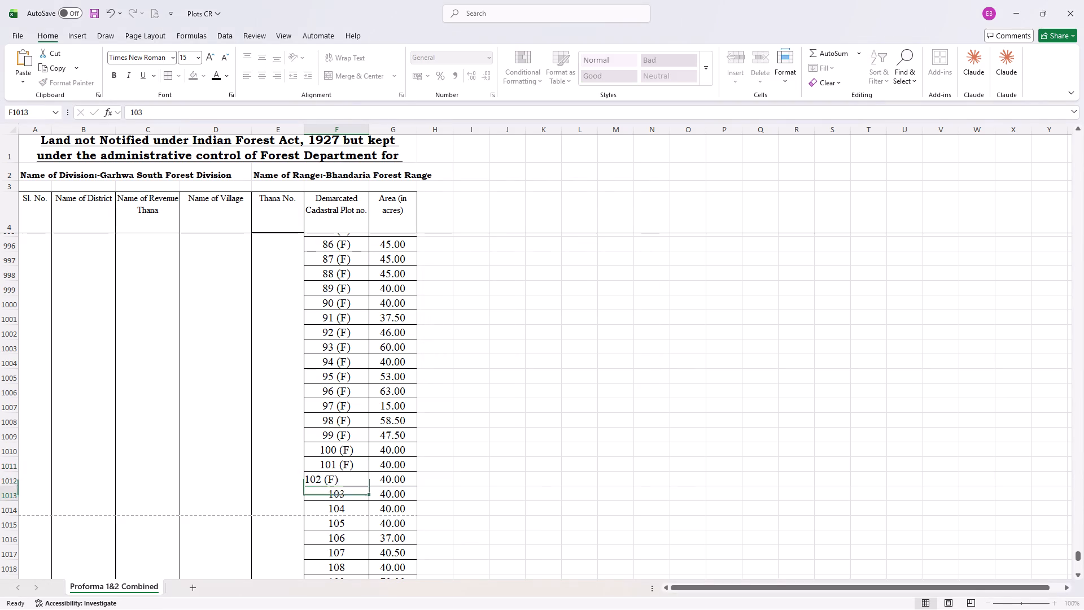
key(ctrl+v)
double_click(360, 507)
key(ctrl+v)
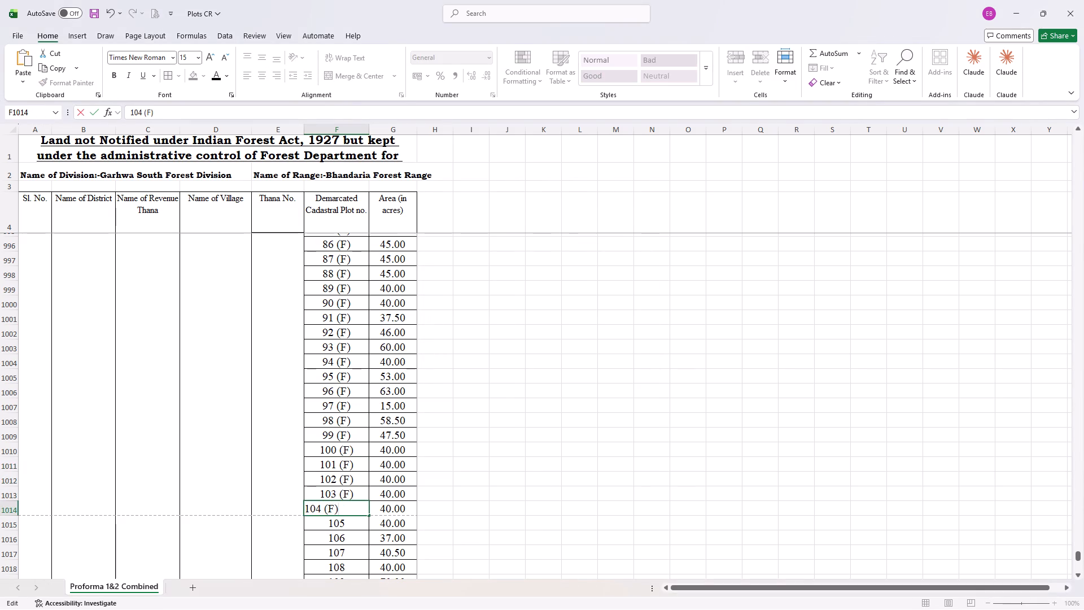
Append the (P) suffix to the skipped Lidki plot 81.
scroll(357, 471, up, 1)
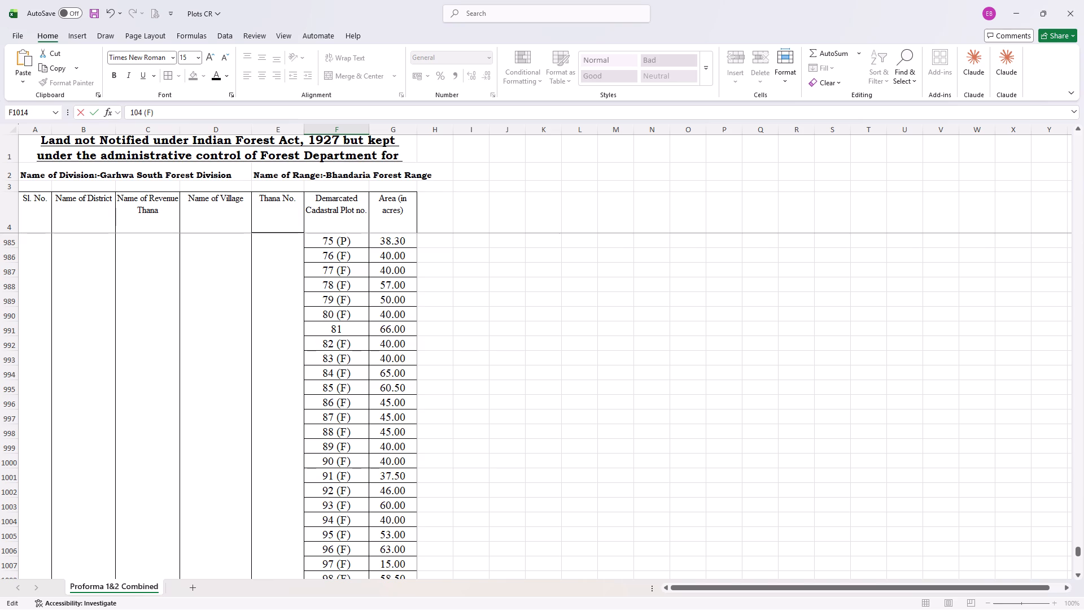
double_click(354, 330)
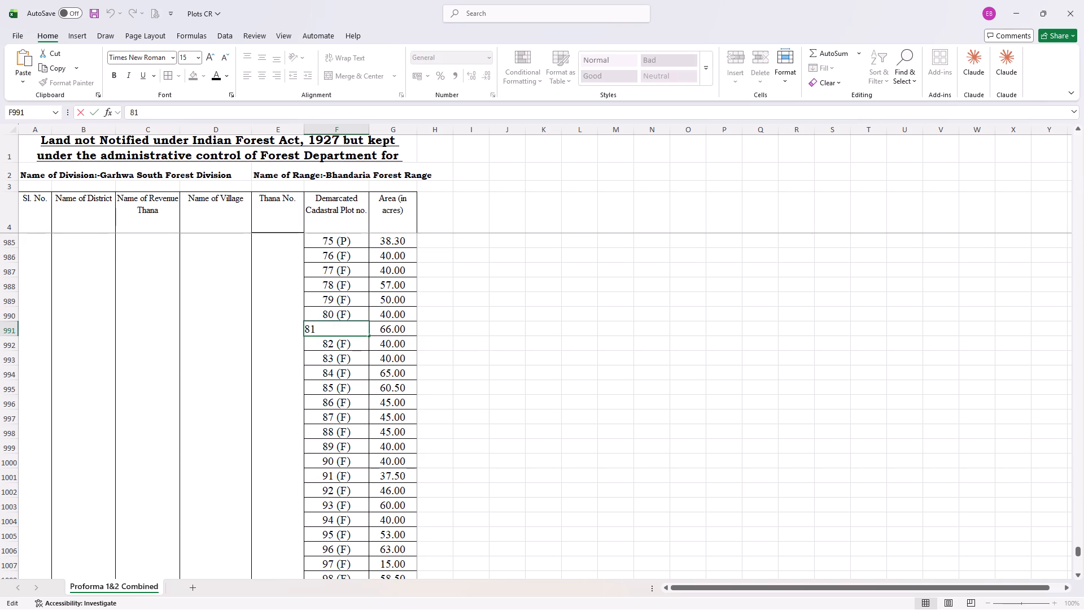
key(space)
text((P))
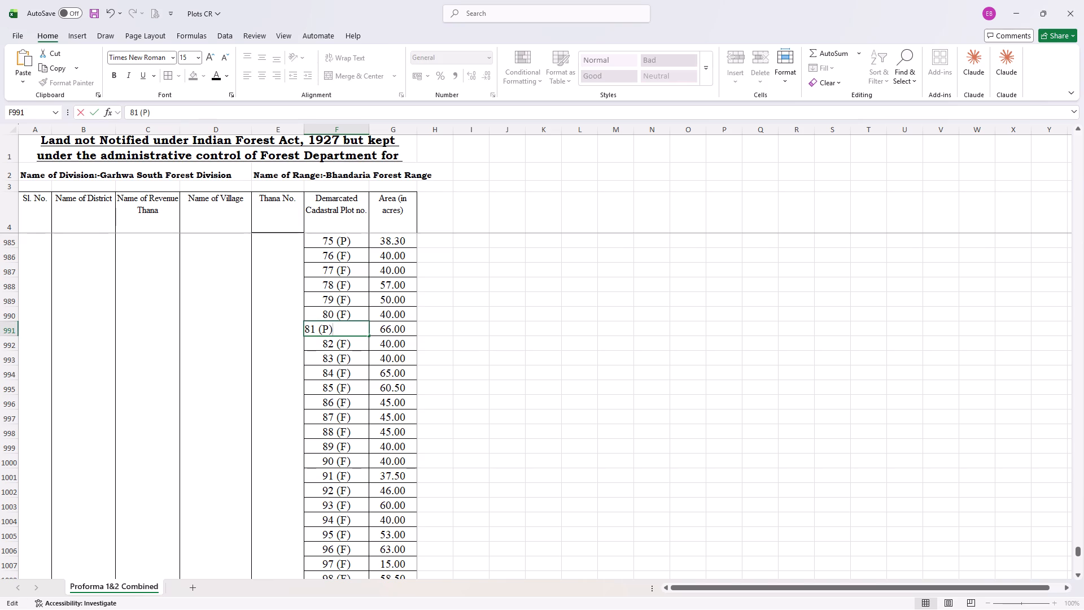
Review the Lidki demarcated plot numbers above and below plot 81 for entries missing a suffix.
click(502, 341)
scroll(437, 342, up, 4)
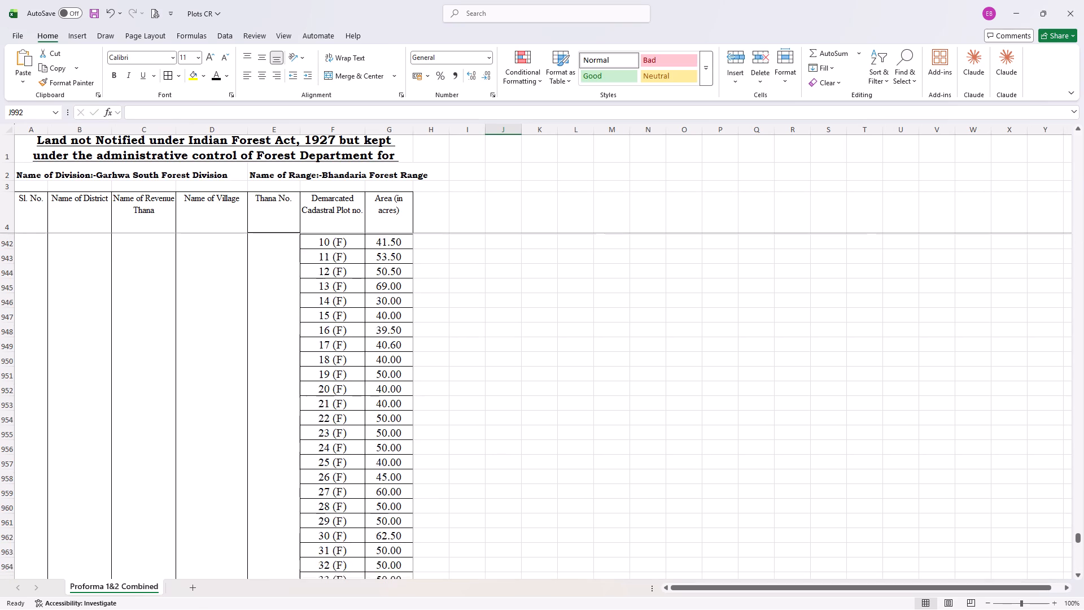
scroll(437, 342, up, 1)
scroll(437, 342, down, 6)
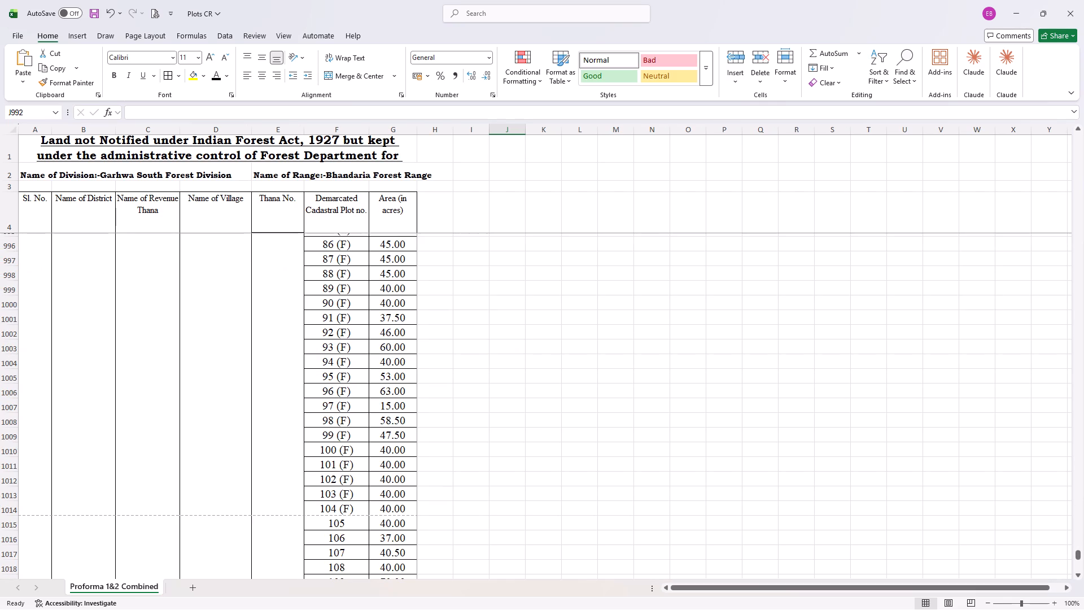
scroll(437, 342, down, 2)
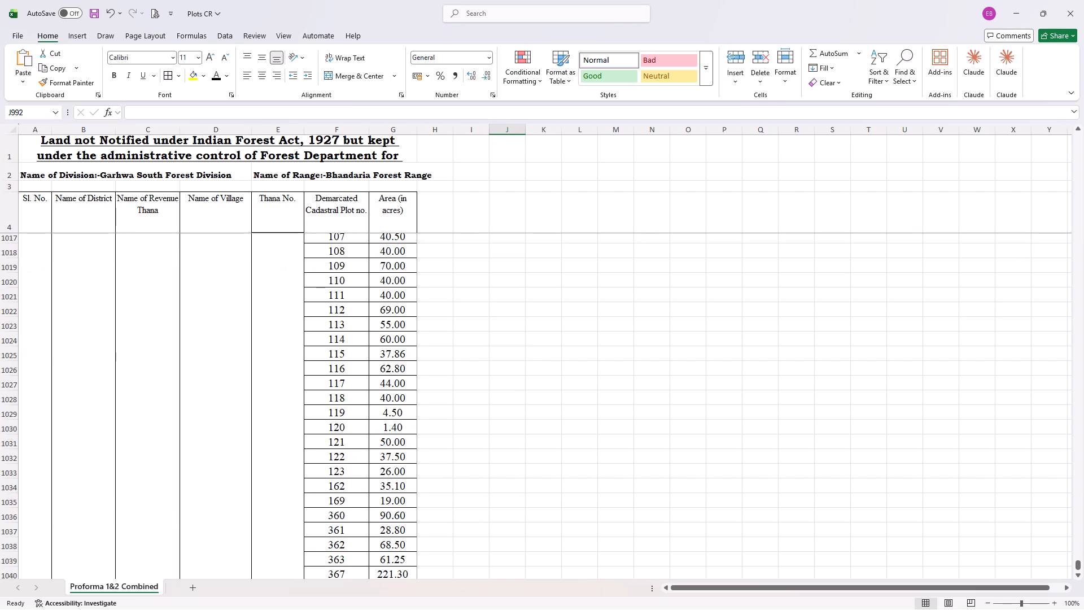
scroll(437, 342, down, 1)
Append the (F) suffix to each of Lidki plots 105 through 109.
scroll(437, 342, up, 2)
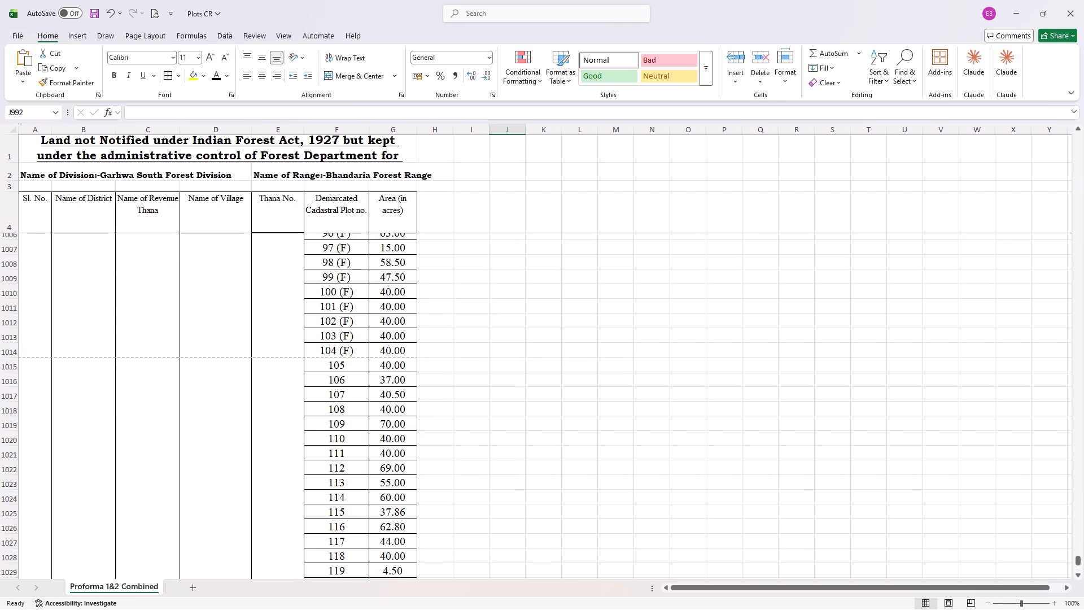
click(348, 364)
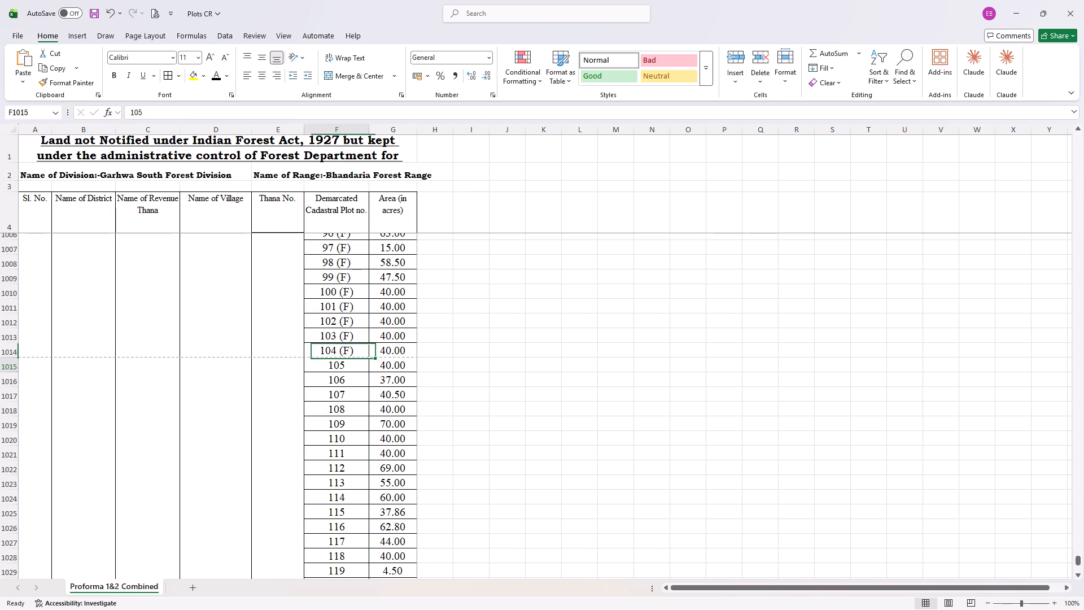
double_click(352, 364)
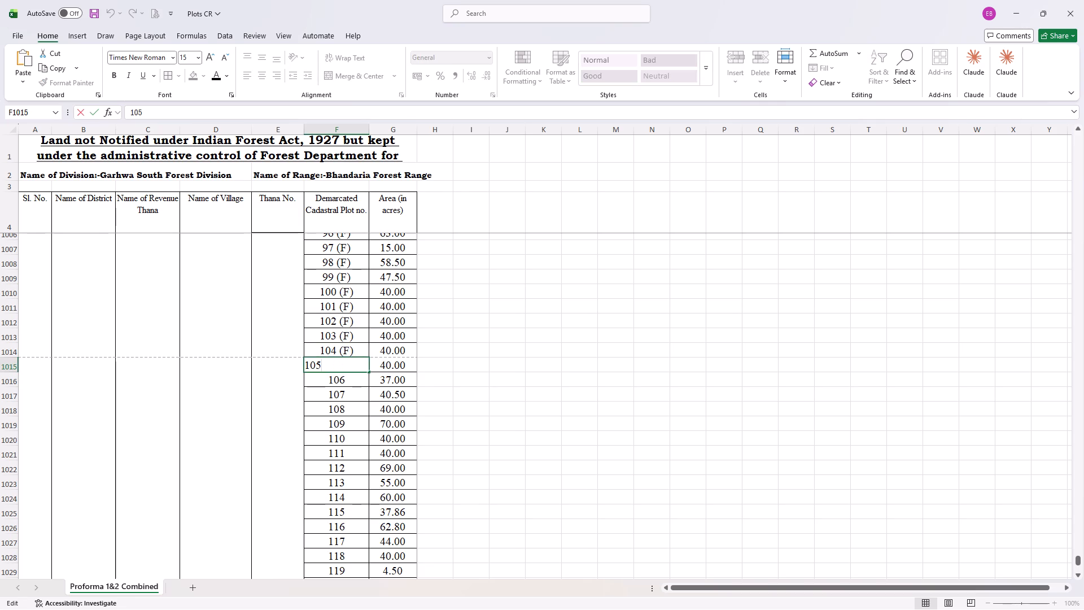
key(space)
key(ctrl+v)
double_click(358, 380)
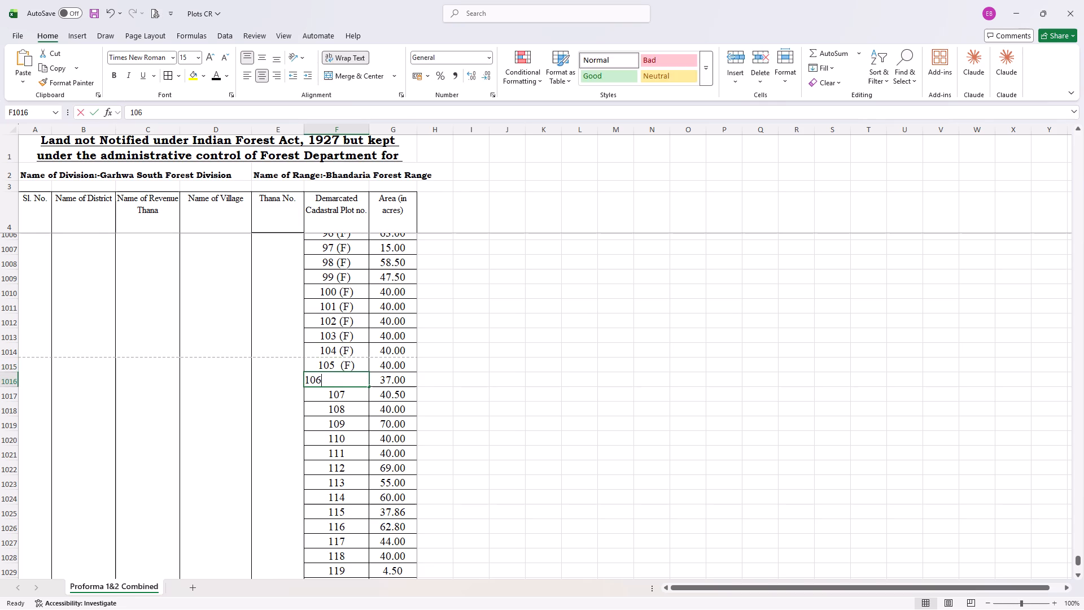
key(ctrl+v)
double_click(358, 397)
key(ctrl+v)
double_click(357, 412)
key(ctrl+v)
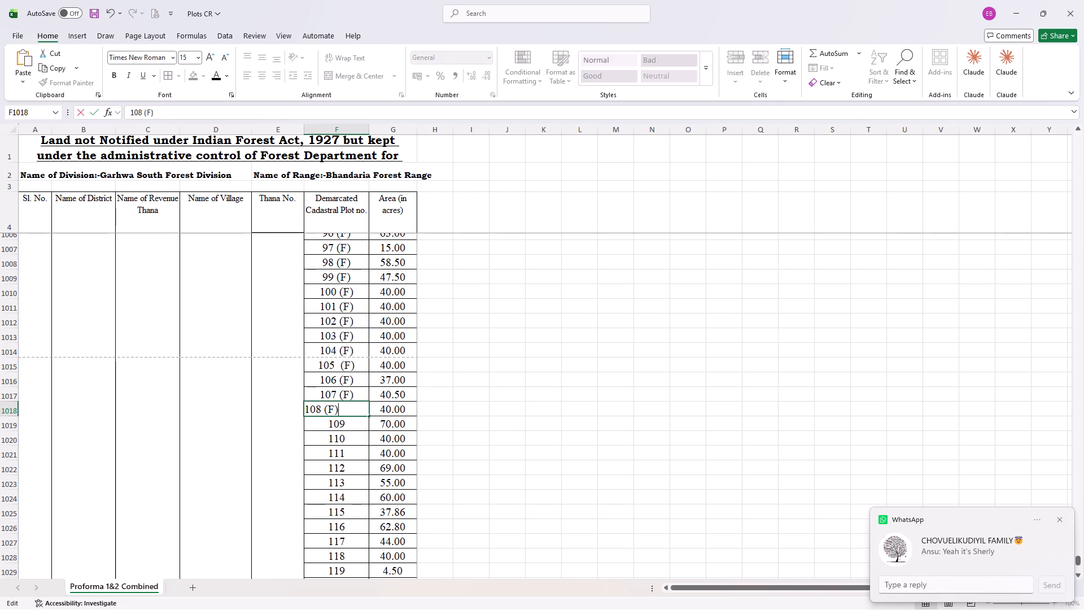
double_click(359, 426)
key(ctrl+v)
Append the (F) suffix to each of Lidki plots 110 through 114.
double_click(360, 438)
key(ctrl+v)
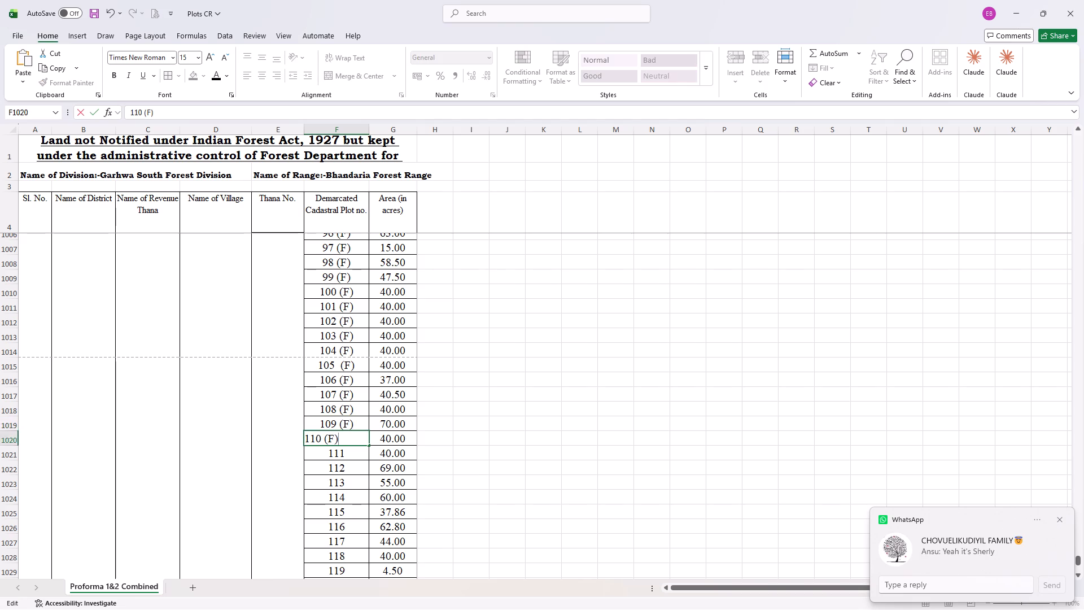
double_click(361, 450)
key(ctrl+v)
double_click(357, 466)
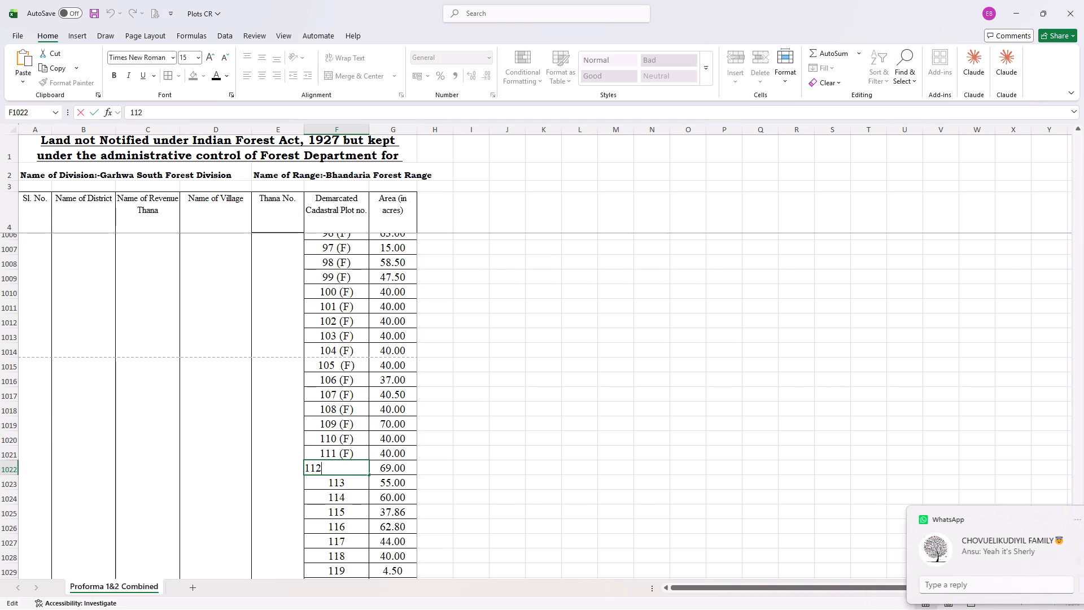
key(ctrl+v)
double_click(355, 481)
key(ctrl+v)
double_click(353, 493)
key(ctrl+v)
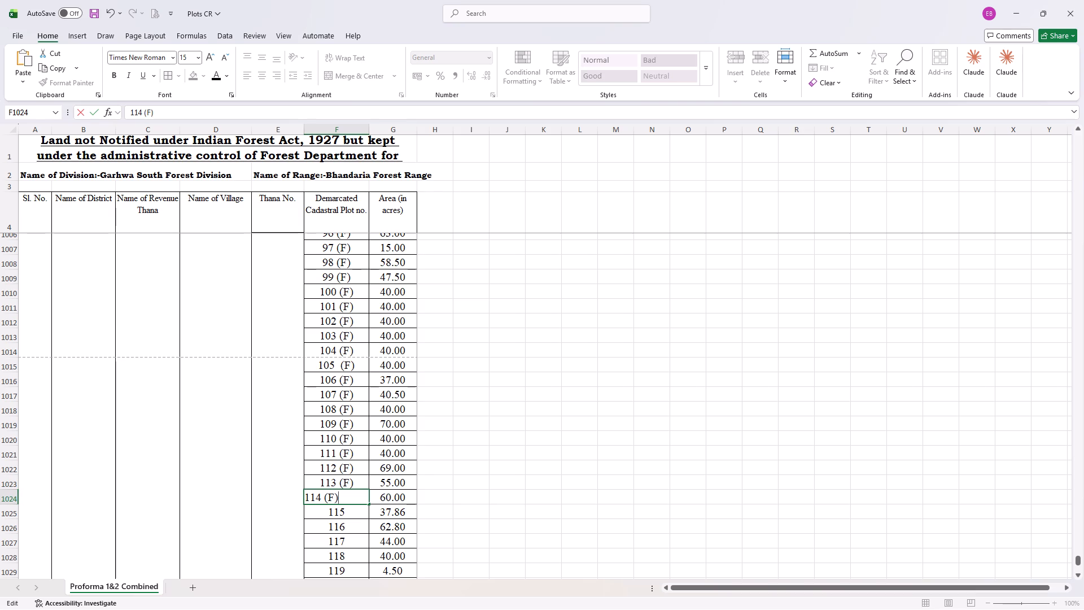
Append the (P) suffix to Lidki plot 115.
double_click(354, 511)
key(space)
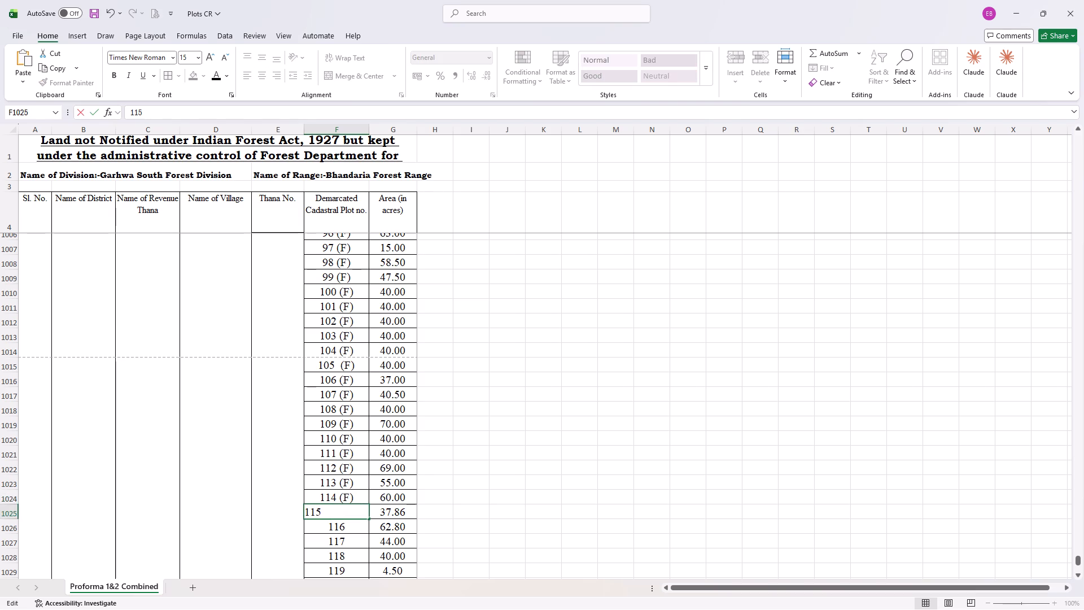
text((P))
Append the (P) suffix to Lidki plot 116.
scroll(354, 511, down, 1)
double_click(356, 372)
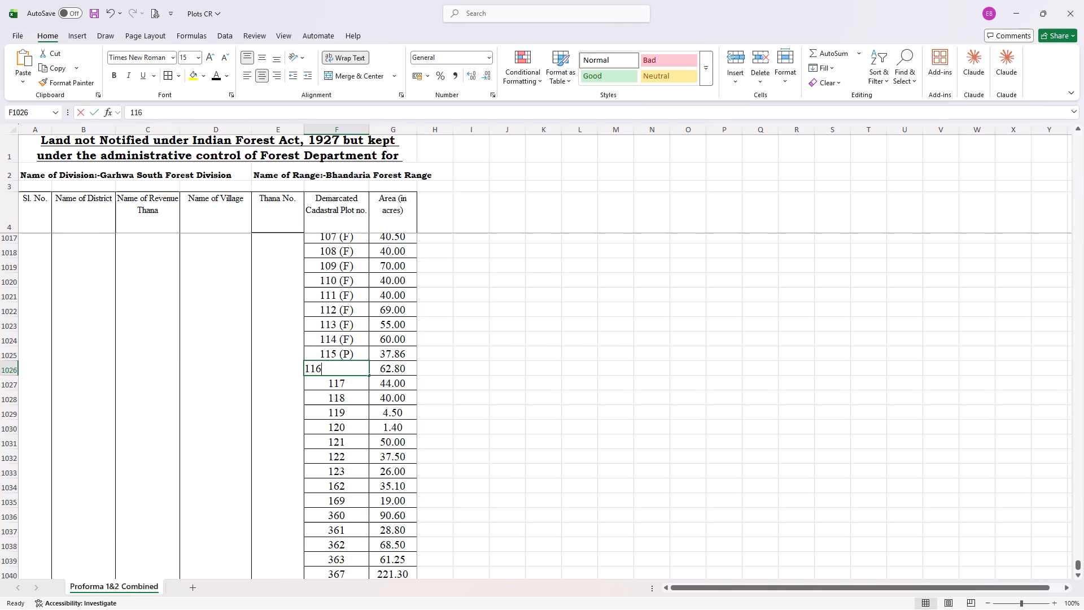
key(ctrl+v)
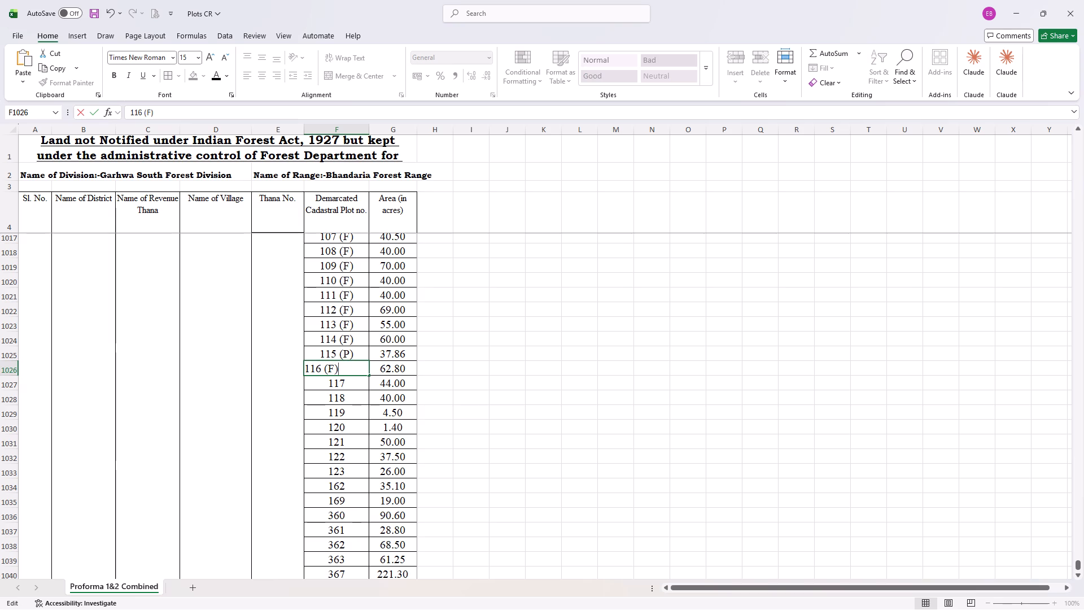
key(Left)
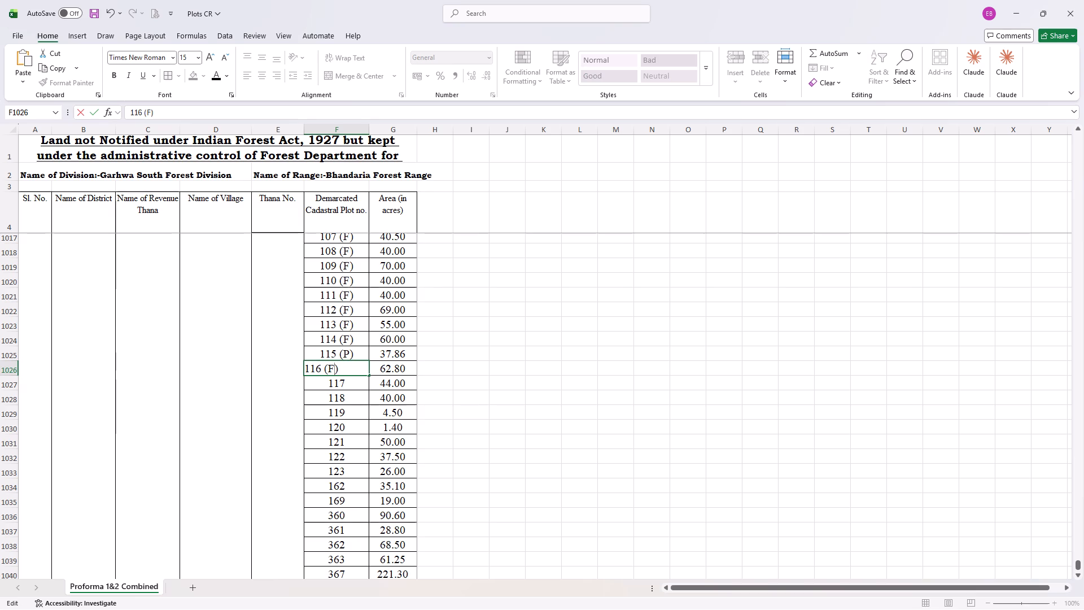
key(BackSpace)
key(ctrl+p)
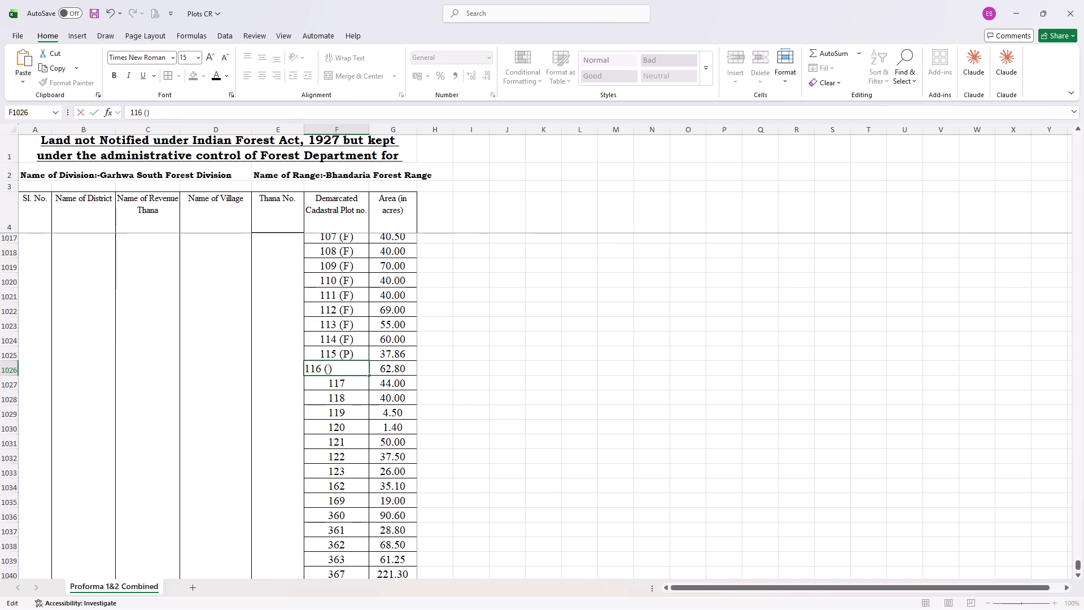
key(shift+p)
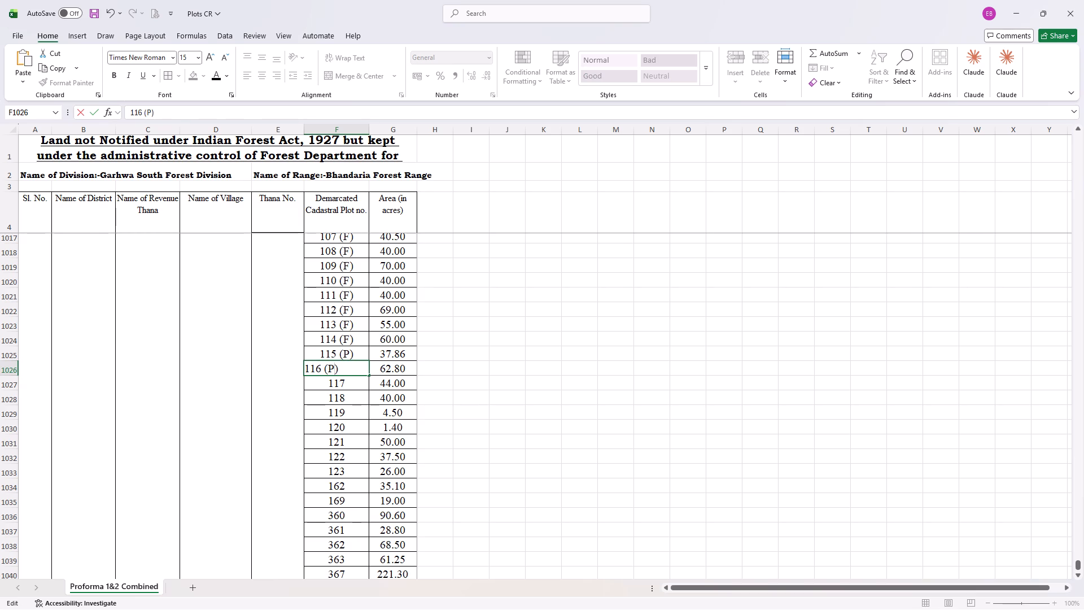
Append the (F) suffix to each of Lidki plots 117 through 120.
double_click(363, 384)
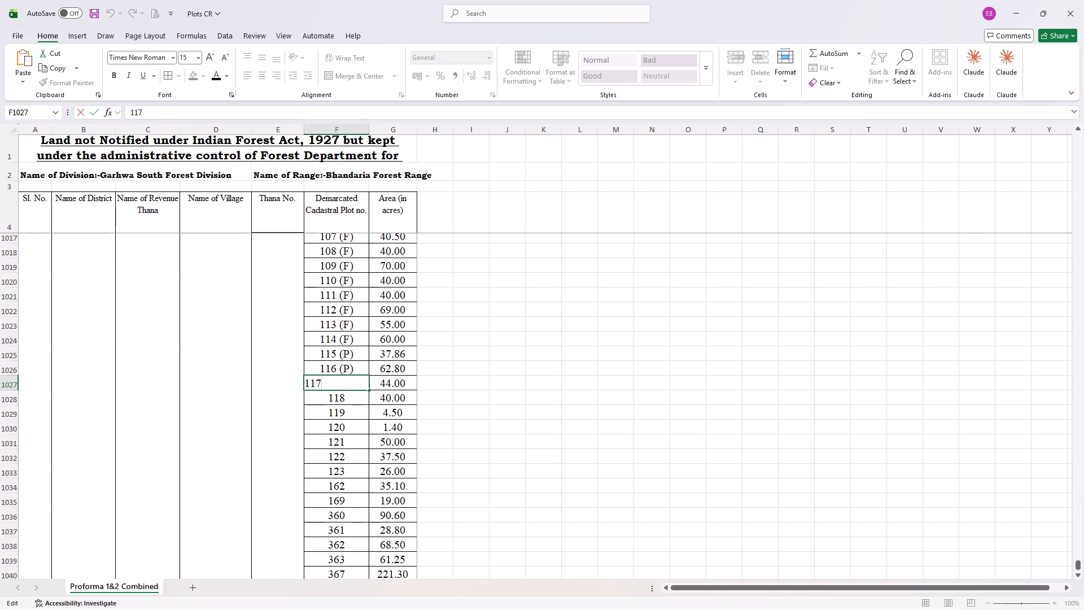
key(ctrl+v)
double_click(358, 396)
key(ctrl+v)
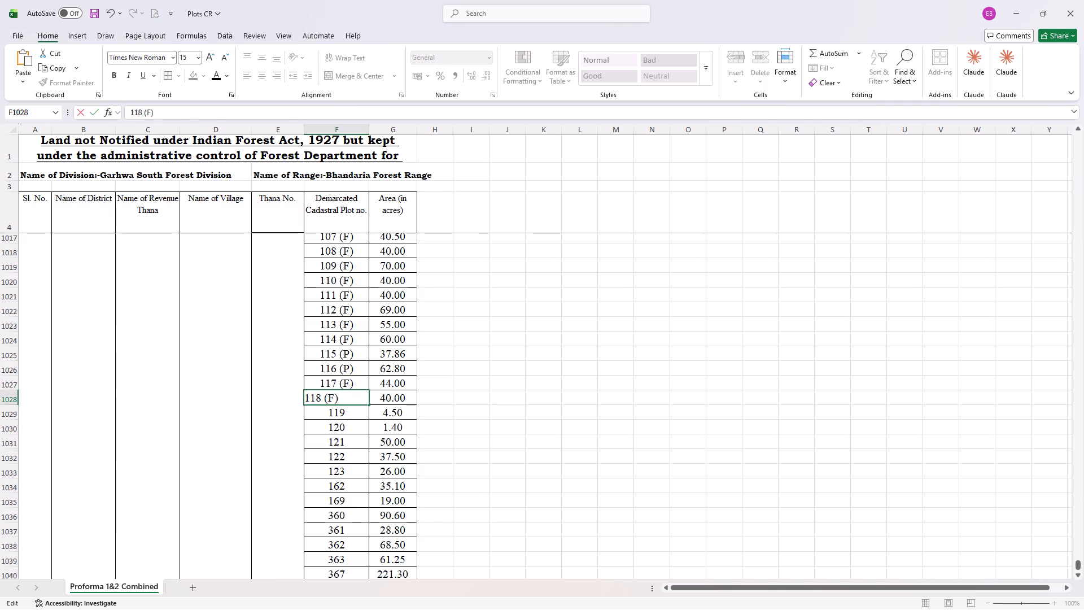
double_click(353, 412)
key(ctrl+v)
double_click(360, 430)
key(ctrl+v)
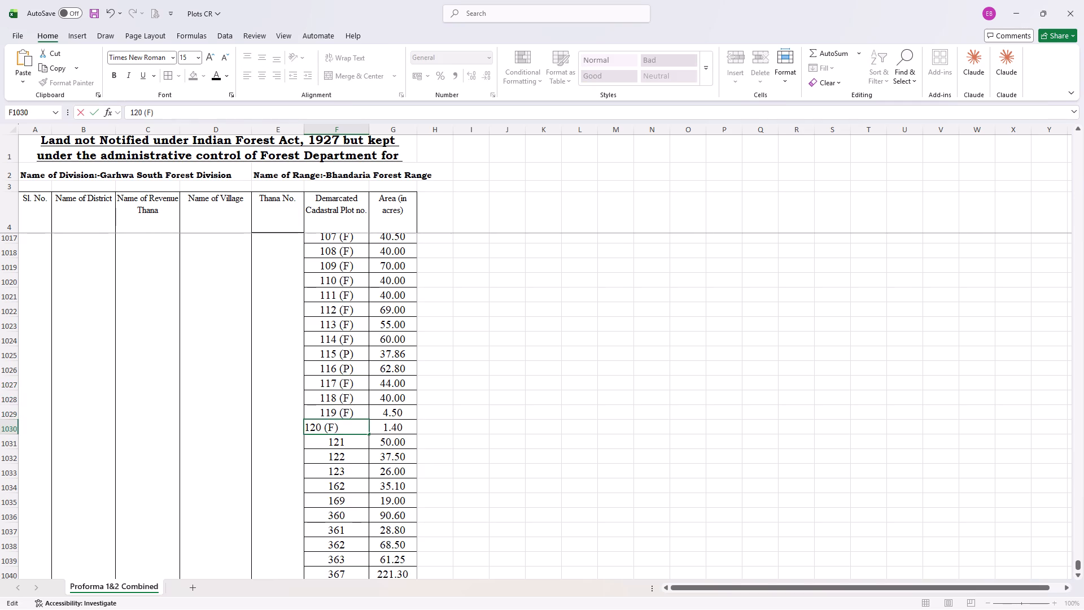
Append the (F) suffix to each of Lidki plots 121 through 123.
double_click(360, 447)
scroll(360, 444, up, 2)
scroll(360, 444, down, 1)
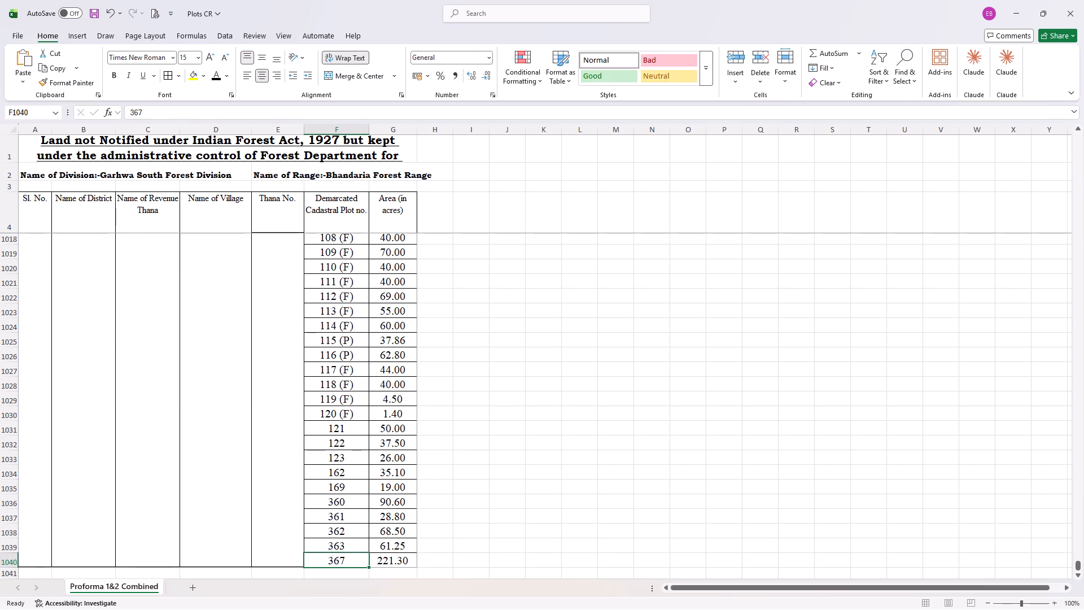
double_click(360, 425)
key(ctrl+v)
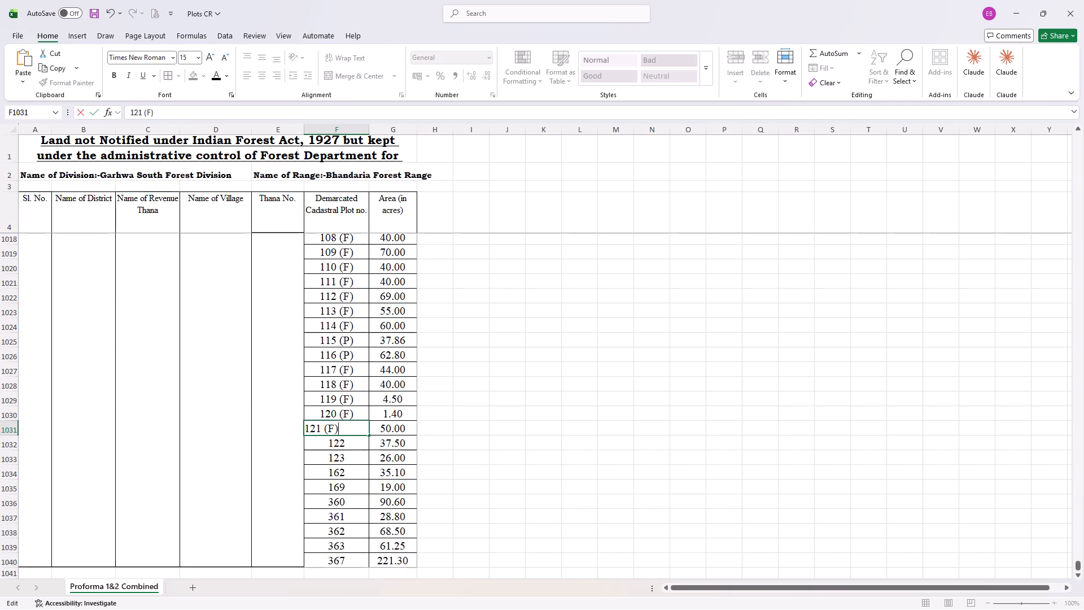
double_click(359, 443)
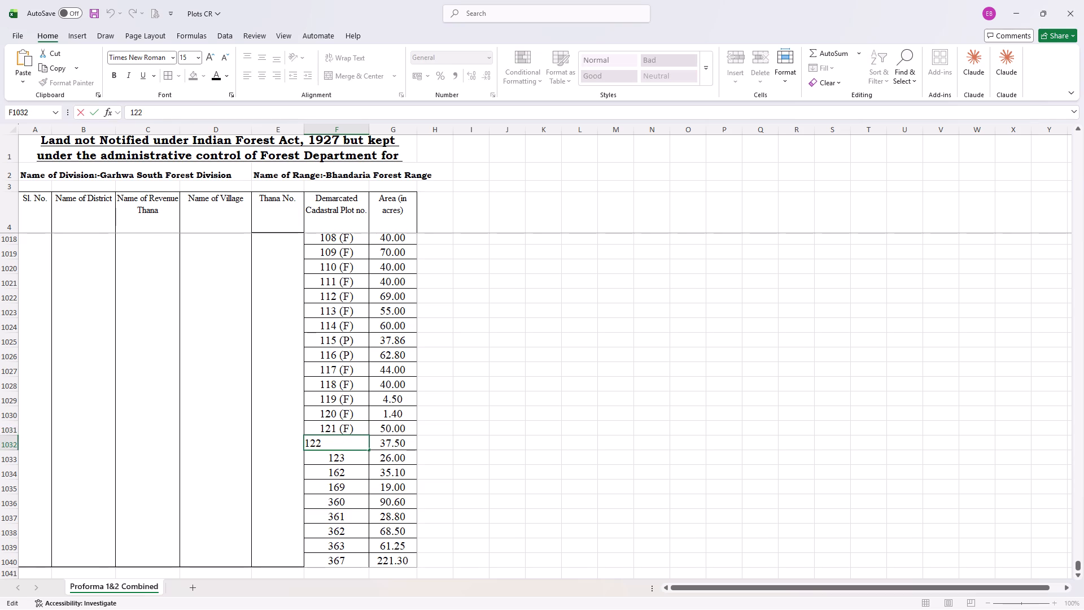
key(ctrl+v)
double_click(359, 459)
key(ctrl+v)
Append the (F) suffix to each of Lidki plots 162, 169, 360 and 361.
double_click(359, 468)
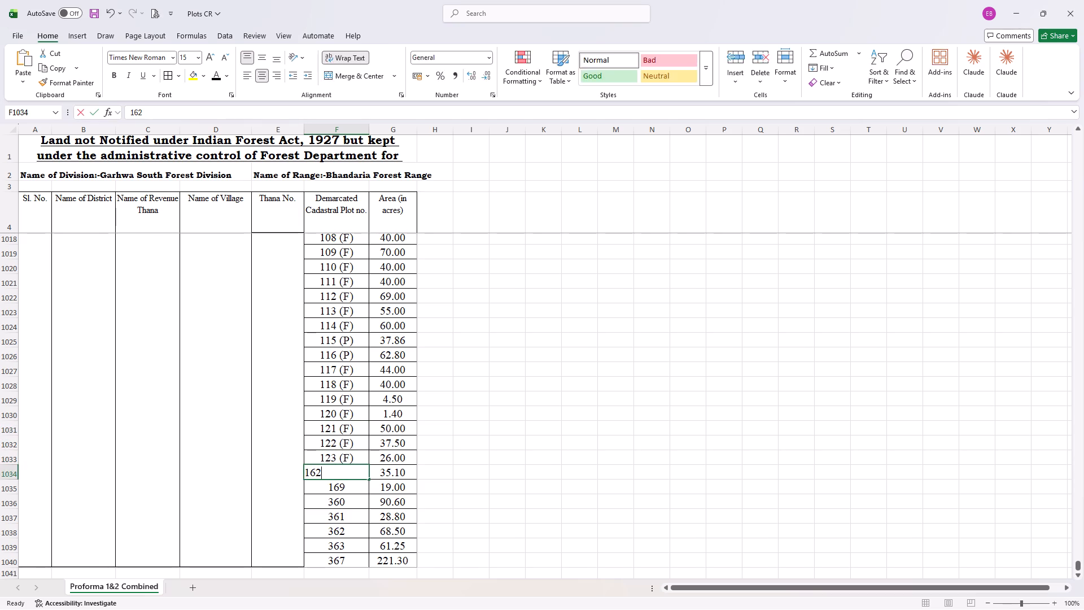
key(ctrl+v)
double_click(362, 490)
key(ctrl+v)
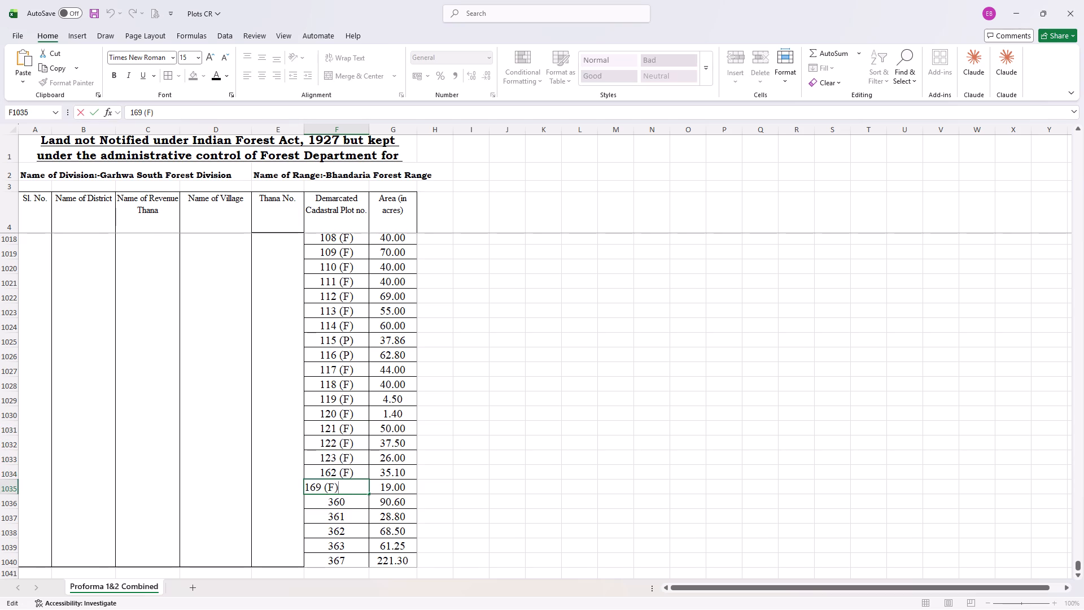
double_click(359, 501)
key(ctrl+v)
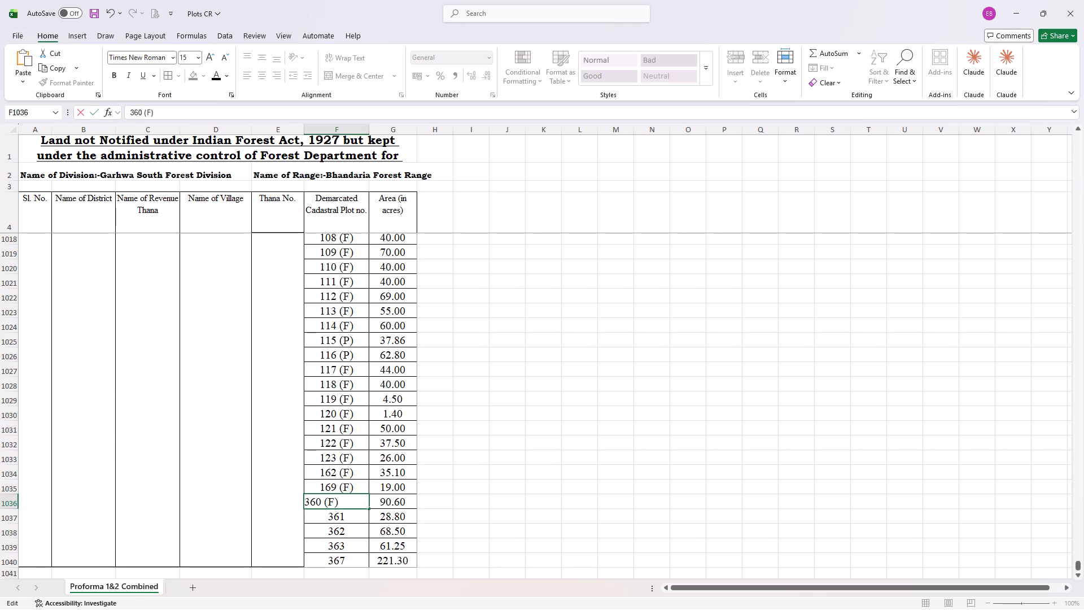
double_click(360, 519)
key(ctrl+v)
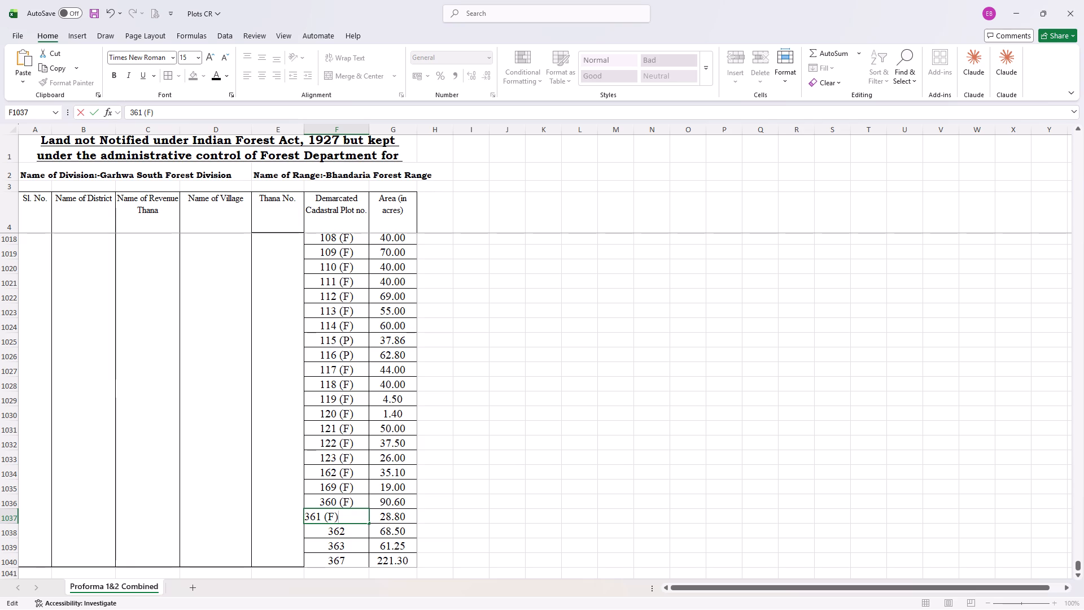
Change the suffix of Lidki plots 119 and 120 to (P).
double_click(347, 399)
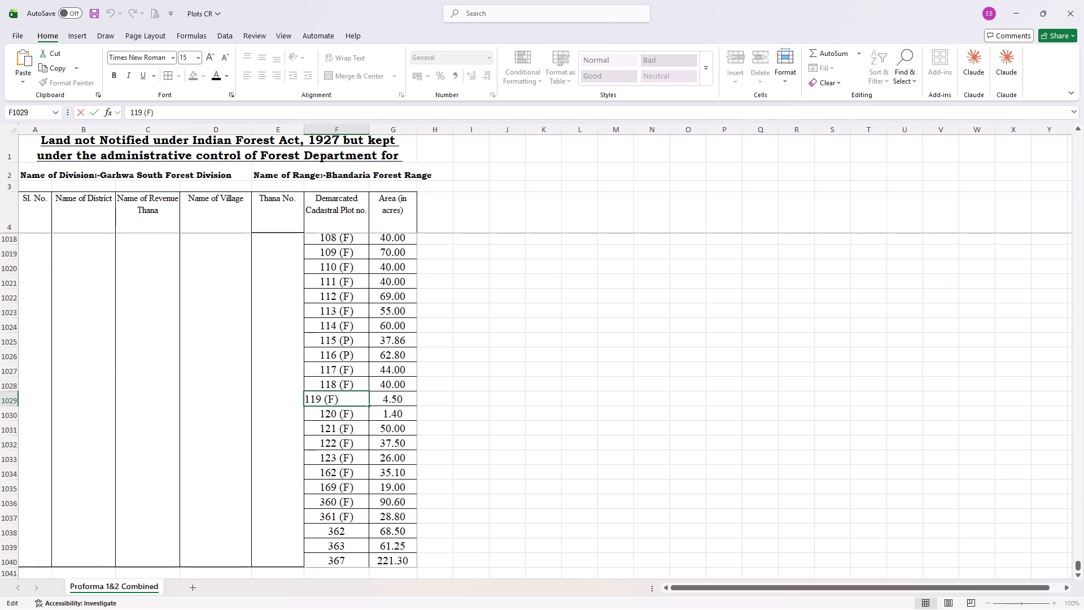
key(Left)
key(BackSpace)
key(shift+p)
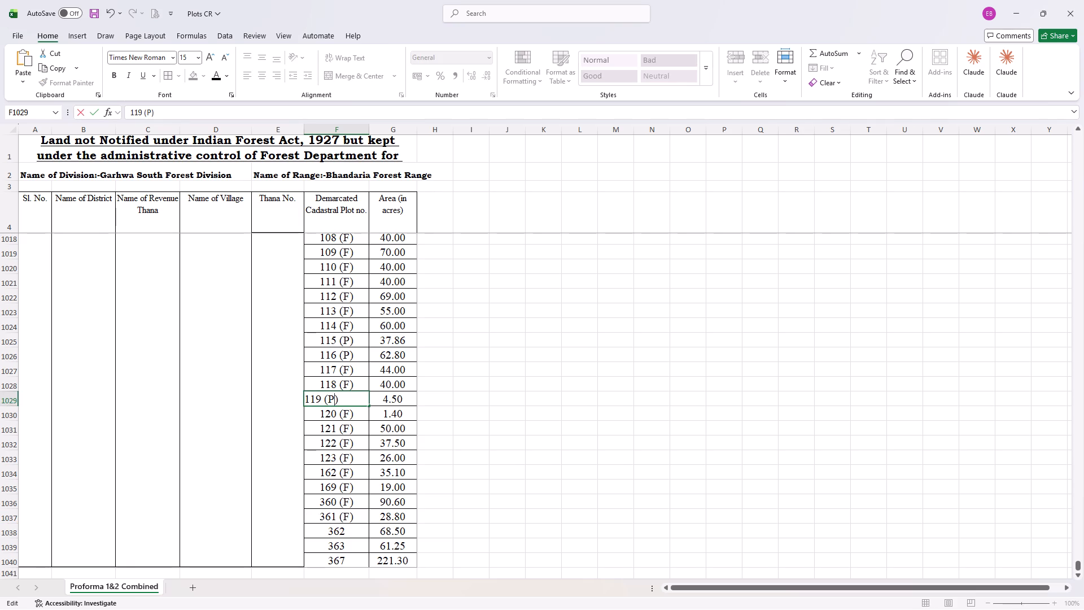
click(349, 415)
click(349, 415)
double_click(349, 415)
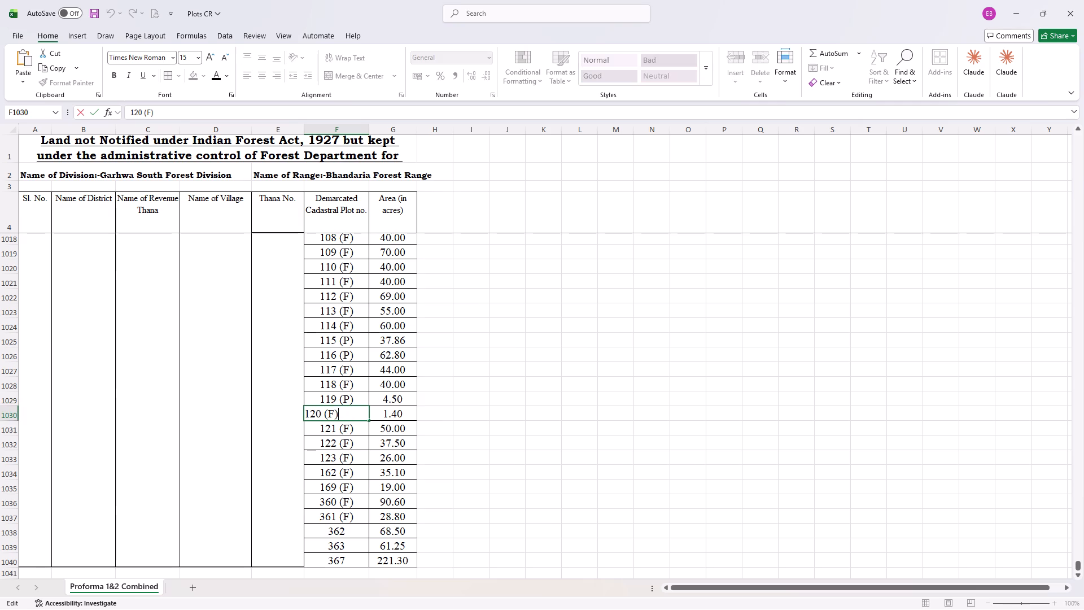
key(Left)
key(BackSpace)
key(shift+p)
Change the suffix of Lidki plots 123 and 162 to (P).
double_click(354, 459)
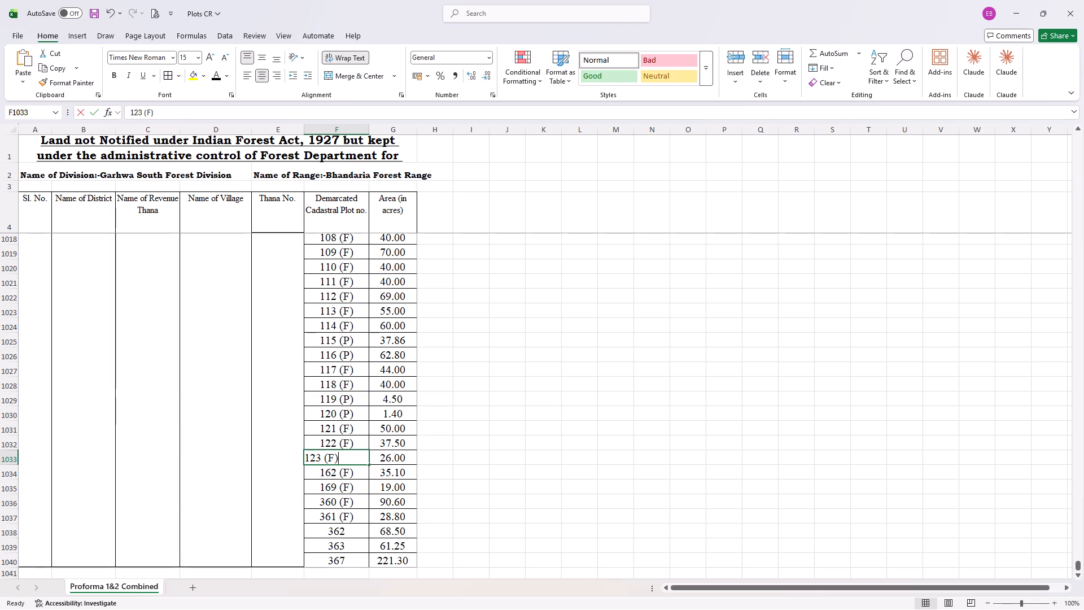
key(Left)
key(BackSpace)
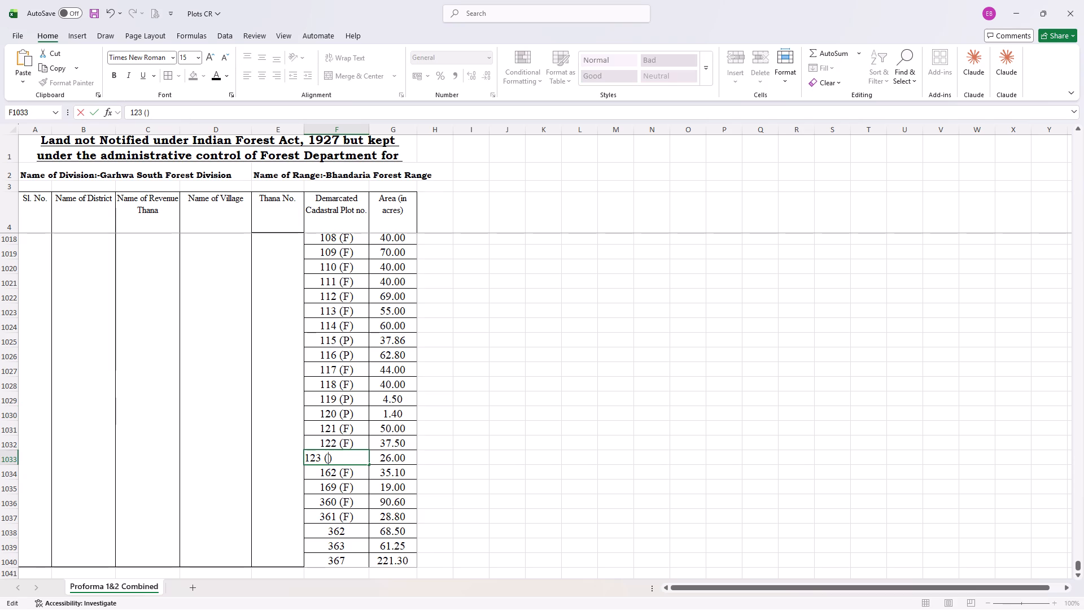
key(shift+p)
double_click(357, 472)
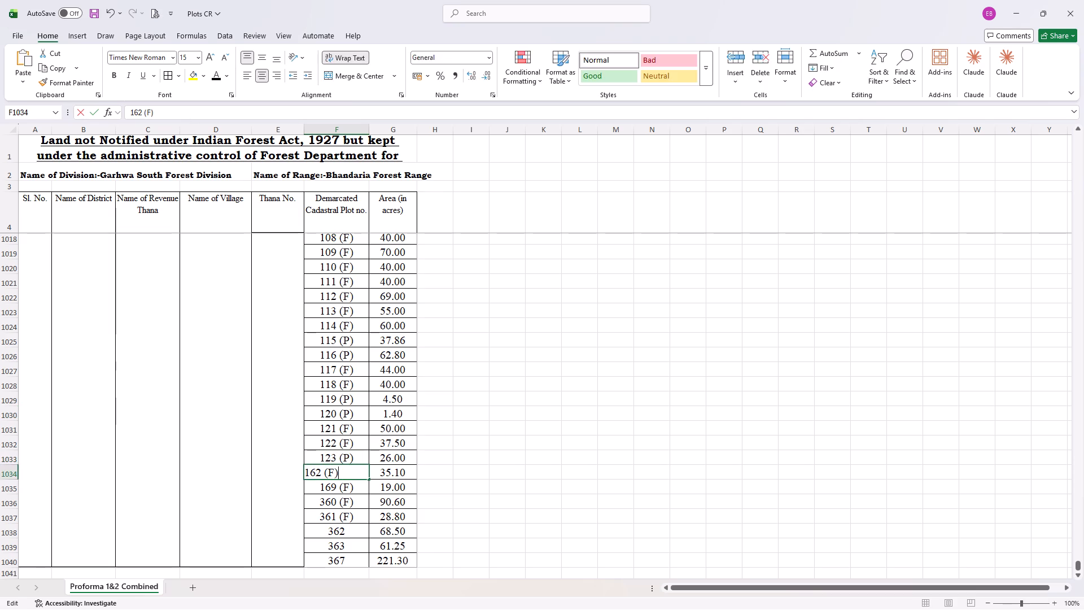
click(333, 474)
key(BackSpace)
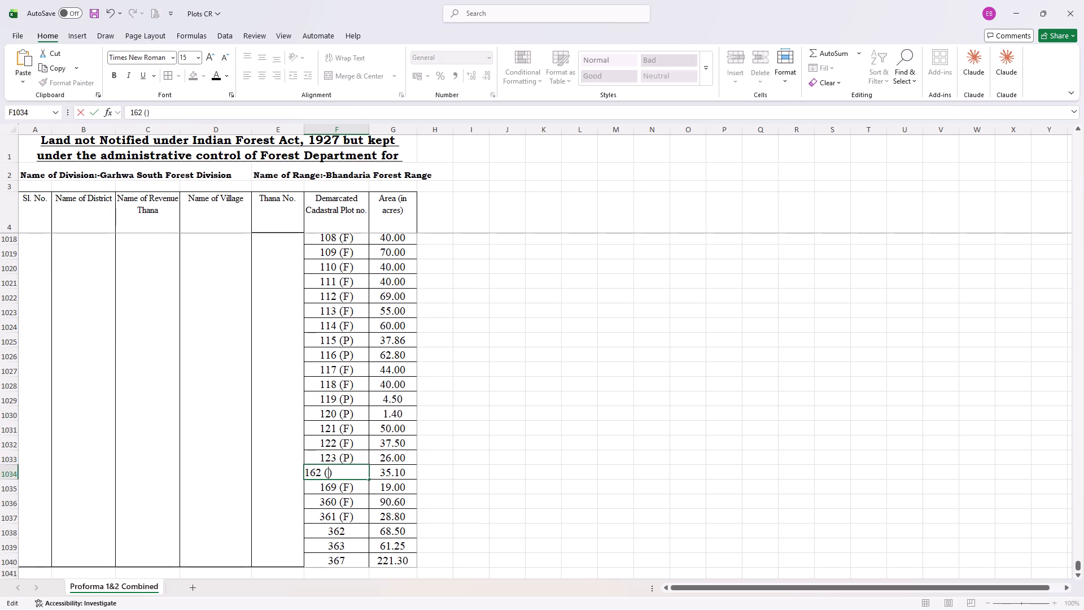
key(shift+p)
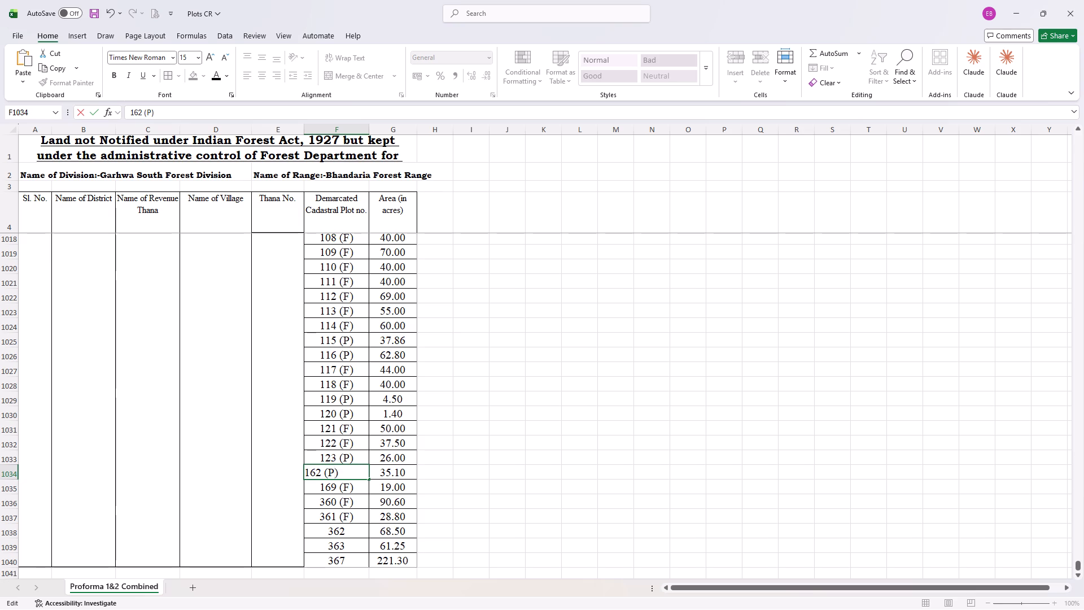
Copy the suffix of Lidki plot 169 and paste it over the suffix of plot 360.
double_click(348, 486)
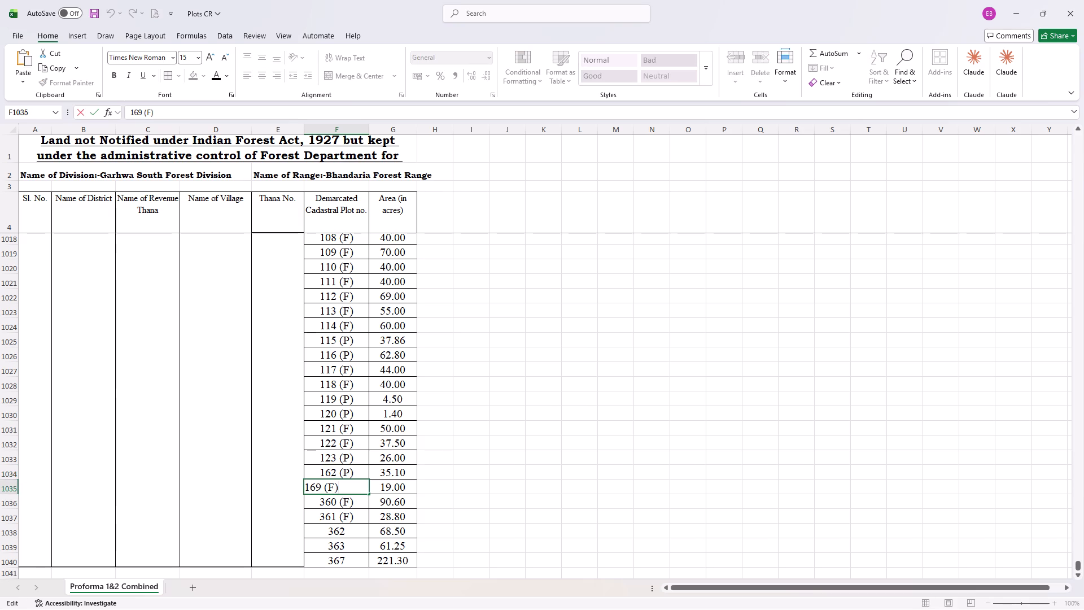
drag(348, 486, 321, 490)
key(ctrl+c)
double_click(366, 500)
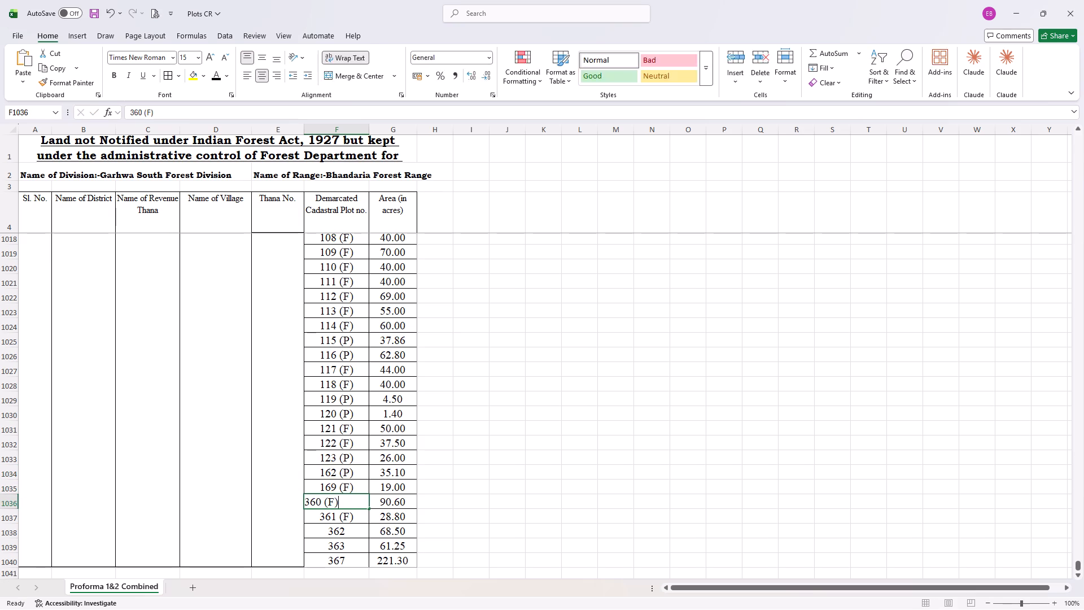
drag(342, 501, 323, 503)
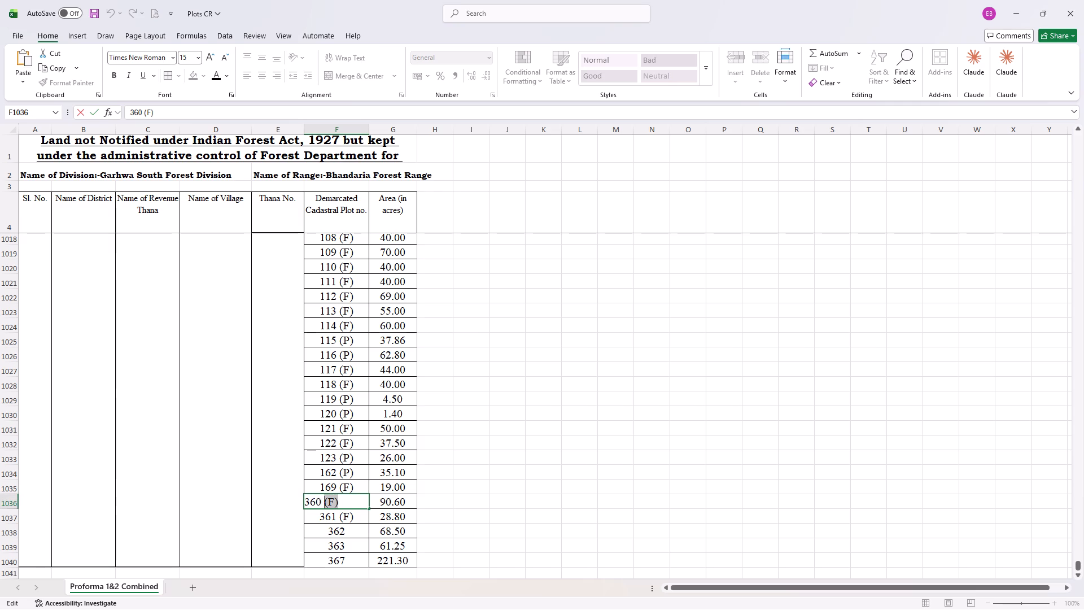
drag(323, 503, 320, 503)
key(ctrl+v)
Change the suffix of Lidki plot 169 to (P).
double_click(347, 490)
click(332, 485)
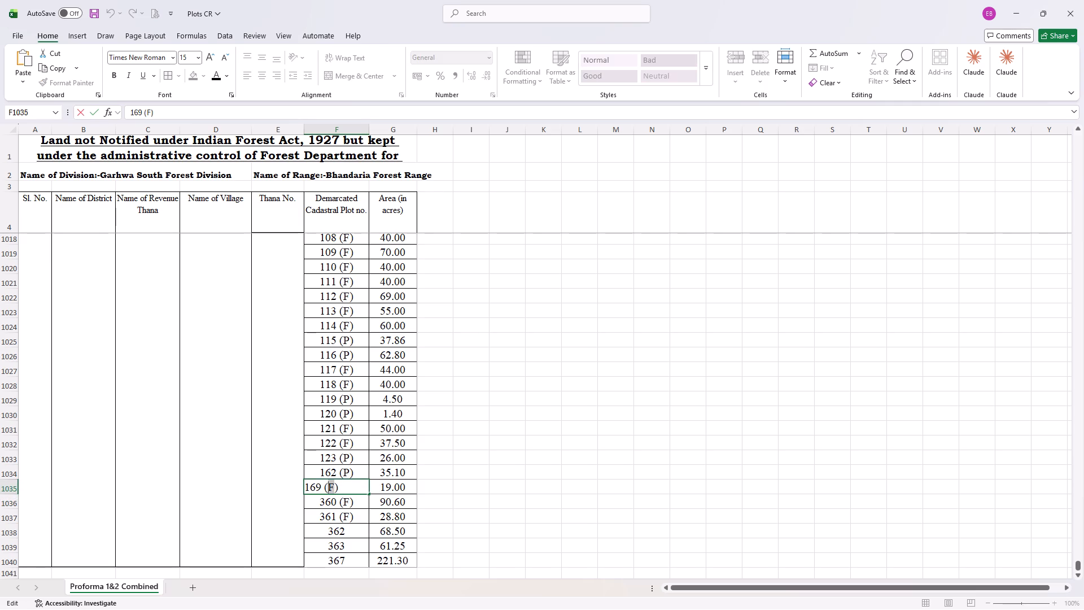
key(shift+p)
Copy the (P) suffix of Lidki plot 169 and paste it over the suffixes of plots 360 and 361.
drag(336, 487, 321, 487)
key(ctrl+c)
double_click(362, 503)
drag(362, 503, 330, 505)
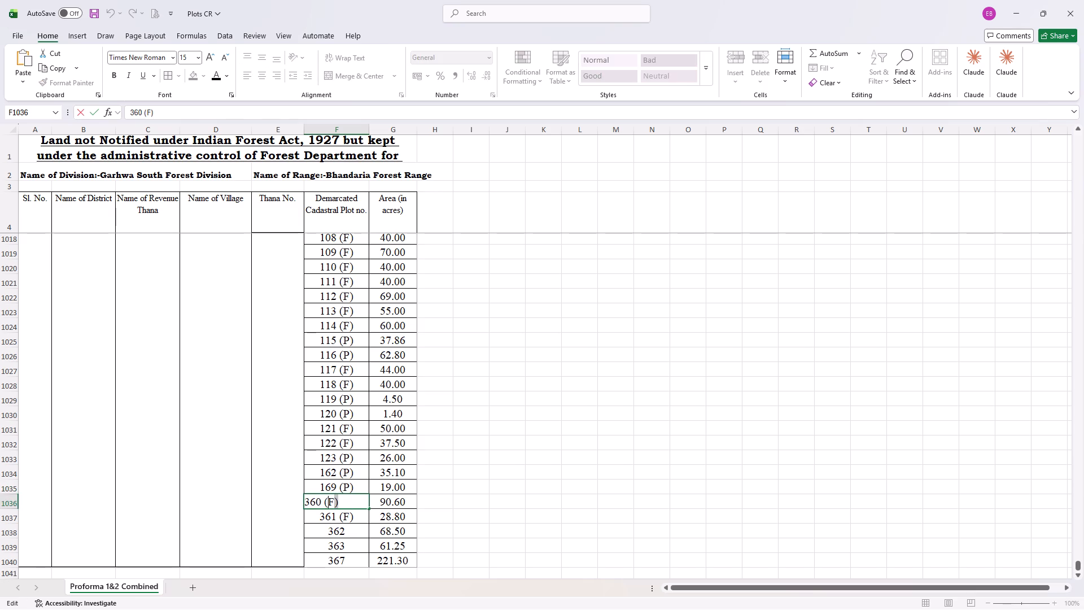
drag(330, 505, 320, 503)
key(ctrl+v)
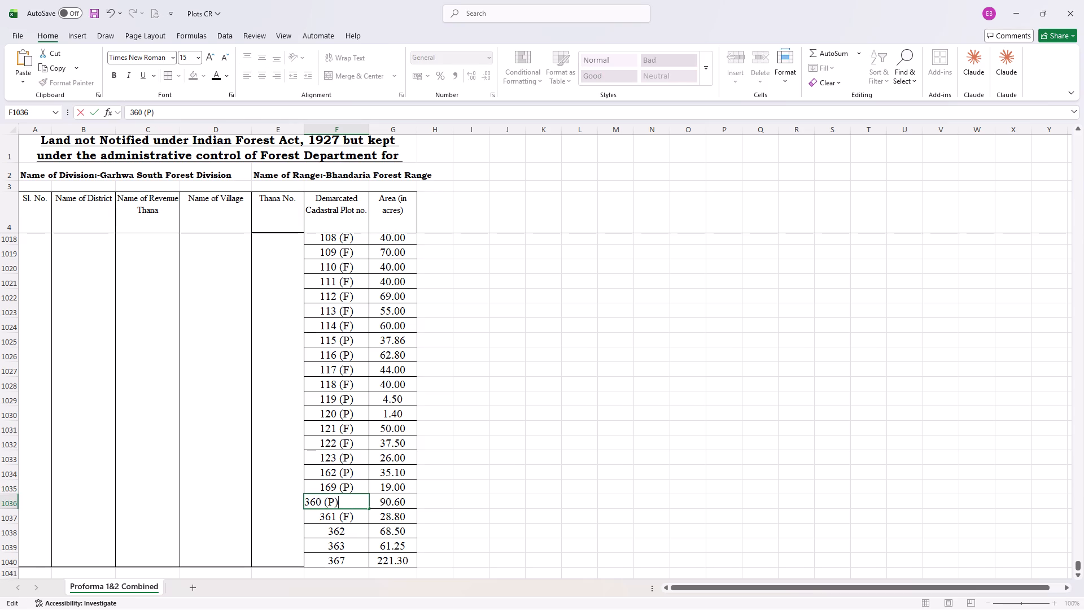
double_click(360, 515)
drag(360, 515, 317, 518)
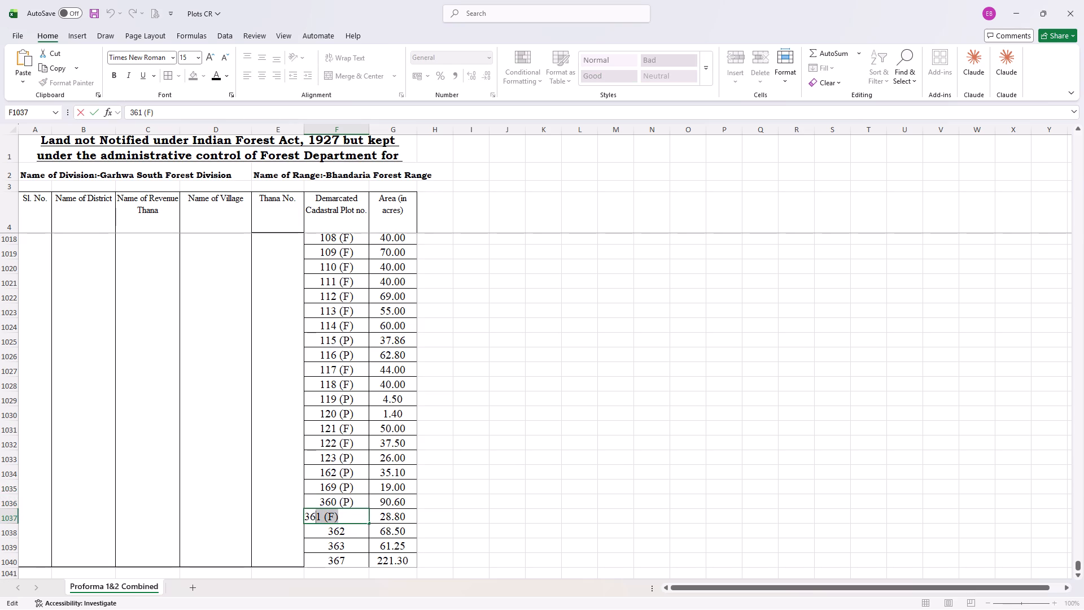
drag(343, 513, 321, 515)
key(ctrl+v)
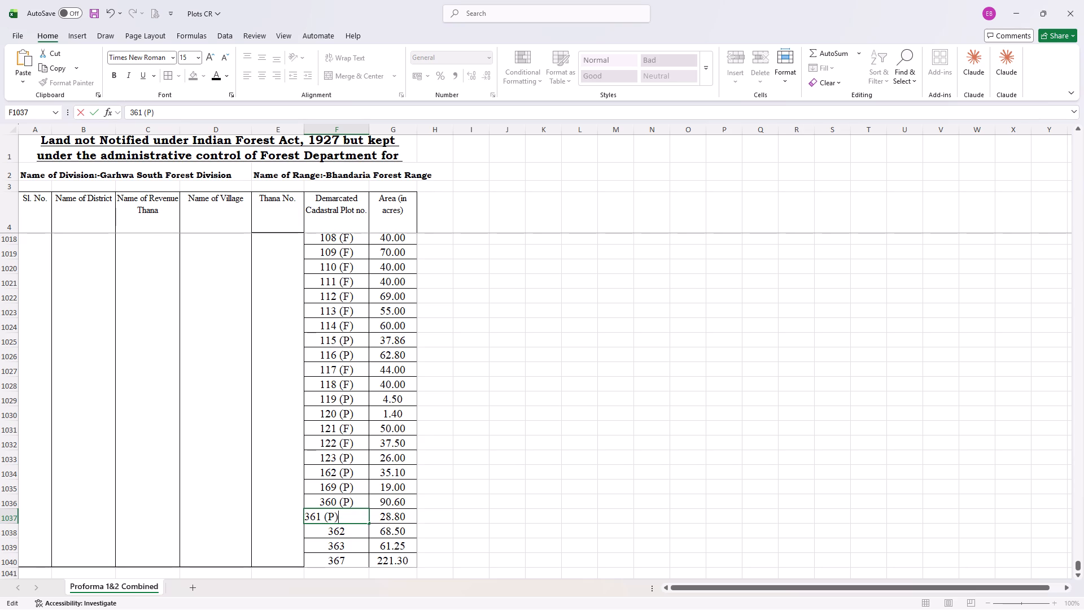
Paste the copied (P) suffix after Lidki plot numbers 367, 362 and 363.
double_click(356, 556)
key(ctrl+v)
double_click(355, 526)
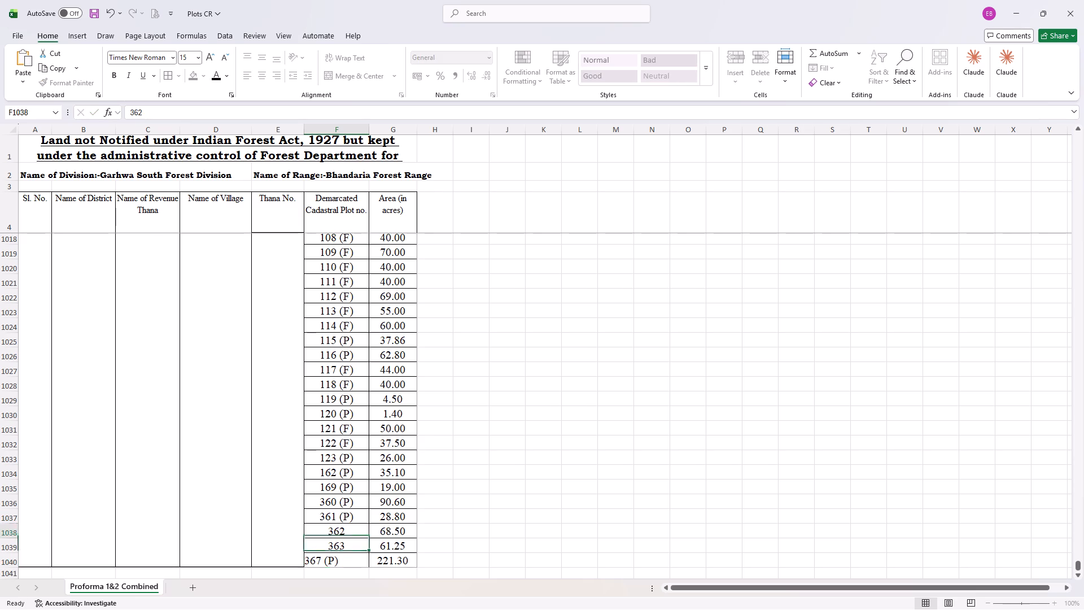
key(ctrl+v)
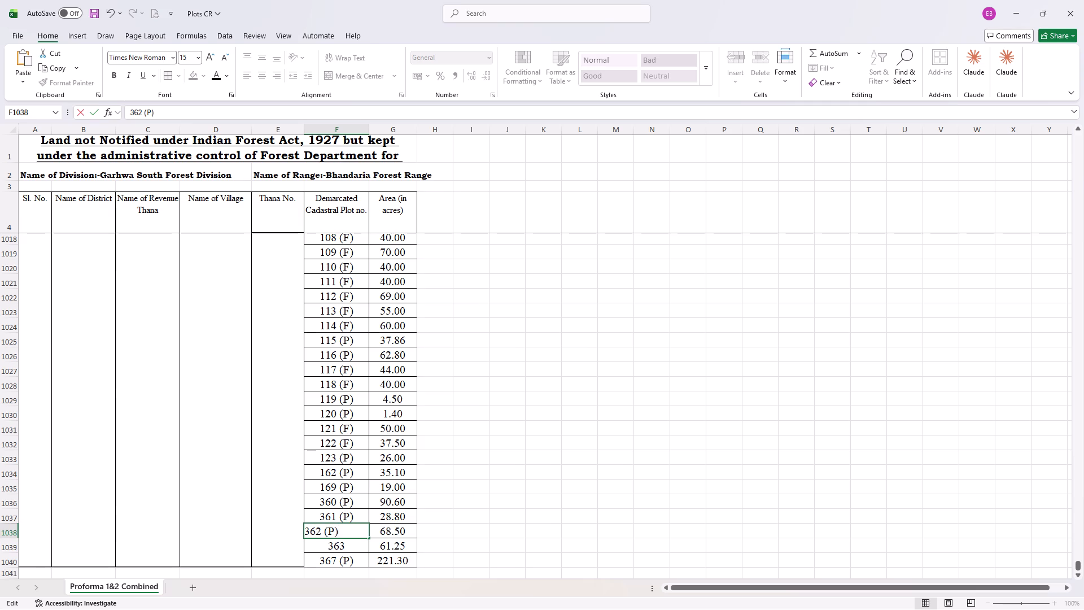
double_click(354, 547)
key(ctrl+v)
Change the suffix of Lidki plots 362 and 363 to (F).
double_click(349, 533)
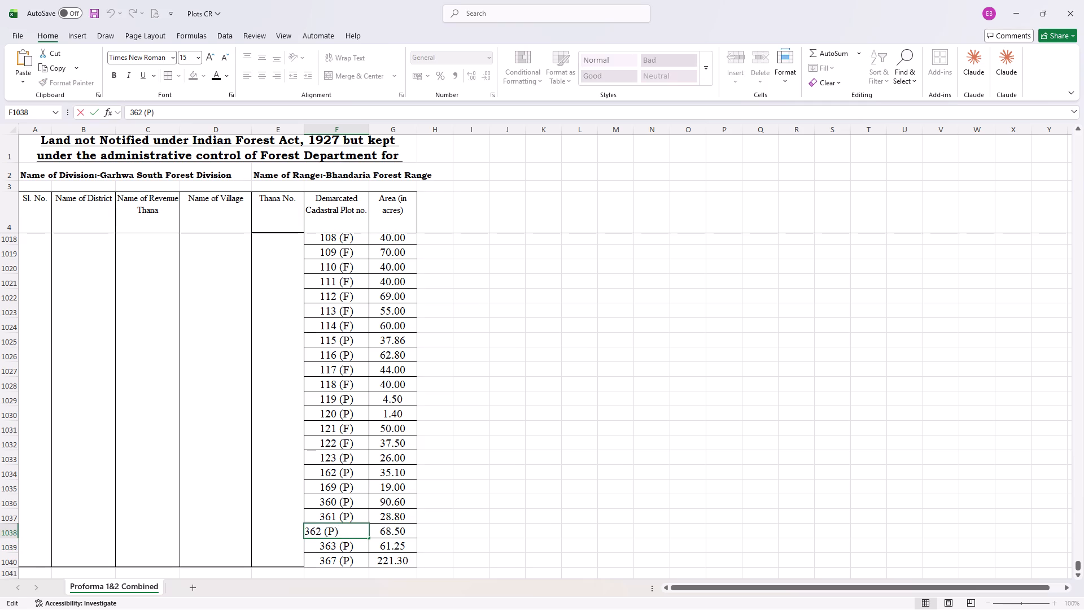
key(Left)
key(BackSpace)
key(shift+f)
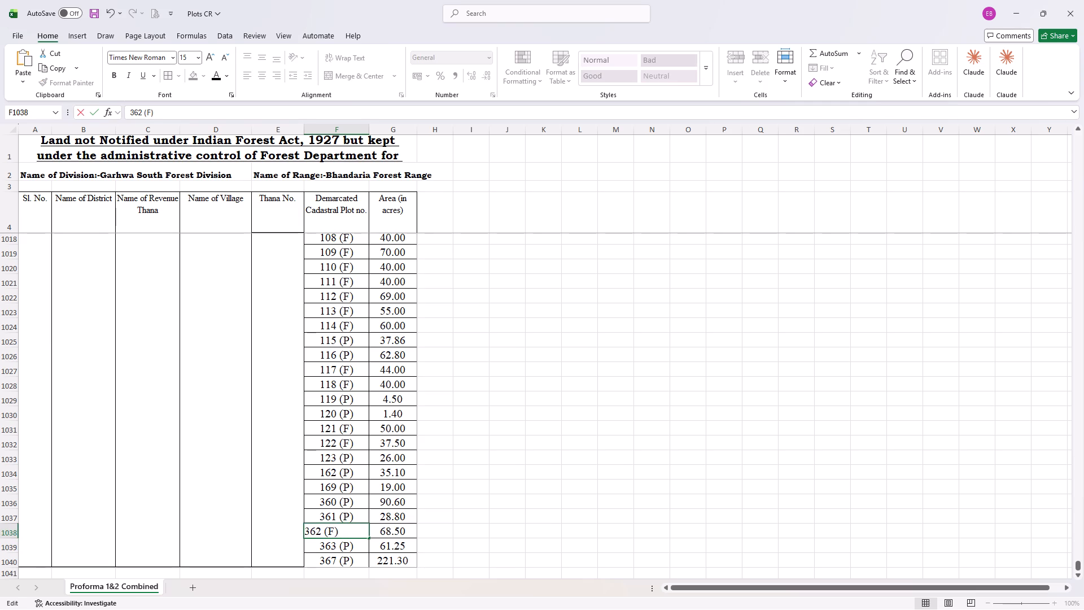
click(350, 552)
double_click(346, 545)
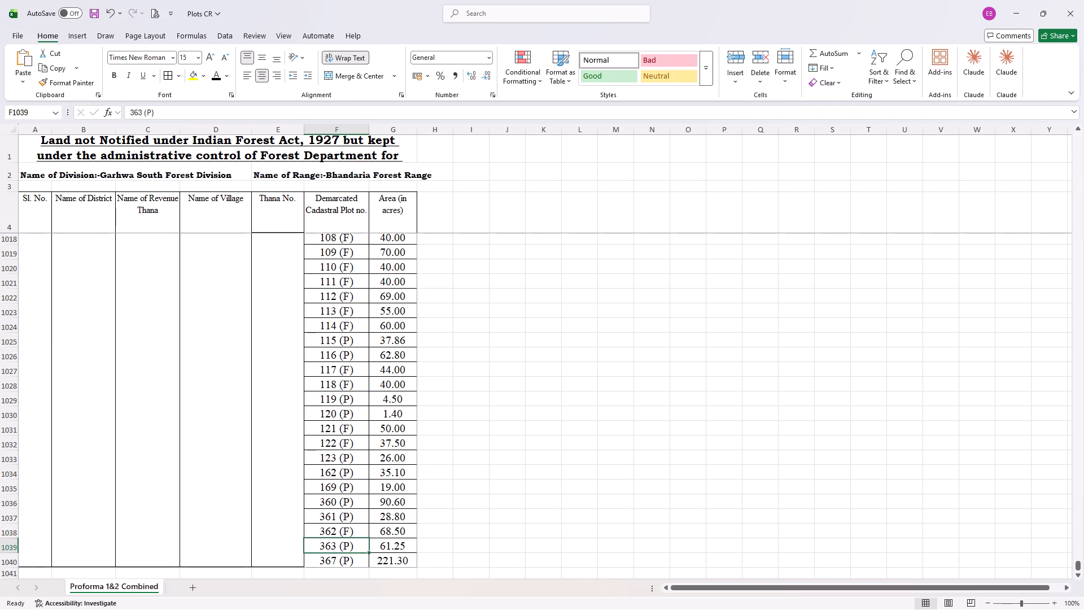
double_click(348, 545)
key(Left)
key(BackSpace)
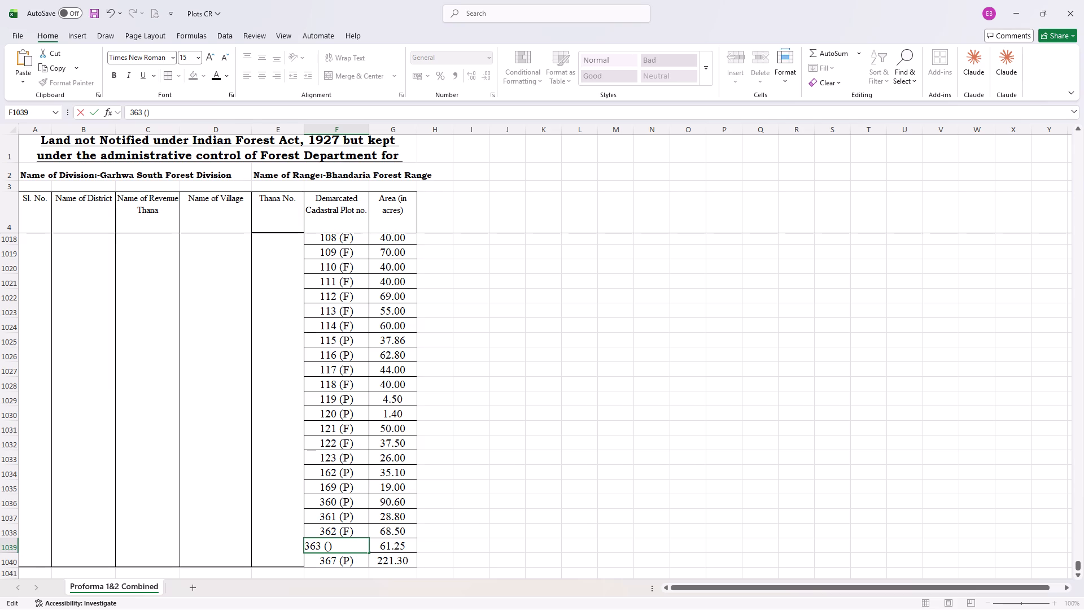
key(shift+f)
click(447, 515)
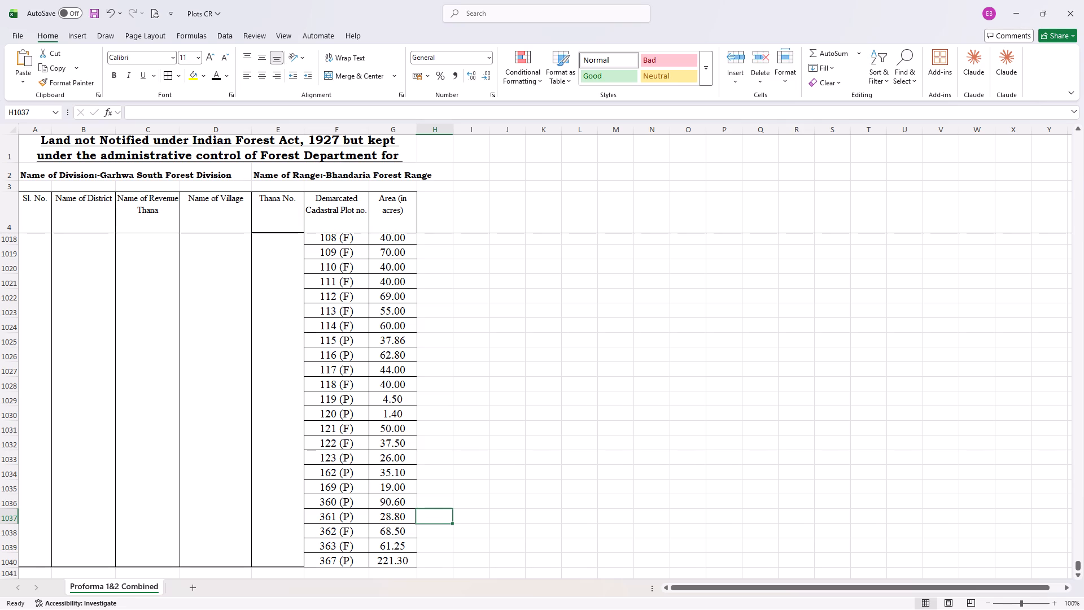
Check the (F) and (P) suffixes of Lidki's plots, working backwards from plot 367 through the earlier plot numbers.
click(351, 566)
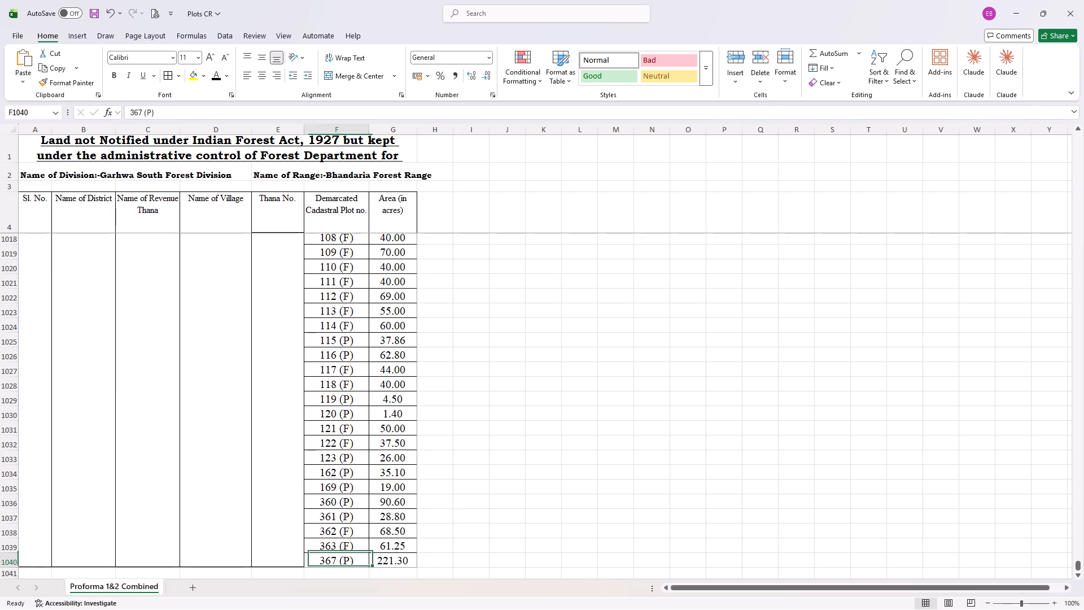
key(Up)
key(Up)
key(Up)
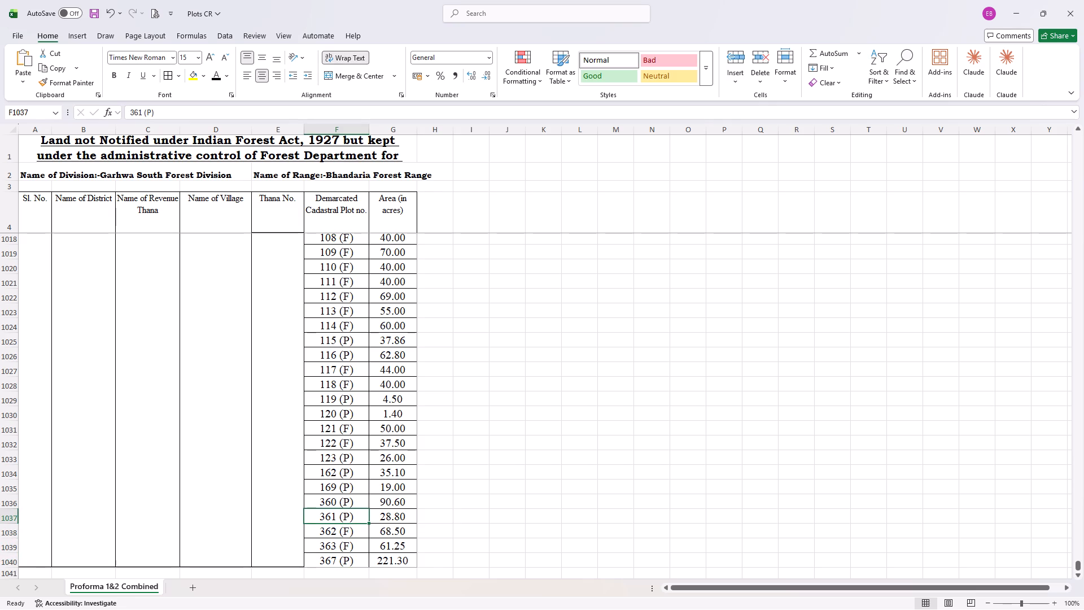
key(Up)
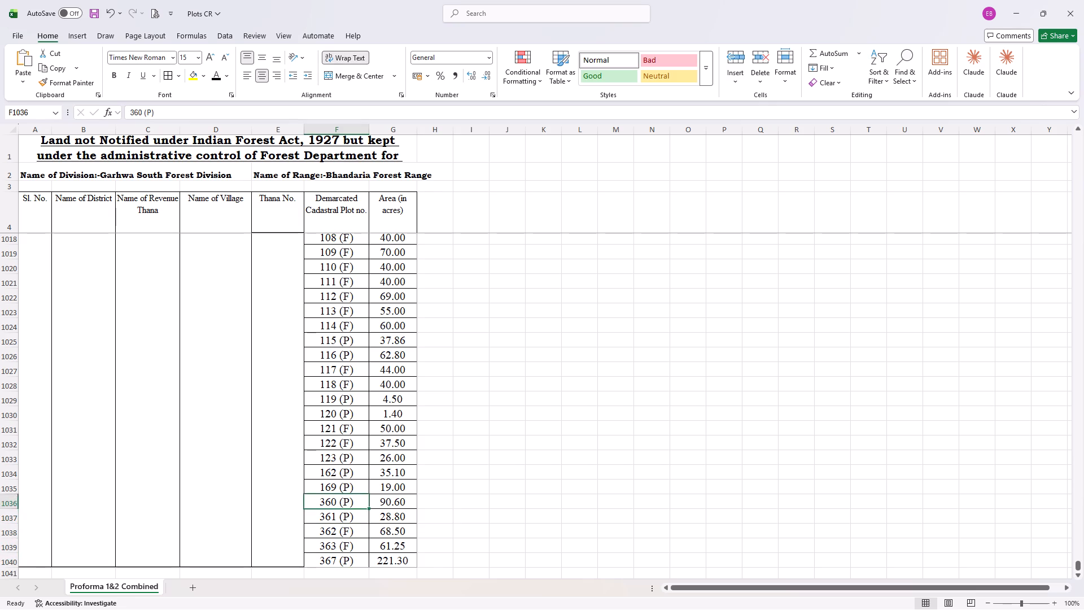
key(Up)
key(Up)
key(Up)
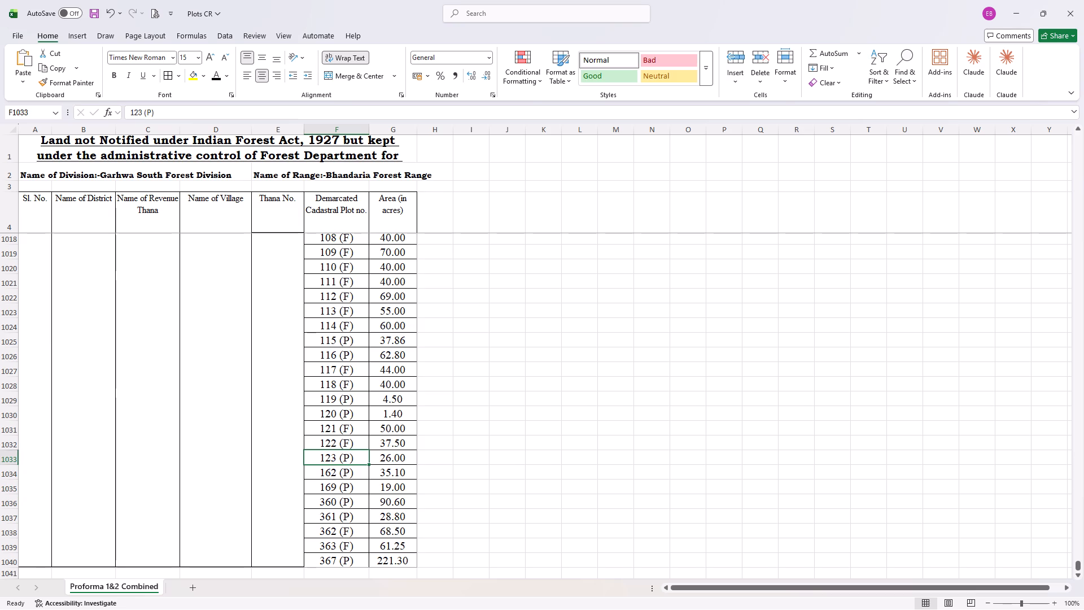
key(Up)
key(Up)
key(Up)
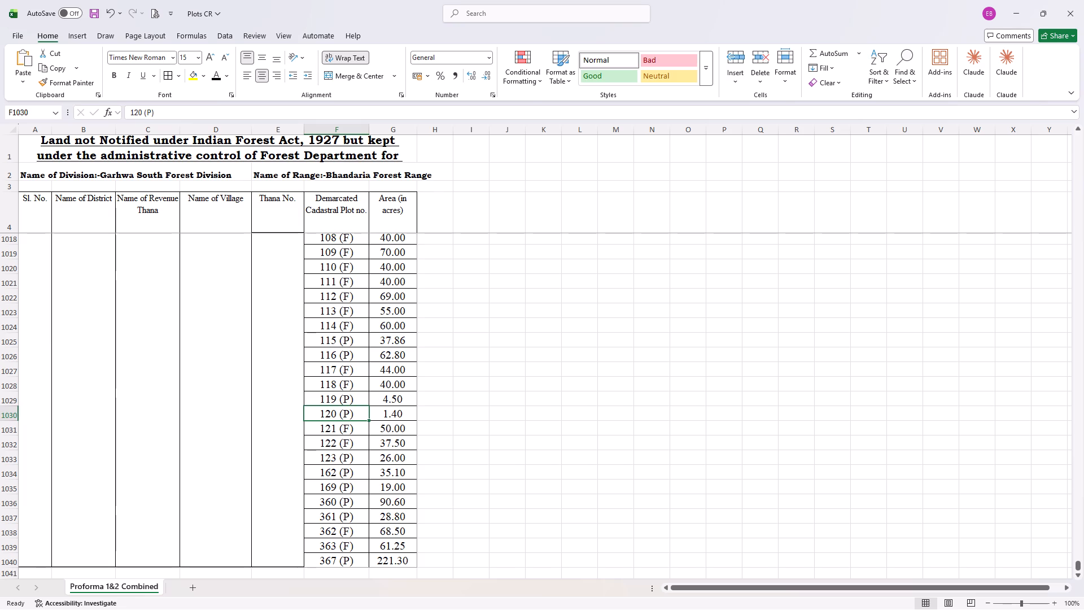
key(Up)
key(Up)
key(Up)
key(Up)
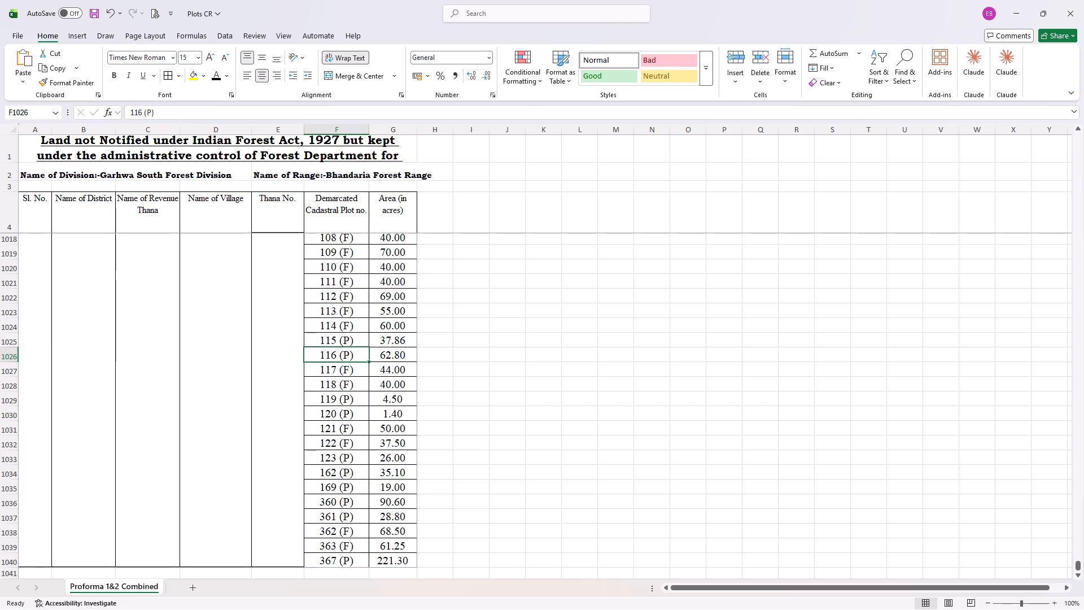
key(Up)
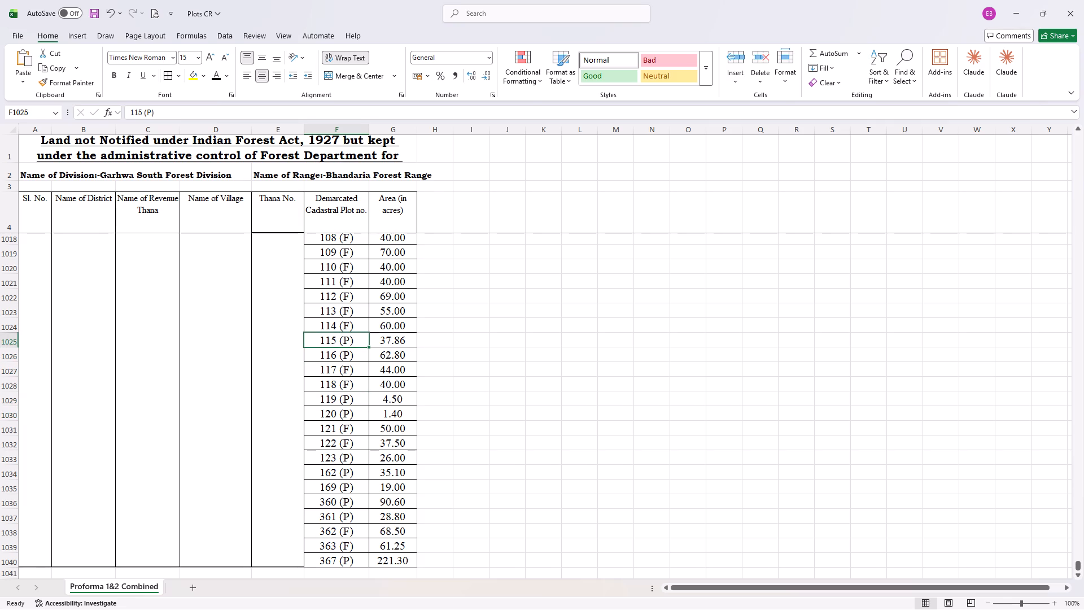
key(Up)
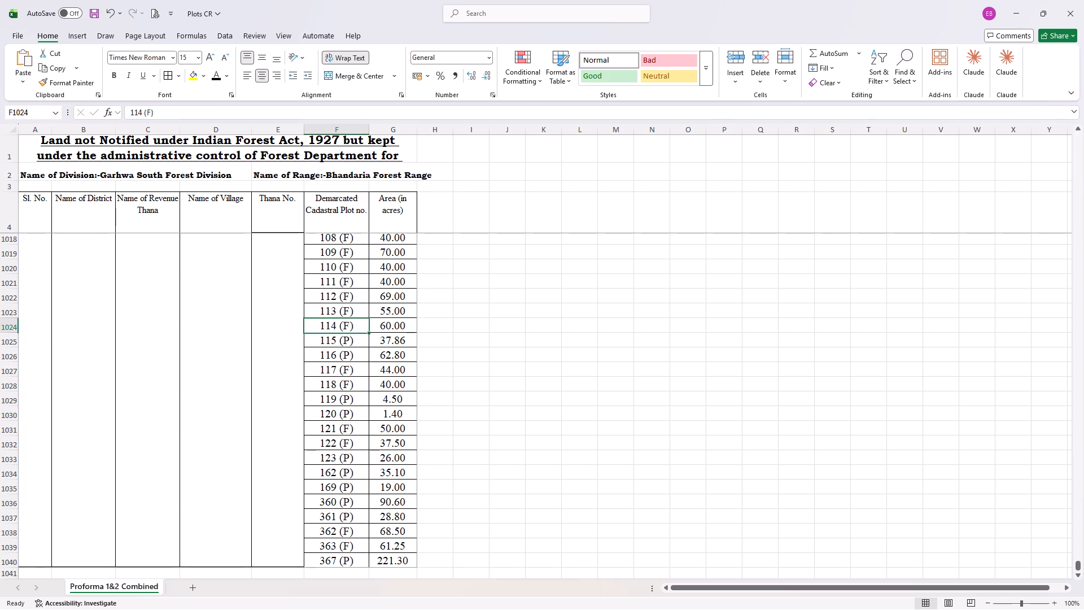
scroll(344, 527, up, 1)
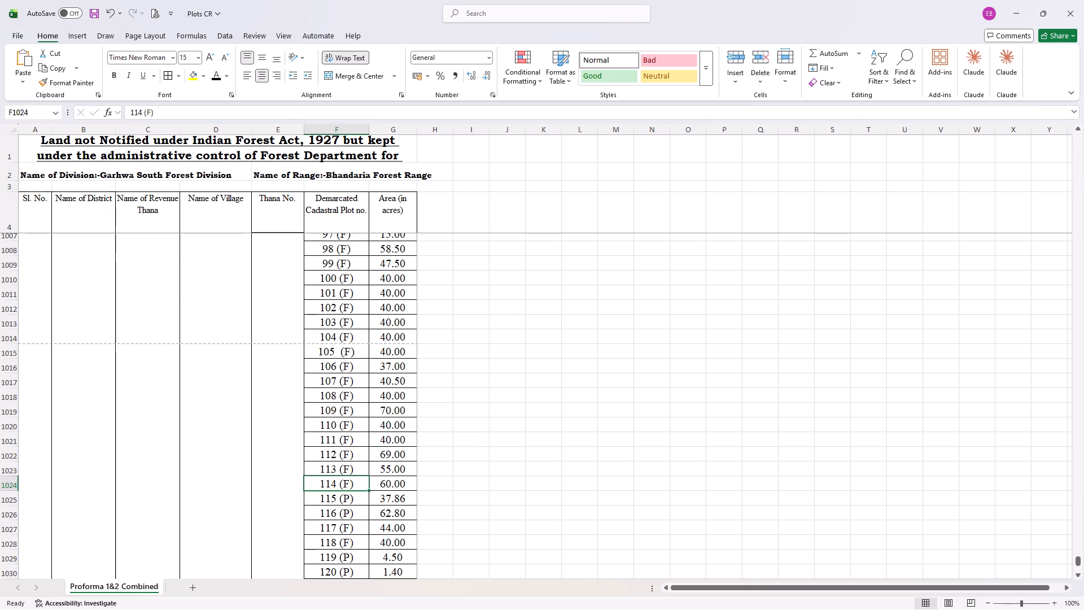
scroll(317, 417, up, 2)
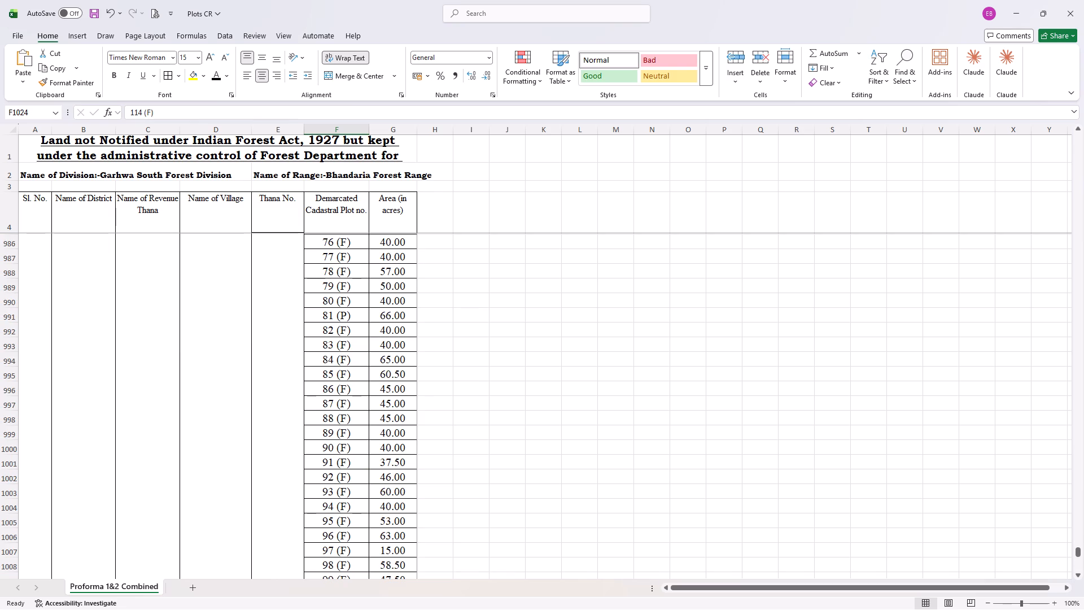
scroll(346, 337, up, 1)
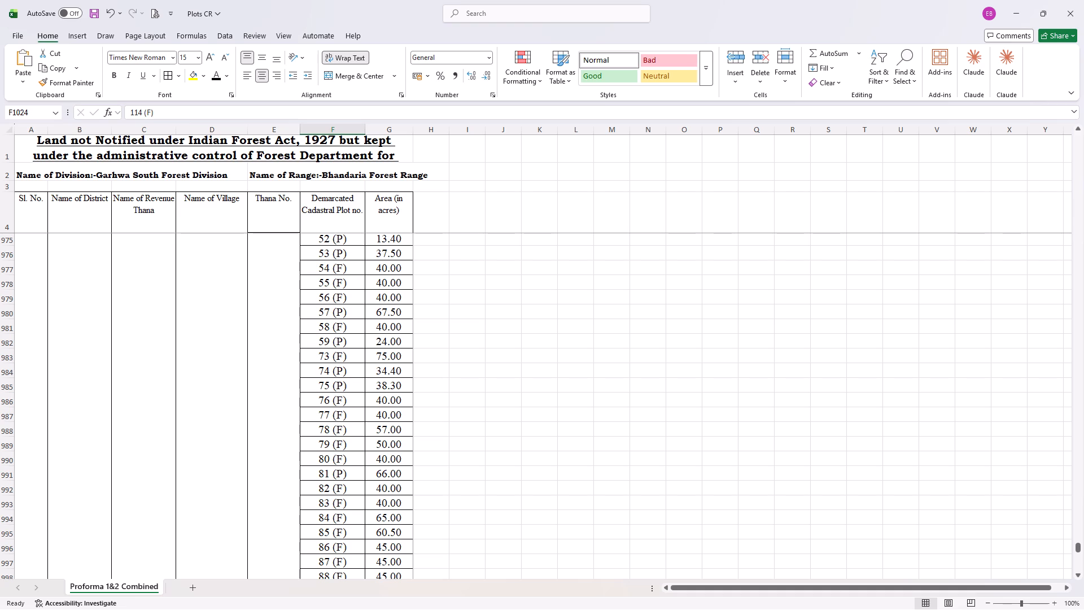
scroll(346, 337, up, 1)
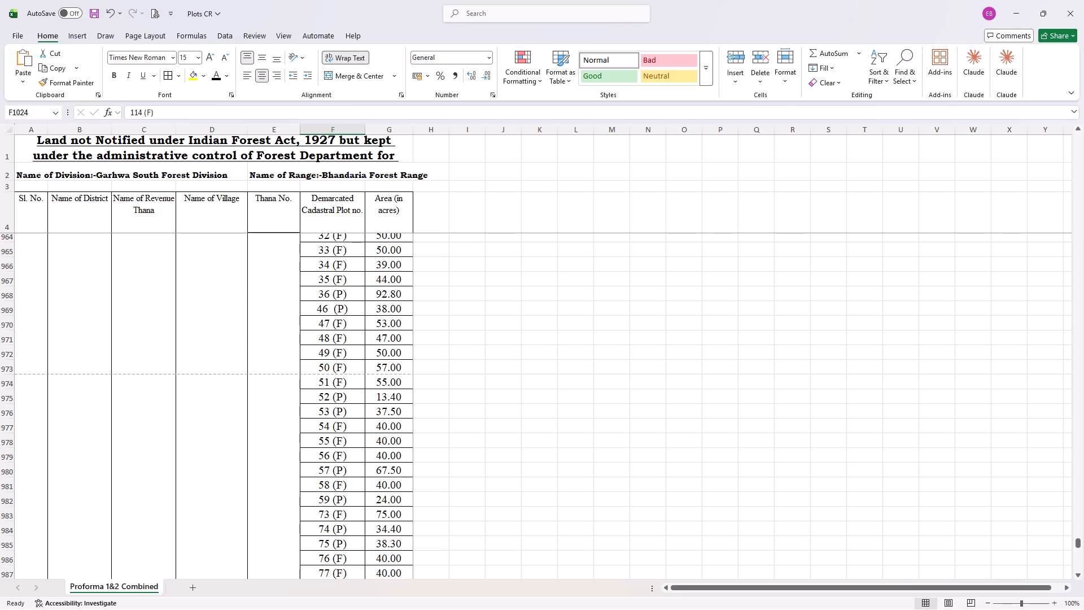
Highlight all of Lidki's demarcated plot numbers, from 1 (F) through 367 (P), with a yellow fill.
scroll(346, 337, up, 2)
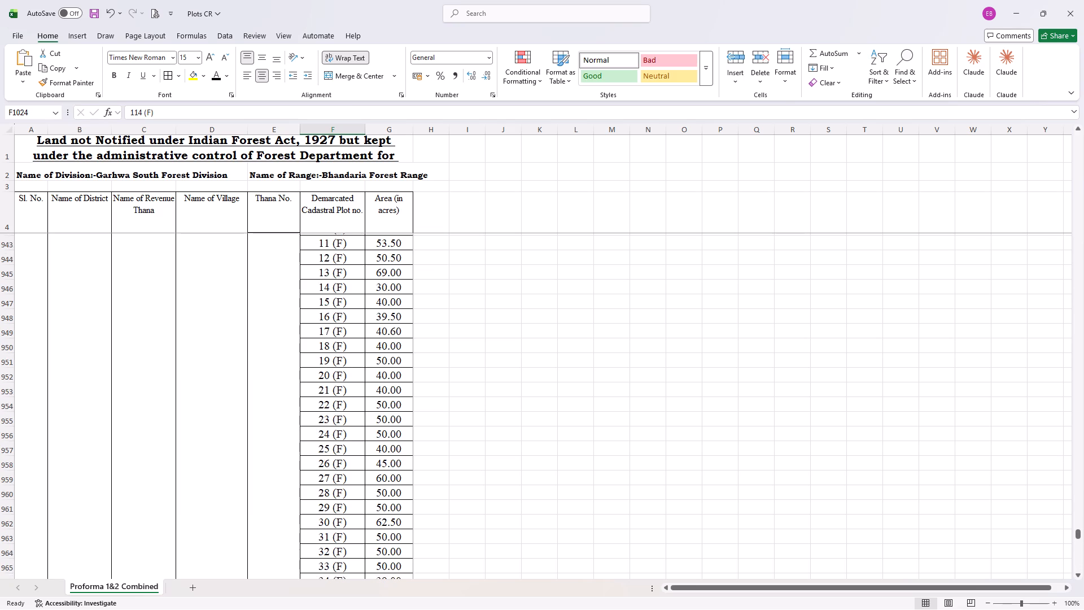
scroll(346, 337, up, 1)
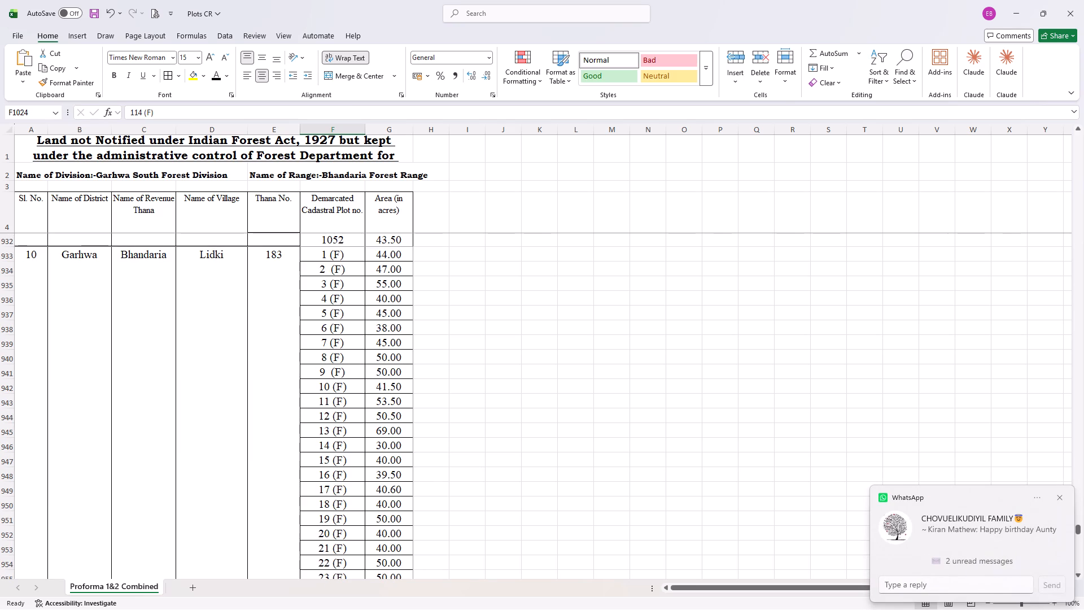
drag(340, 259, 337, 598)
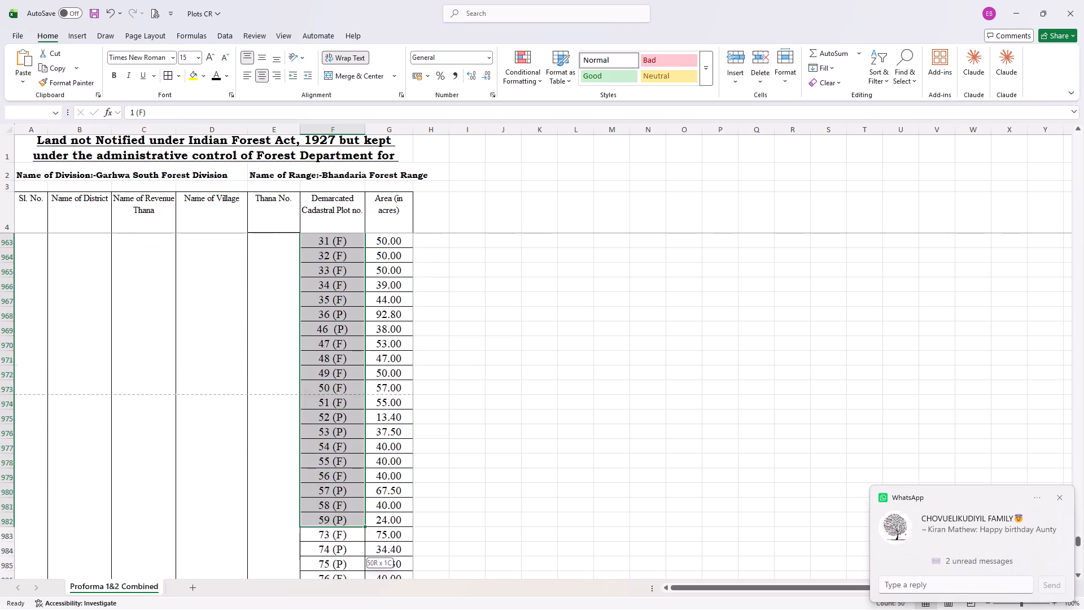
drag(337, 598, 338, 598)
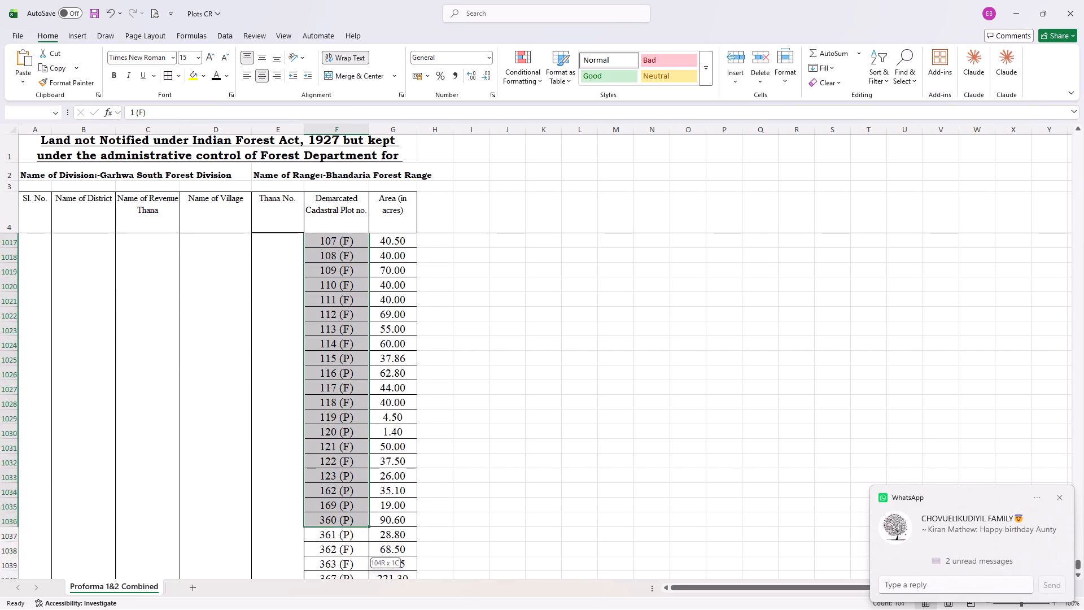
drag(338, 598, 337, 547)
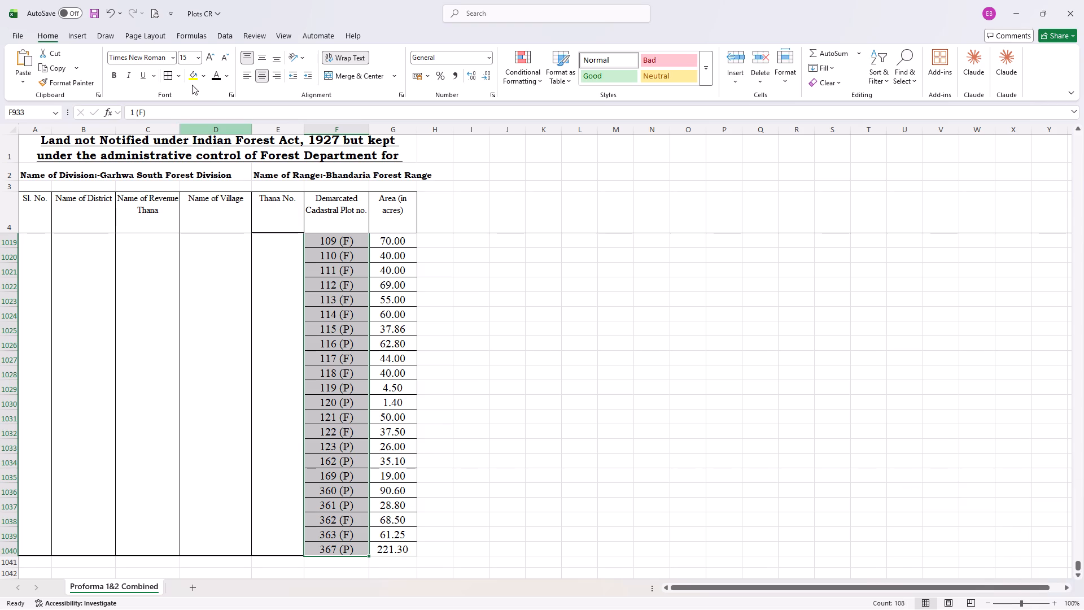
click(191, 76)
click(506, 378)
Look over Lidki's highlighted plot numbers down to plot 367 and the preceding village's plot numbers above them.
scroll(504, 481, up, 3)
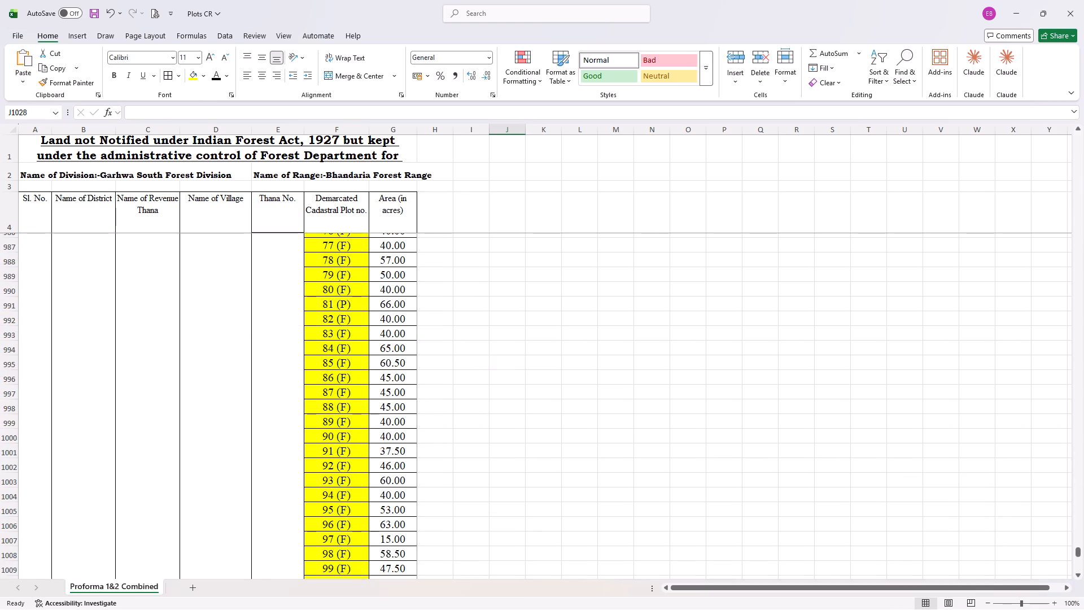
scroll(504, 481, up, 13)
scroll(504, 481, down, 3)
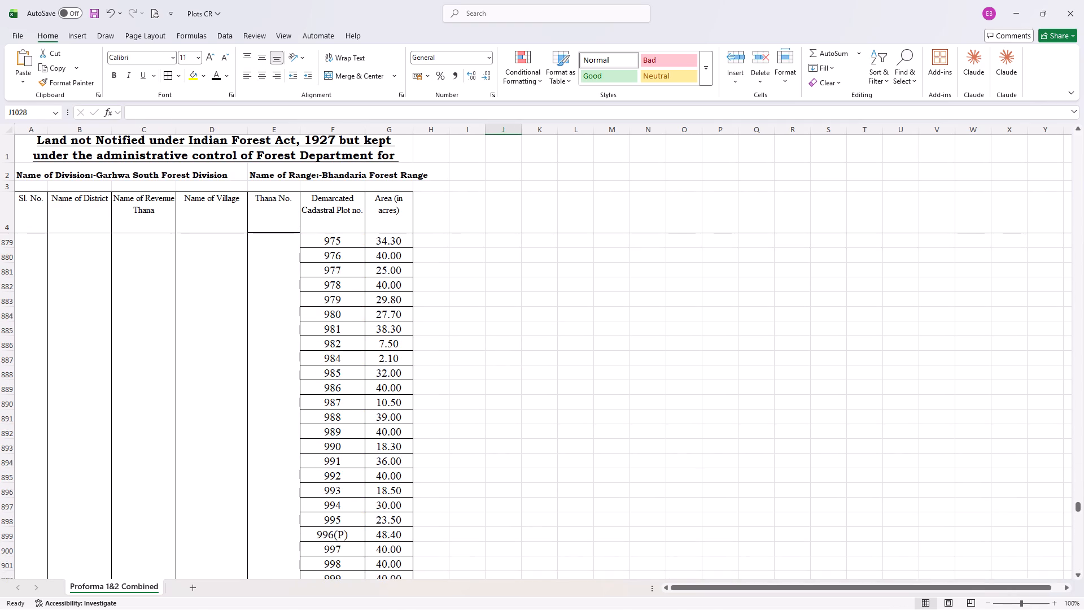
scroll(504, 481, down, 6)
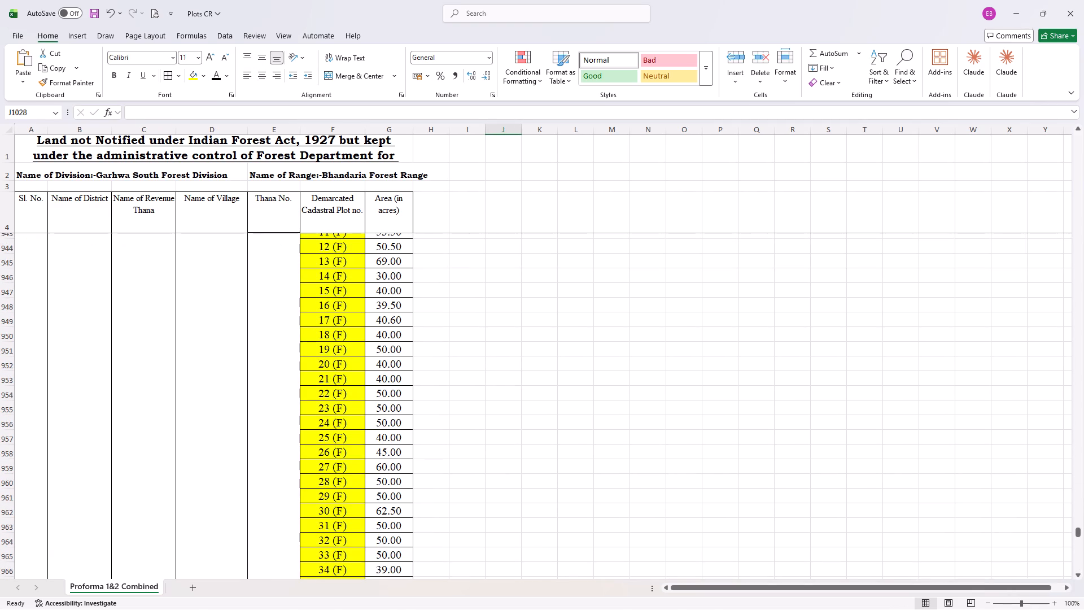
scroll(501, 483, down, 4)
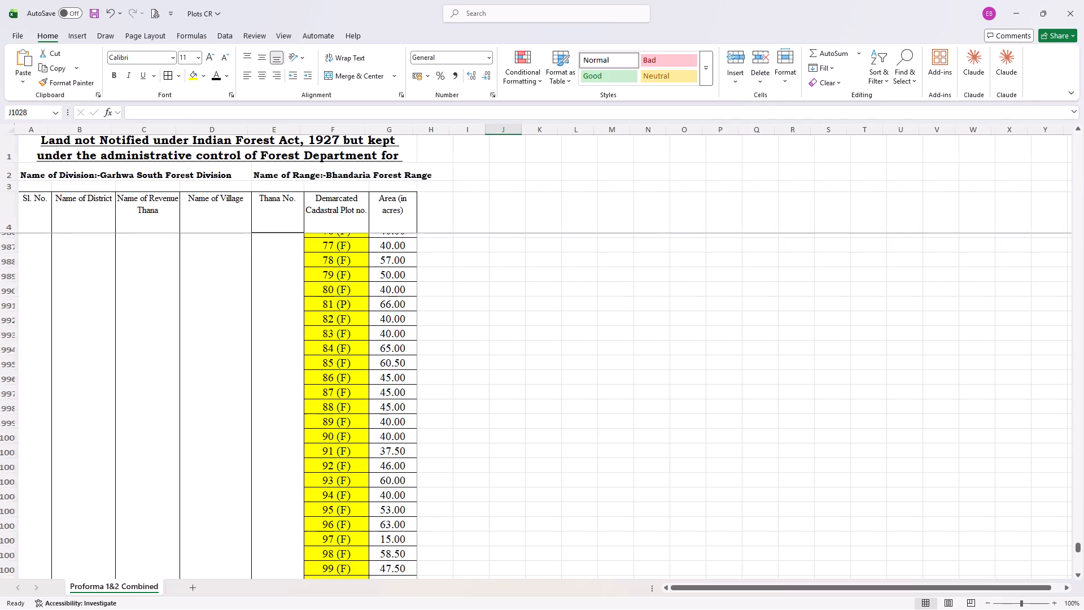
scroll(486, 486, down, 4)
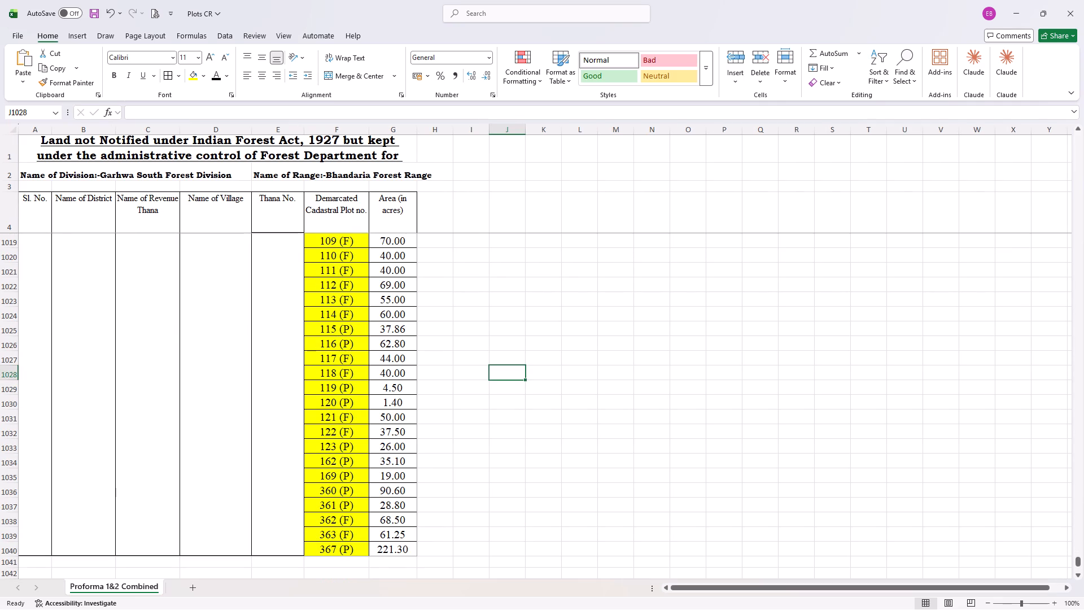
scroll(486, 486, up, 10)
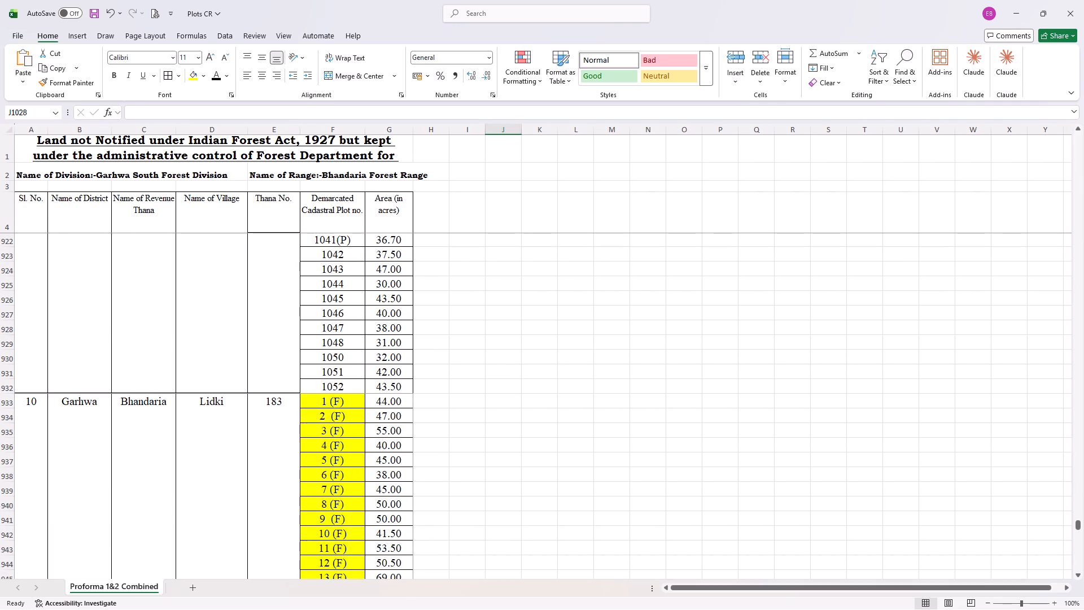
Select Lidki's plot numbers and areas from plot 1 downwards to check the highlighted list, and clear the selection.
click(392, 447)
drag(347, 407, 377, 409)
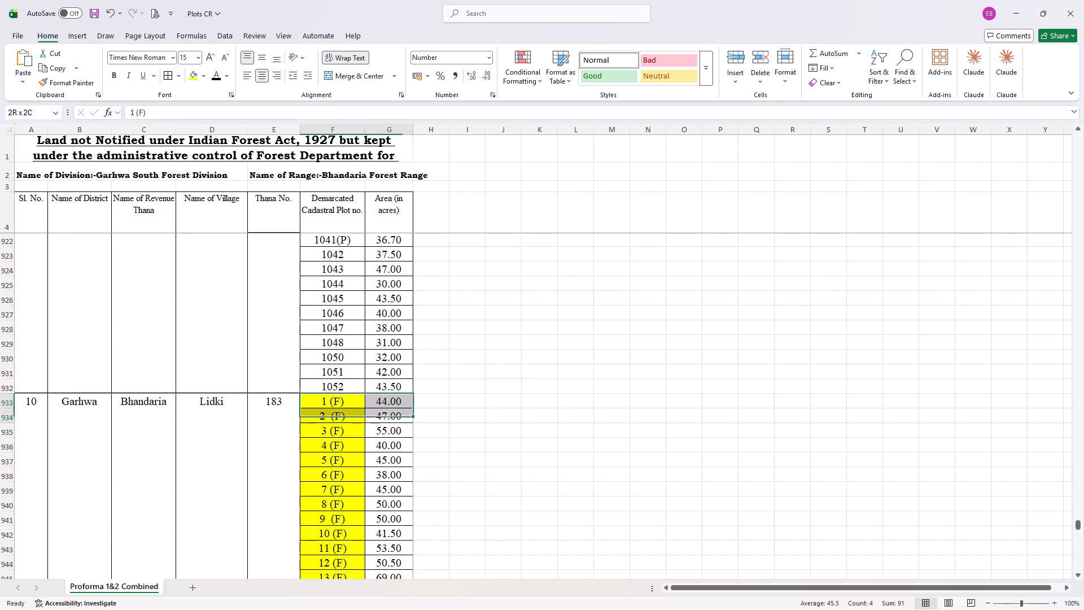
drag(377, 409, 384, 410)
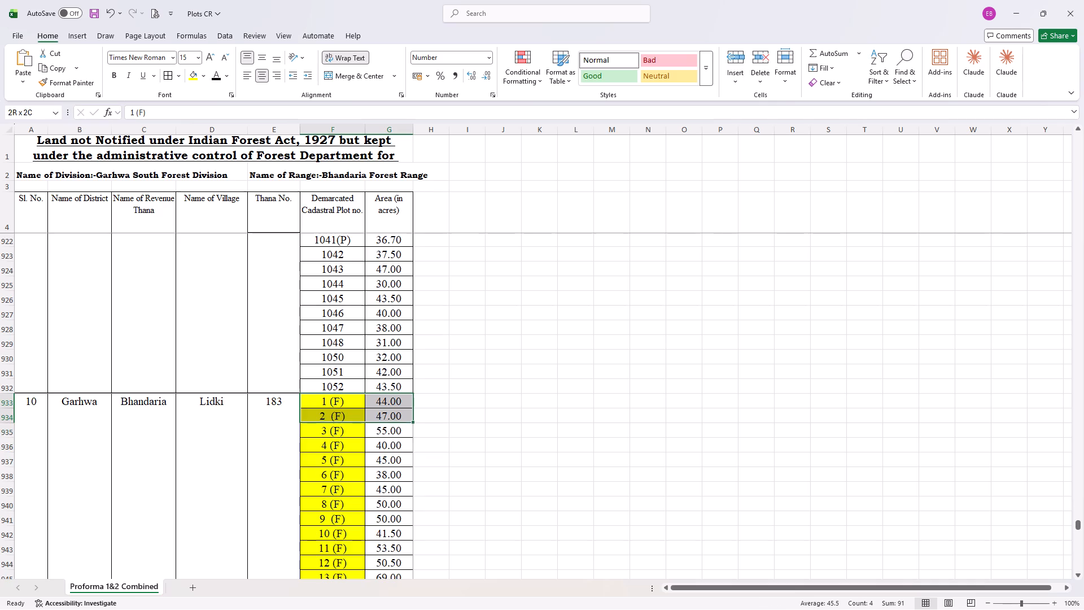
drag(384, 410, 375, 572)
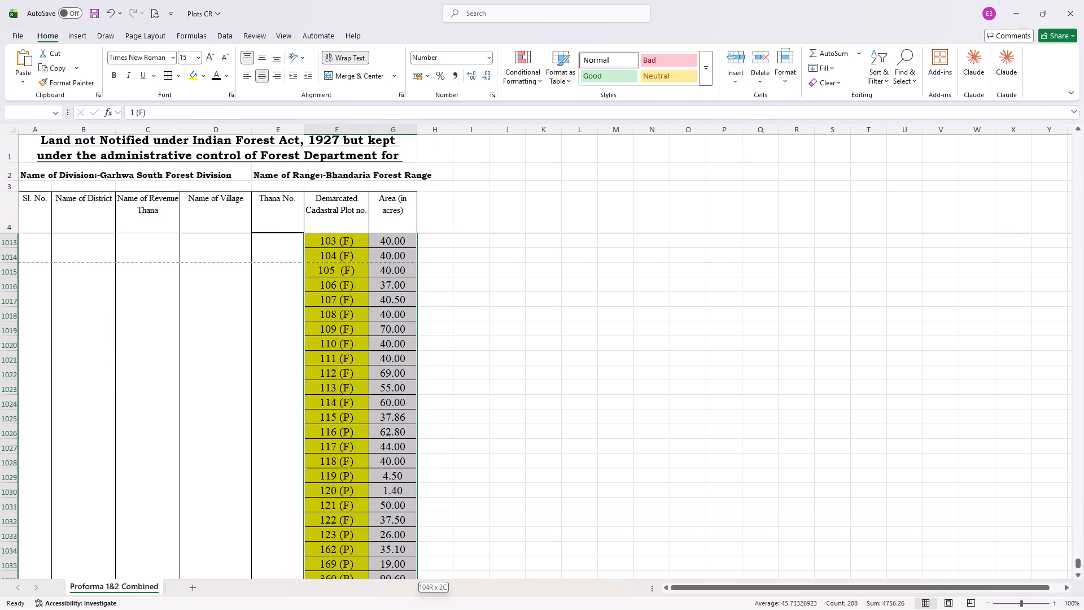
drag(375, 572, 386, 321)
click(536, 377)
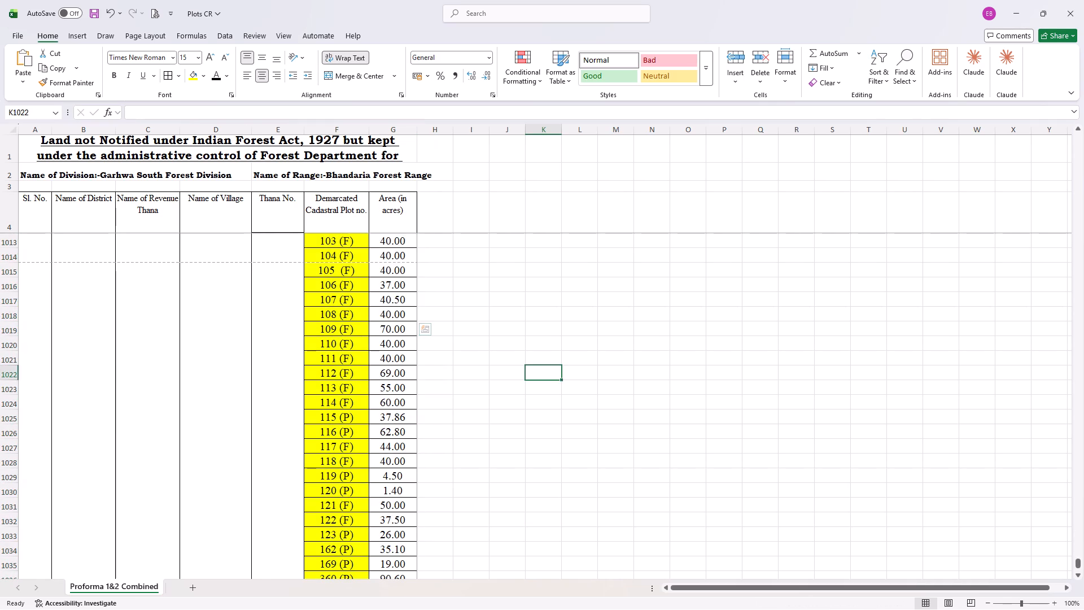
Look through the plot lists above Lidki, back to the start of the Bijka village entries.
scroll(536, 377, up, 7)
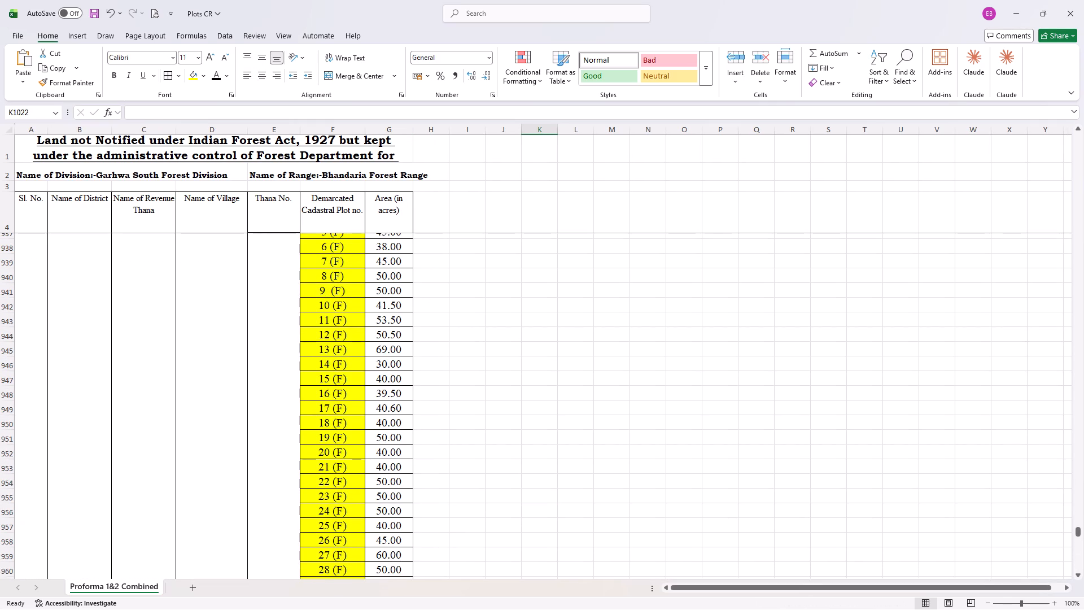
scroll(536, 377, up, 2)
scroll(379, 423, up, 3)
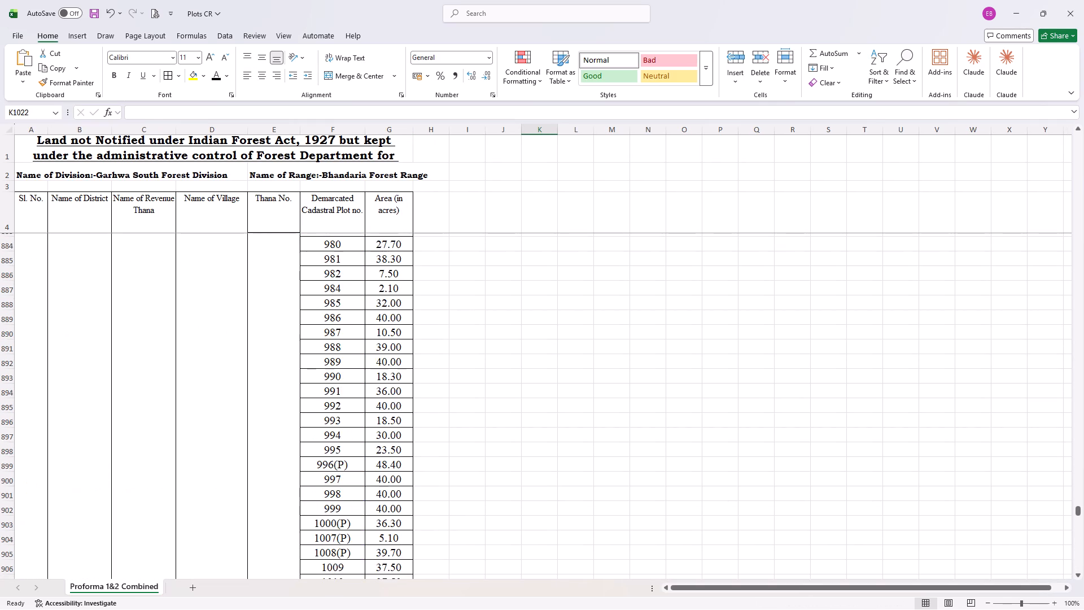
scroll(377, 424, up, 4)
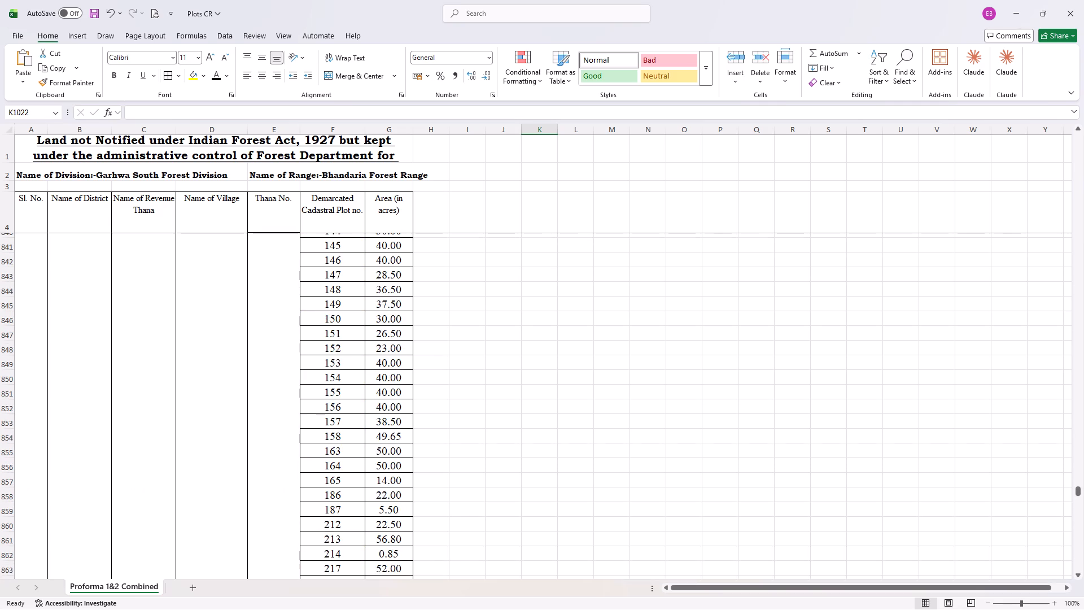
scroll(377, 424, up, 8)
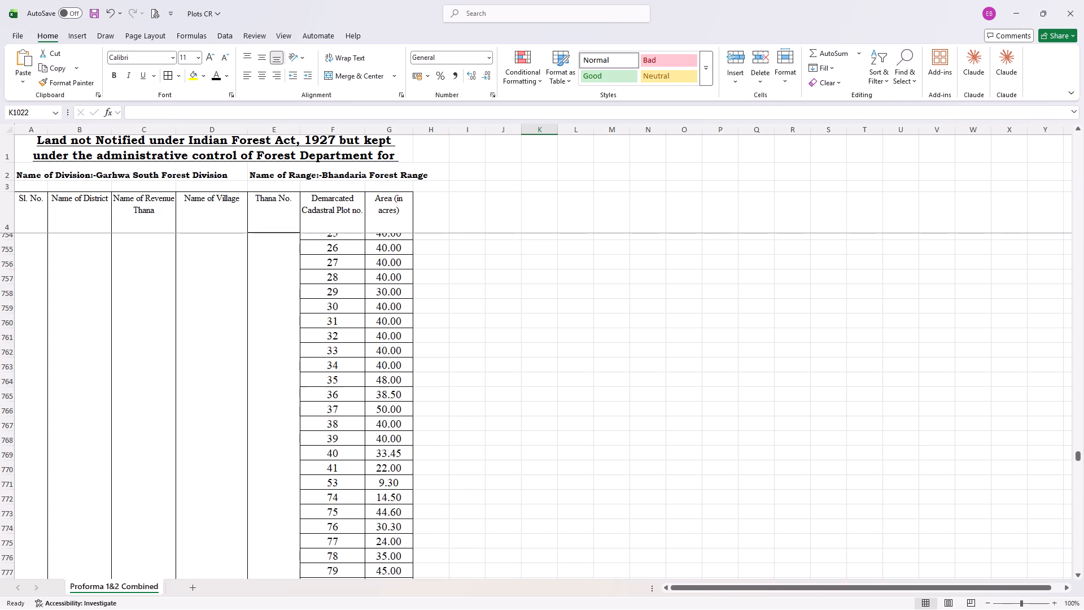
scroll(377, 424, up, 2)
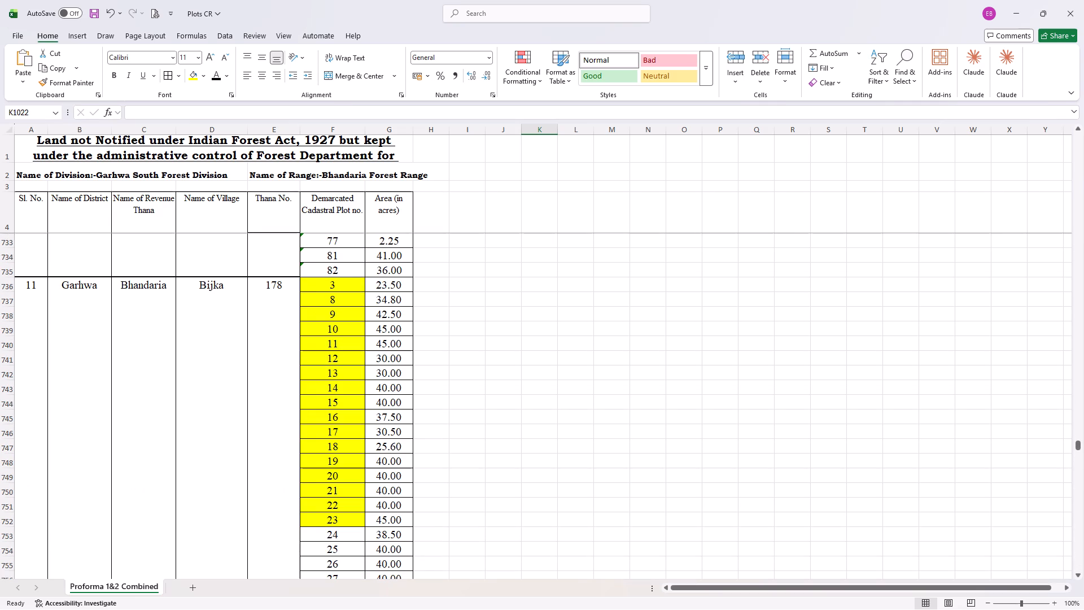
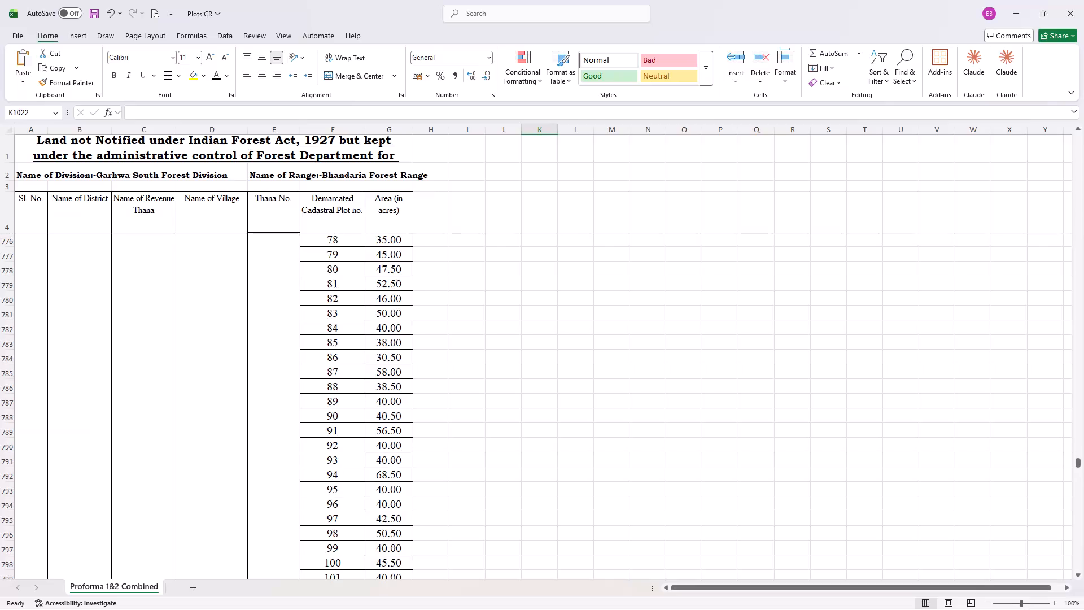
Remove the yellow fill from Bijka's demarcated plot numbers 3 to 26.
scroll(369, 430, up, 4)
drag(345, 286, 349, 565)
click(206, 75)
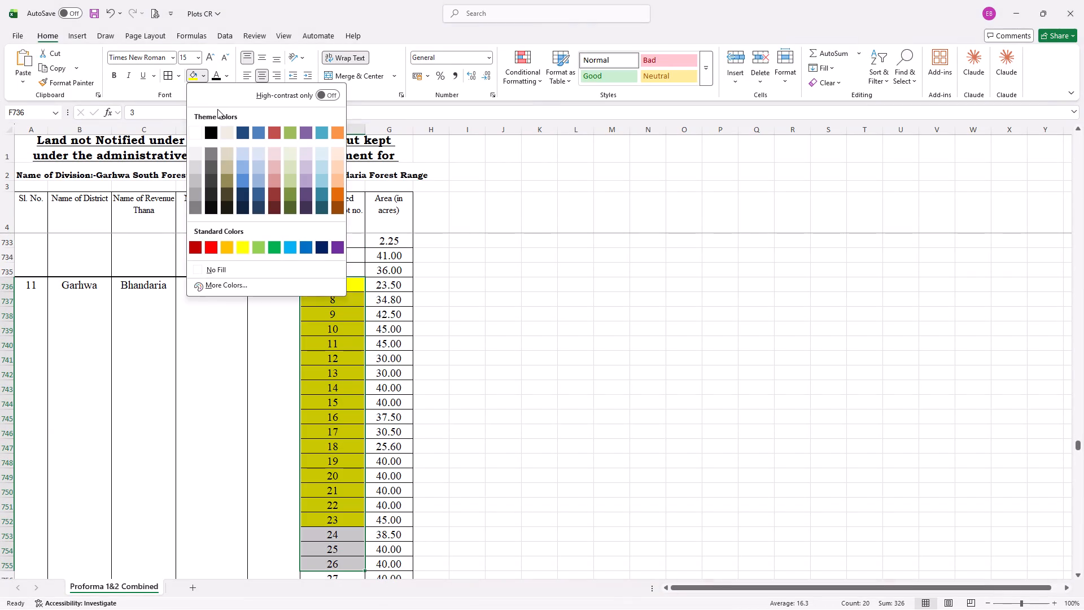
click(229, 272)
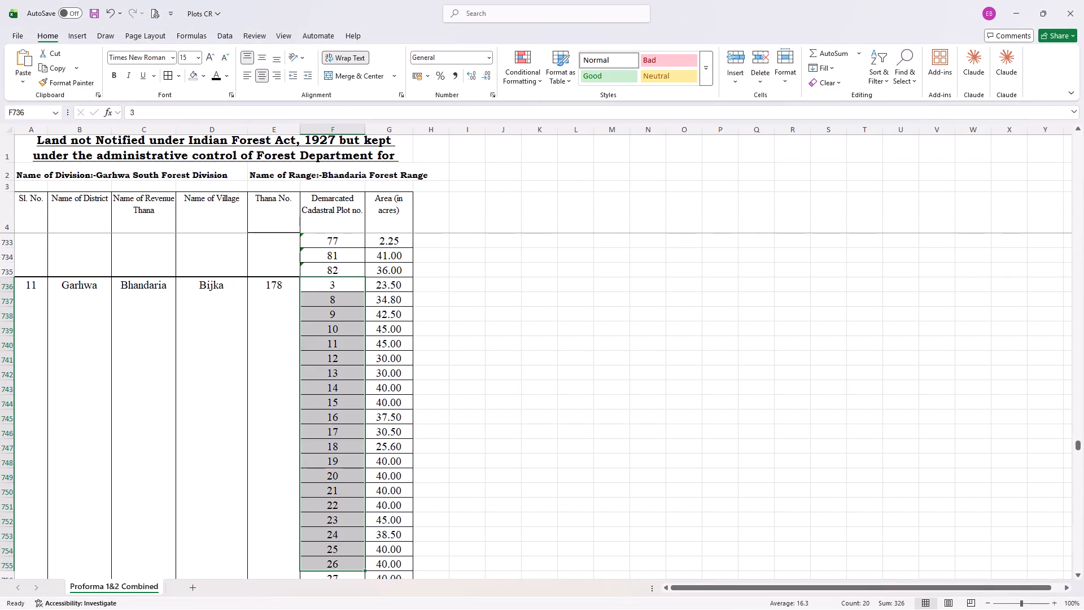
Look through the plot numbers from Bijka down into Lidki's list for highlighting, return to Bijka's first plots, and clear the selection.
scroll(457, 396, down, 12)
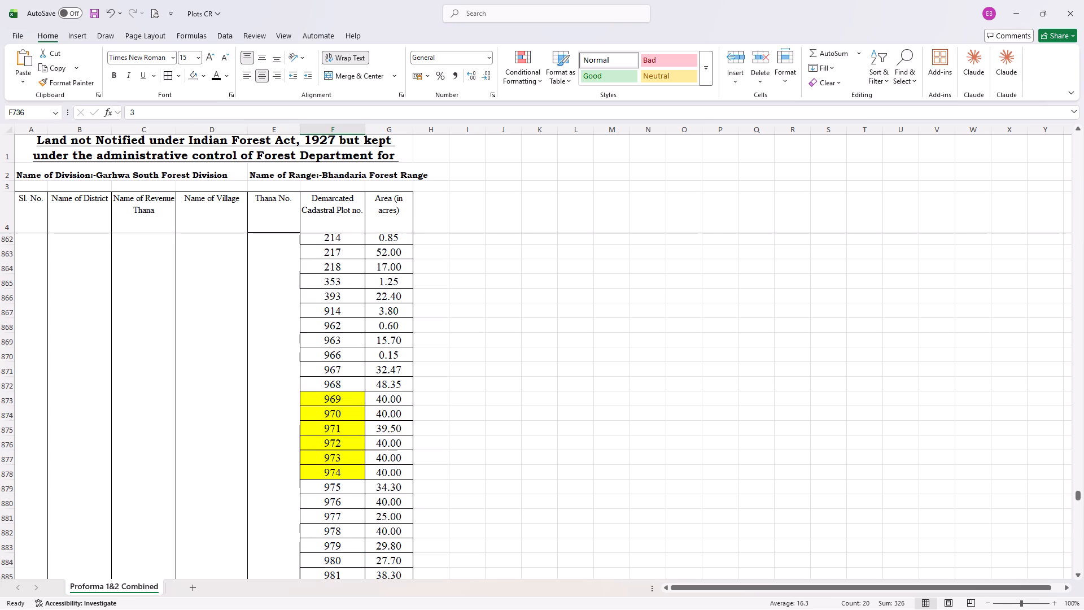
scroll(423, 387, down, 5)
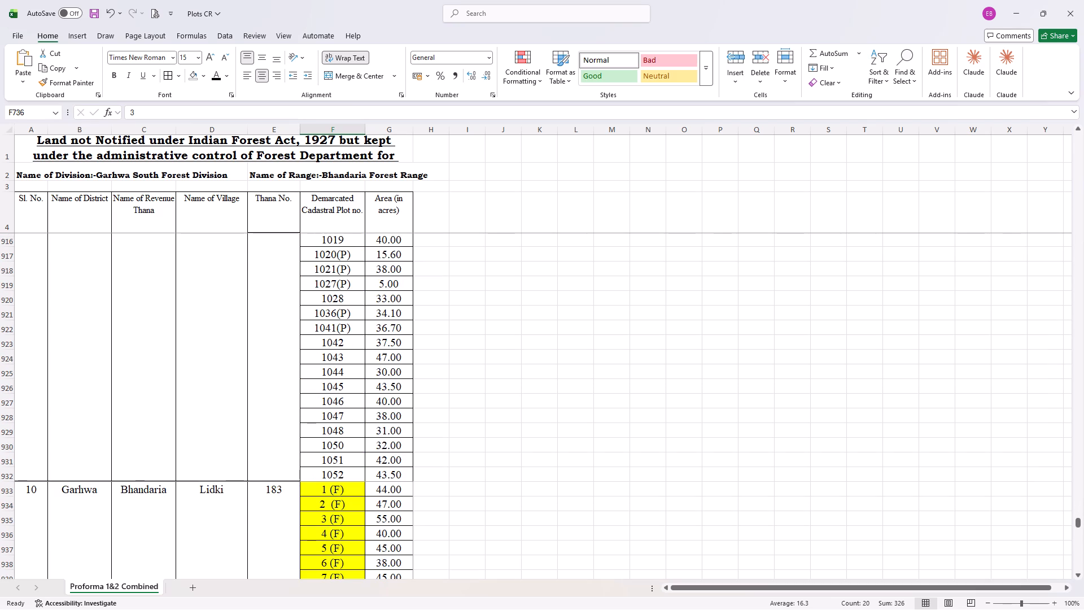
scroll(415, 395, down, 2)
scroll(415, 395, up, 1)
scroll(414, 395, down, 8)
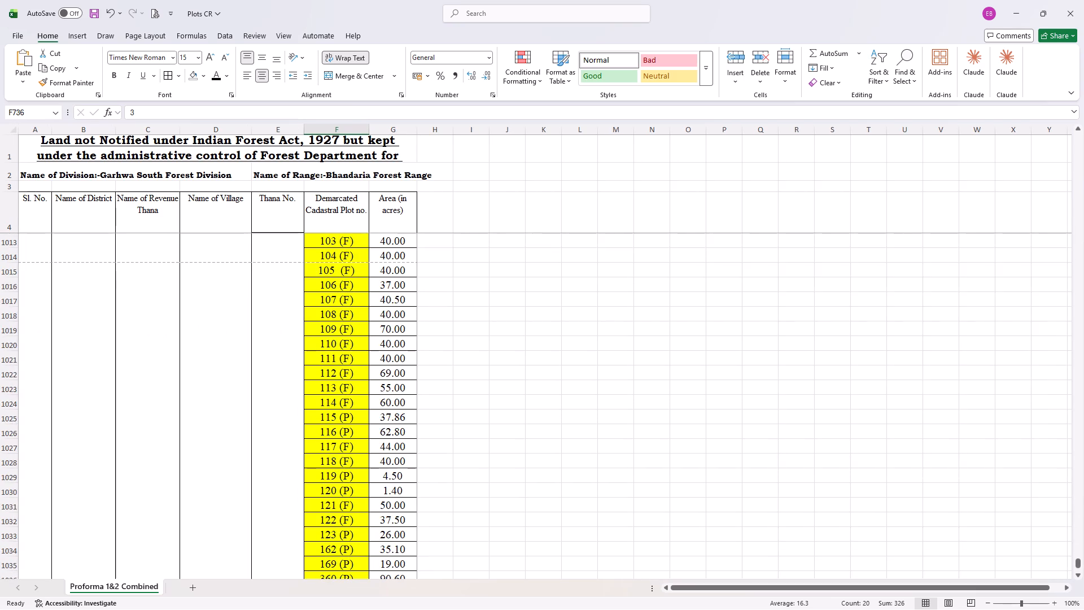
scroll(414, 395, down, 3)
scroll(414, 395, up, 18)
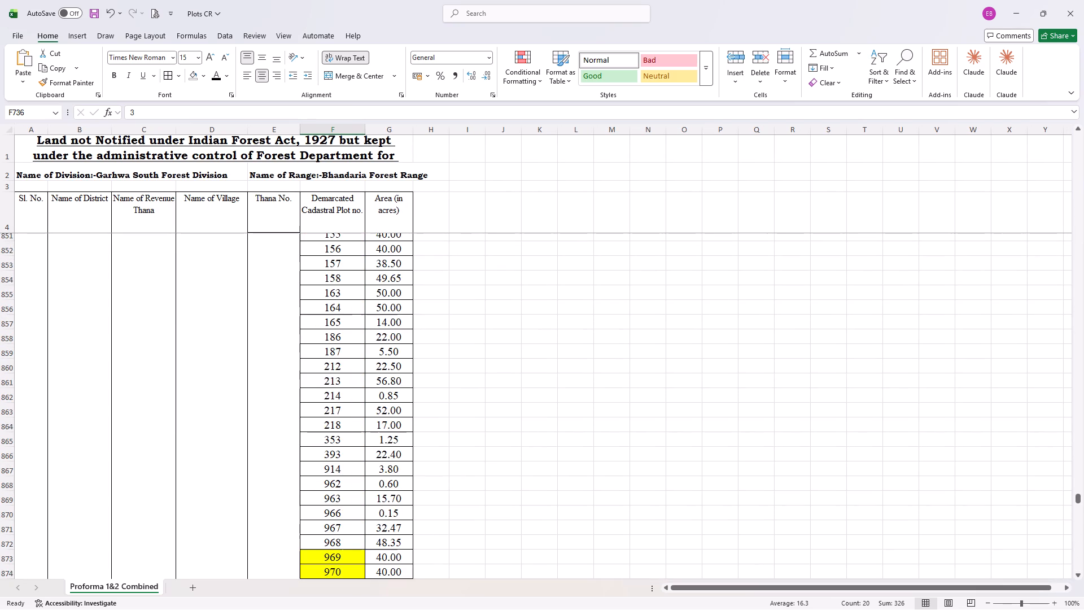
scroll(414, 395, up, 11)
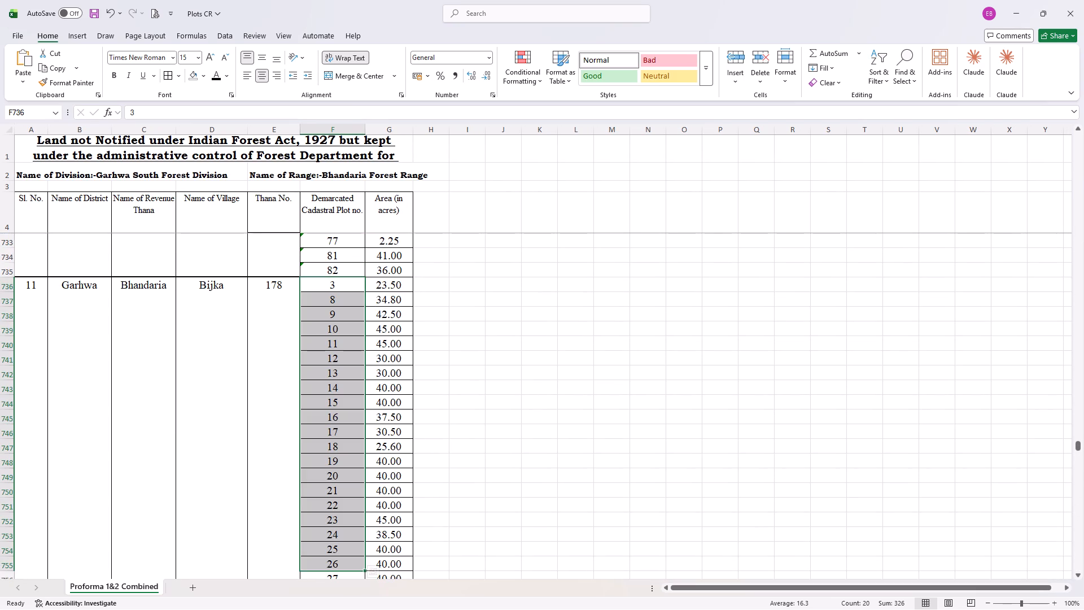
click(414, 395)
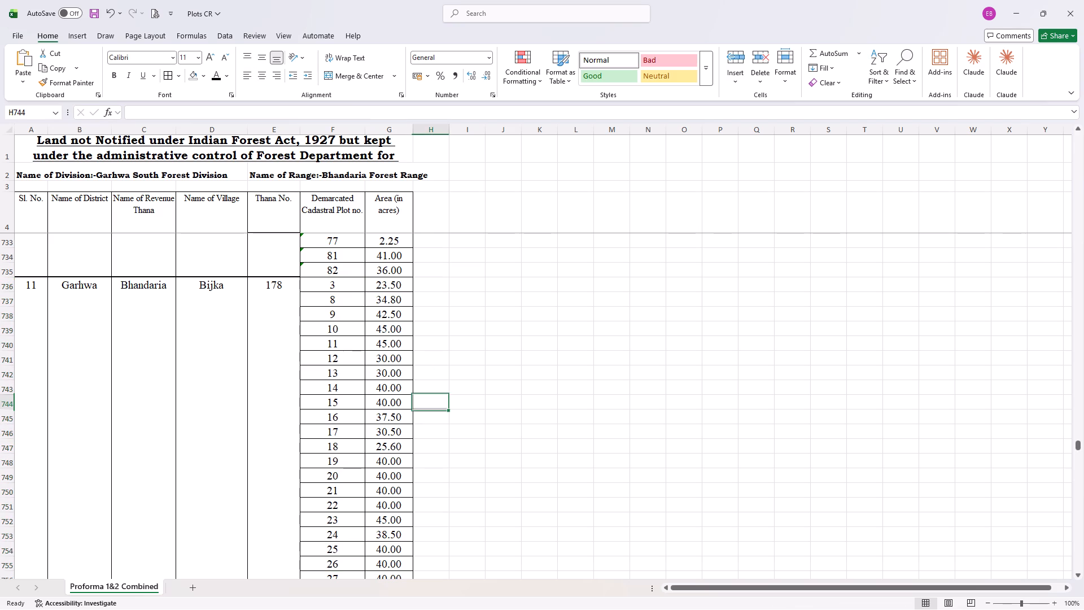
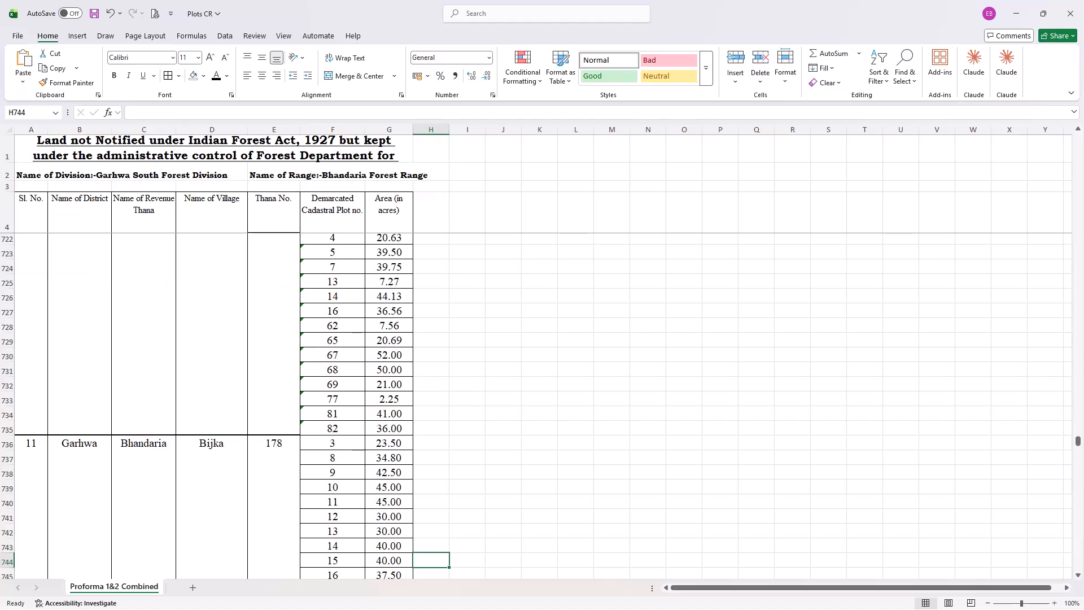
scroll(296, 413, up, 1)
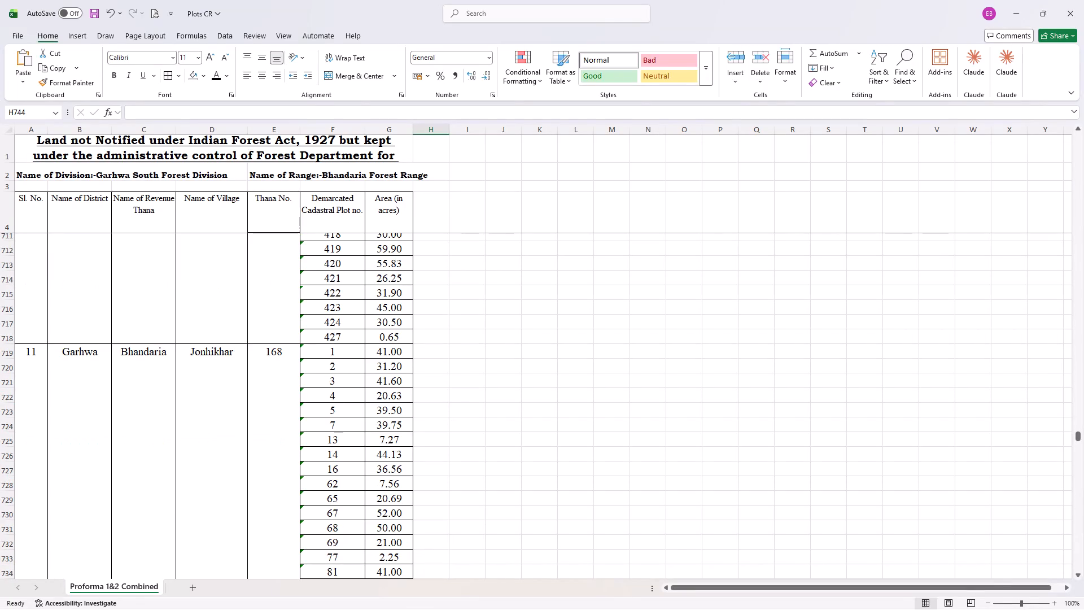
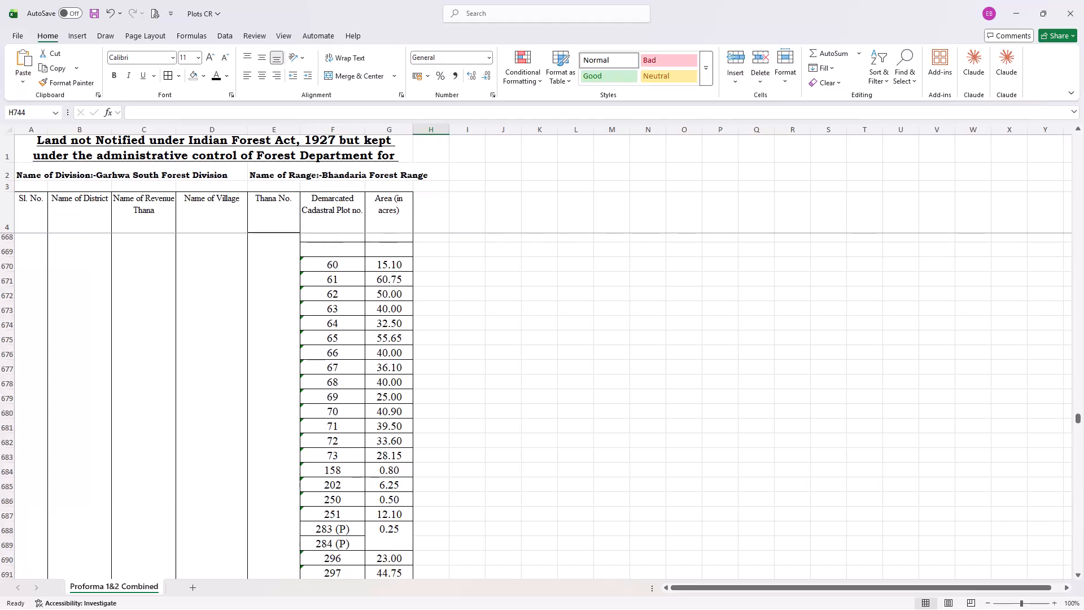
Delete the two blank rows between plots 38 and 60 in the demarcated plot list.
scroll(264, 403, up, 1)
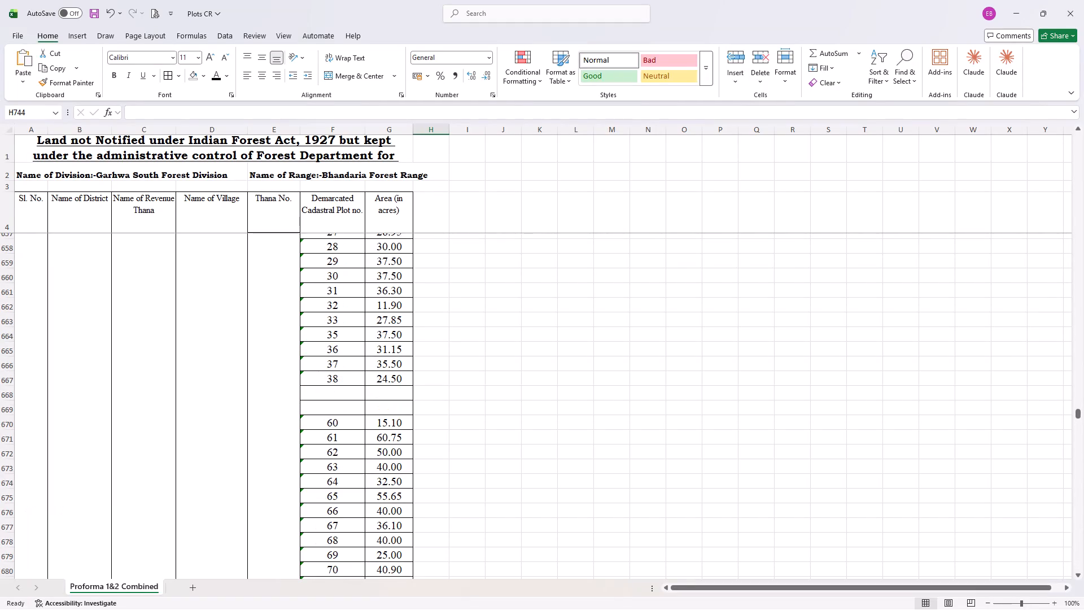
drag(2, 393, 2, 415)
right_click(0, 411)
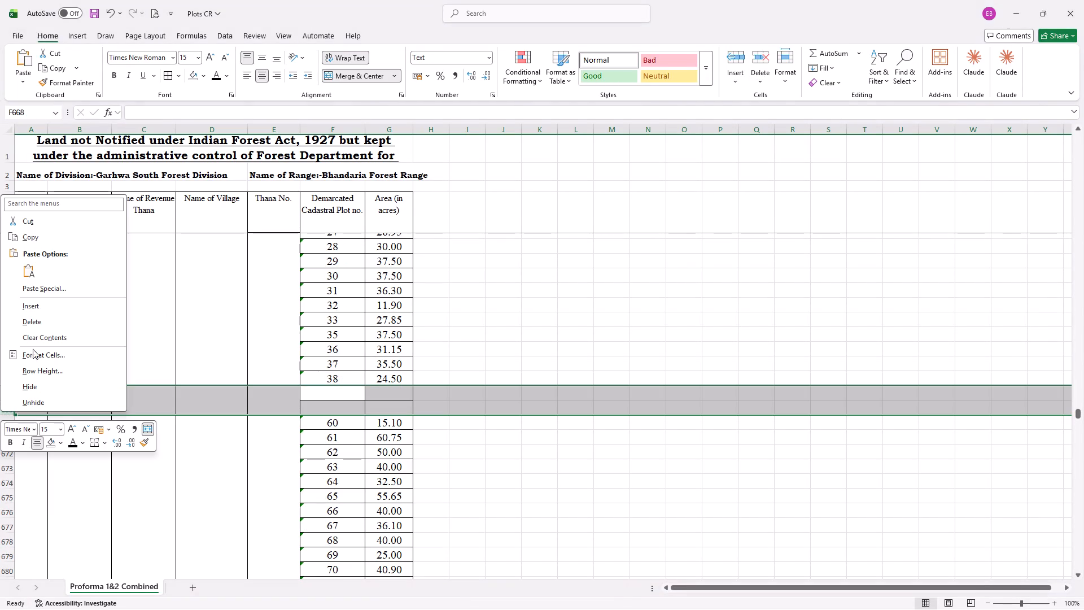
click(59, 323)
Review the plot list from plot 60 back up to the Marda village entries, examining the (F)/(P) marks and yellow highlighting.
scroll(216, 412, up, 1)
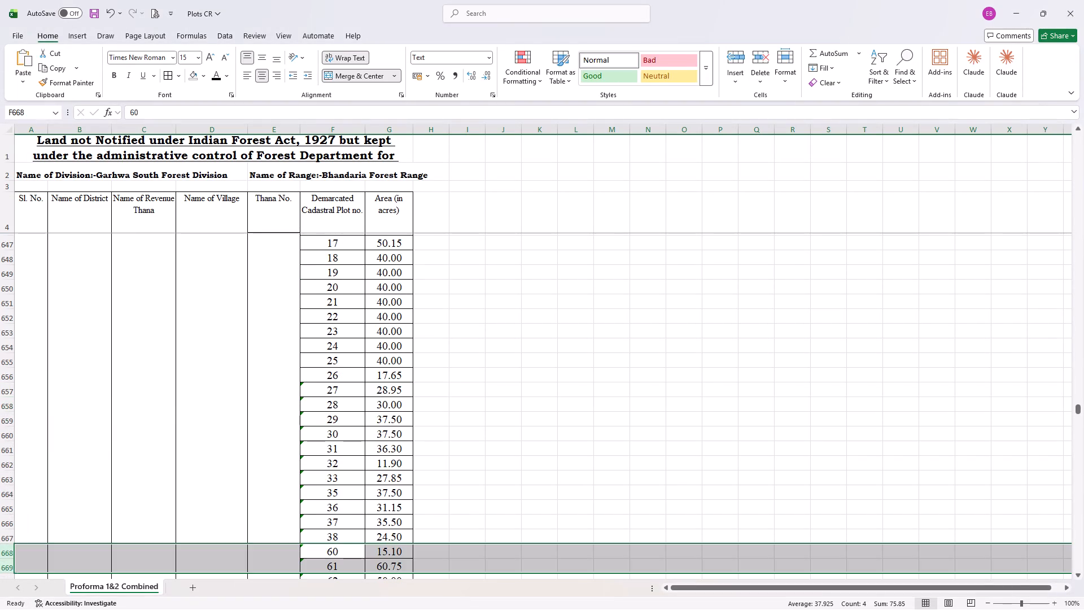
scroll(216, 412, up, 5)
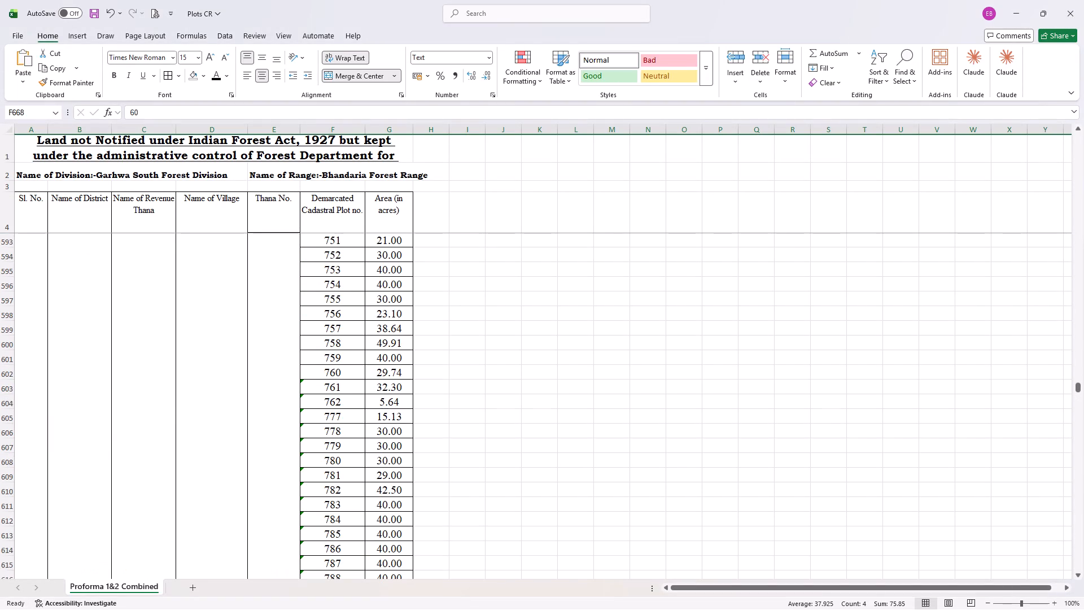
scroll(212, 410, up, 9)
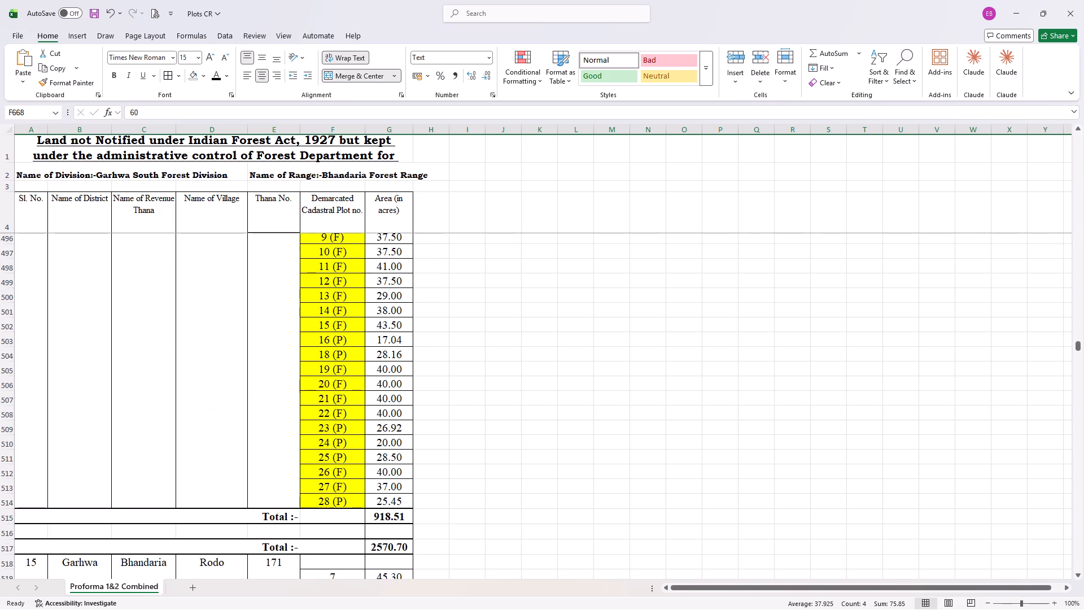
scroll(212, 410, up, 3)
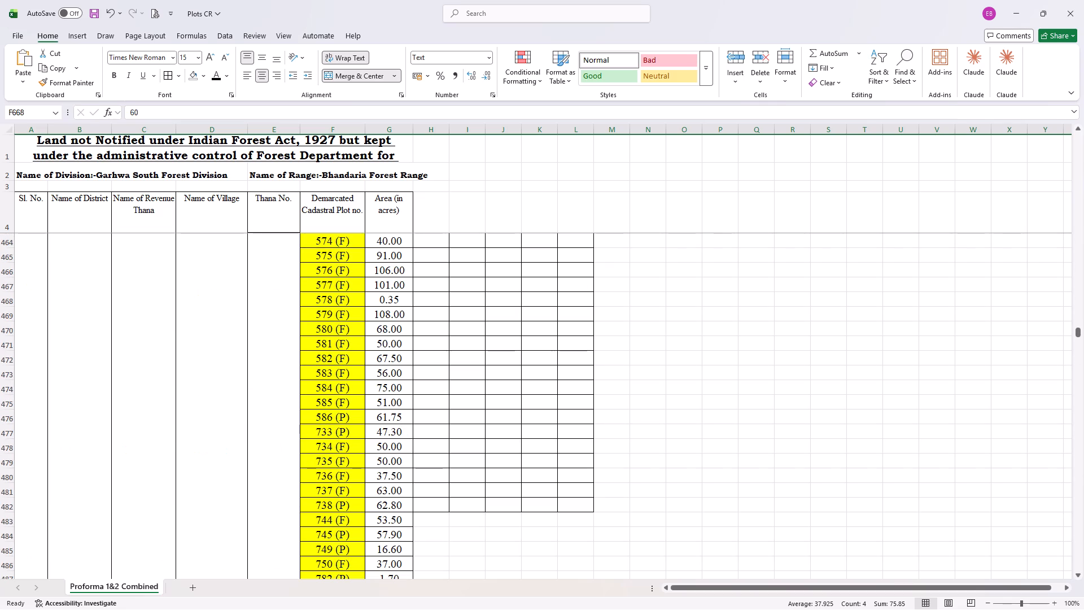
scroll(212, 410, up, 5)
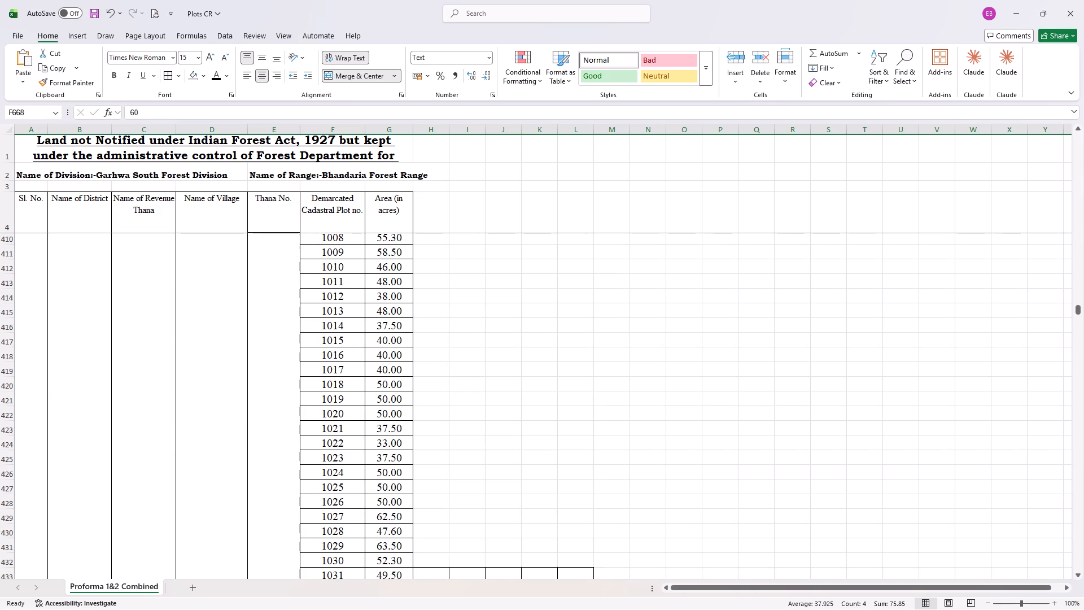
scroll(212, 410, up, 7)
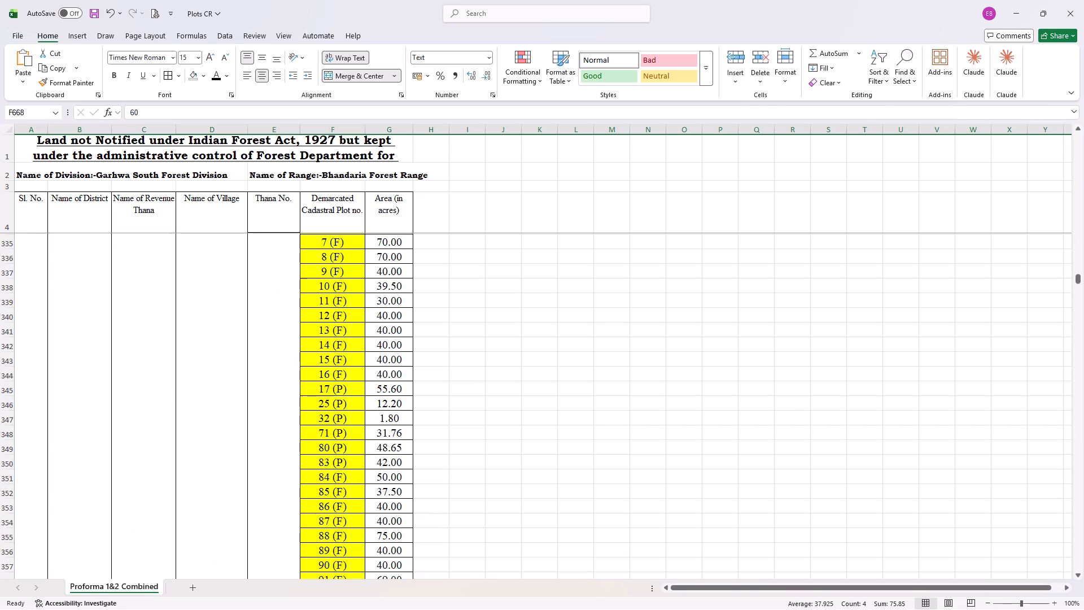
scroll(212, 410, up, 3)
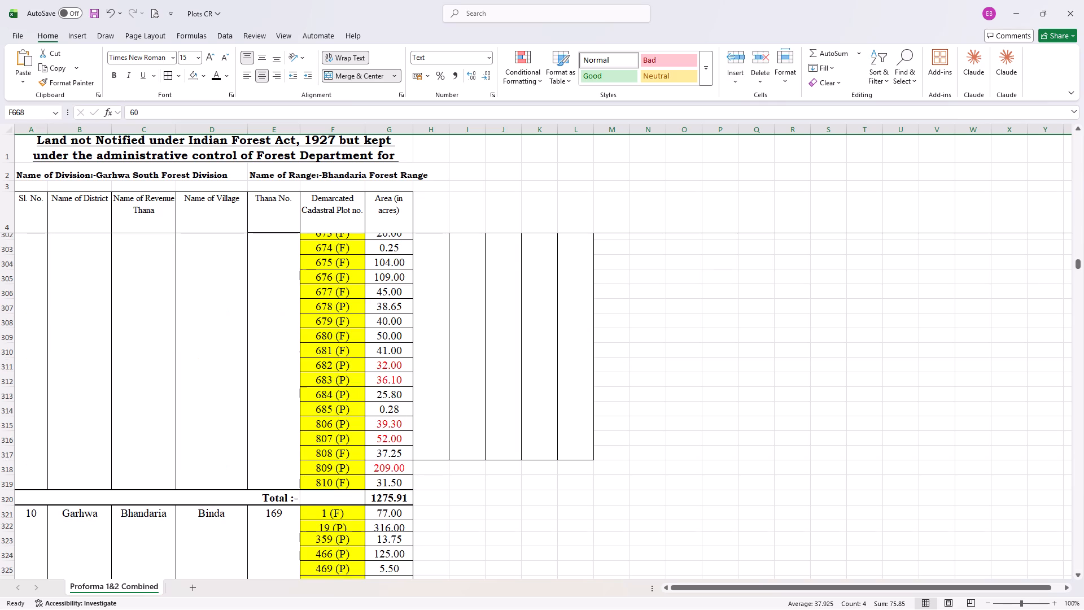
scroll(212, 410, up, 3)
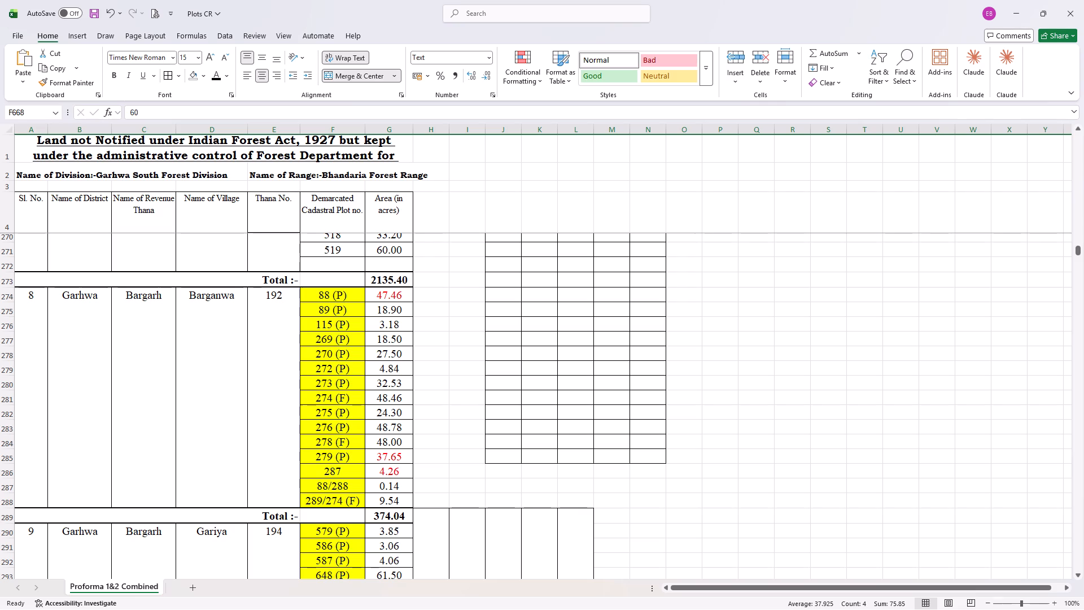
scroll(178, 402, up, 2)
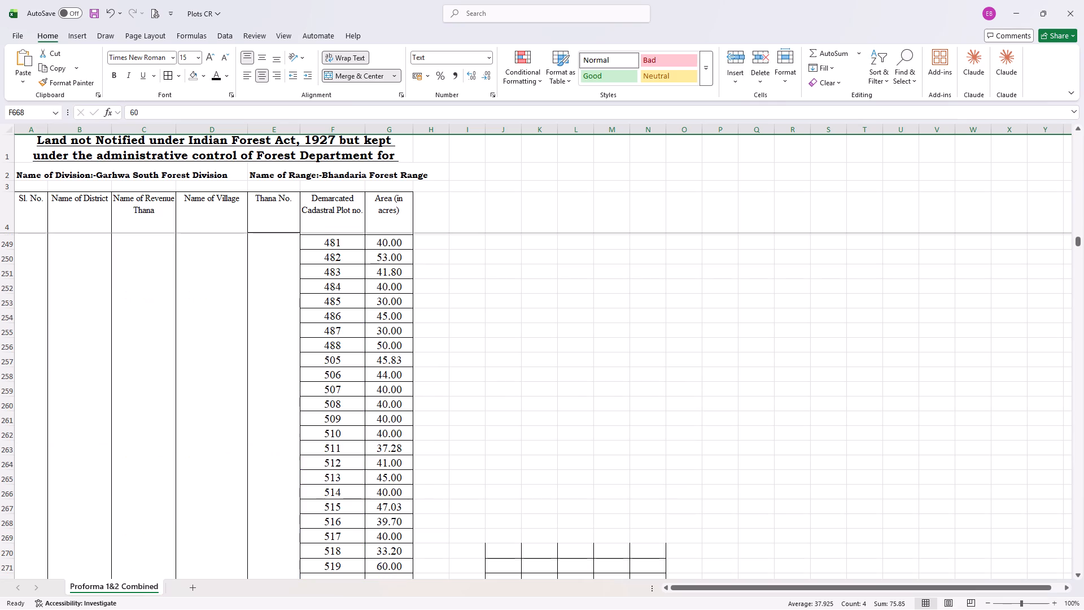
scroll(178, 402, up, 7)
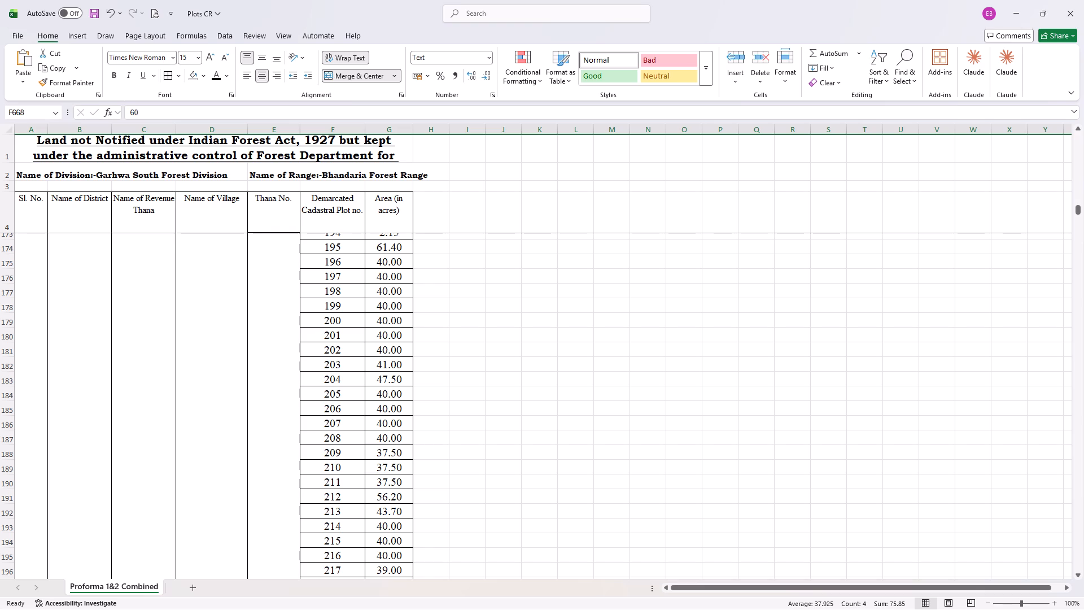
scroll(378, 408, up, 1)
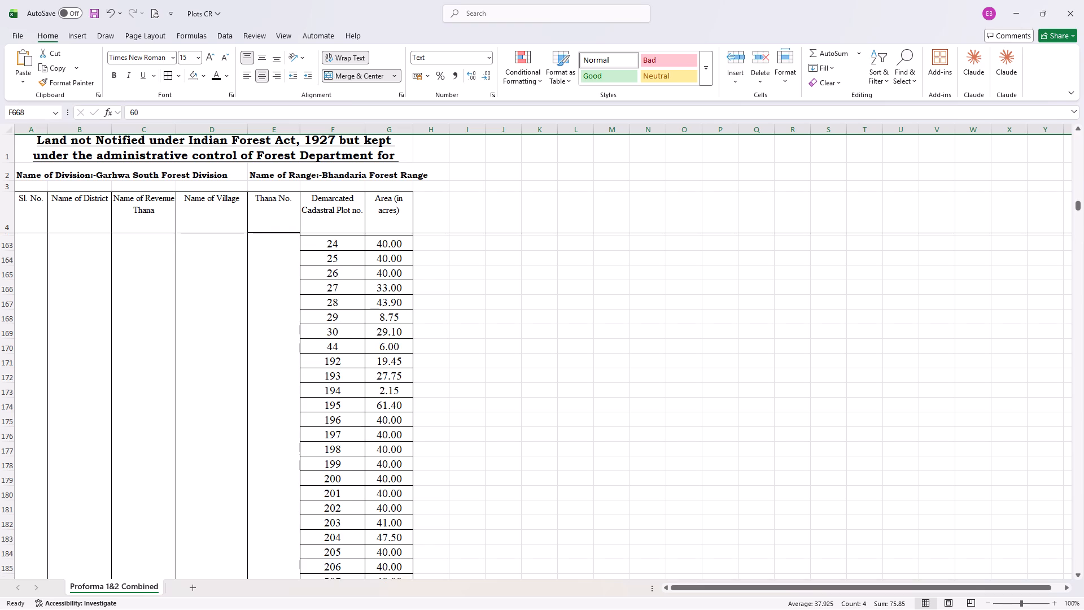
scroll(378, 408, up, 4)
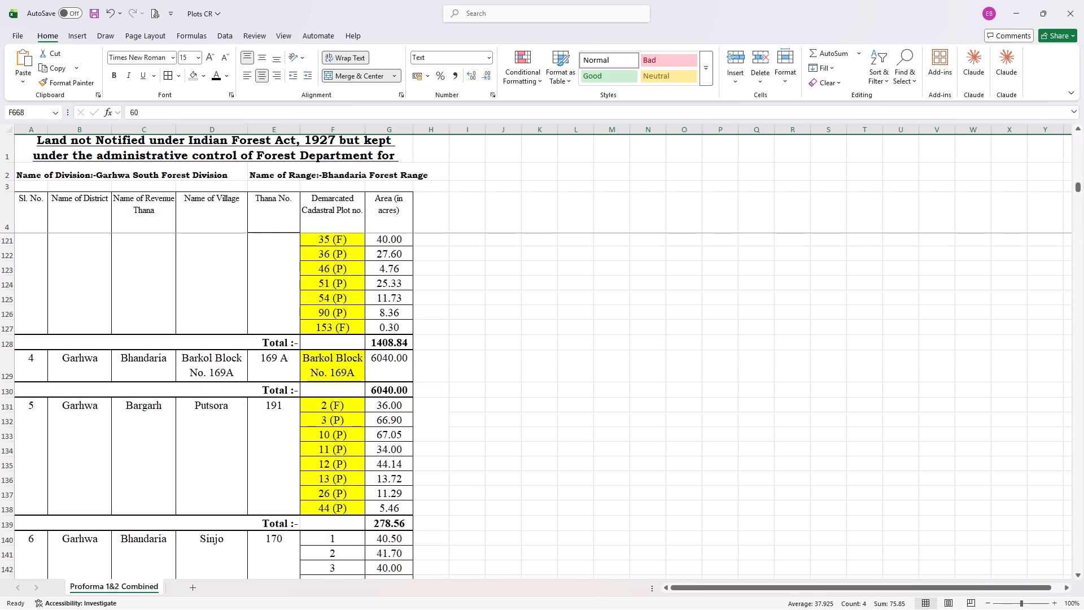
scroll(378, 408, down, 2)
scroll(378, 408, up, 16)
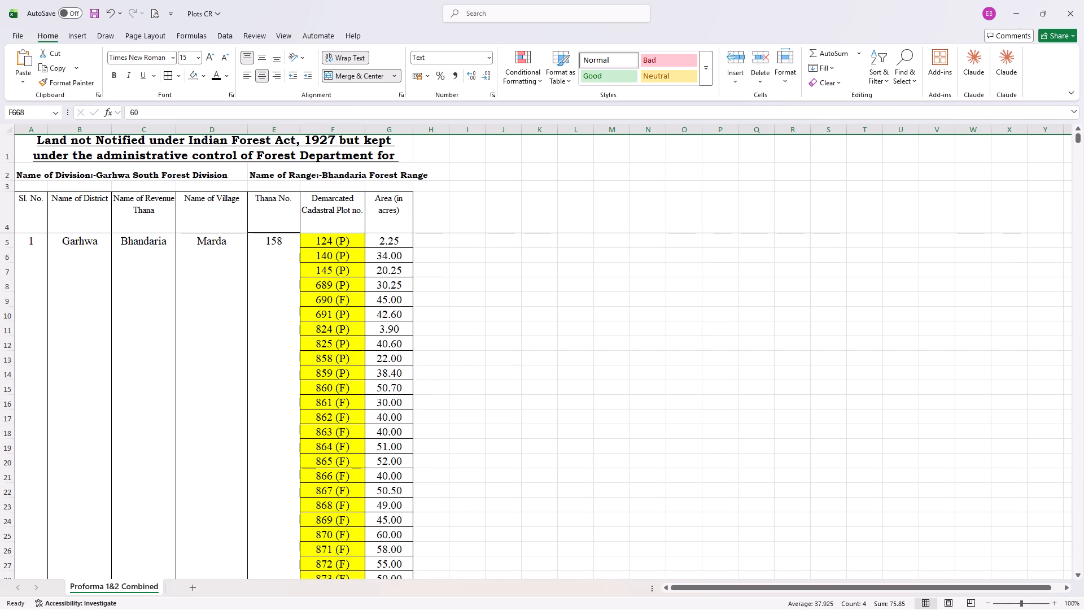
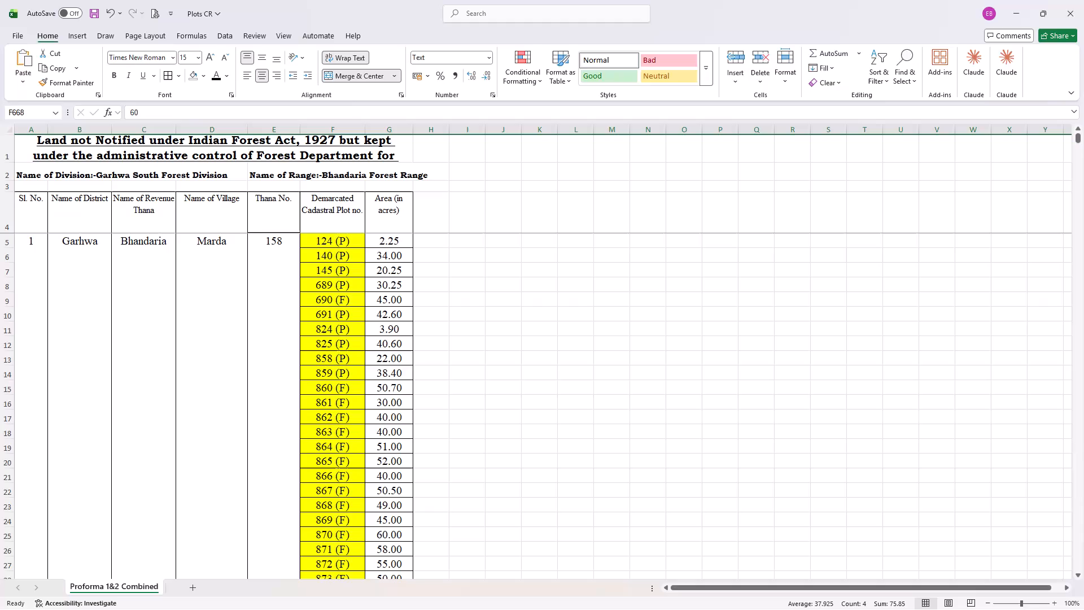
Review the plot list from the Marda entries down to Nauka village, examining the (F)/(P) marks, yellow highlighting and blank rows.
scroll(378, 408, down, 5)
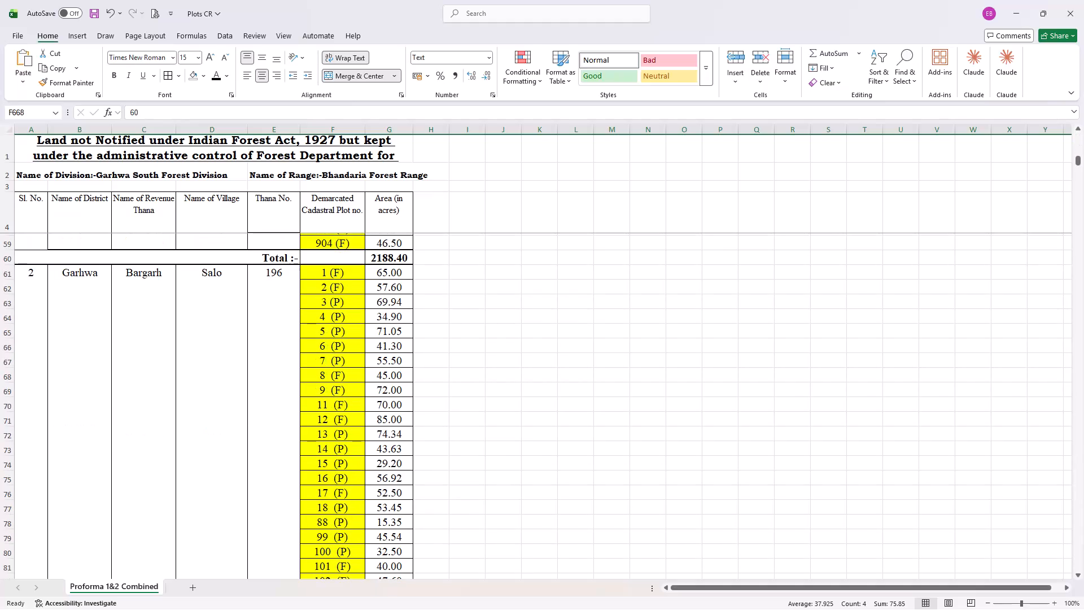
scroll(378, 408, up, 11)
scroll(378, 408, down, 7)
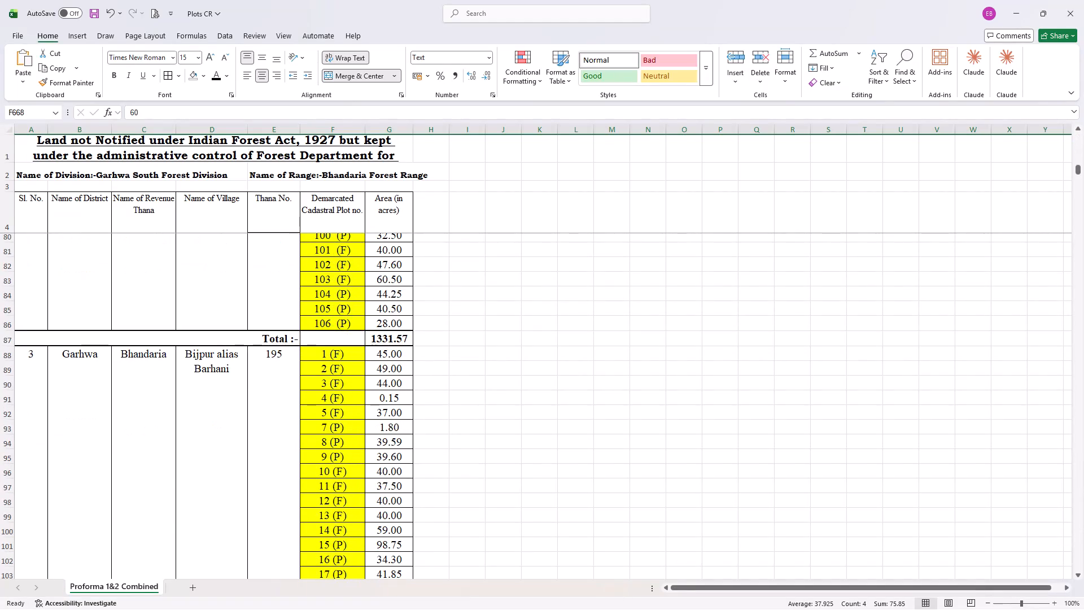
scroll(378, 408, down, 8)
scroll(378, 408, up, 4)
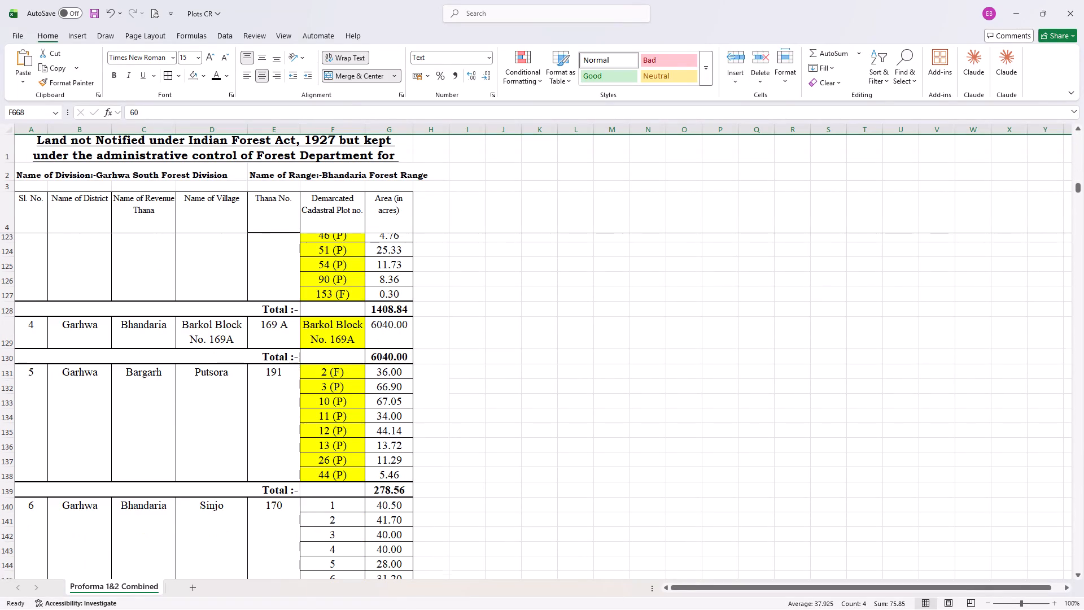
scroll(378, 408, down, 1)
click(344, 348)
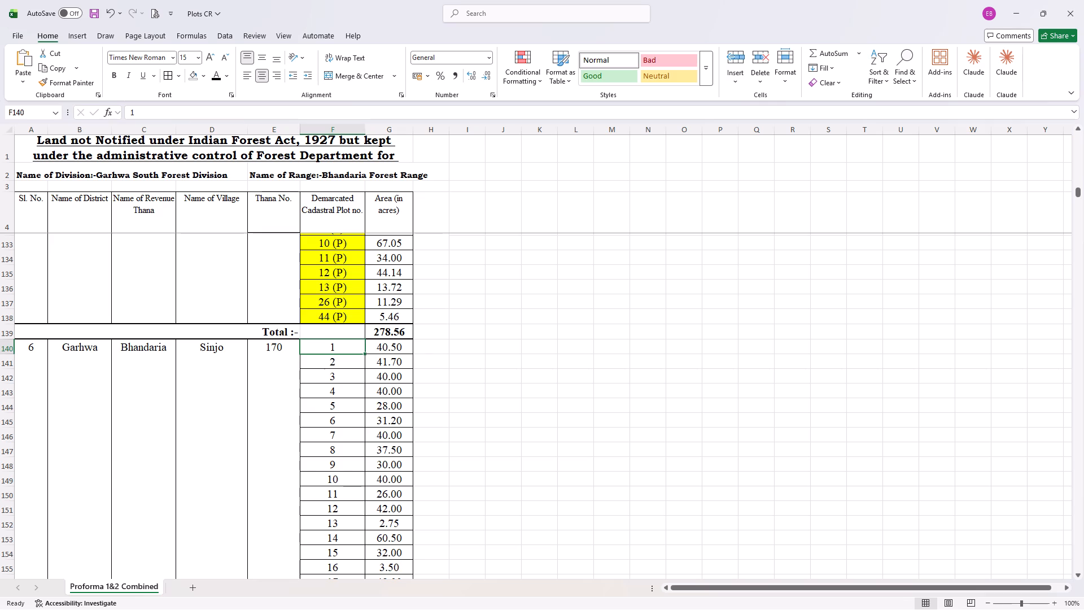
scroll(344, 348, up, 2)
scroll(344, 348, down, 7)
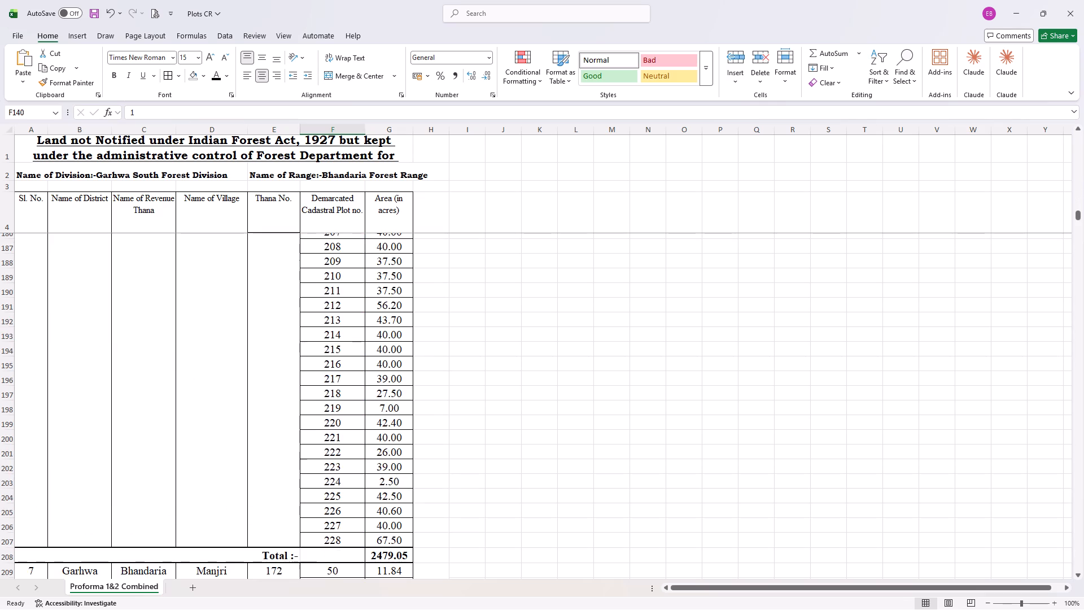
scroll(344, 348, down, 13)
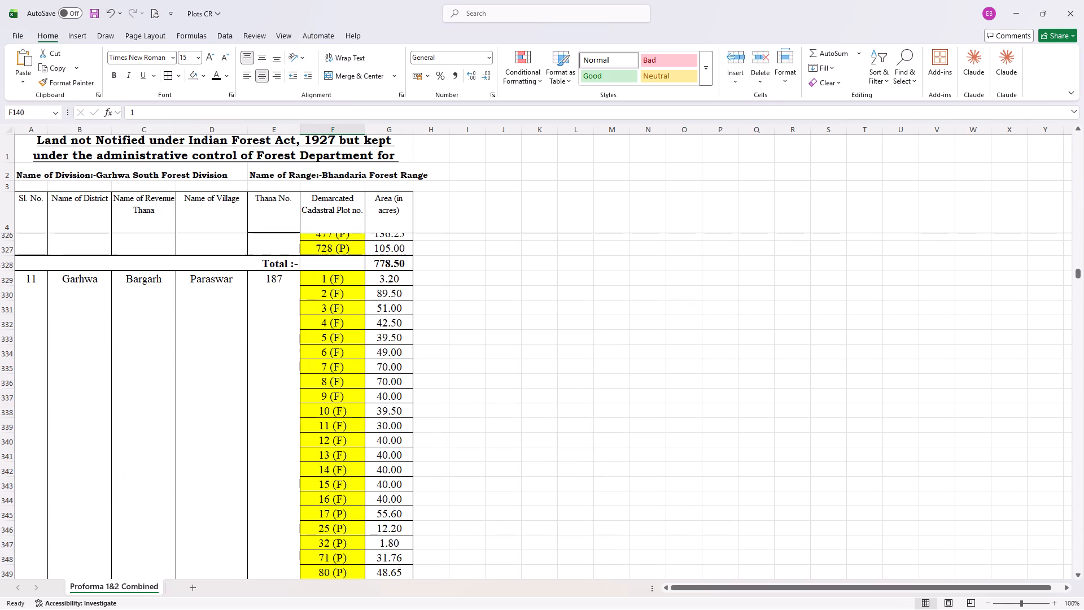
scroll(344, 348, down, 6)
scroll(344, 348, up, 2)
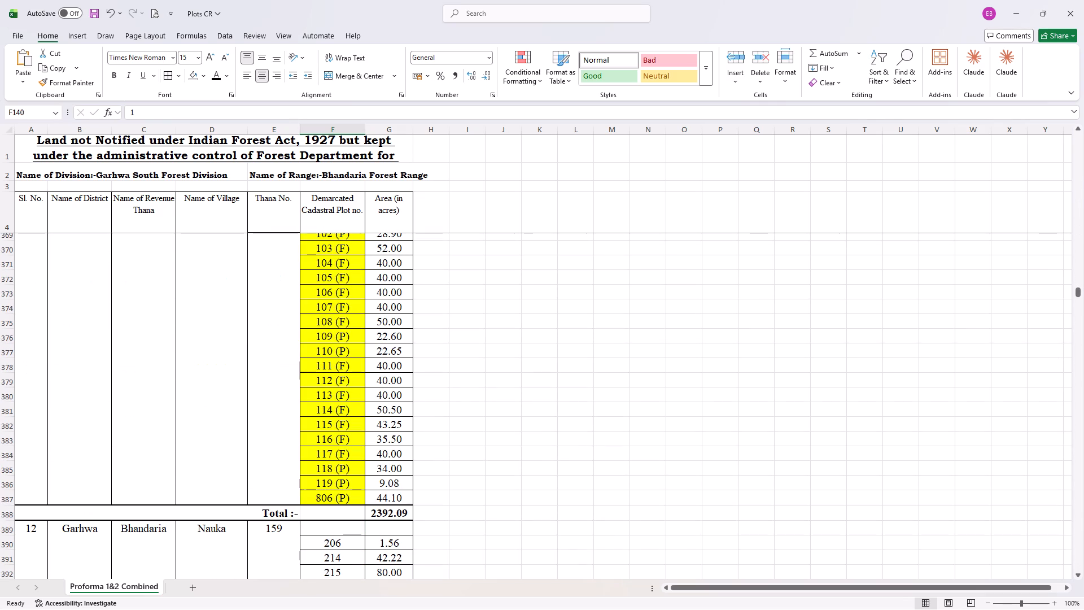
scroll(357, 524, down, 1)
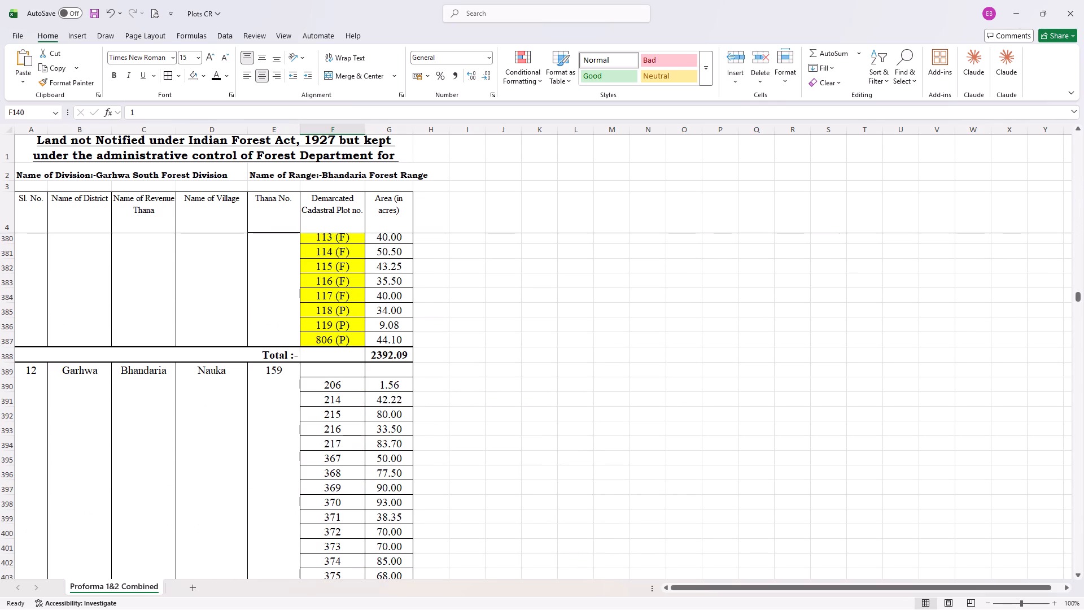
Unmerge the Nauka village entry's cells from Sl. No. through Thana No.
drag(42, 398, 259, 398)
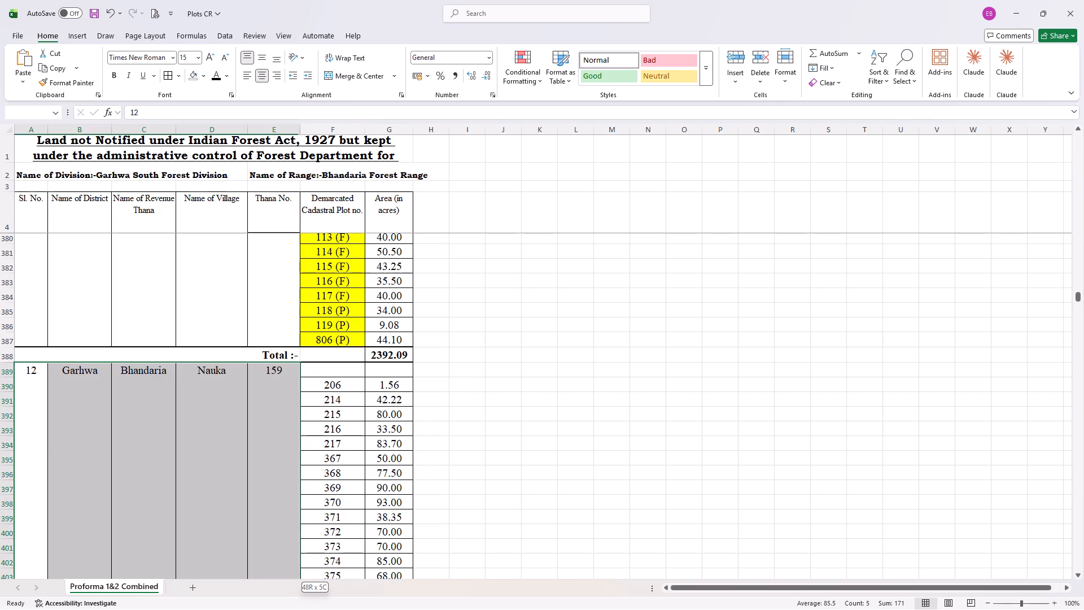
drag(259, 398, 262, 400)
click(367, 76)
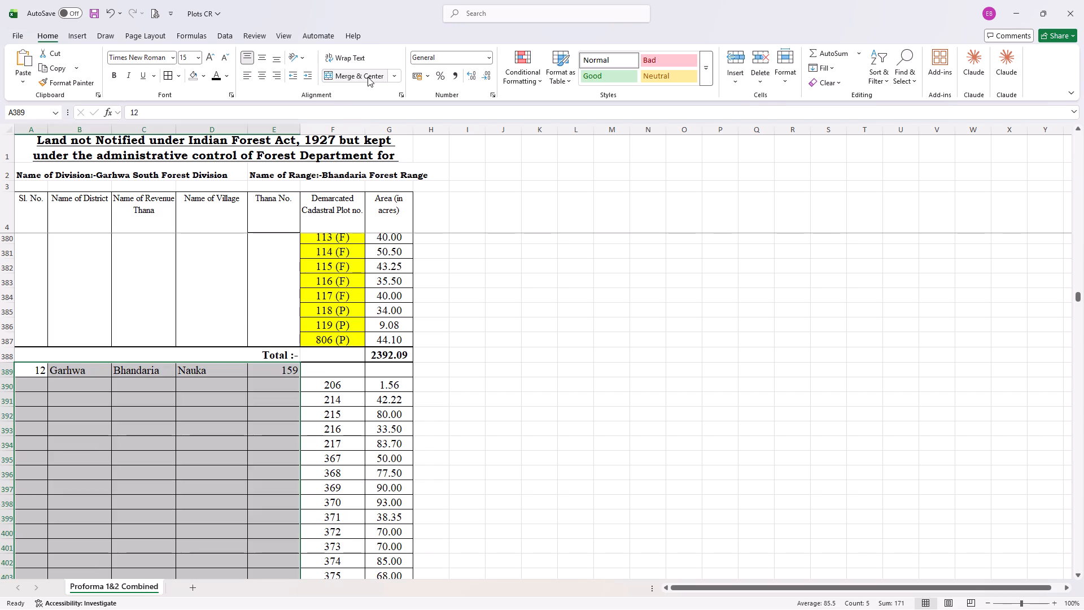
Move the Nauka entry details, from Sl. No. 12 through Thana No. 159, down one row beside plot 206.
drag(26, 368, 293, 376)
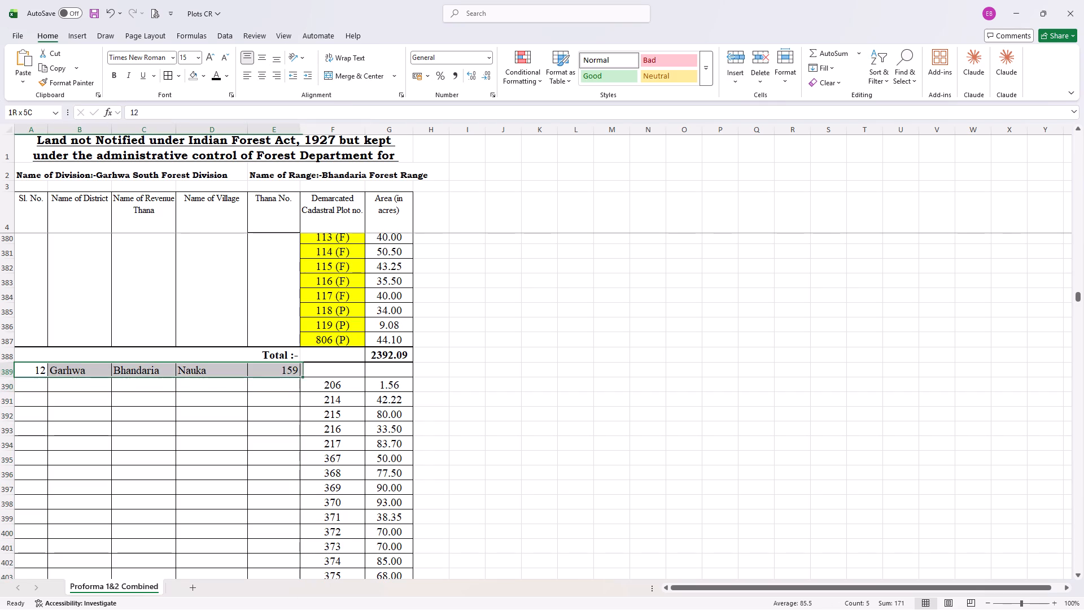
drag(293, 376, 290, 377)
click(290, 377)
drag(34, 374, 220, 348)
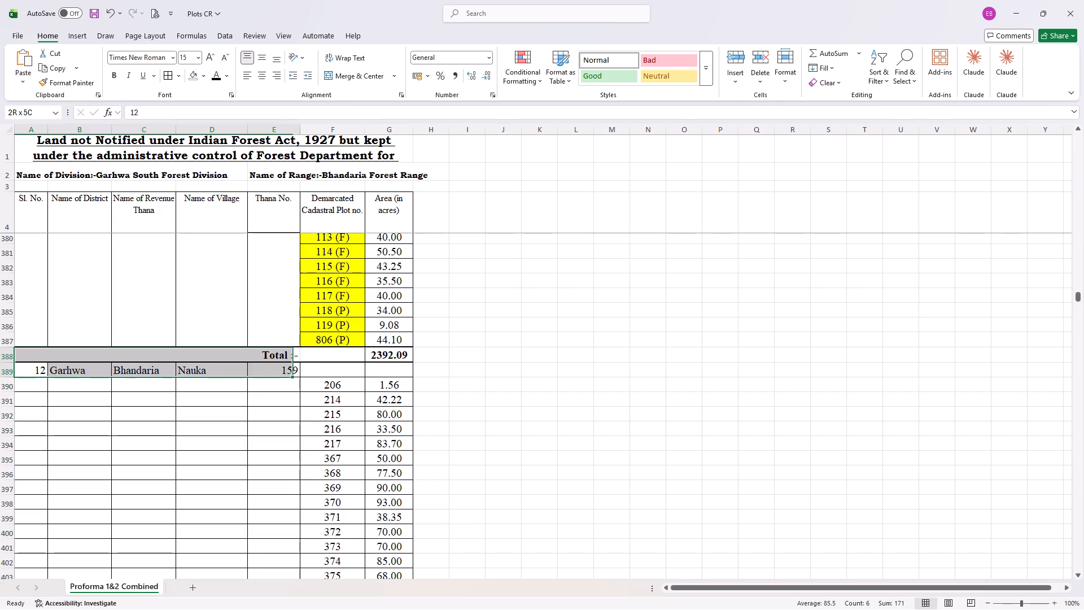
drag(220, 348, 269, 368)
key(ctrl+x)
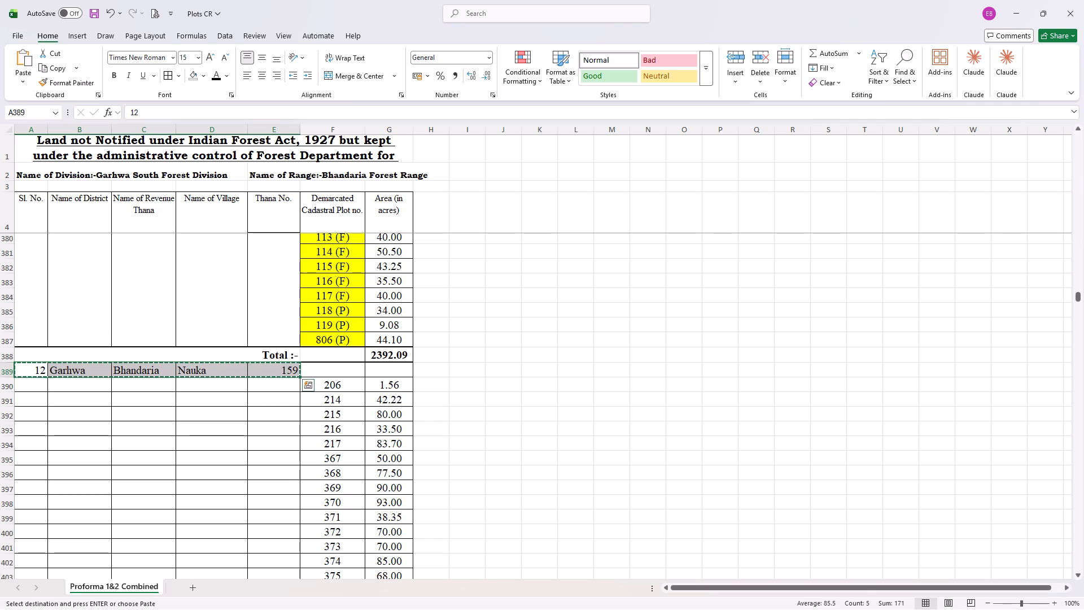
click(25, 389)
key(ctrl+v)
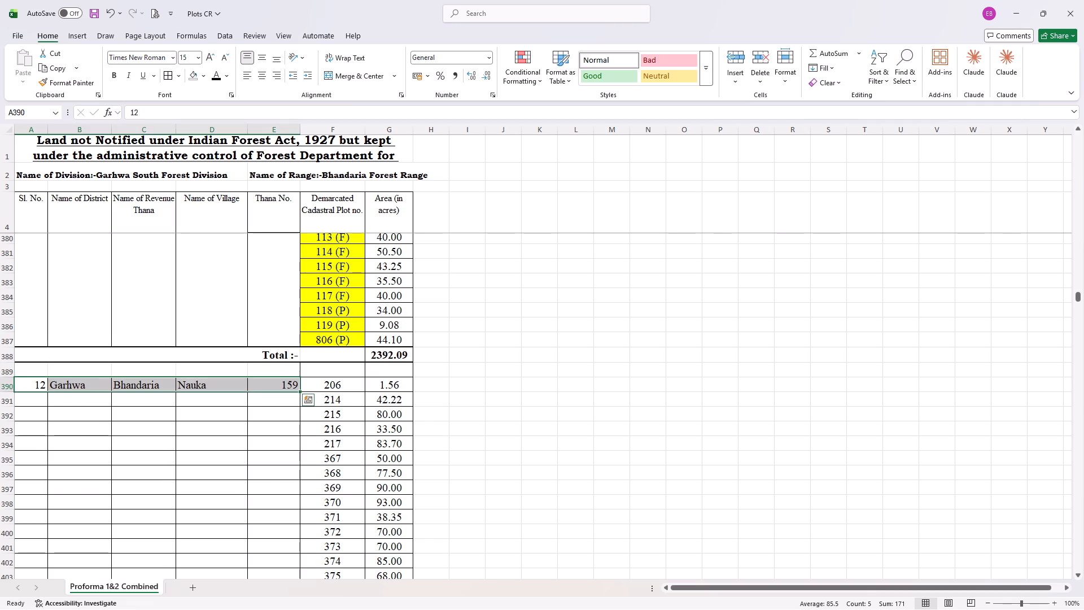
Delete the blank row between the Total row and the Nauka entry.
click(0, 366)
right_click(0, 366)
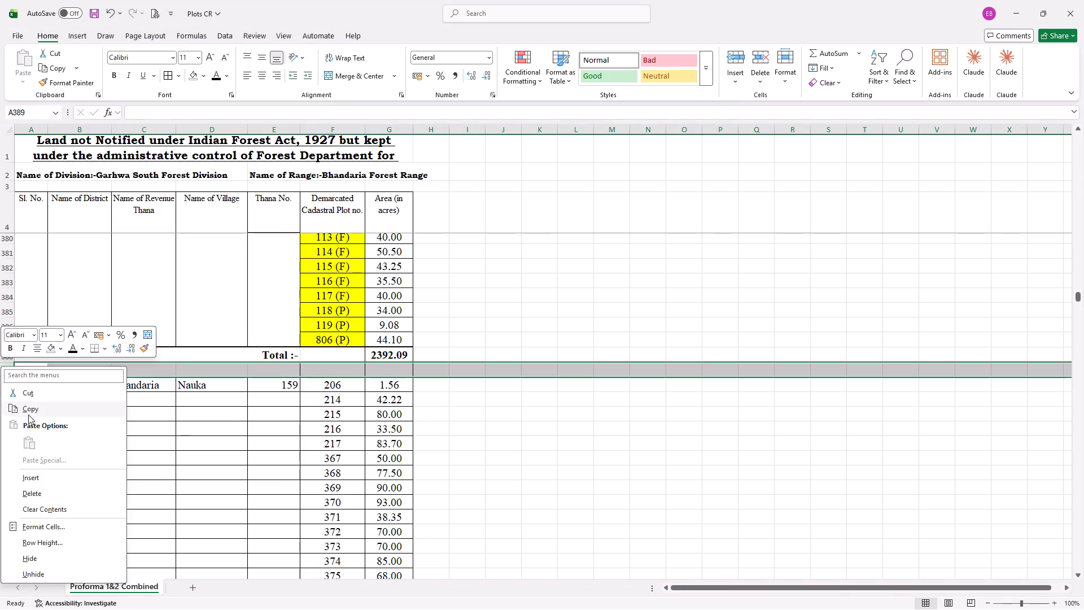
click(37, 495)
click(384, 433)
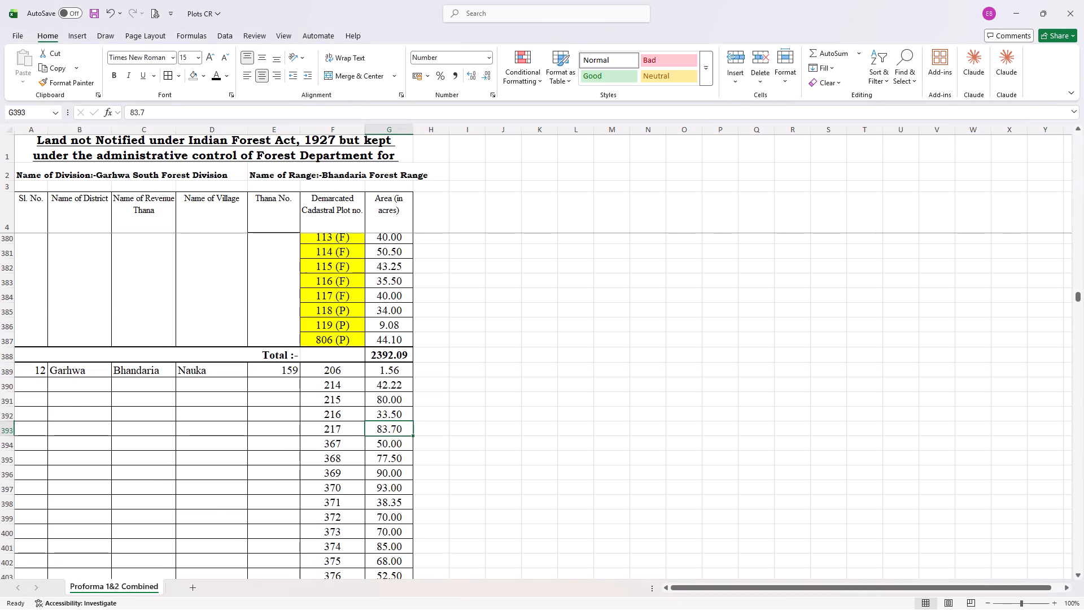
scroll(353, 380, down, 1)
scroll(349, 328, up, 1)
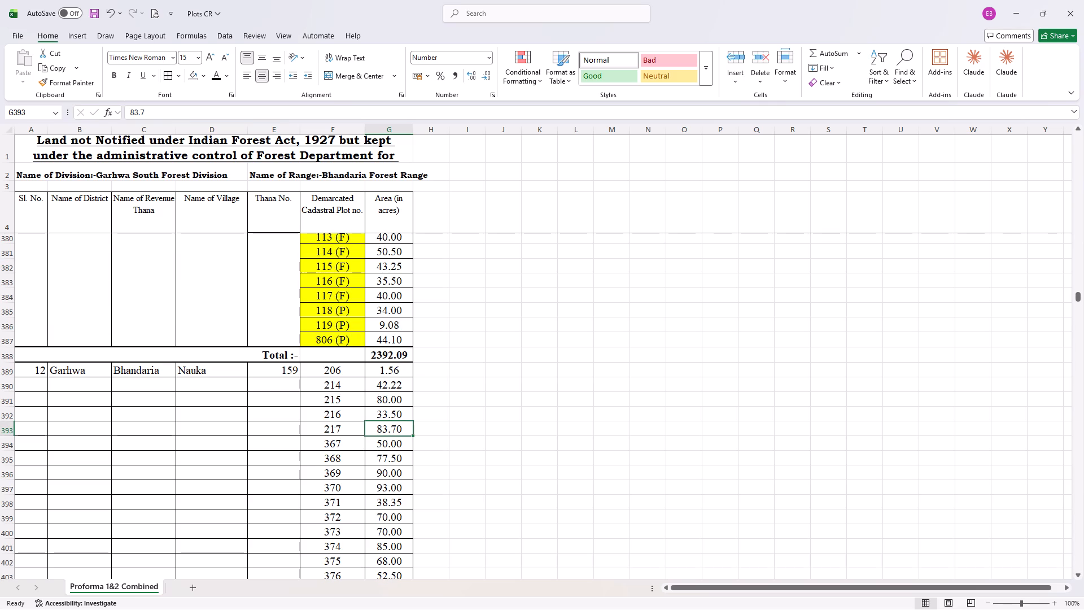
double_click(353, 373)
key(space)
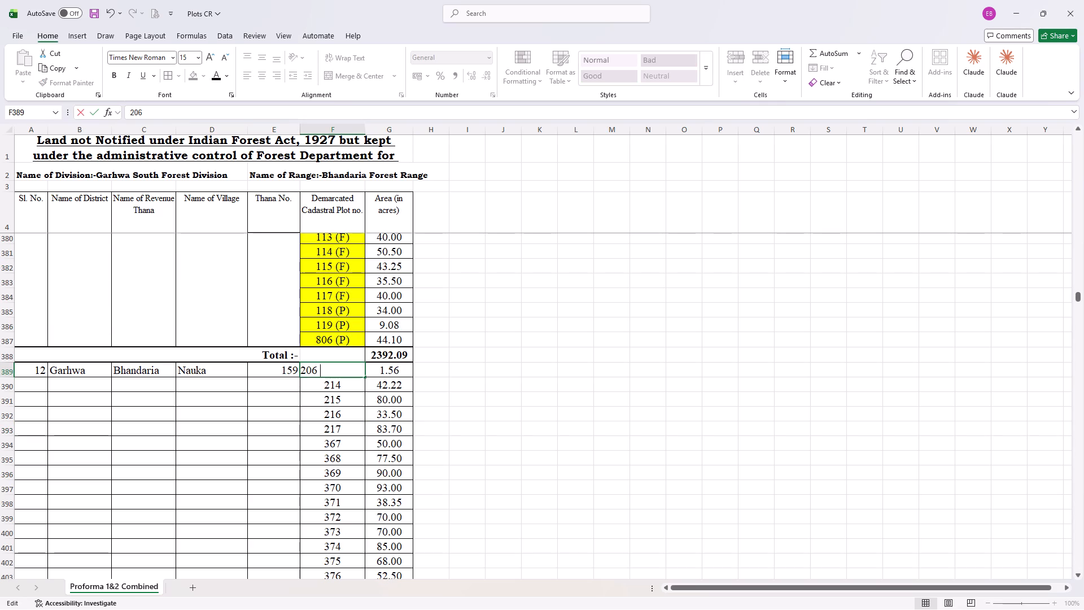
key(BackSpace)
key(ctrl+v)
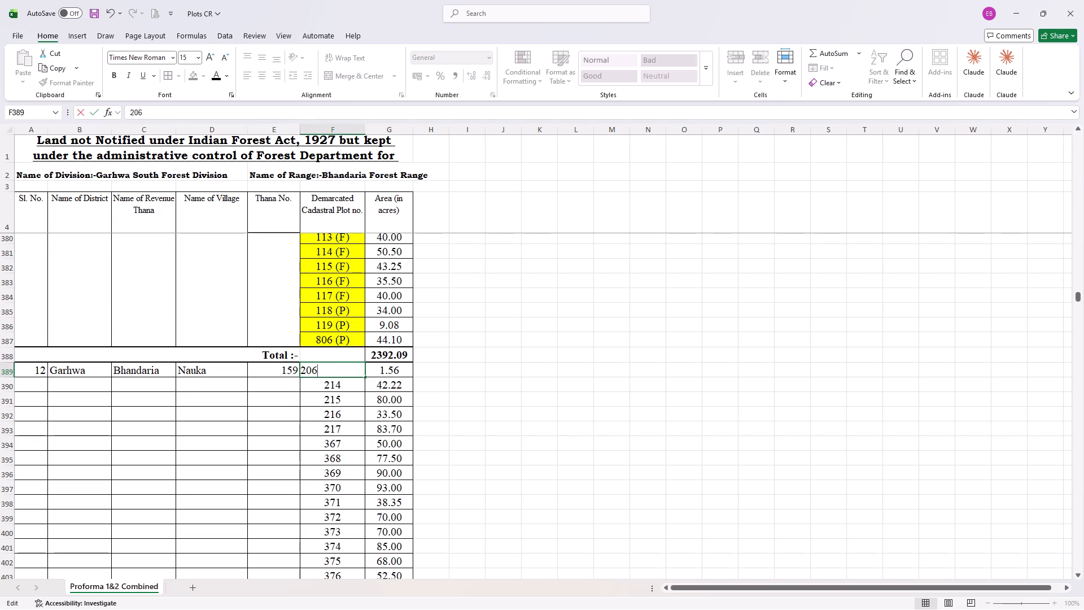
Copy the (P) mark from plot 806 and append it to Nauka plots 206 and 214.
double_click(349, 341)
drag(349, 341, 317, 341)
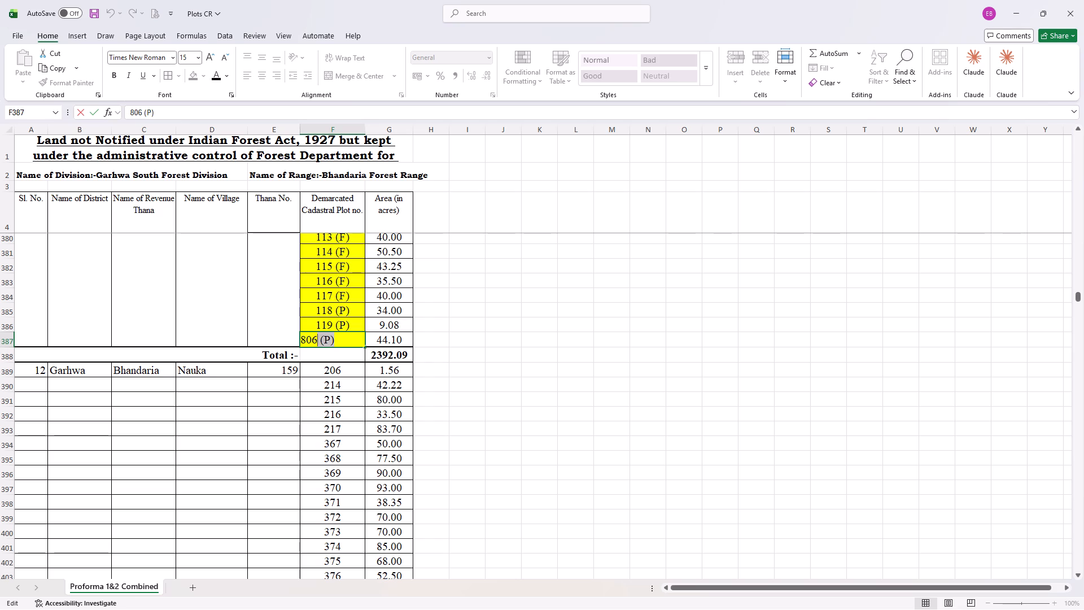
key(ctrl+c)
double_click(347, 372)
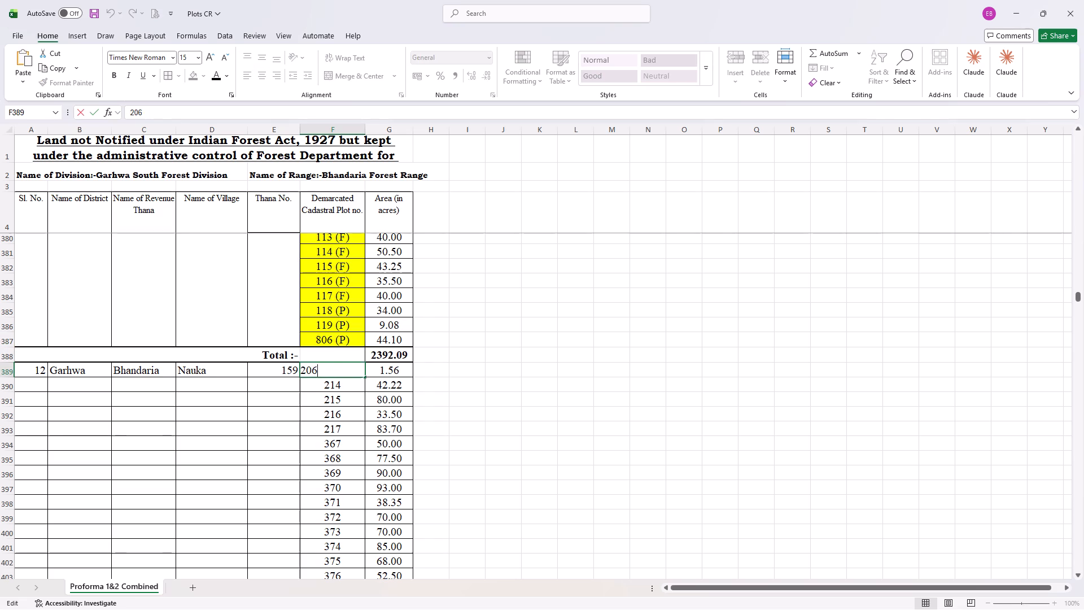
key(ctrl+v)
double_click(346, 382)
key(ctrl+v)
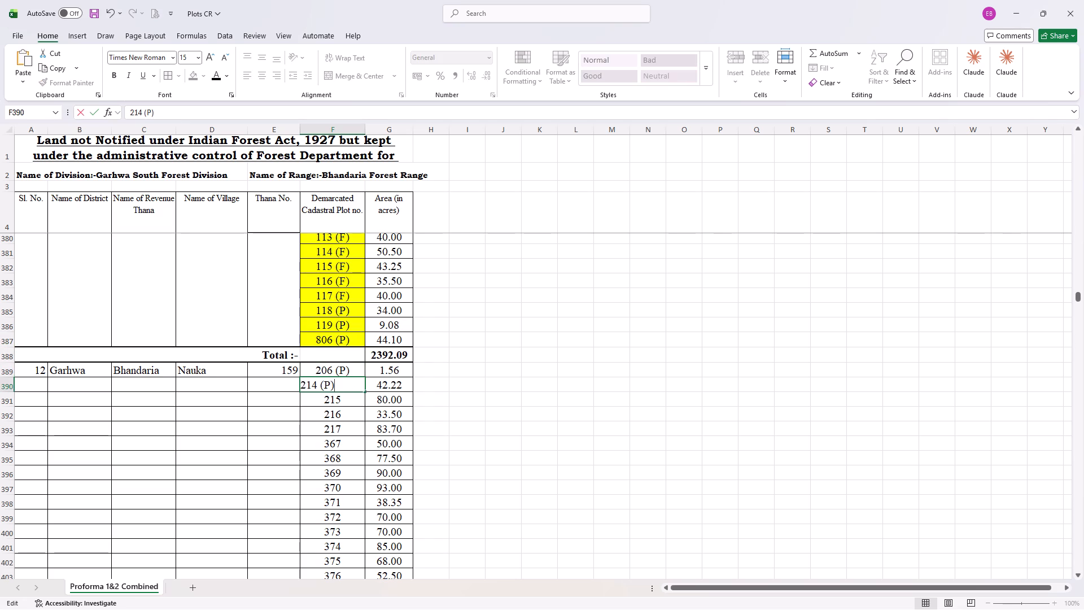
Mark Nauka plot 215 as (F).
double_click(351, 403)
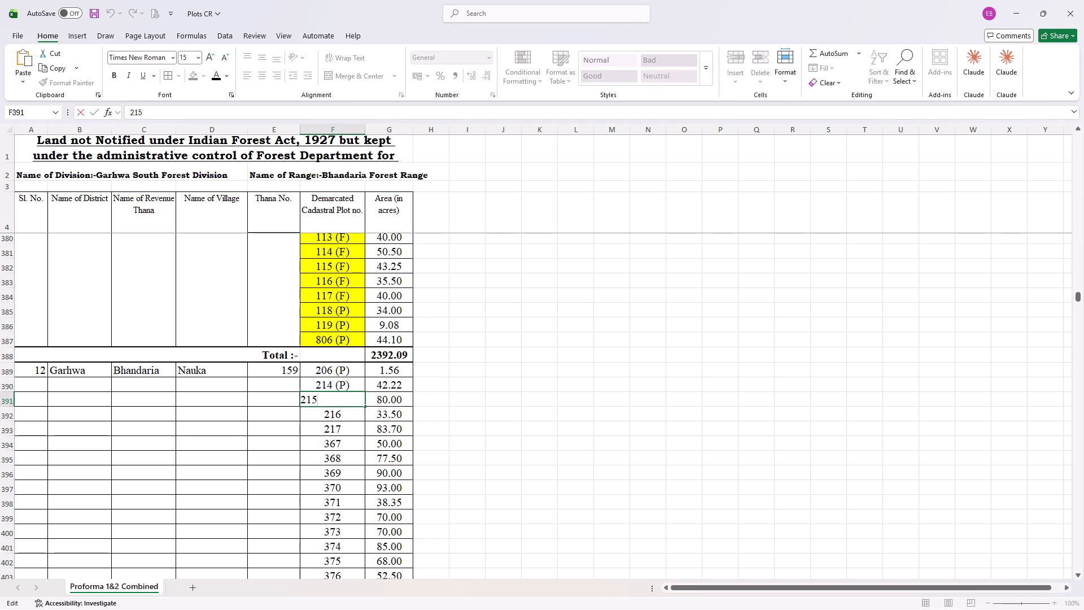
key(ctrl+v)
key(Left)
key(BackSpace)
key(shift+f)
Append the (P) mark to Nauka plots 216, 217 and 367.
scroll(351, 403, down, 1)
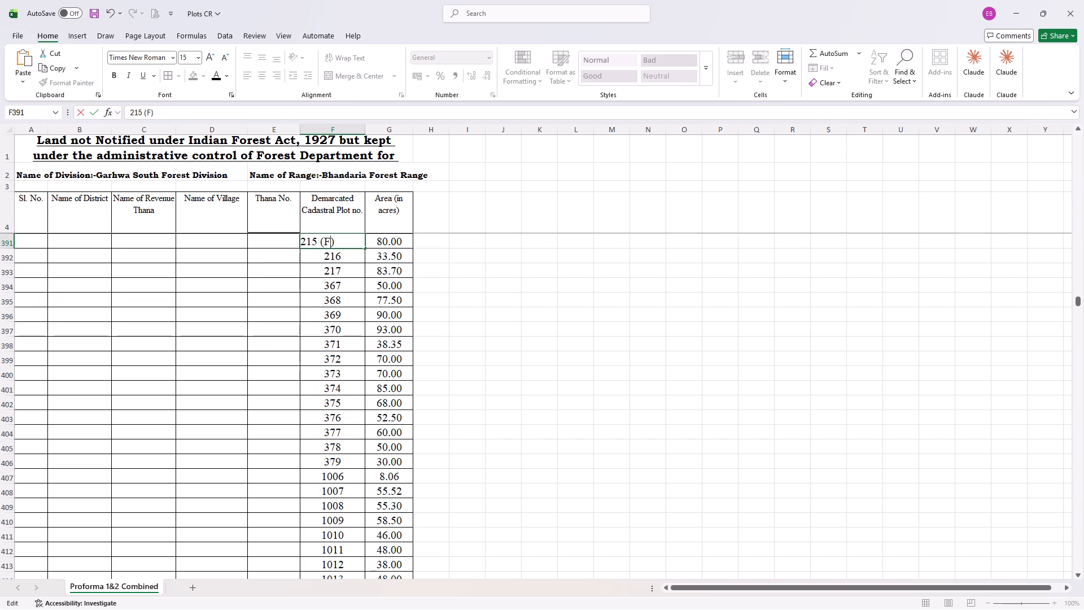
double_click(356, 256)
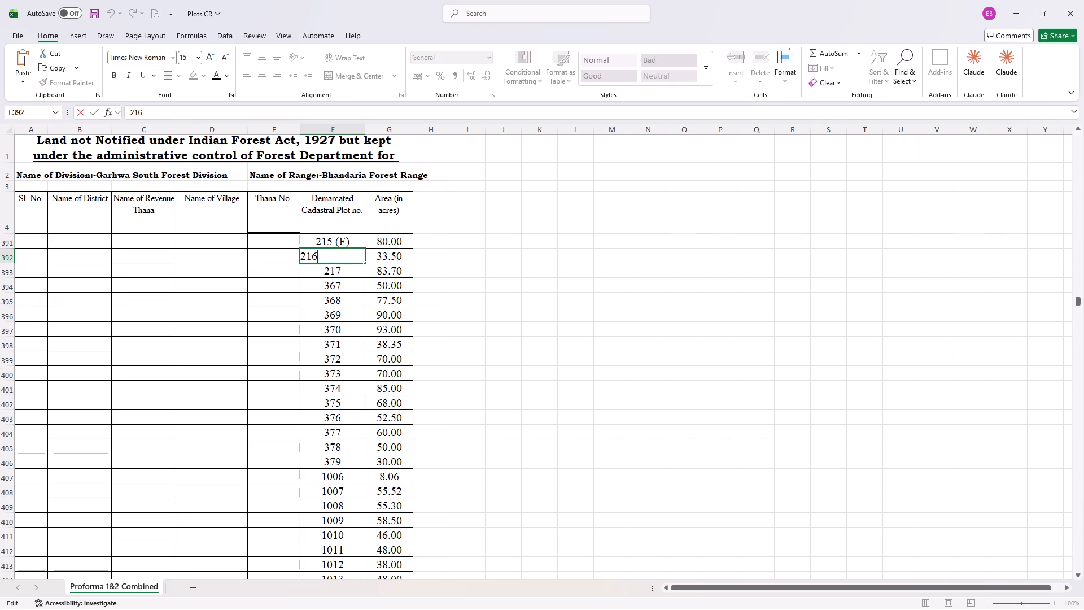
key(ctrl+v)
double_click(352, 271)
key(ctrl+v)
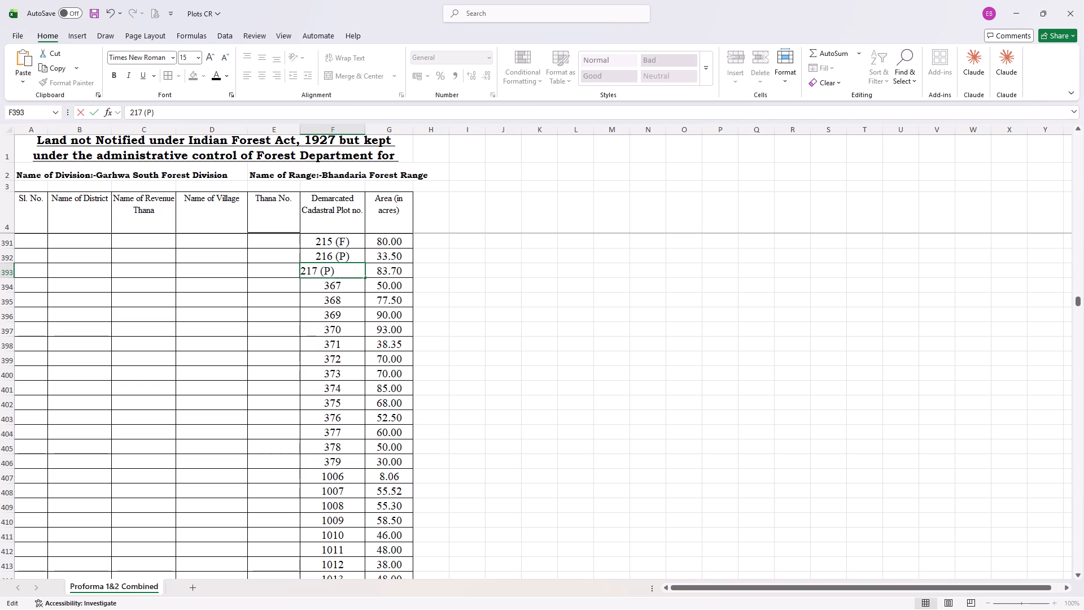
double_click(357, 287)
key(ctrl+v)
click(357, 300)
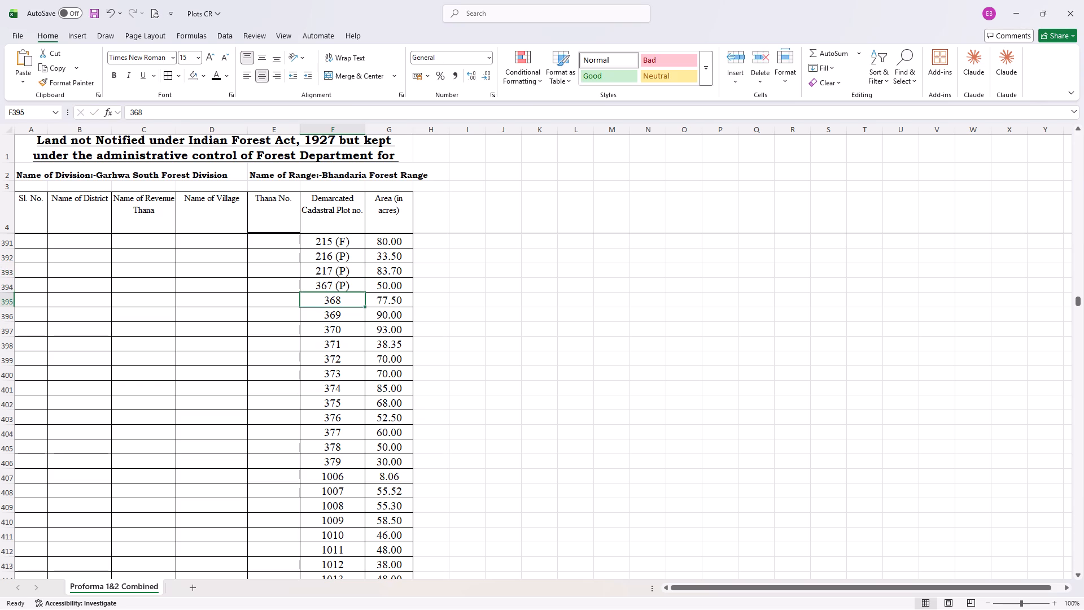
Copy the (F) mark from plot 215 and append it to Nauka plots 368, 369 and 370.
double_click(351, 243)
drag(351, 243, 316, 239)
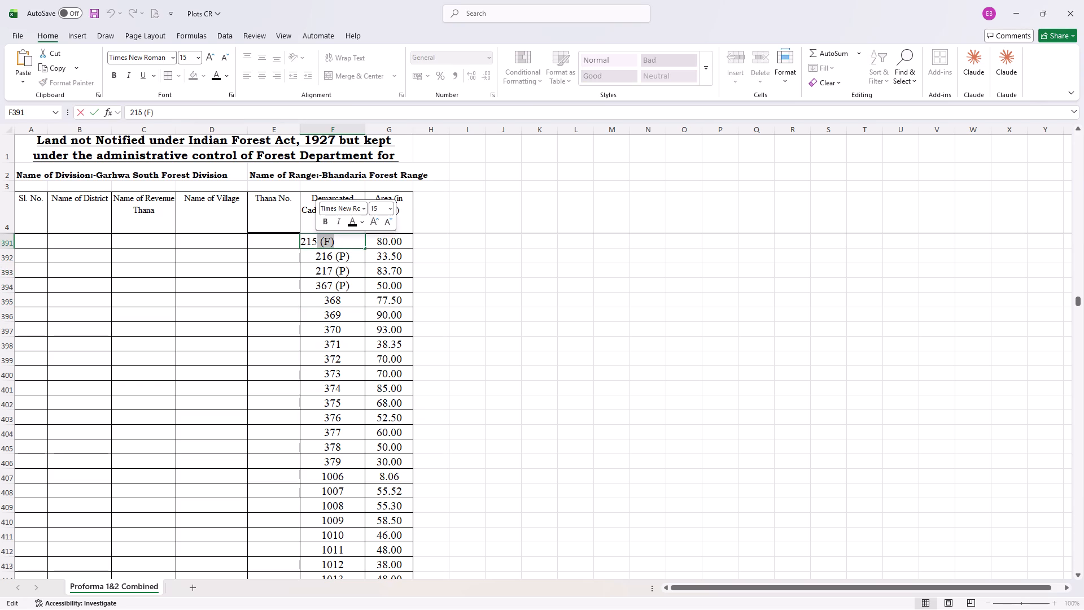
key(ctrl+c)
double_click(351, 303)
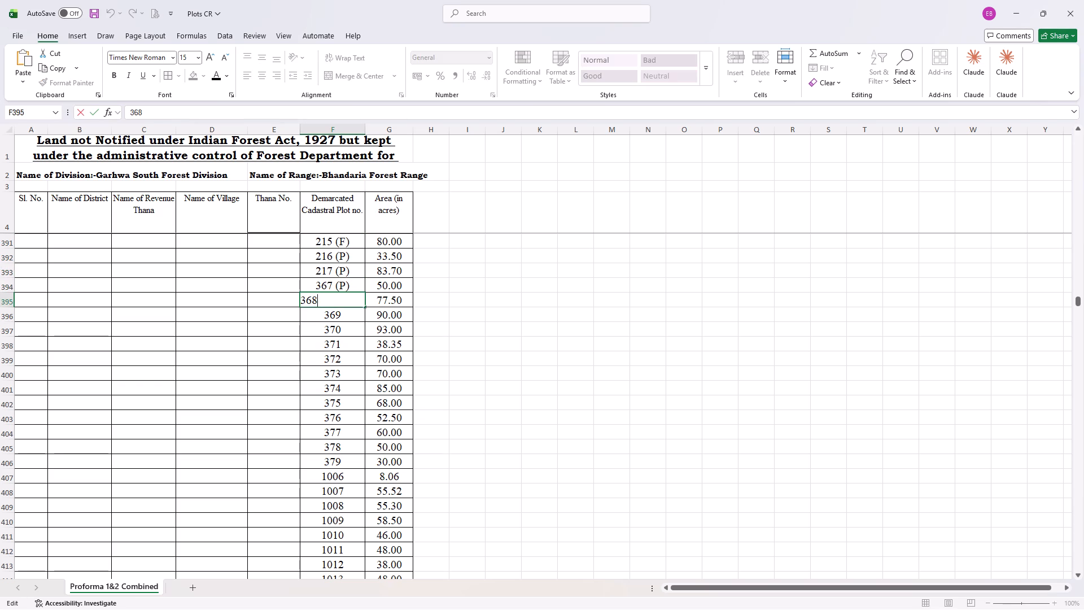
key(ctrl+v)
double_click(356, 315)
key(ctrl+v)
double_click(360, 331)
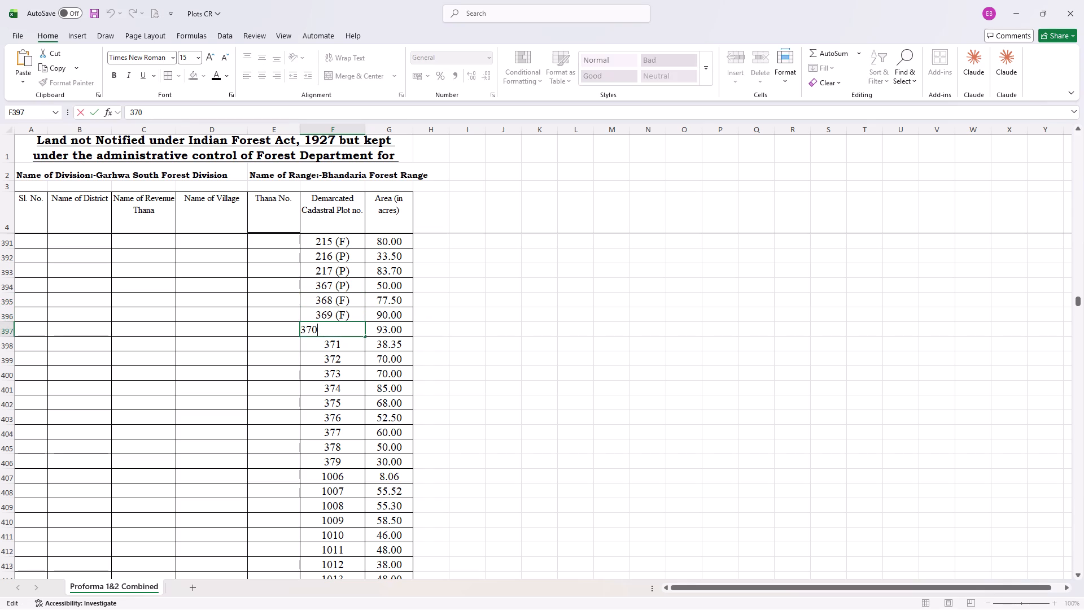
key(ctrl+v)
Copy the (P) mark from Nauka plot 217 and append it to plot 371.
double_click(349, 272)
drag(349, 272, 320, 271)
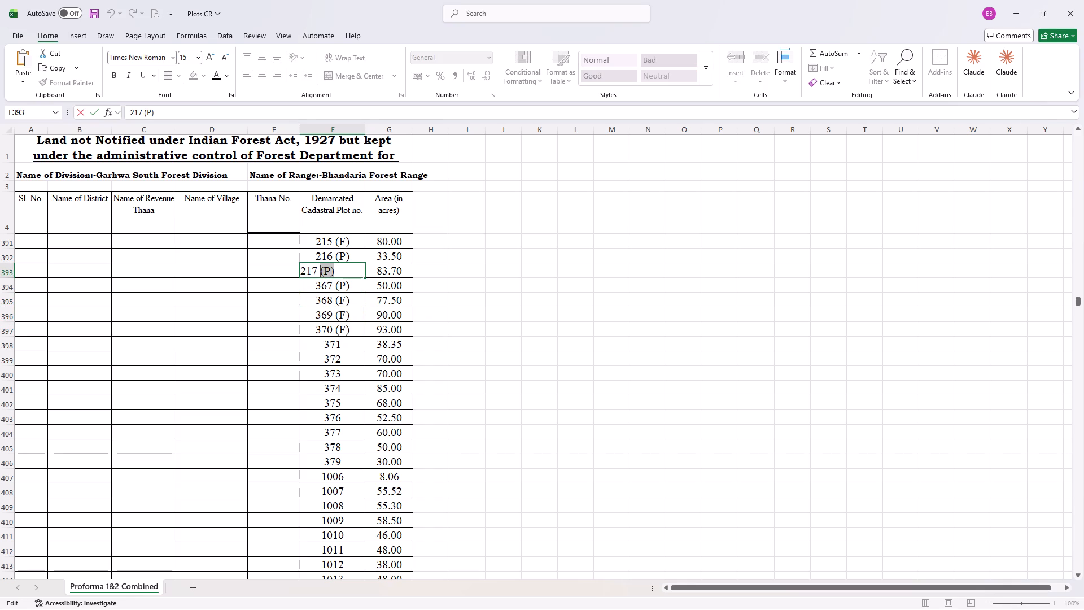
drag(320, 271, 316, 269)
key(ctrl+c)
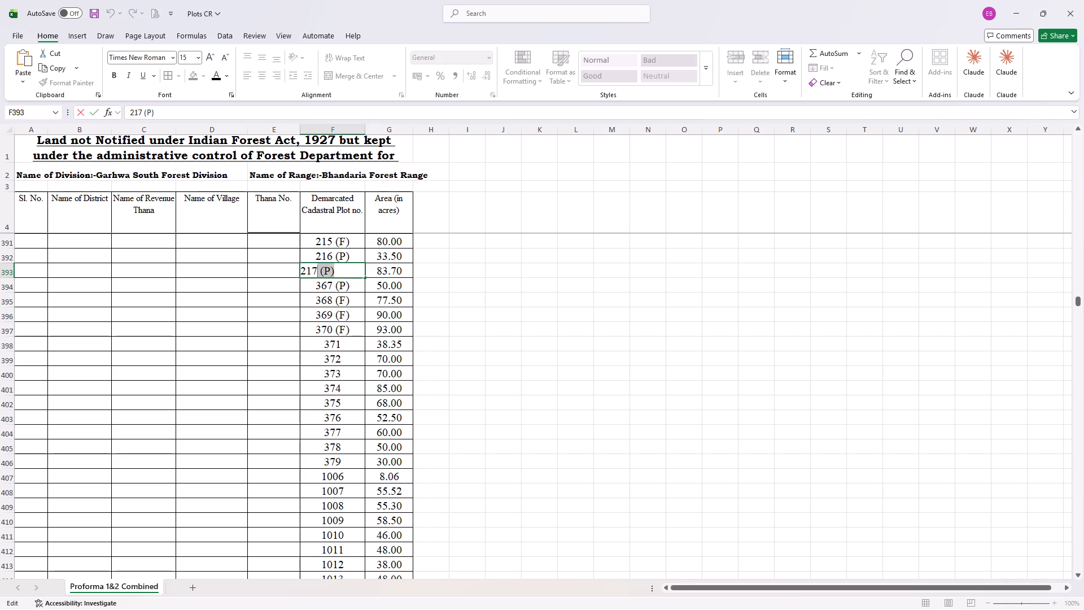
double_click(357, 346)
key(ctrl+v)
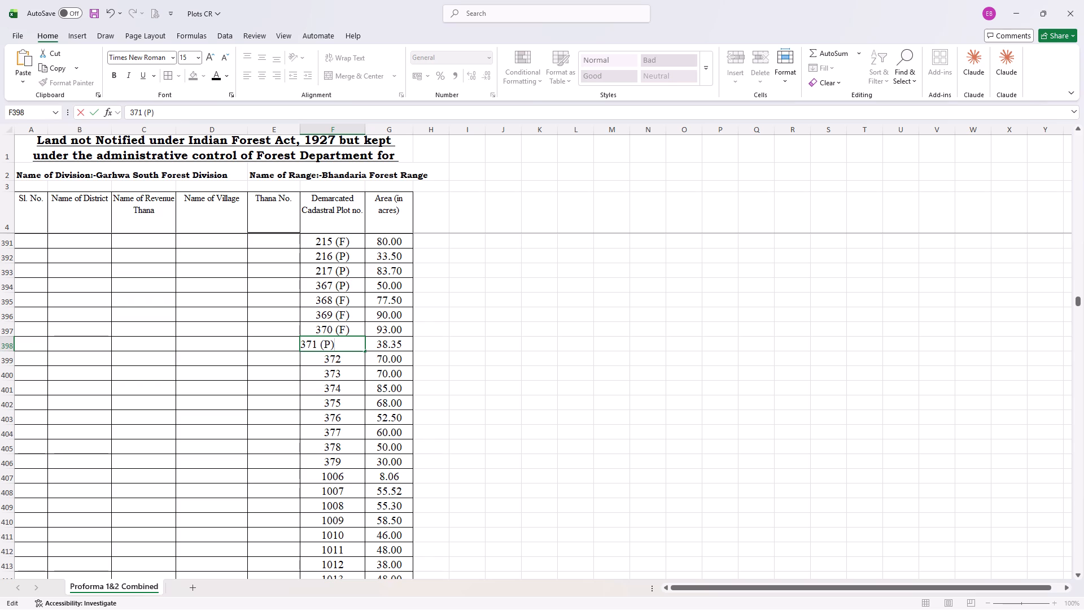
Copy the (F) mark from Nauka plot 370 and append it to plots 372, 373, 374 and 375.
double_click(352, 328)
drag(352, 328, 317, 329)
key(ctrl+c)
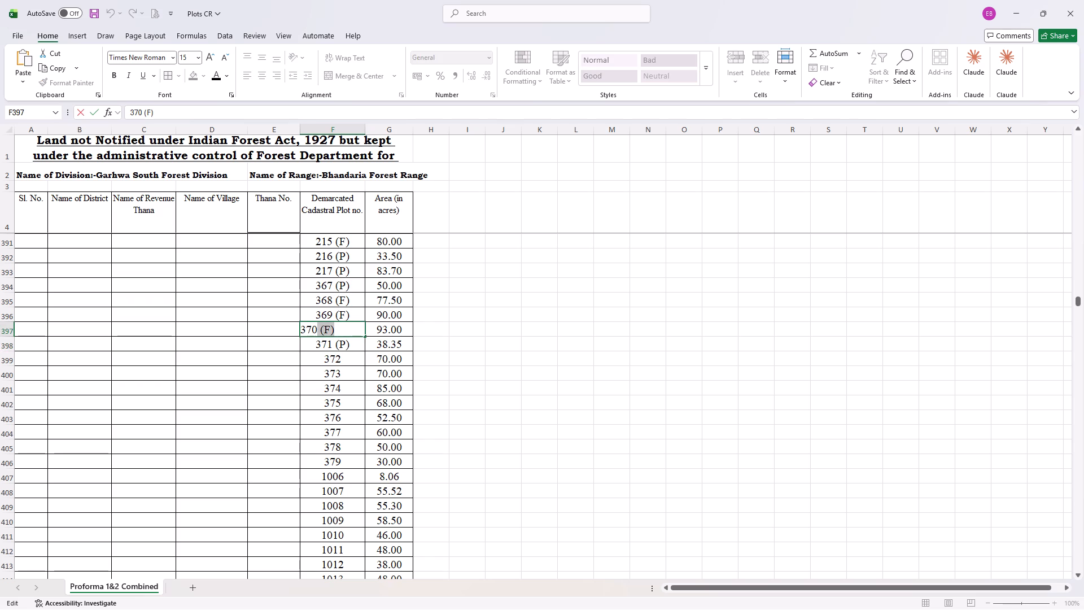
double_click(350, 360)
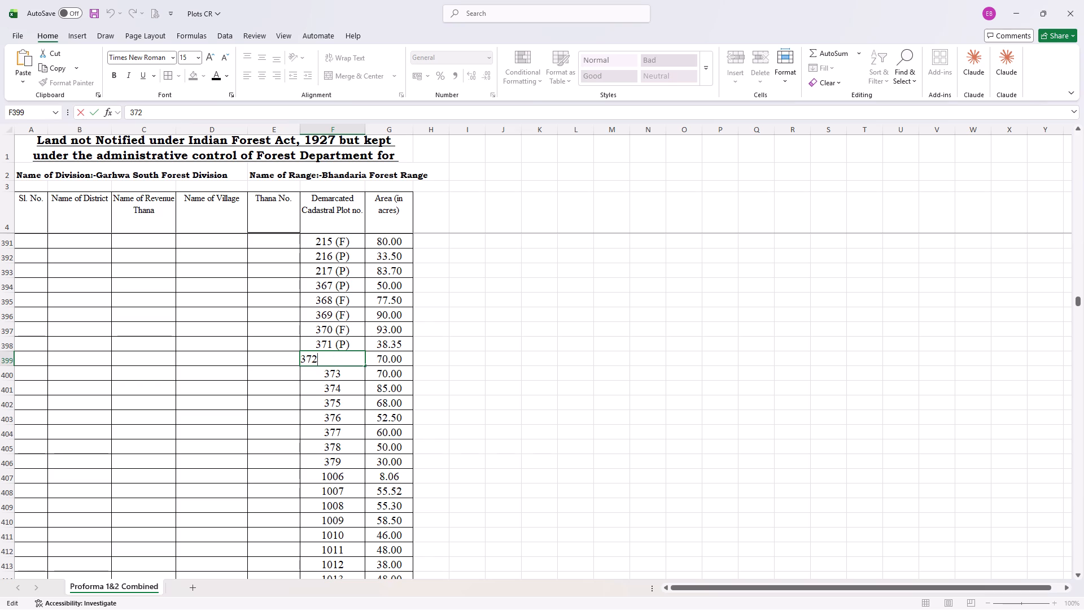
key(ctrl+v)
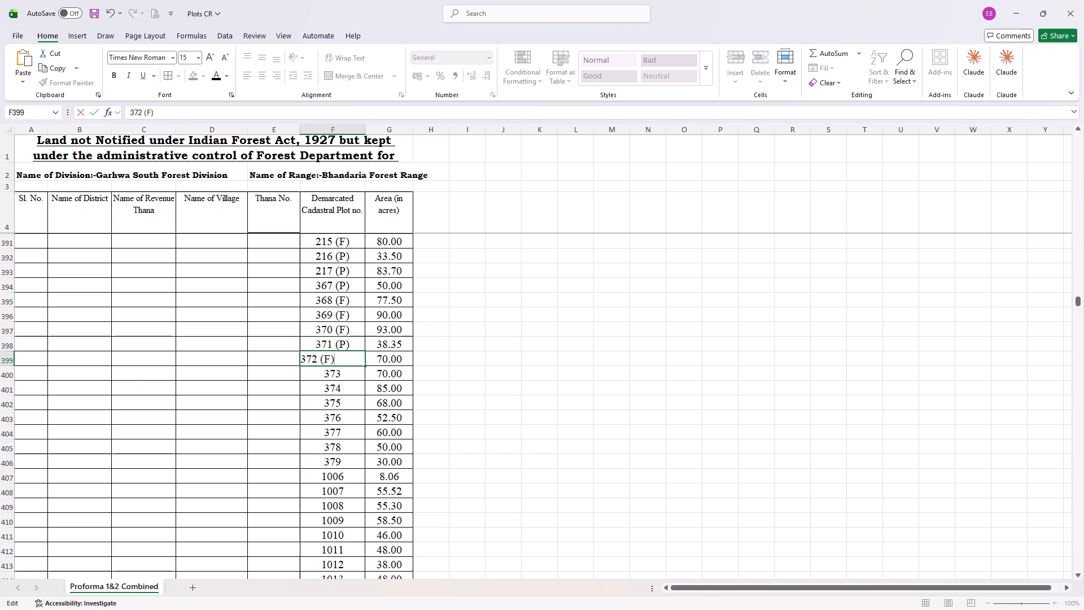
double_click(356, 374)
key(ctrl+v)
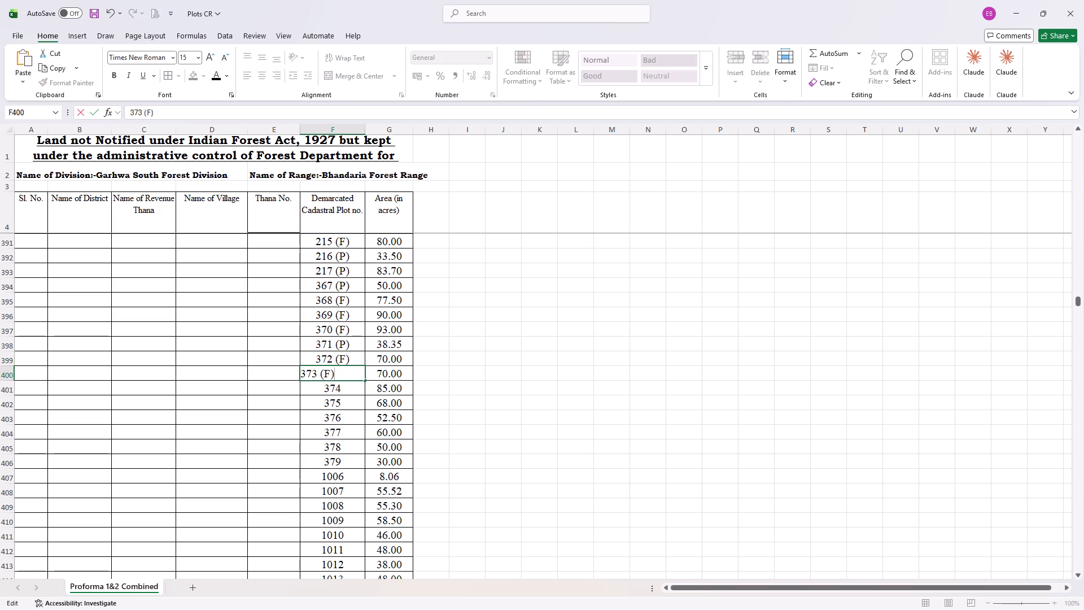
double_click(353, 386)
key(ctrl+v)
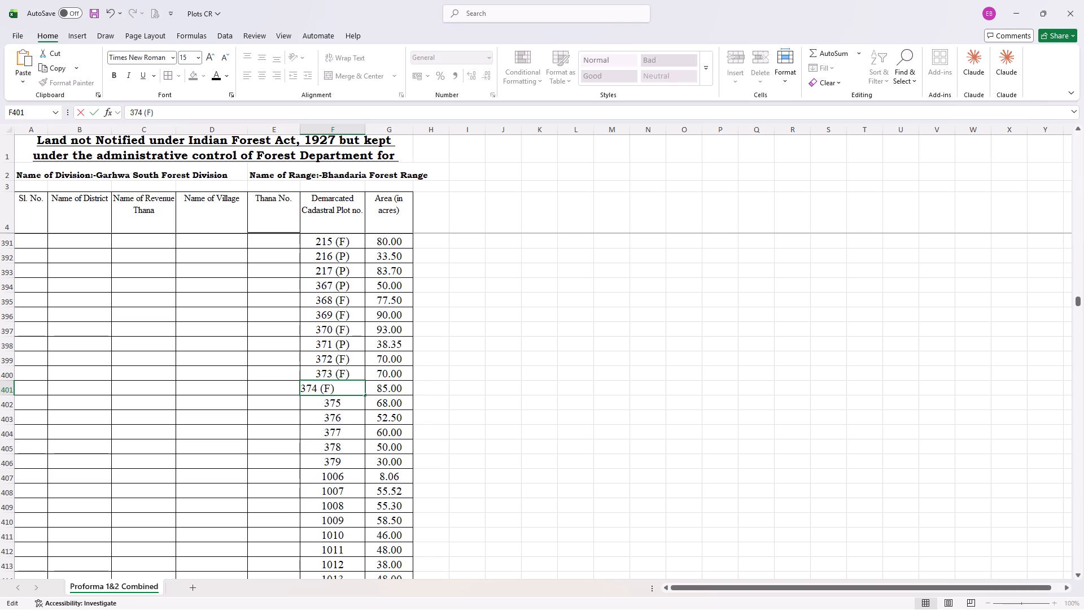
double_click(355, 403)
key(ctrl+v)
Append the copied (F) mark to Nauka plots 376, 377, 378, 379, 1006 and 1007.
double_click(352, 418)
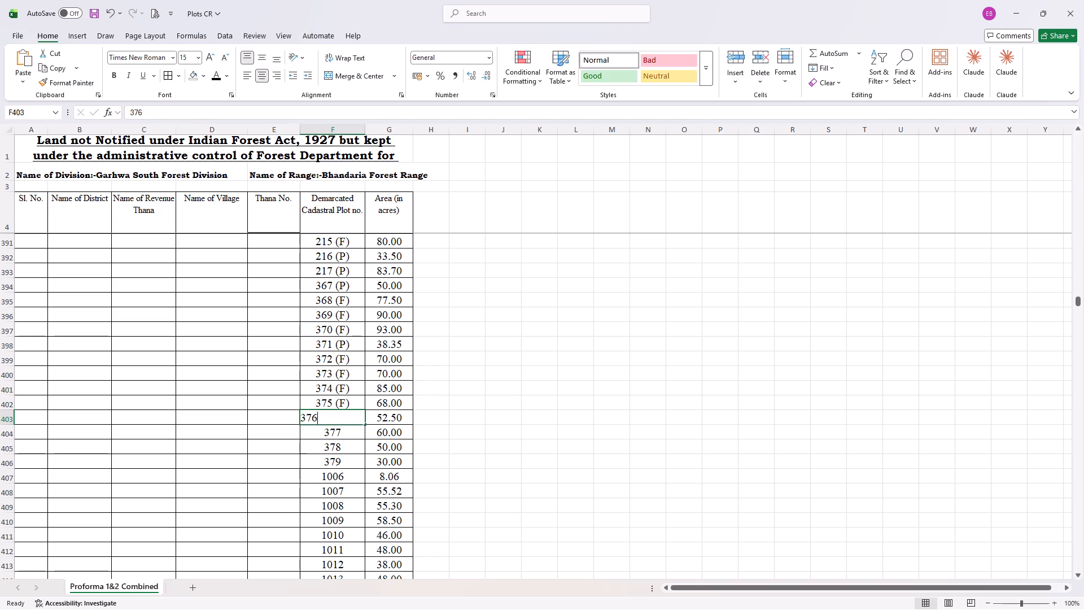
key(ctrl+v)
double_click(357, 432)
key(ctrl+v)
double_click(359, 451)
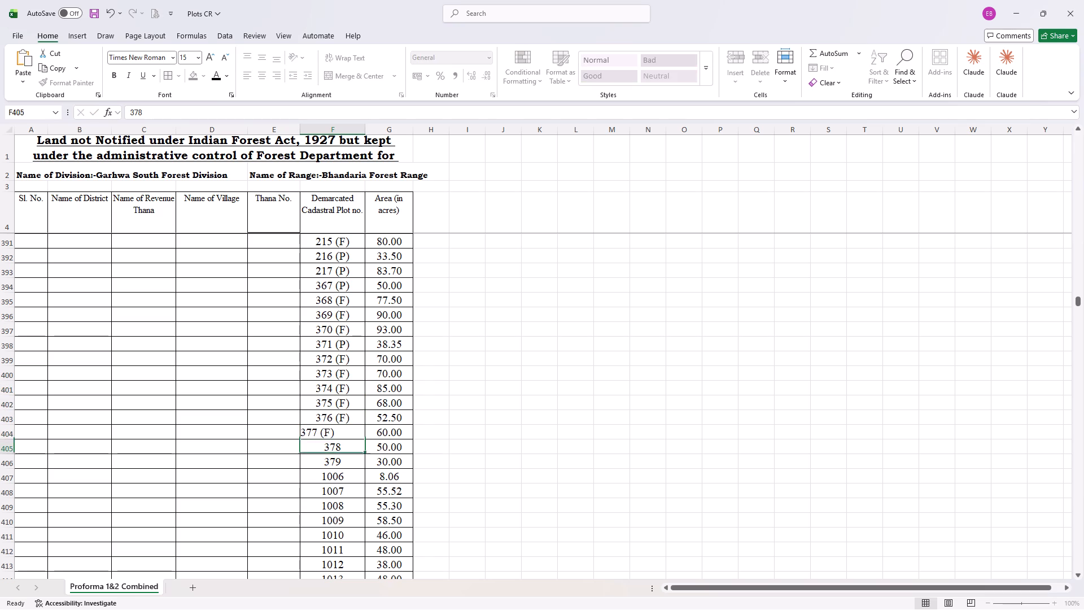
key(ctrl+v)
double_click(356, 462)
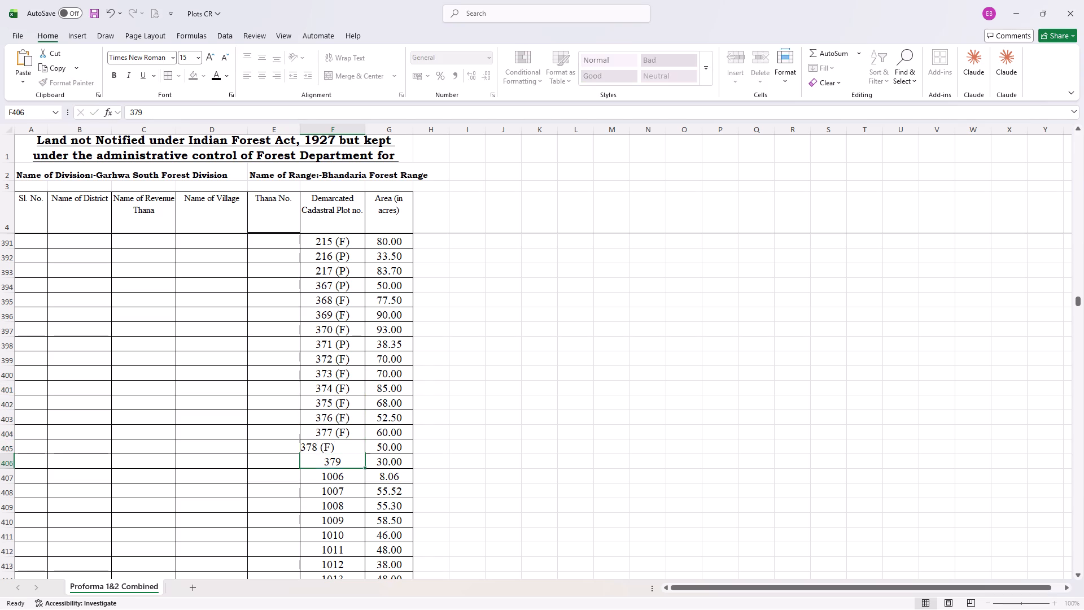
key(ctrl+v)
double_click(355, 476)
key(ctrl+v)
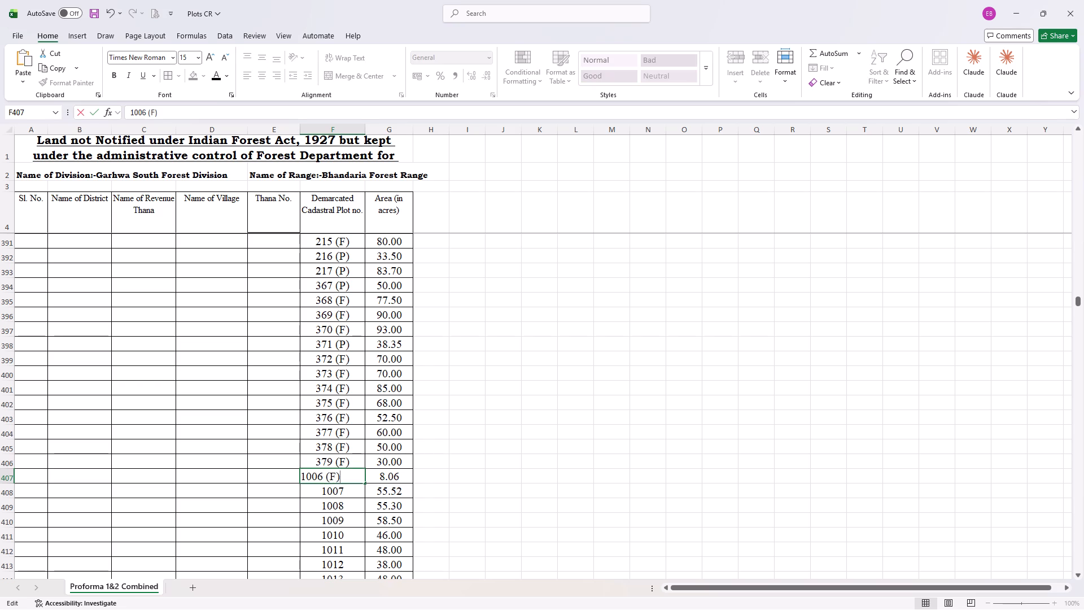
double_click(353, 493)
key(ctrl+v)
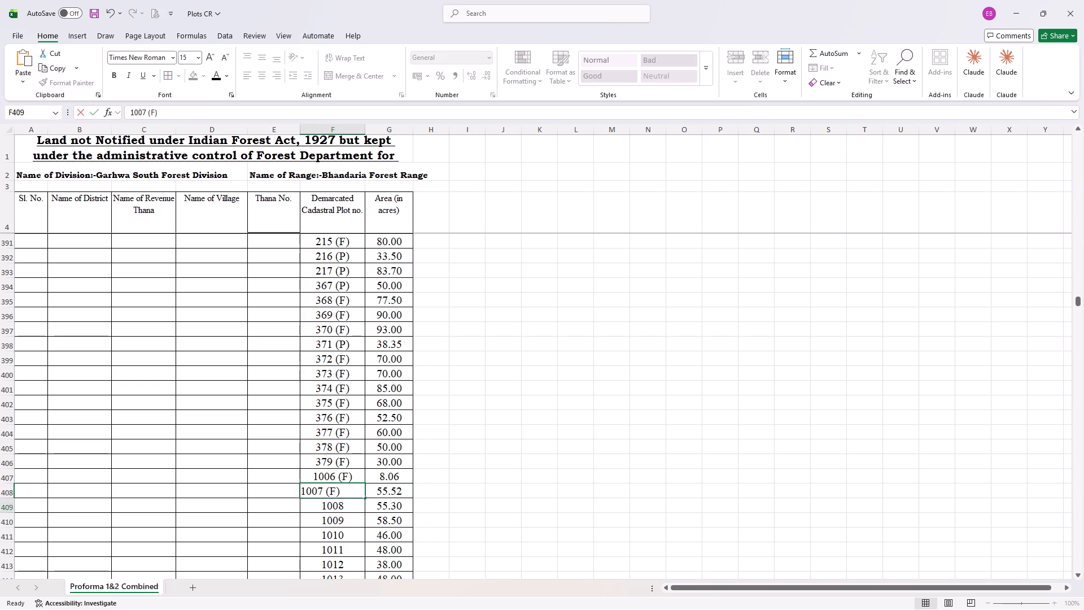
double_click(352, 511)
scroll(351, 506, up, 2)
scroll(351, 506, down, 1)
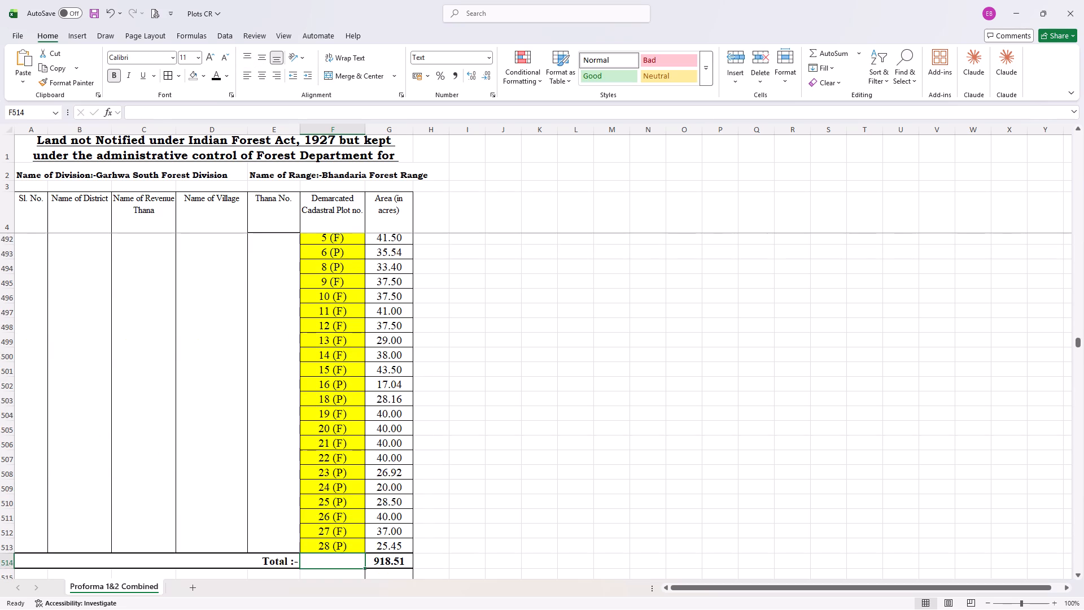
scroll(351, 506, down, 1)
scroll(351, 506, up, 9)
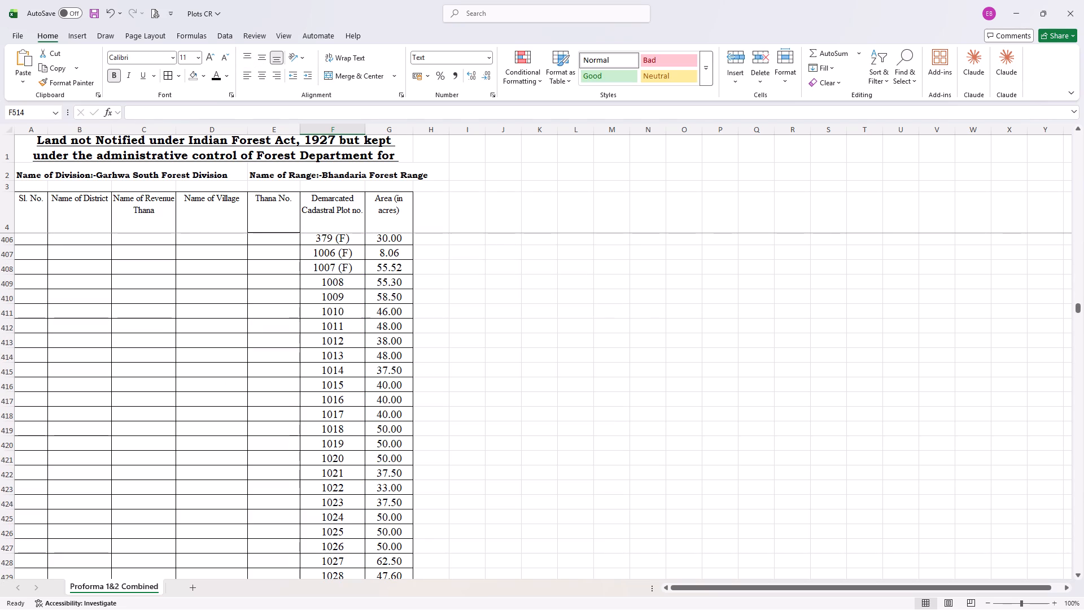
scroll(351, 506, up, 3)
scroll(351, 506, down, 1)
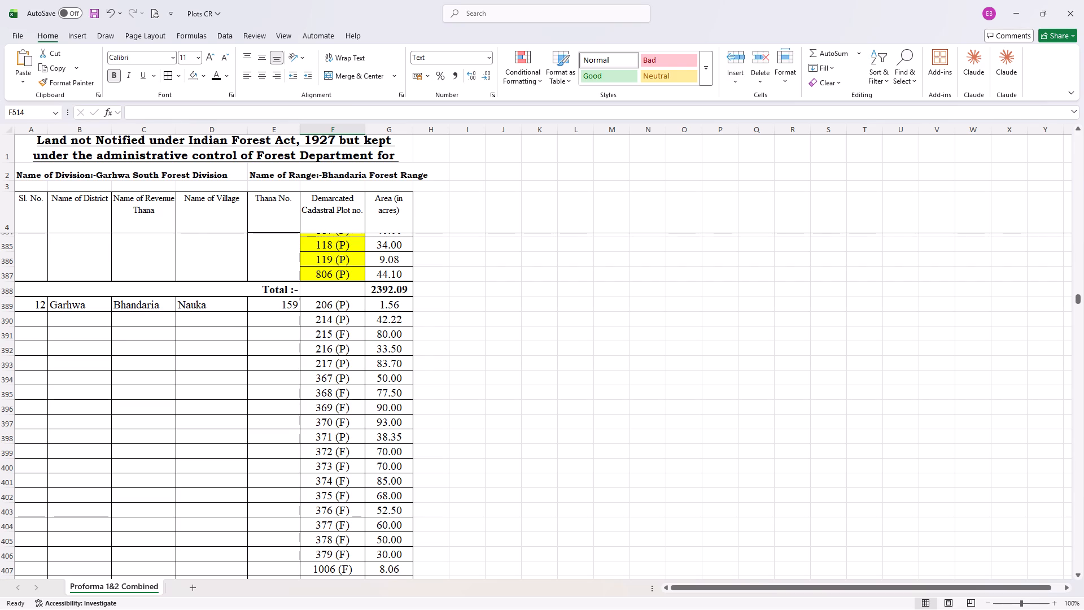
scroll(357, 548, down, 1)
Change the marks of Nauka plots 379 and 1006 to (P).
double_click(356, 398)
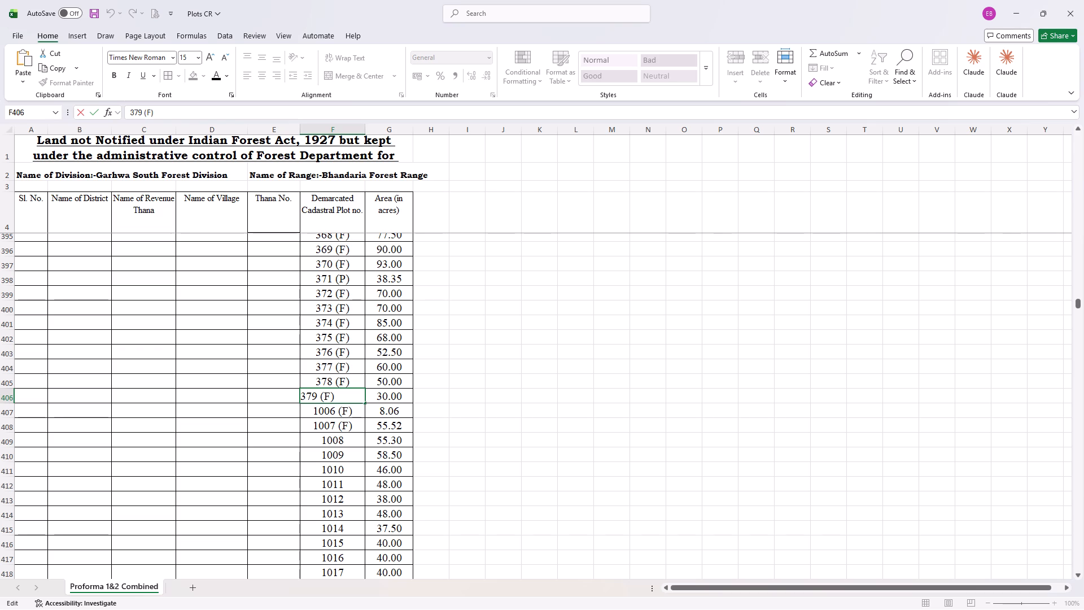
key(Left)
key(BackSpace)
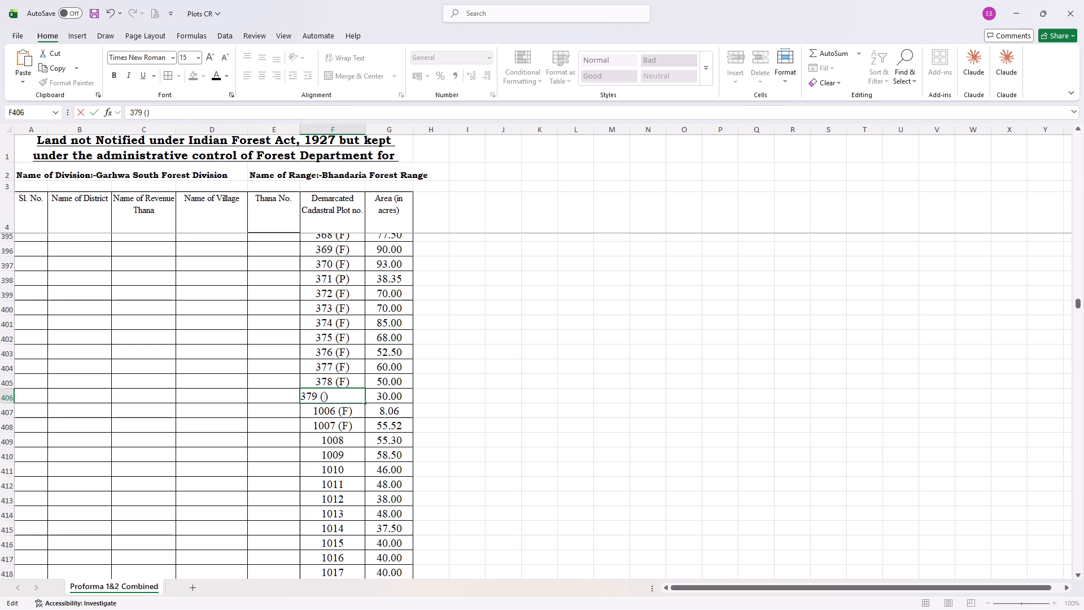
key(shift+p)
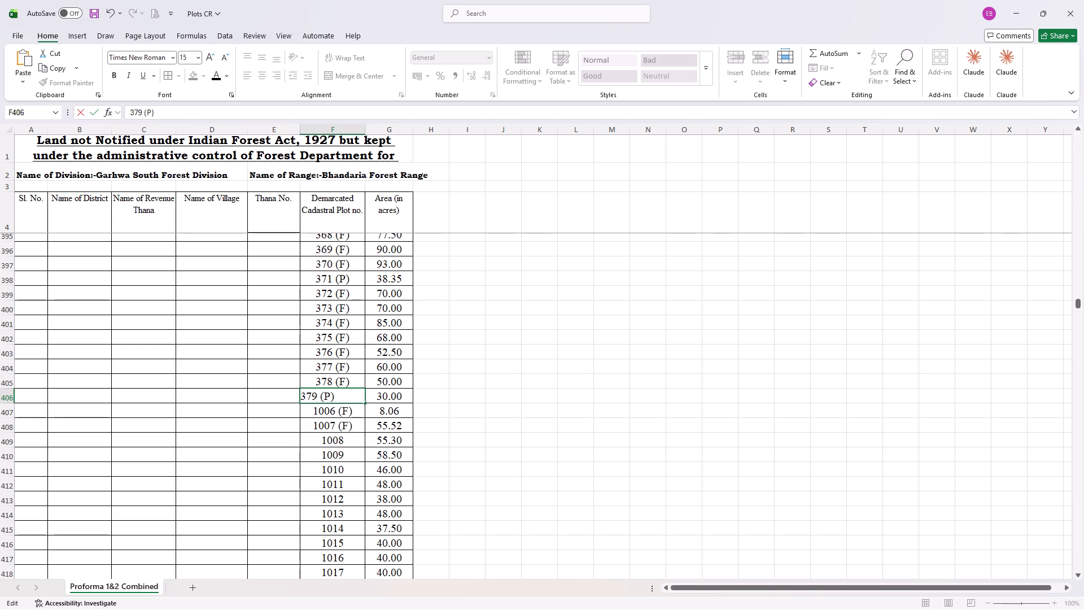
double_click(348, 409)
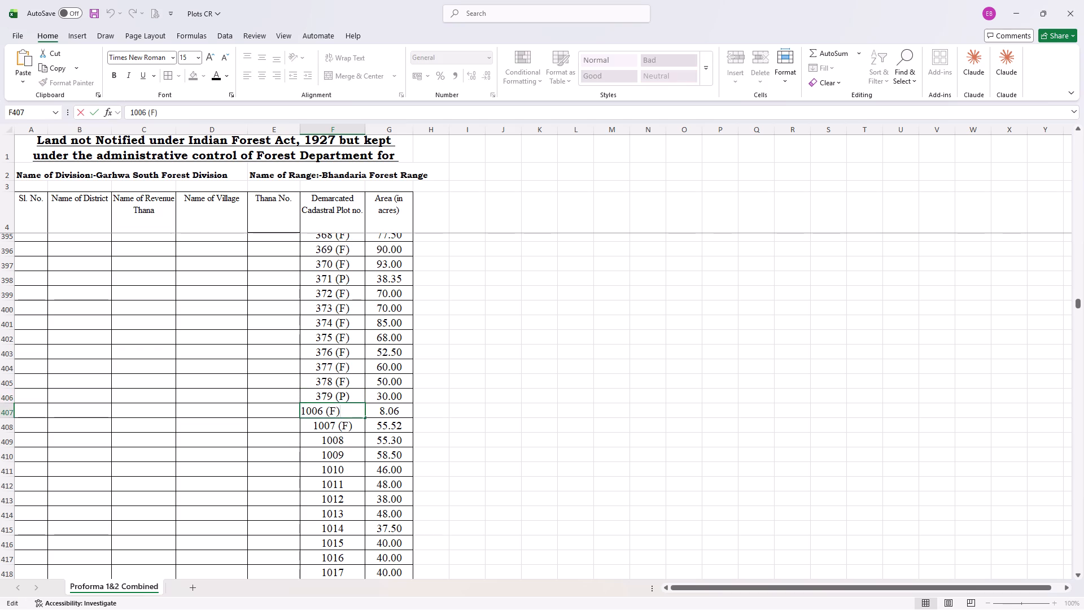
key(Left)
key(BackSpace)
key(shift+p)
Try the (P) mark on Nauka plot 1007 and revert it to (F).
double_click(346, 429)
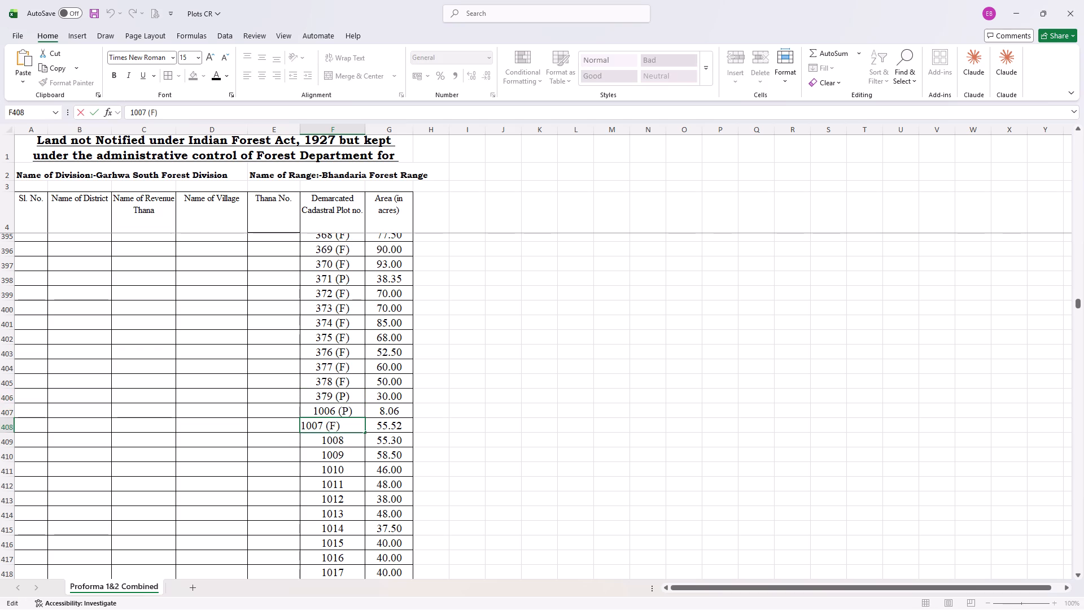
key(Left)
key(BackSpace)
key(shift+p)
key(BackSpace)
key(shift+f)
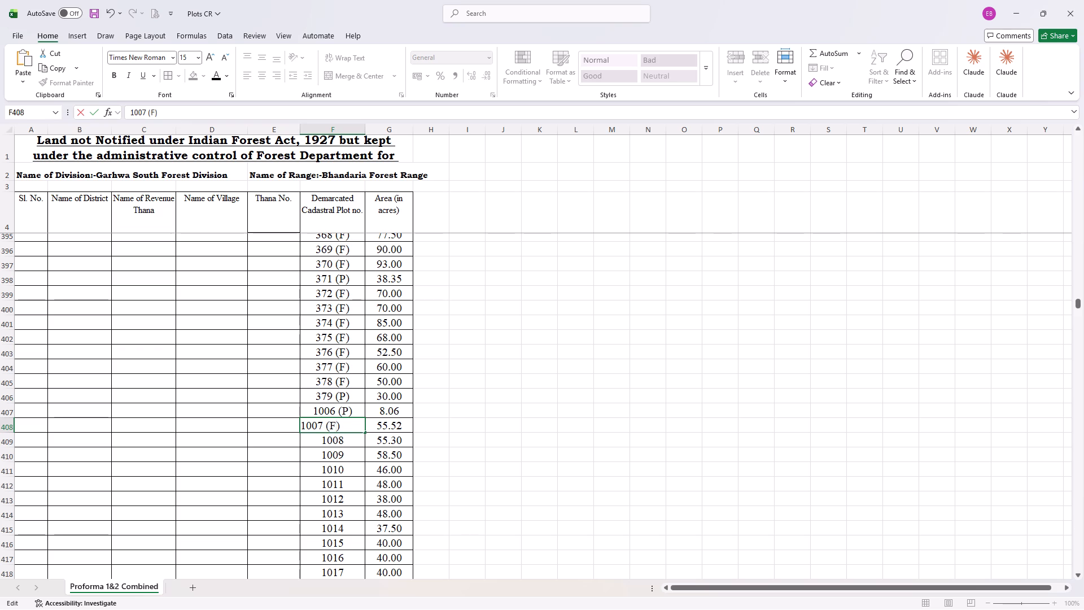
Append the (P) mark to Nauka plot 1008.
double_click(352, 436)
key(space)
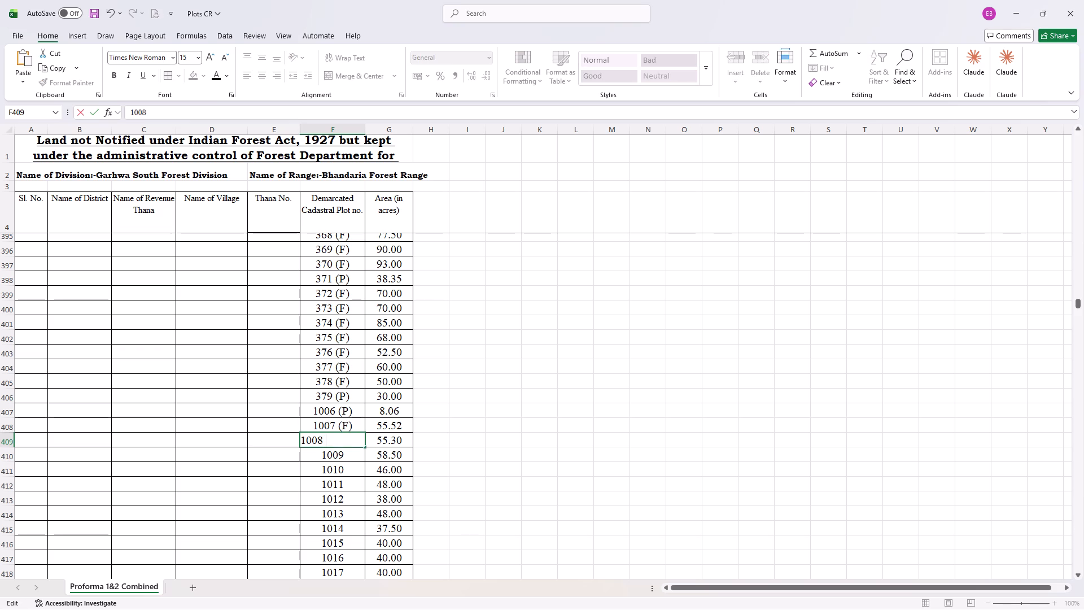
text((P))
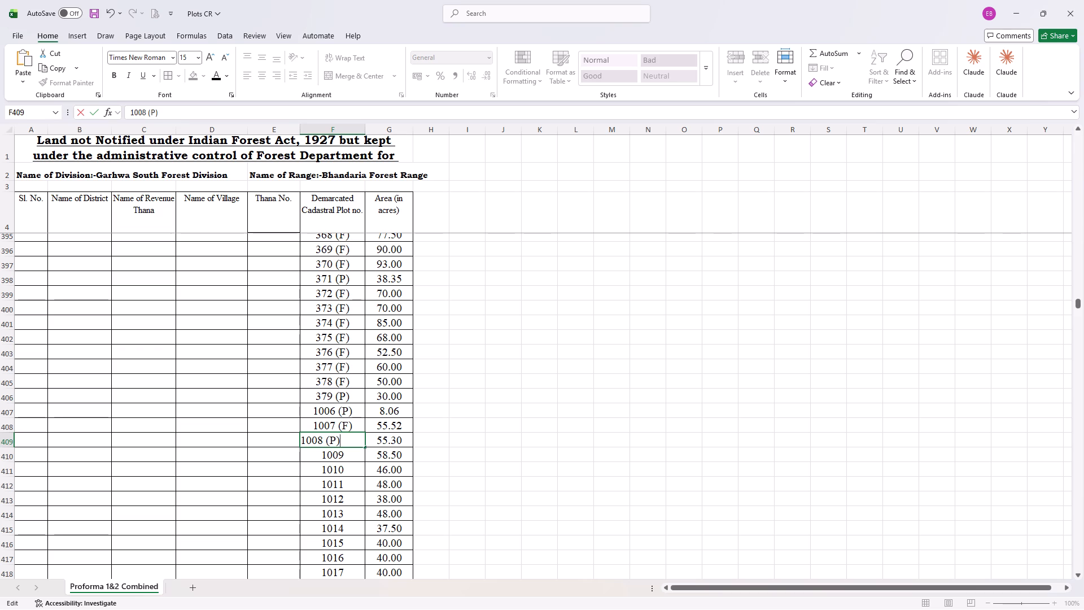
Change the mark of Nauka plot 1007 to (P) and the mark of plot 1008 to (F).
double_click(346, 427)
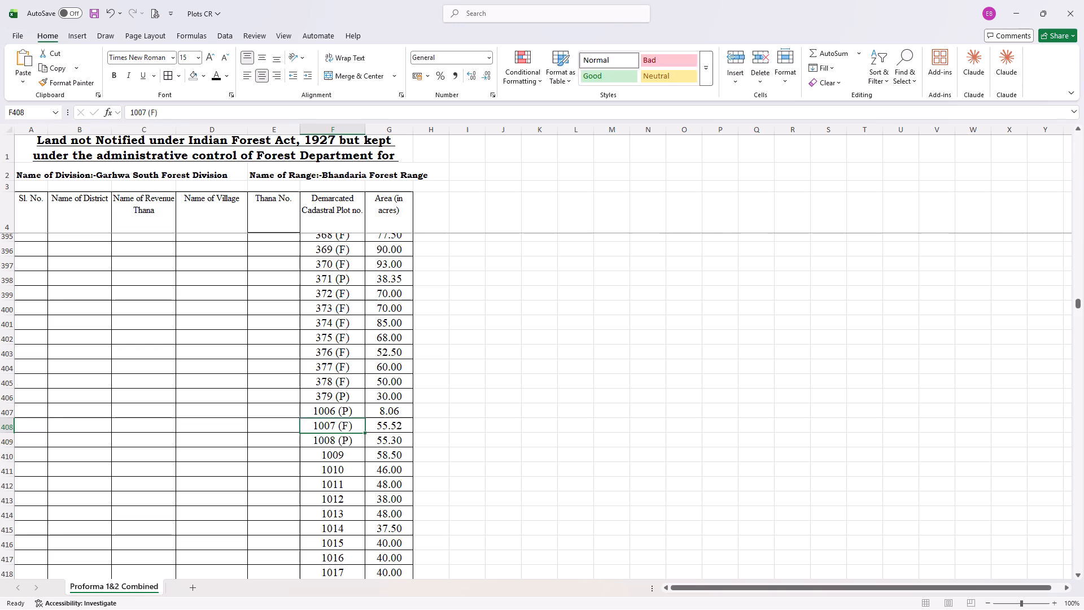
key(Left)
key(BackSpace)
key(shift+p)
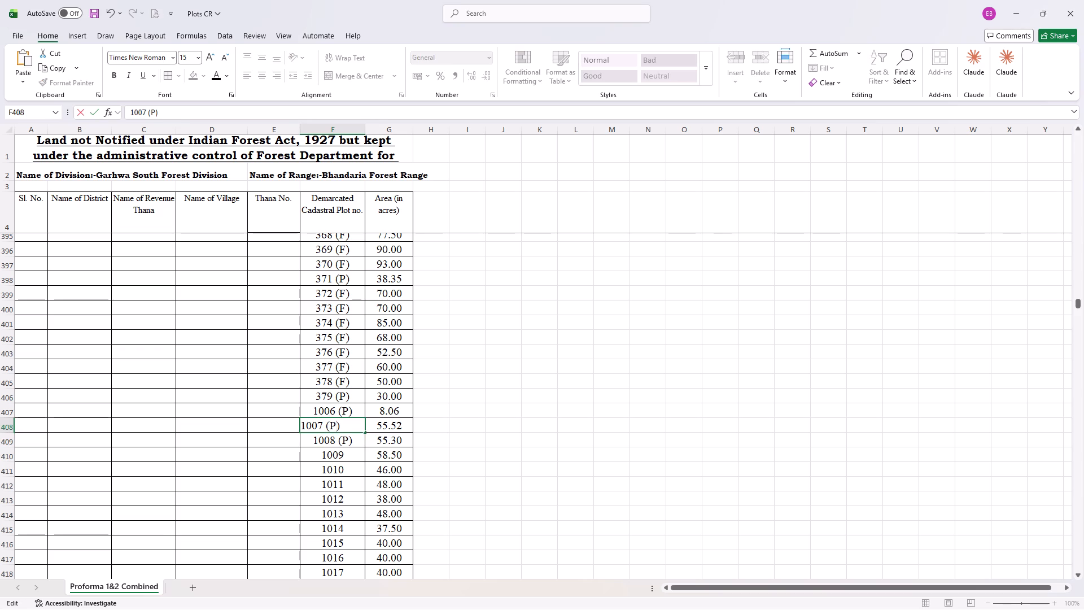
double_click(347, 444)
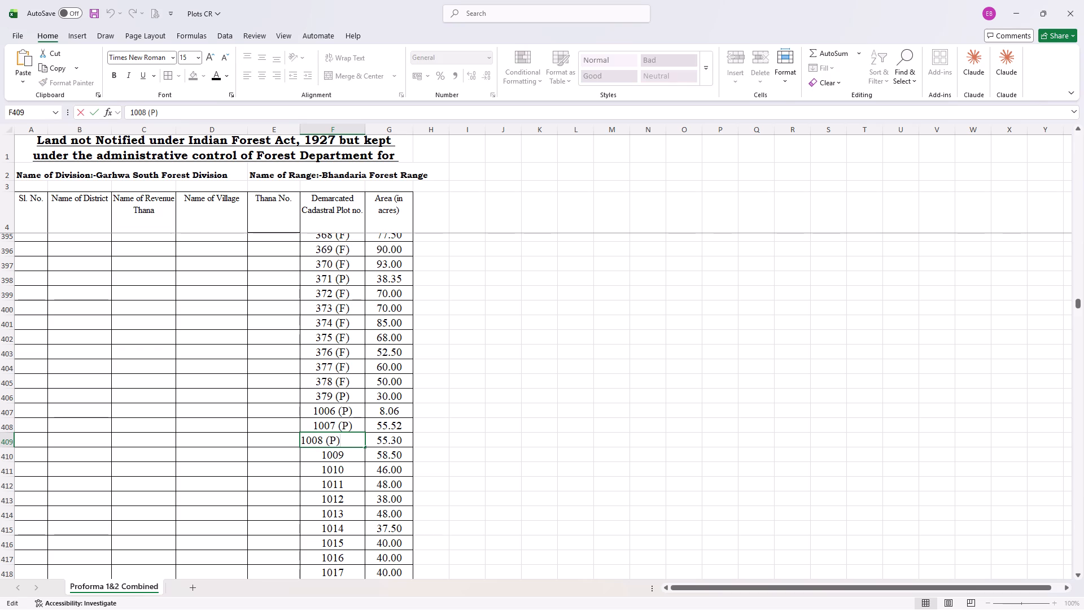
key(Left)
key(BackSpace)
key(shift+f)
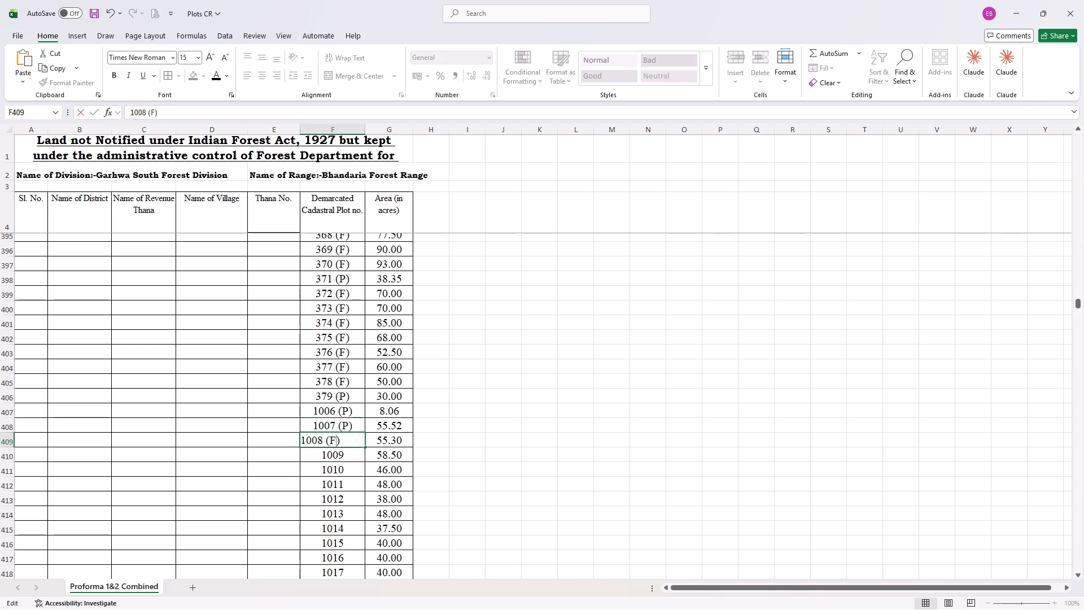
click(358, 450)
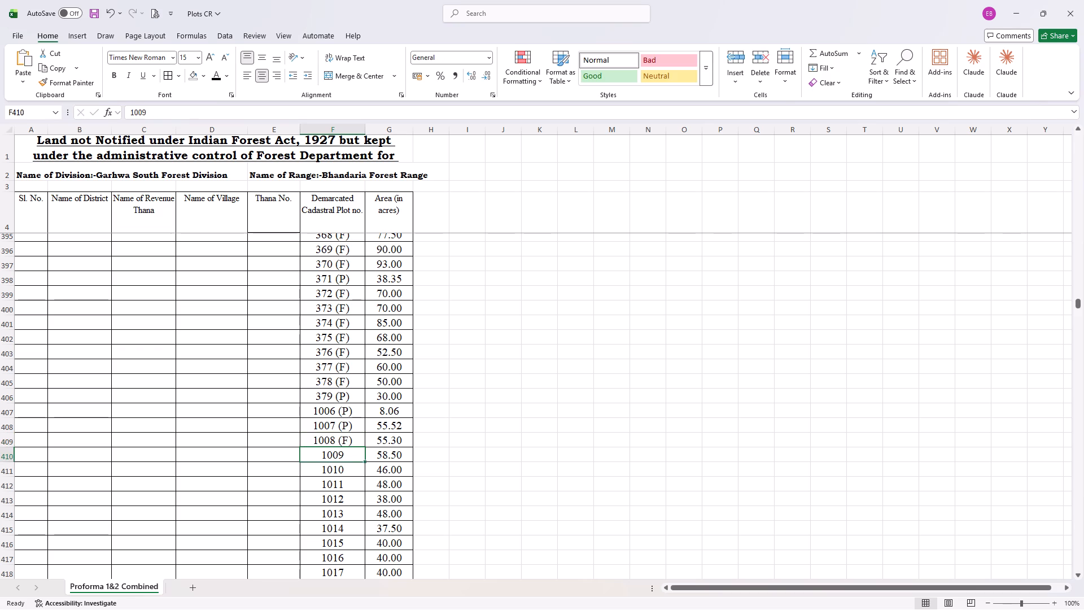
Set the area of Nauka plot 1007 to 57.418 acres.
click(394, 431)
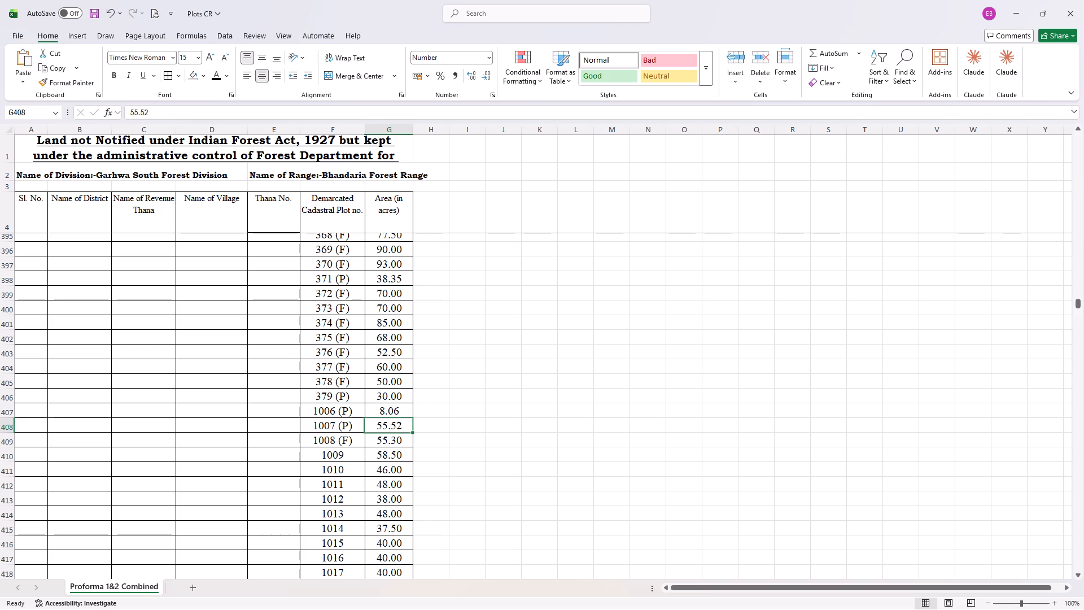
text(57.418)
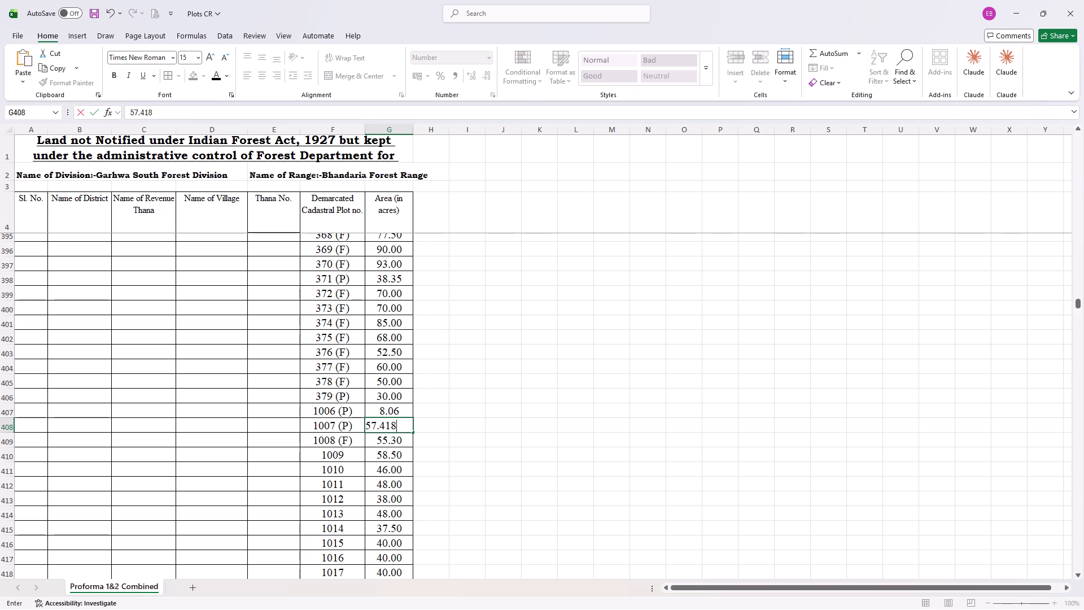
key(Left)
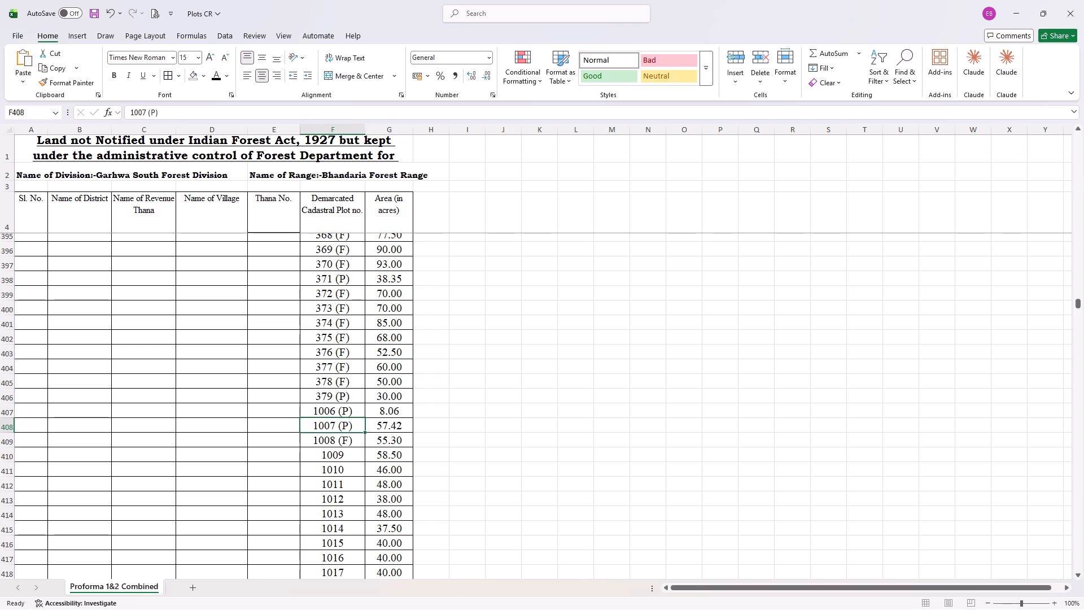
Set the areas of Nauka plots 1007 and 1008 to 57.18 and 56.00 acres.
click(397, 426)
text(57.18)
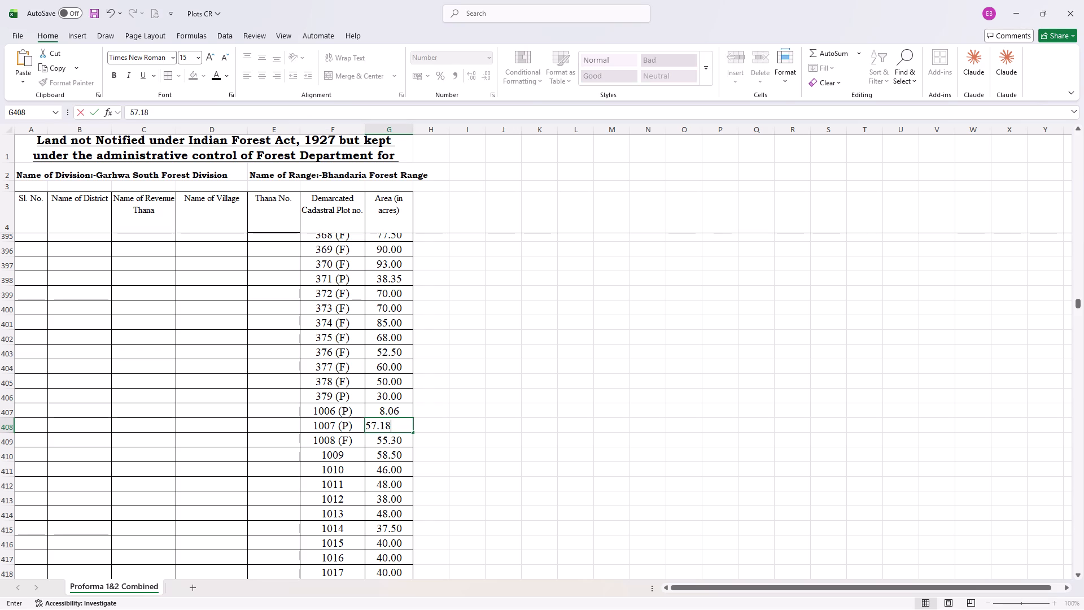
key(Return)
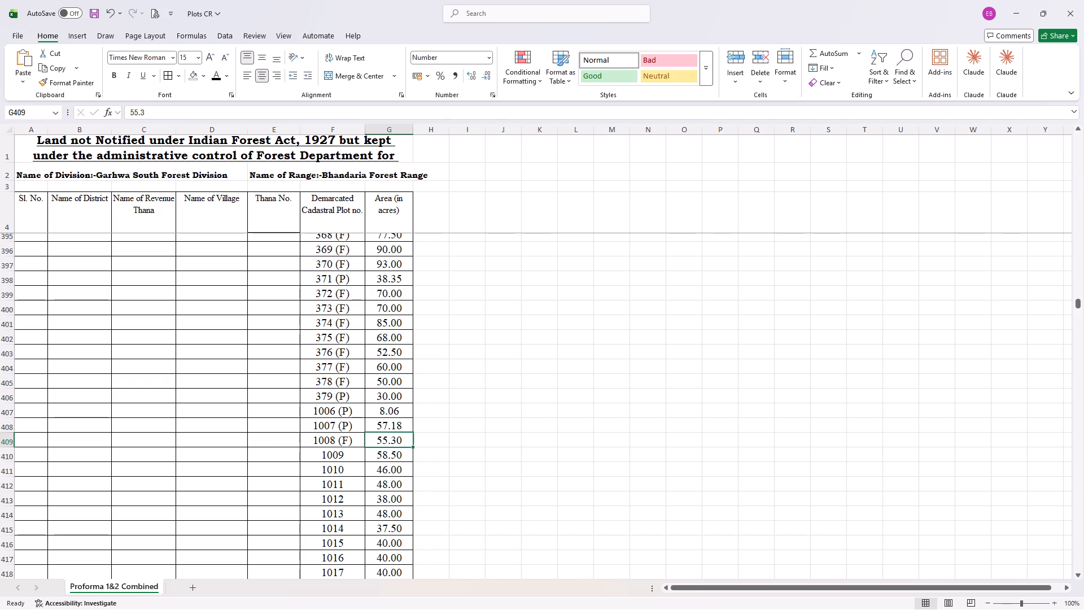
text(56.00)
key(Return)
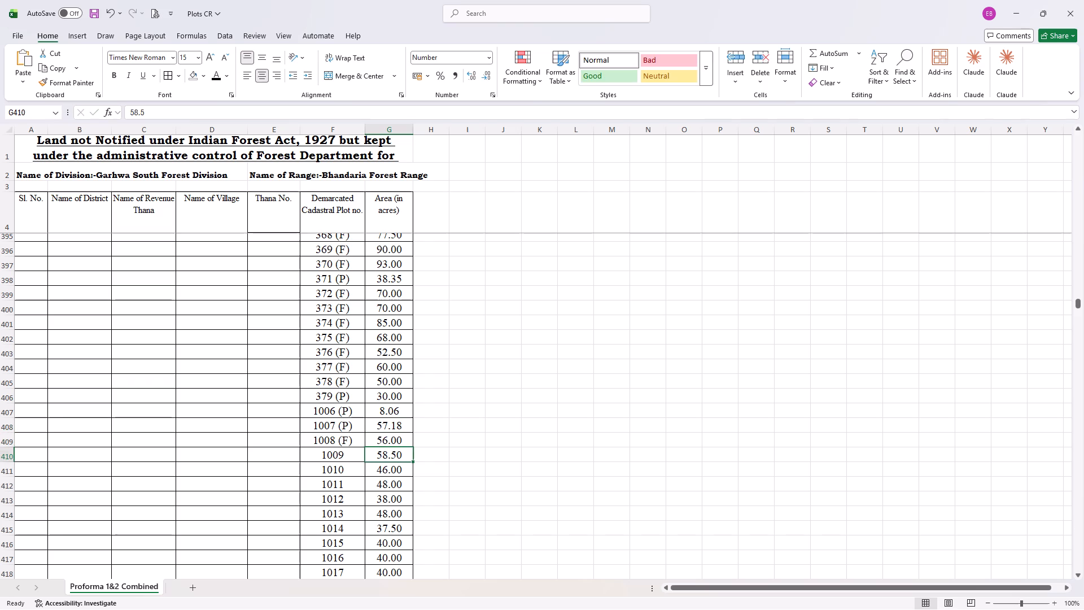
Copy the (F) mark from Nauka plot 1008 and append it to plots 1009, 1010, 1011 and 1012.
double_click(354, 443)
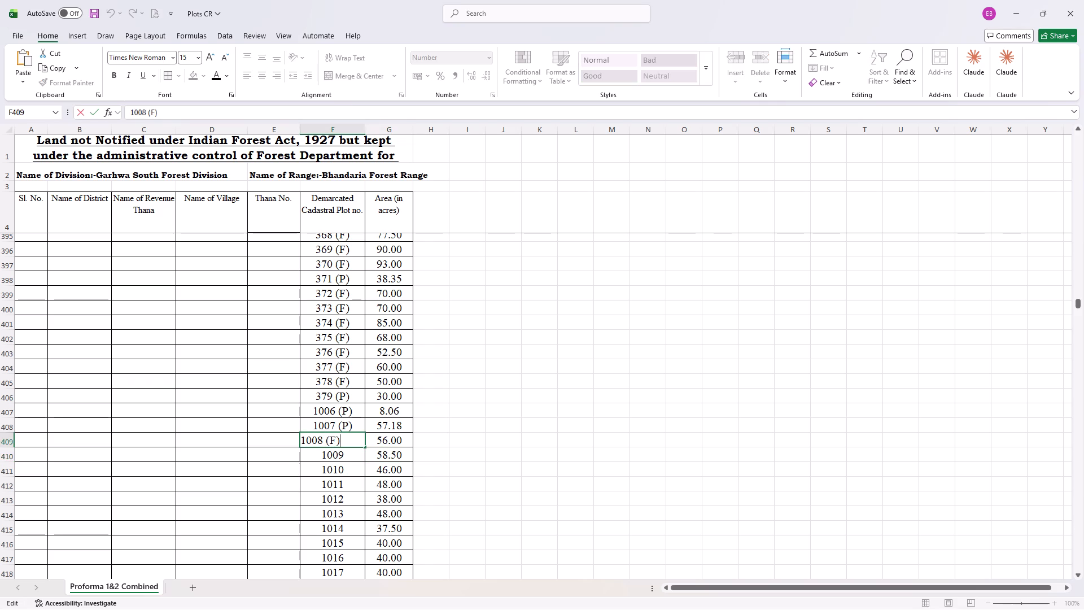
drag(354, 443, 322, 442)
key(ctrl+c)
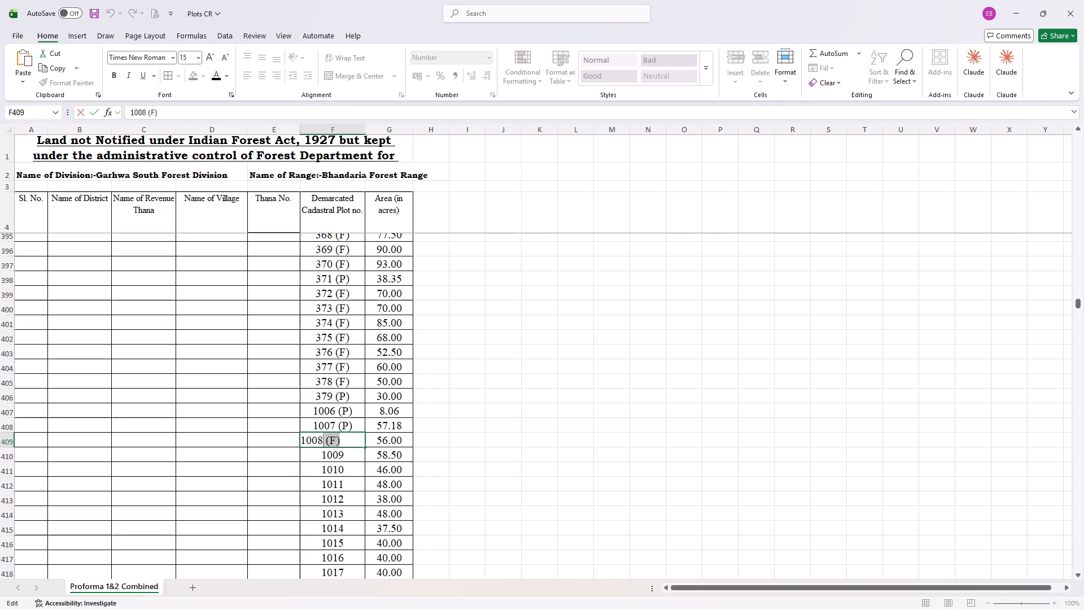
double_click(353, 454)
key(ctrl+v)
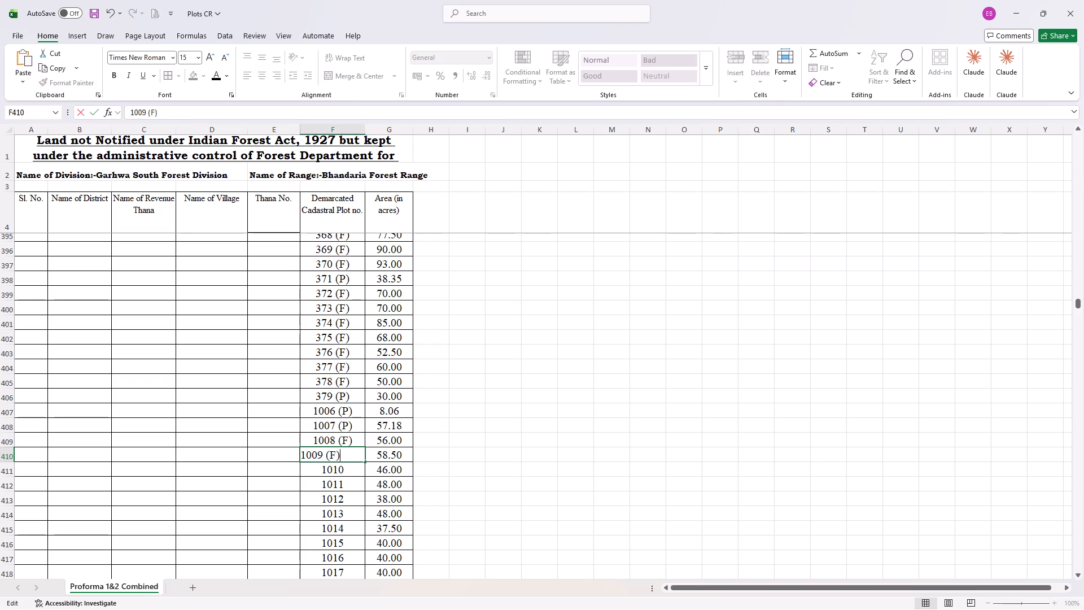
double_click(358, 467)
key(ctrl+v)
double_click(352, 482)
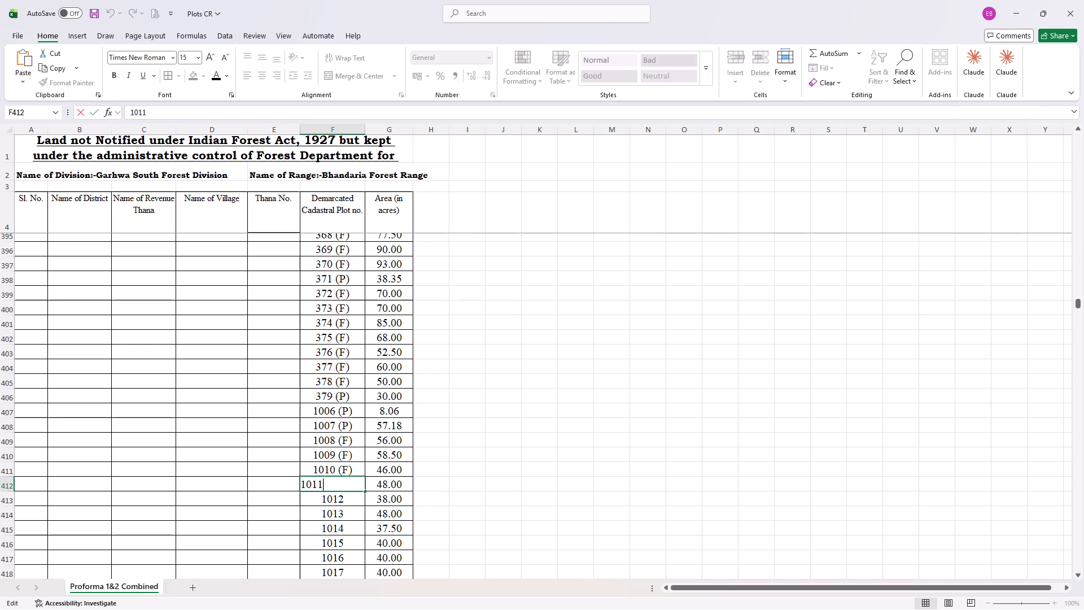
key(ctrl+v)
double_click(352, 503)
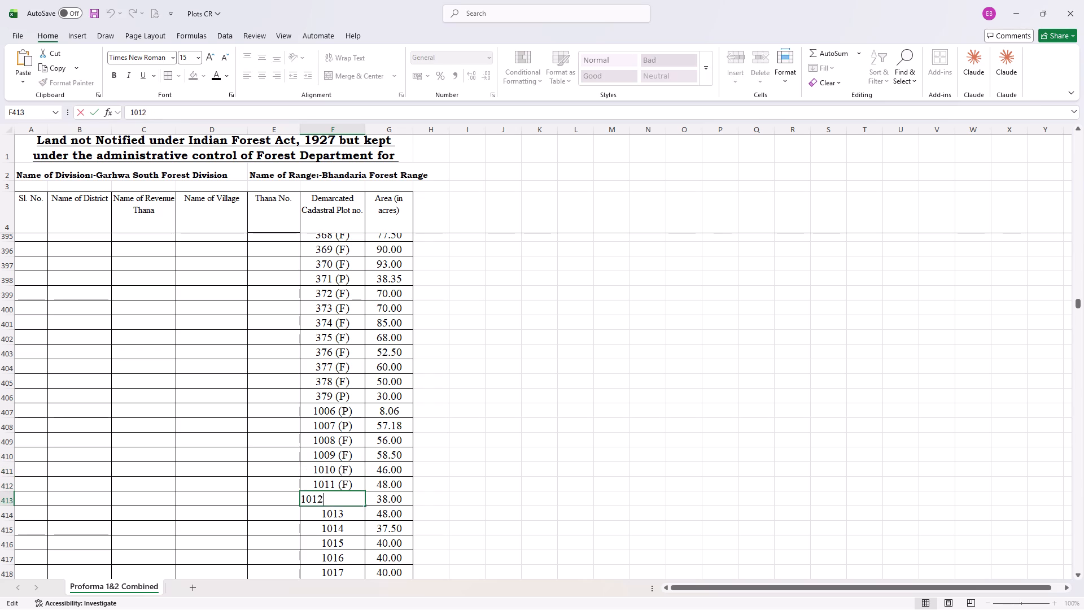
key(ctrl+v)
Append the copied (F) mark to Nauka plots 1013, 1014, 1015 and 1016.
double_click(354, 512)
key(ctrl+v)
double_click(355, 530)
key(ctrl+v)
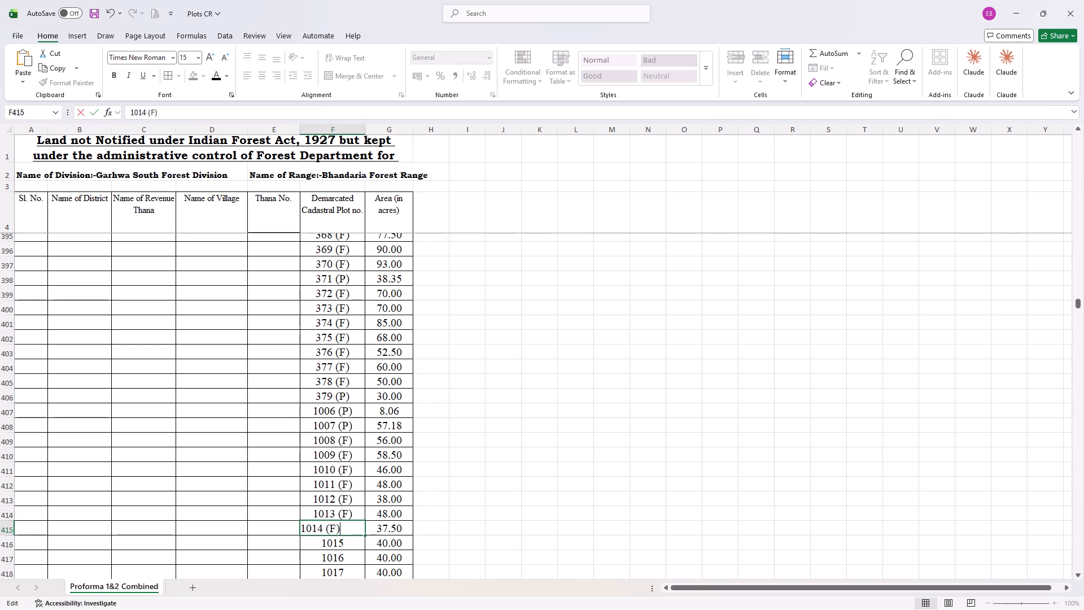
double_click(360, 541)
key(ctrl+v)
double_click(359, 554)
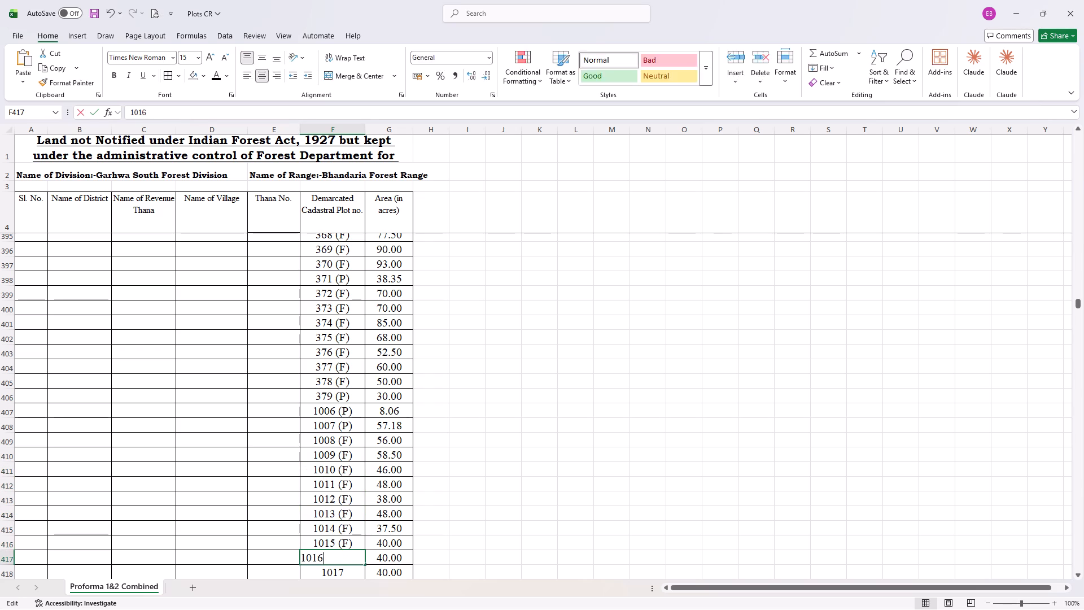
key(ctrl+v)
Append the copied (F) mark to Nauka plots 1017, 1018, 1019 and 1020.
scroll(355, 563, down, 1)
double_click(354, 413)
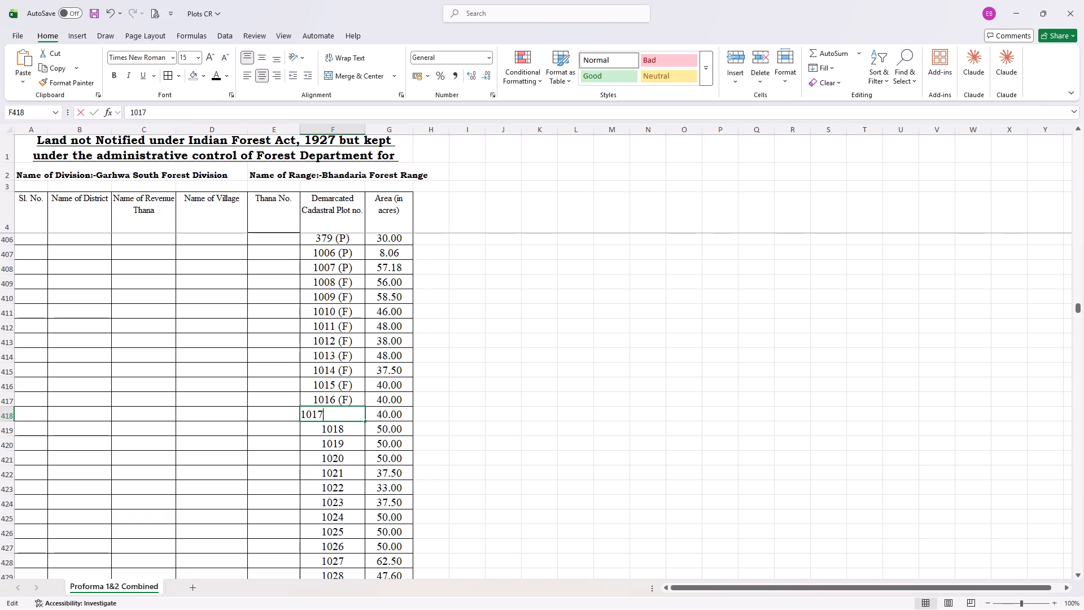
key(ctrl+v)
double_click(354, 428)
key(ctrl+v)
double_click(355, 443)
key(ctrl+v)
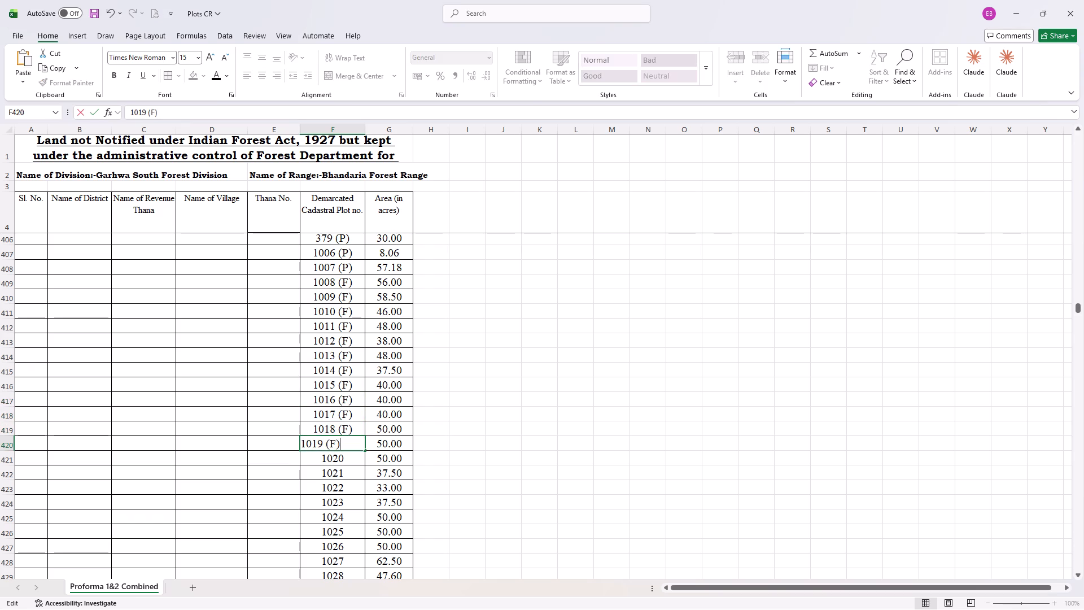
double_click(355, 455)
key(ctrl+v)
Append the copied (F) mark to Nauka plots 1021, 1022, 1023 and 1024.
double_click(355, 474)
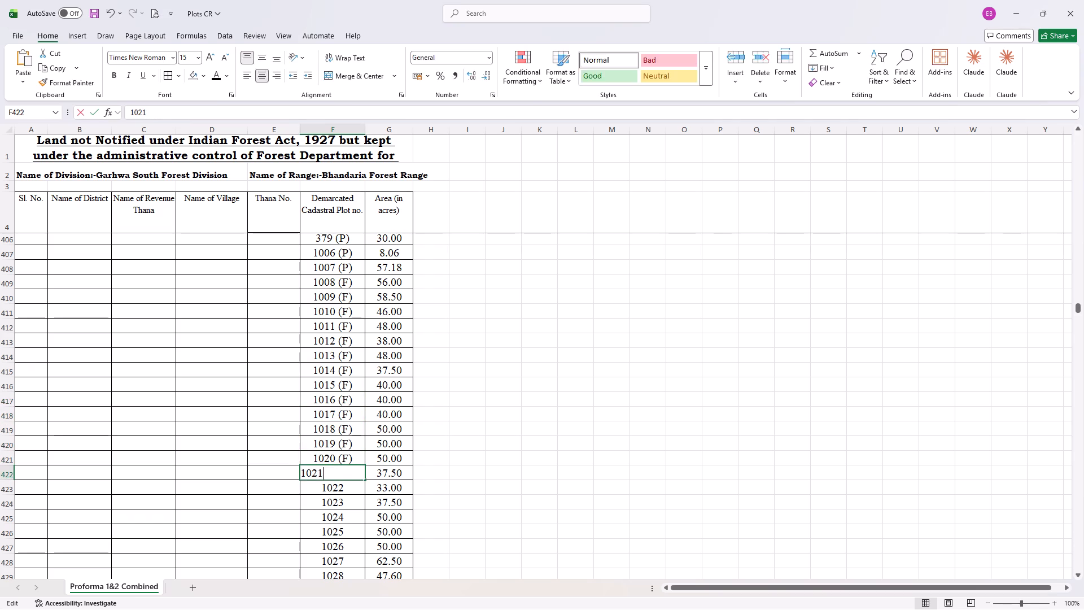
key(ctrl+v)
double_click(357, 486)
key(ctrl+v)
double_click(357, 500)
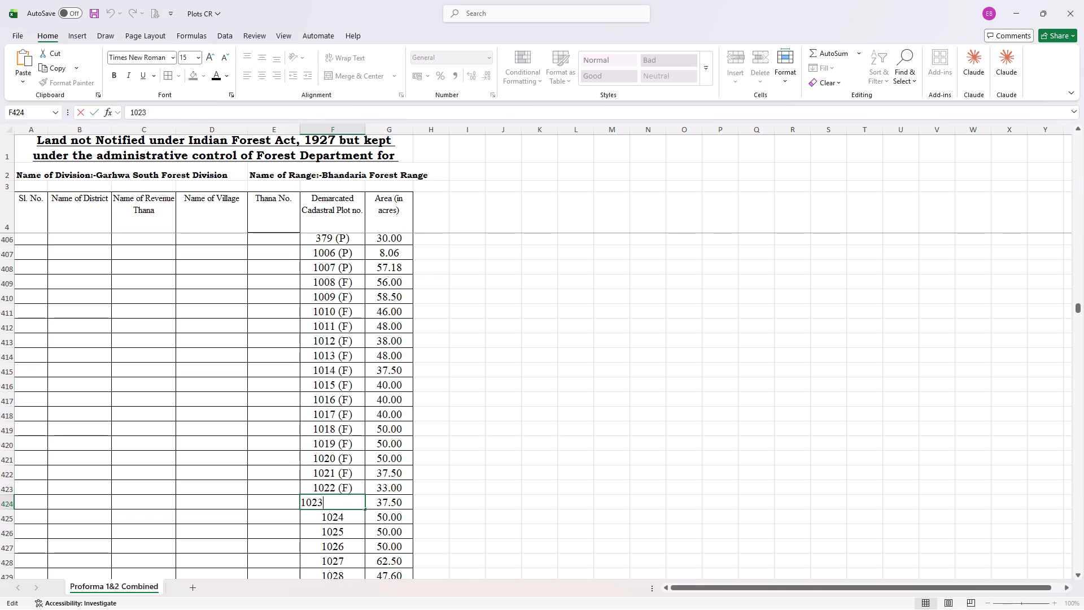
key(ctrl+v)
double_click(353, 513)
key(ctrl+v)
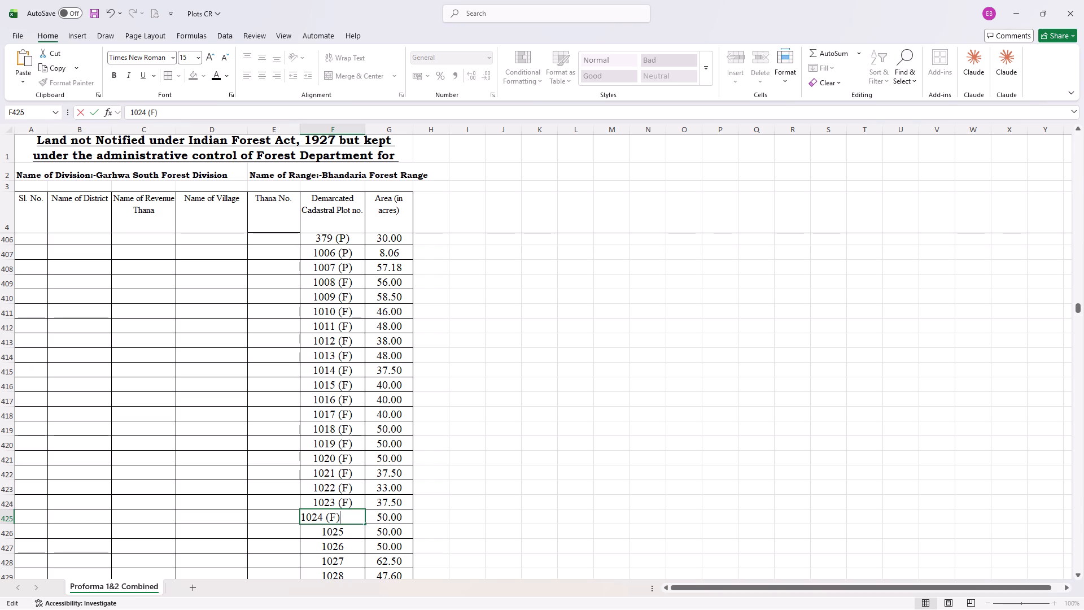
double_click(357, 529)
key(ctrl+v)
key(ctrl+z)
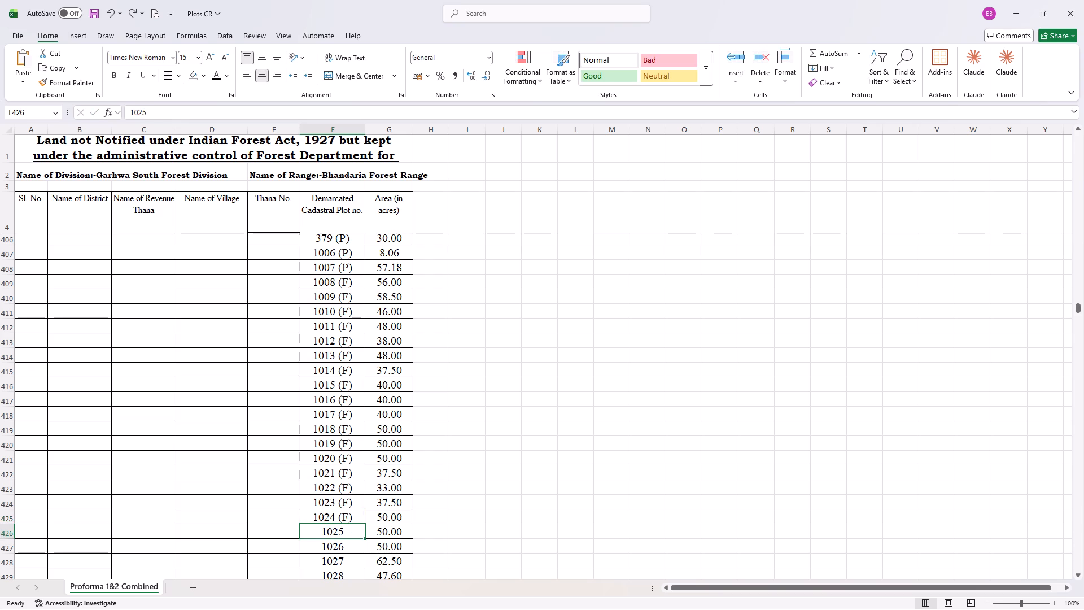
Append the copied (F) mark to Nauka plots 1025, 1026, 1027, 1028 and 1029.
scroll(351, 524, down, 2)
scroll(336, 485, up, 1)
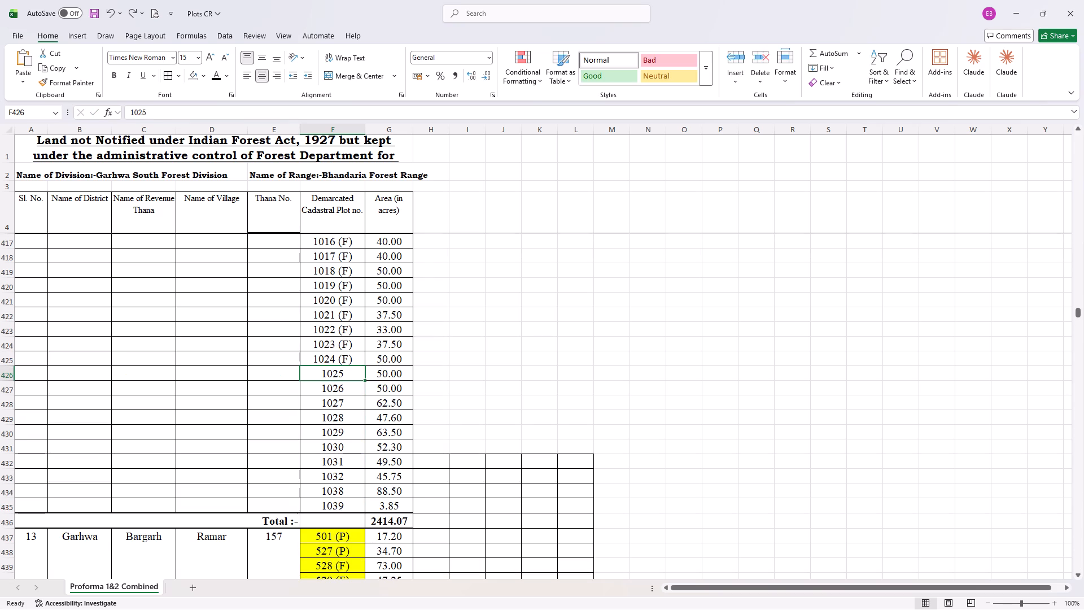
double_click(355, 373)
key(ctrl+v)
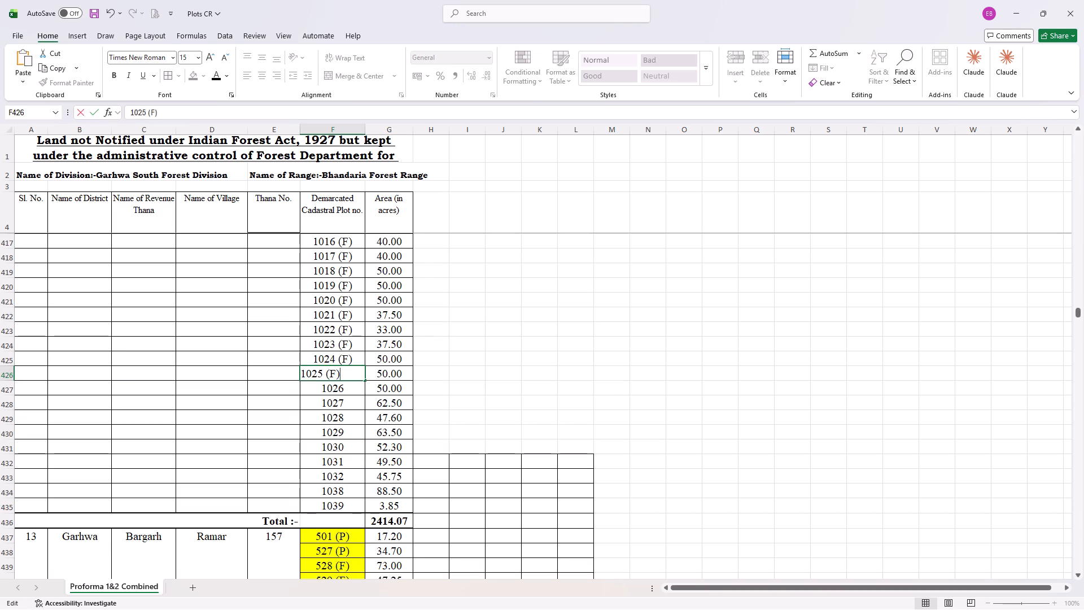
double_click(353, 392)
key(ctrl+v)
double_click(355, 404)
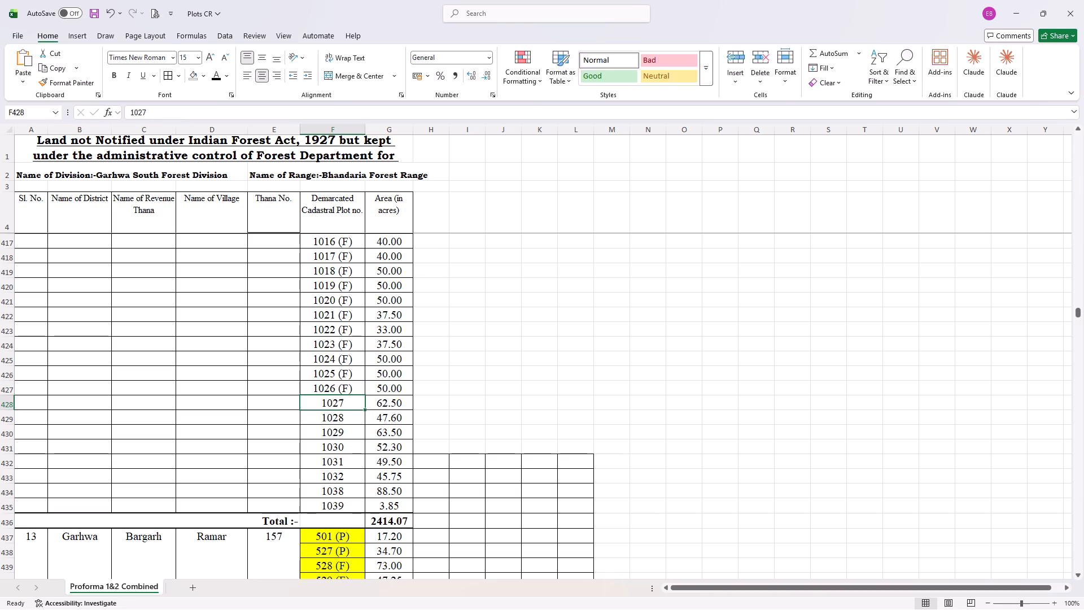
key(ctrl+v)
double_click(354, 420)
key(ctrl+v)
double_click(353, 430)
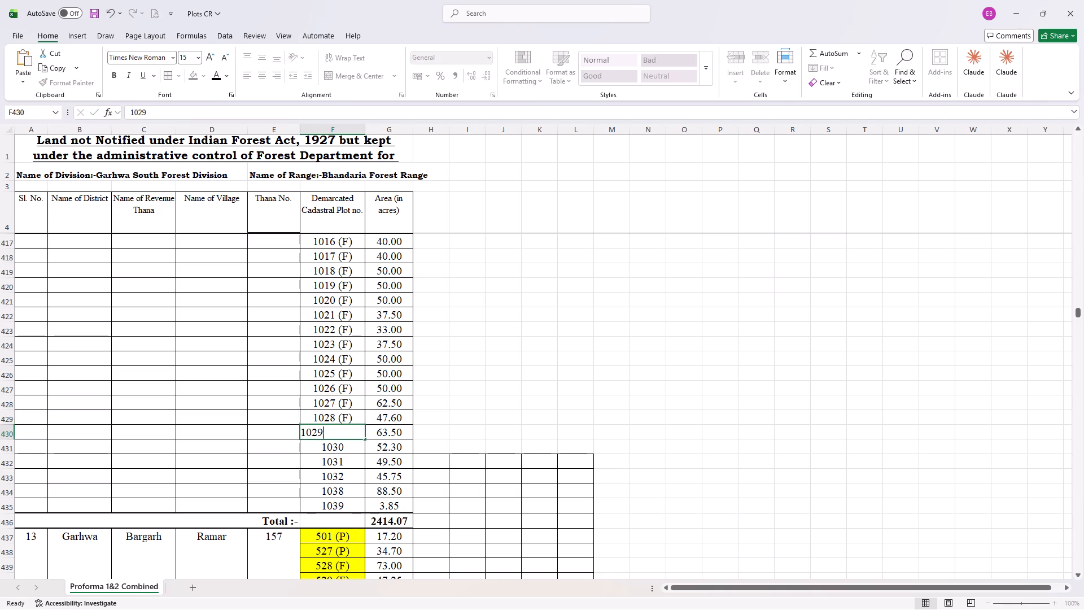
key(ctrl+v)
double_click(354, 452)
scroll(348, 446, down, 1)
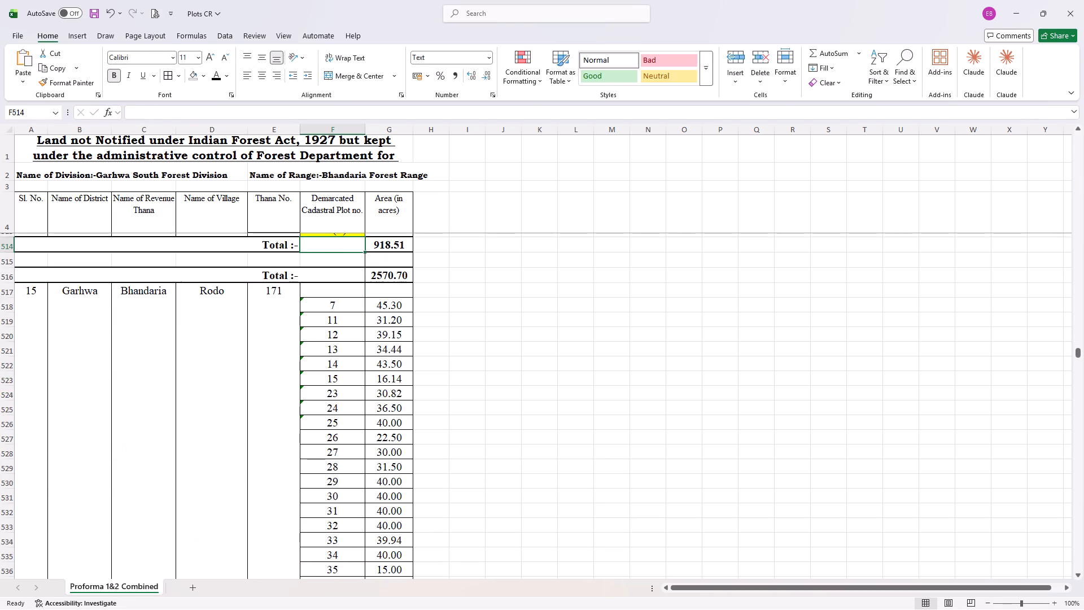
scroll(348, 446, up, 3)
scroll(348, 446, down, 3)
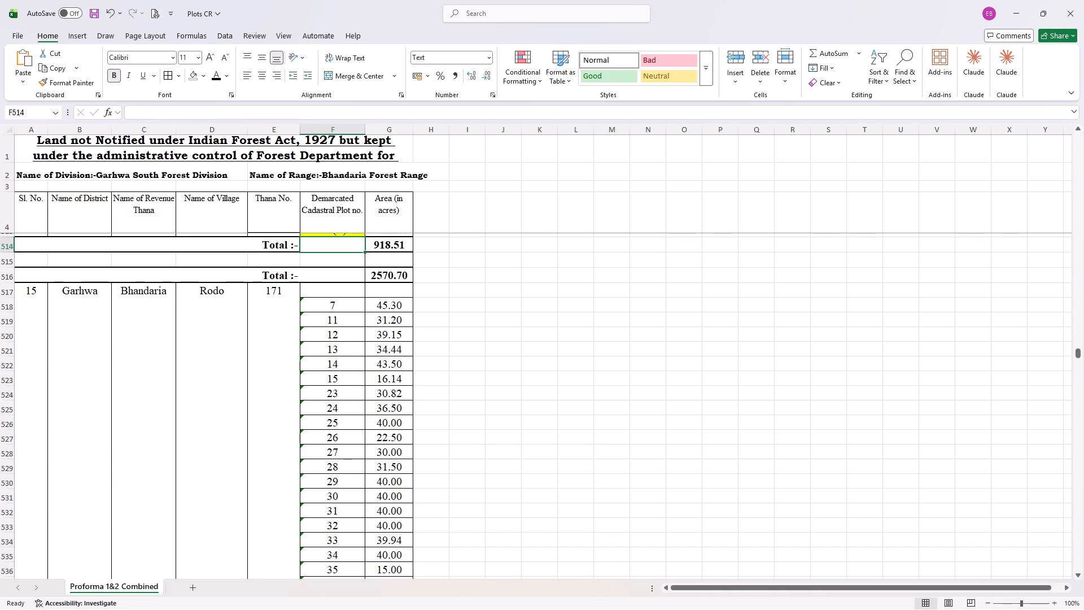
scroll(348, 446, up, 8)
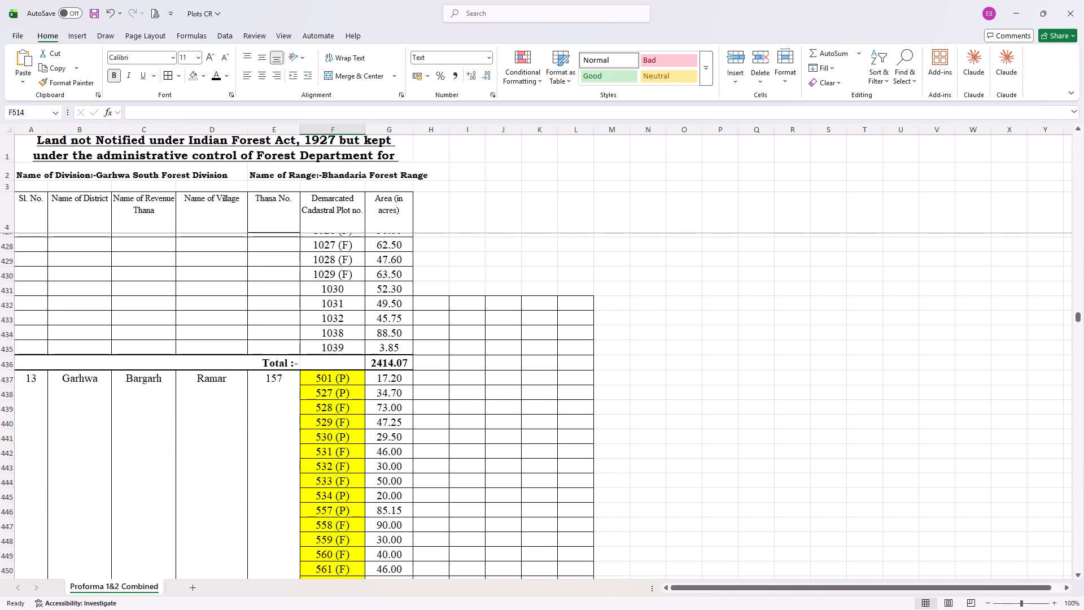
Append the copied (F) mark to the remaining Nauka plots 1030, 1031, 1032, 1038 and 1039.
double_click(349, 291)
key(space)
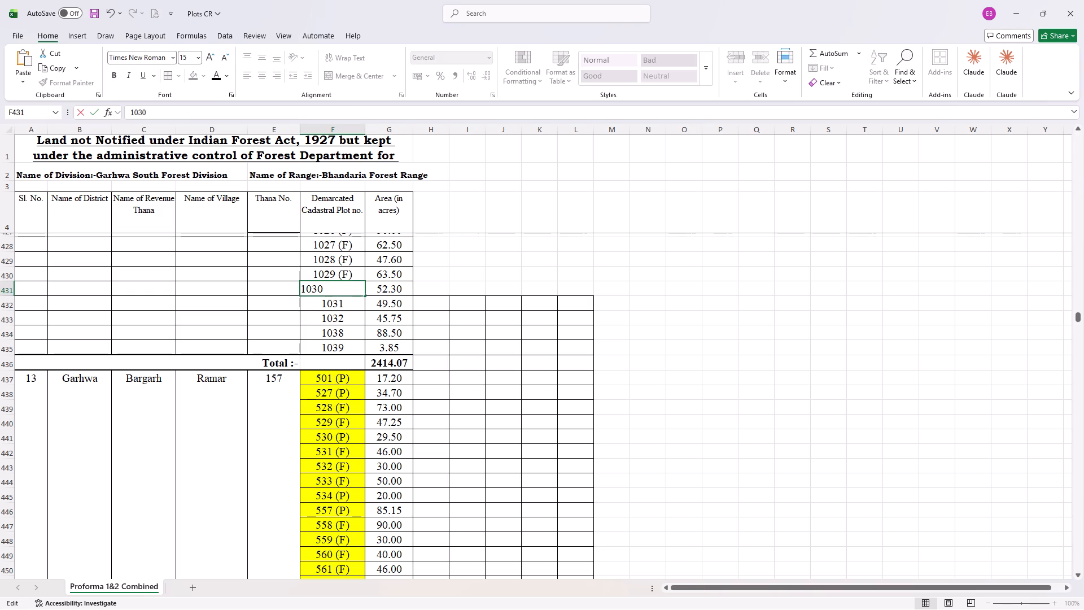
key(ctrl+v)
double_click(355, 303)
key(ctrl+v)
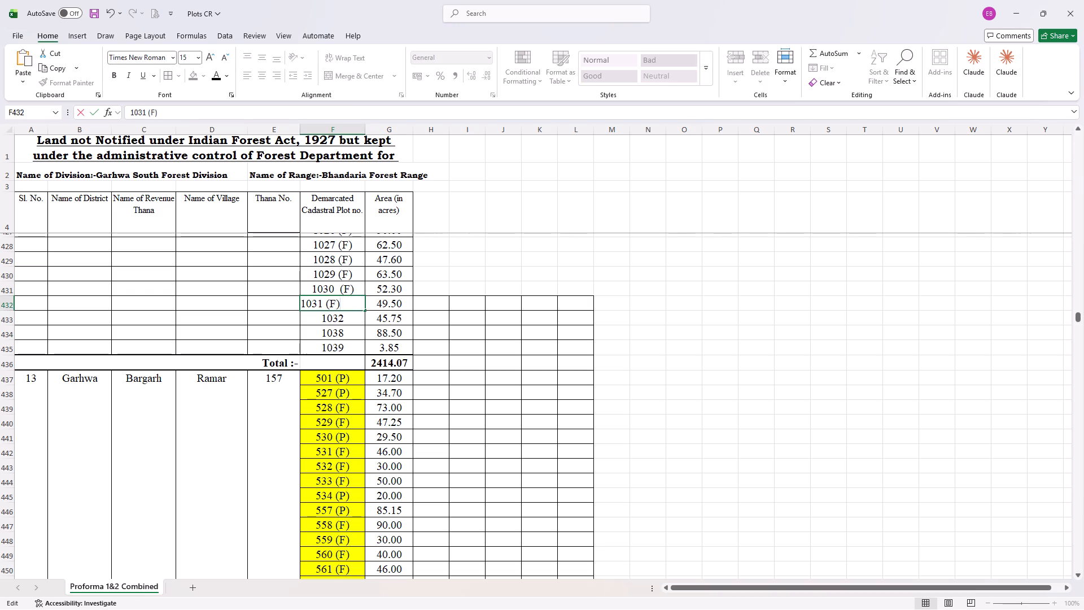
double_click(353, 317)
key(ctrl+v)
double_click(355, 332)
key(ctrl+v)
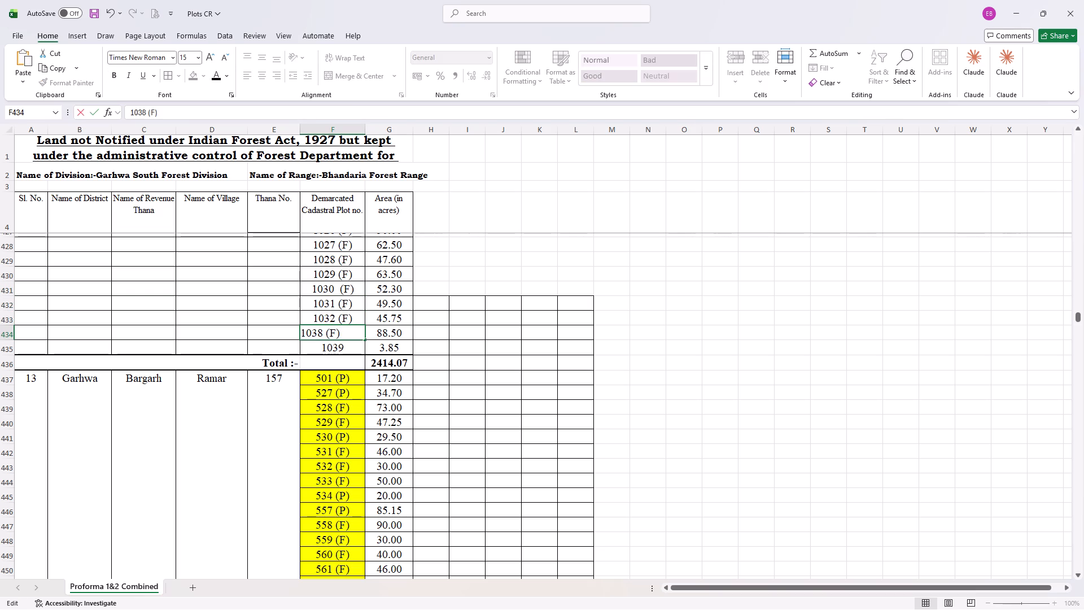
double_click(358, 348)
key(ctrl+v)
click(439, 345)
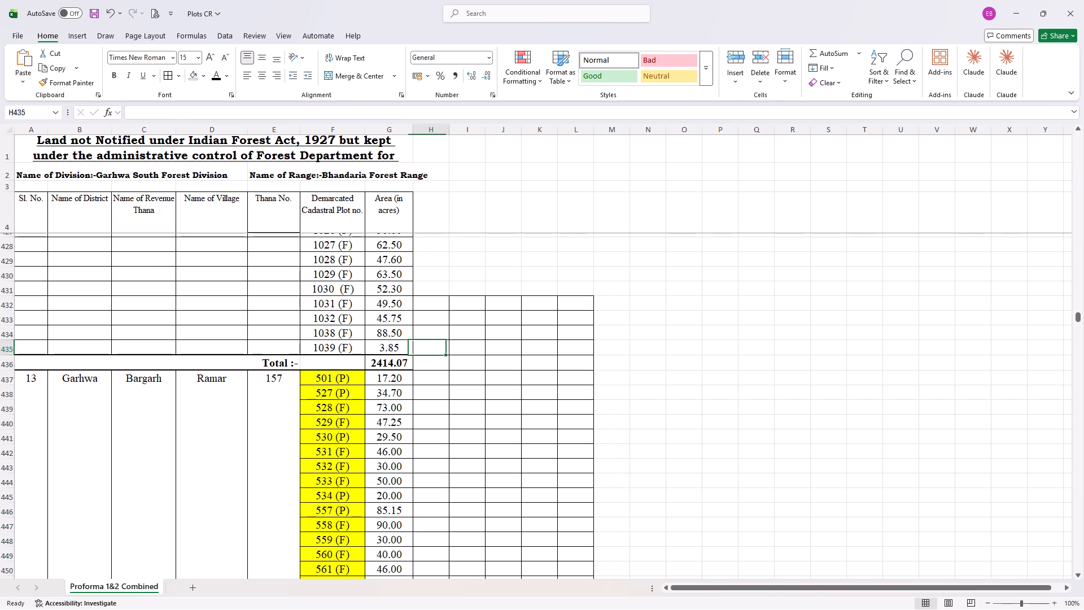
Fill all Nauka plot number cells, from 206 (P) to 1039 (F), with yellow.
drag(324, 349, 326, 294)
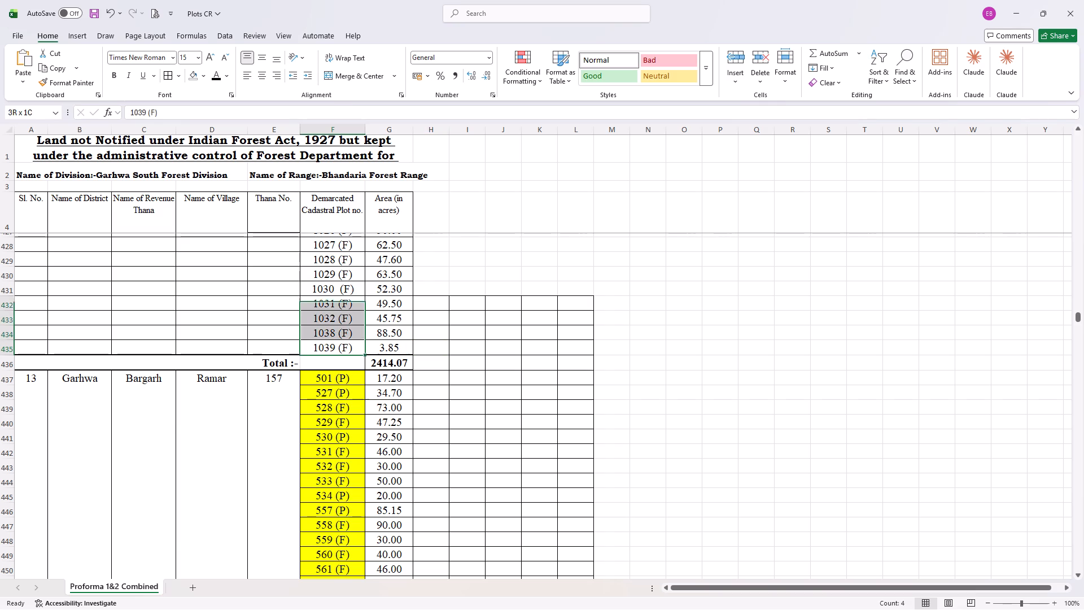
drag(326, 294, 343, 434)
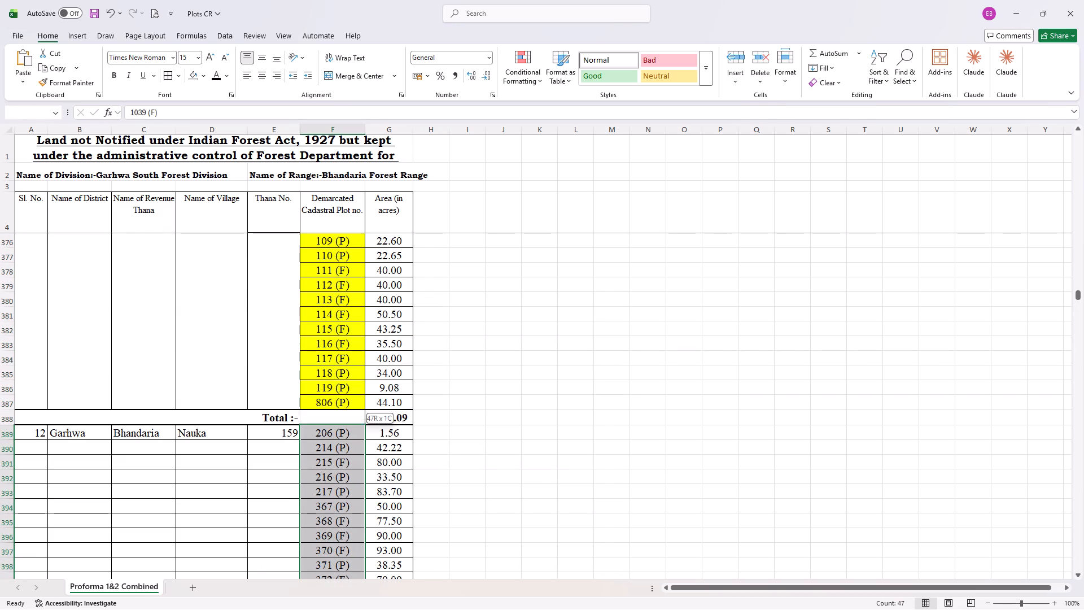
drag(343, 434, 342, 434)
click(204, 79)
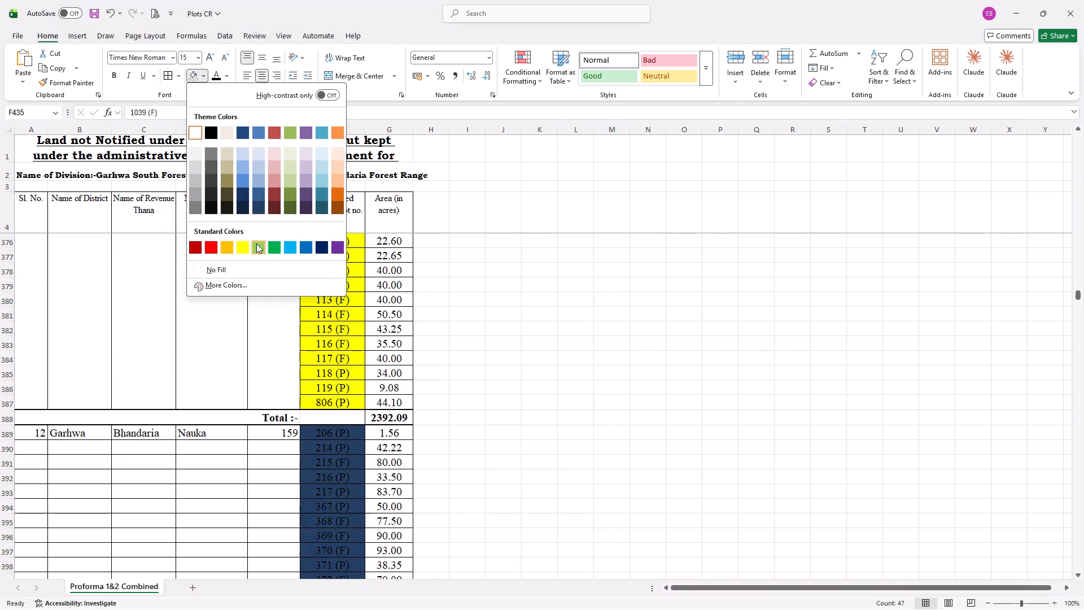
click(243, 246)
Look back through the earlier villages in the plot list for plots still without marks or yellow fill, including Sinjo's plots.
scroll(326, 367, down, 6)
scroll(326, 367, up, 14)
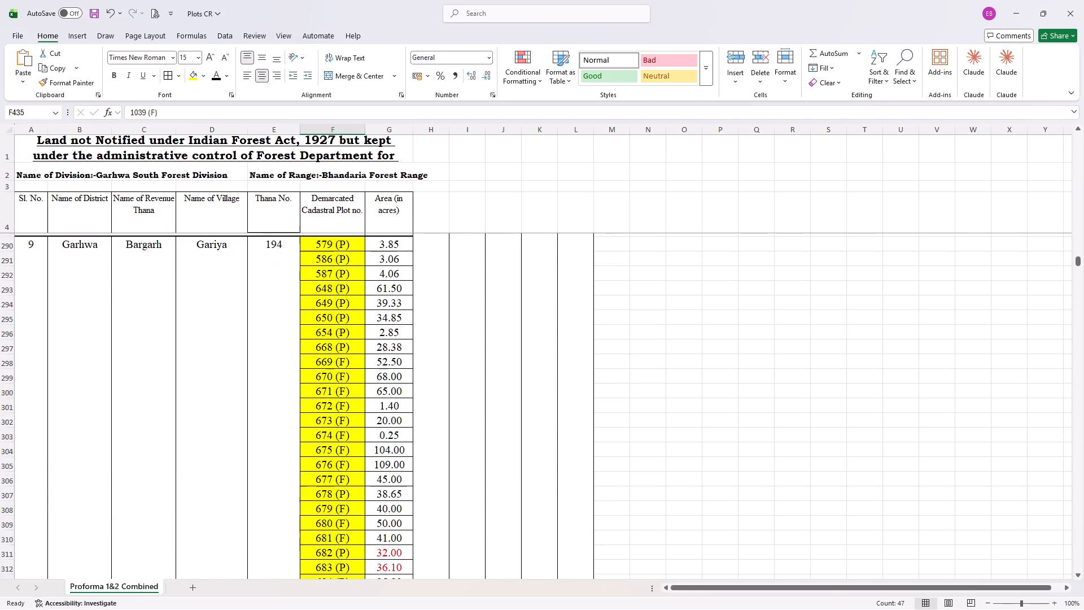
scroll(326, 367, up, 10)
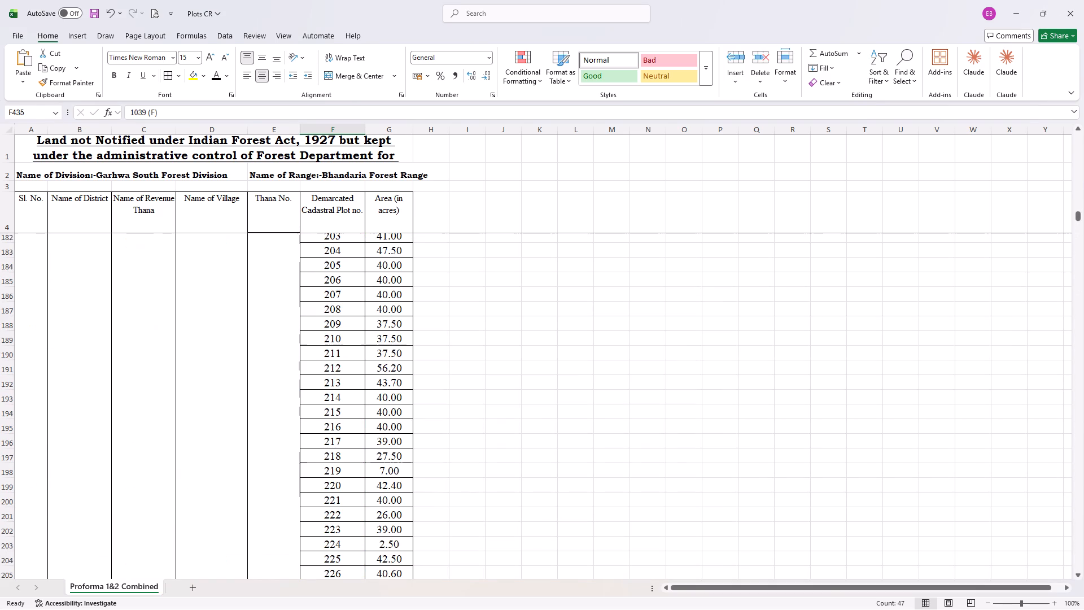
scroll(326, 367, down, 1)
scroll(326, 367, up, 6)
click(339, 425)
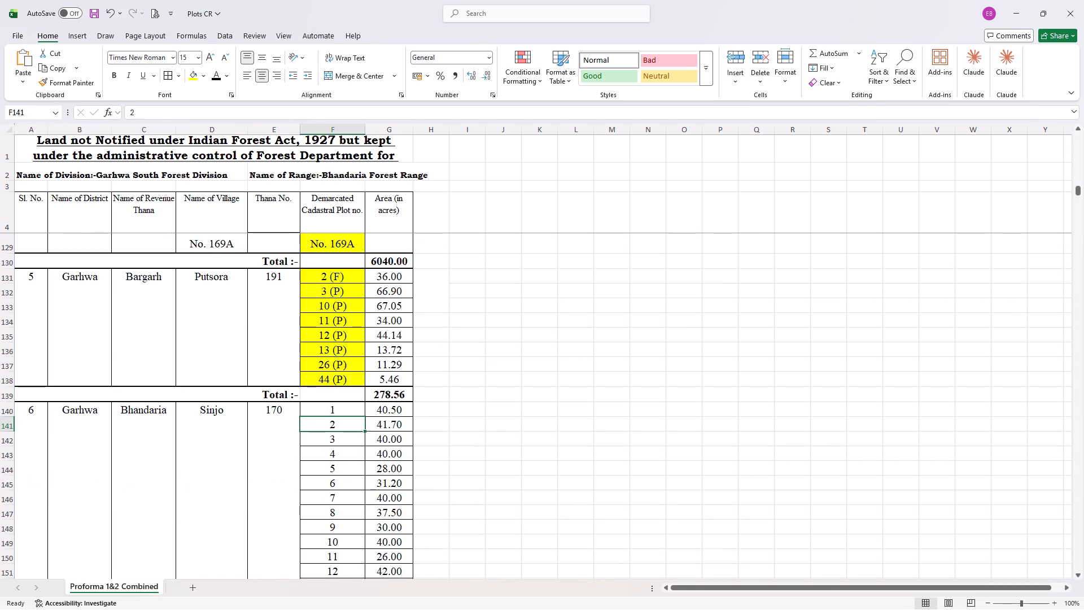
scroll(339, 425, down, 3)
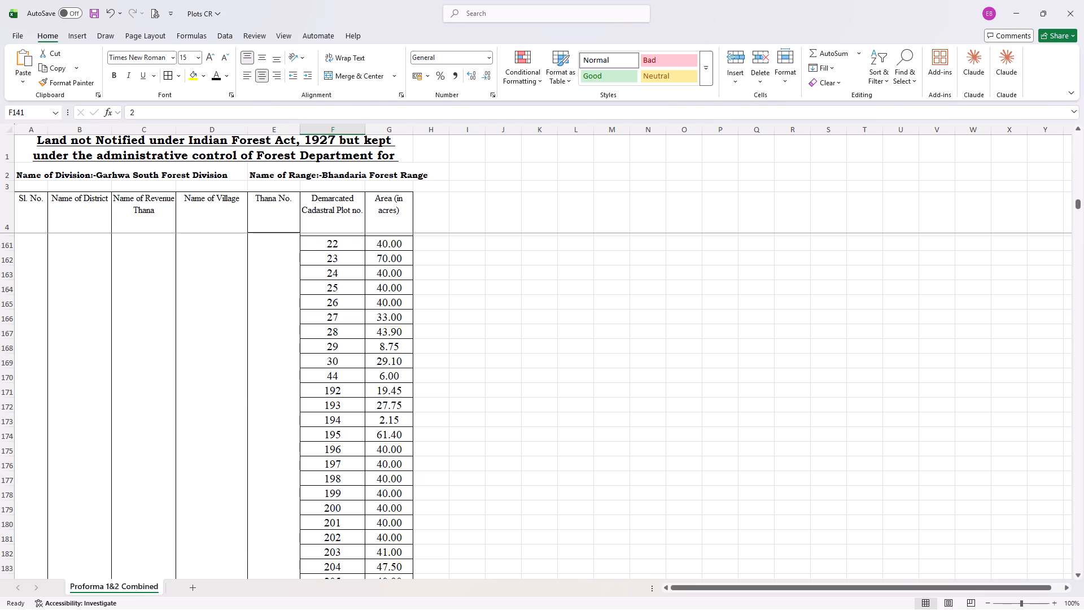
Switch to the QGIS project and examine the satellite map around Sinjo village and its neighbouring village boundaries.
key(alt+Tab)
alt+click(519, 318)
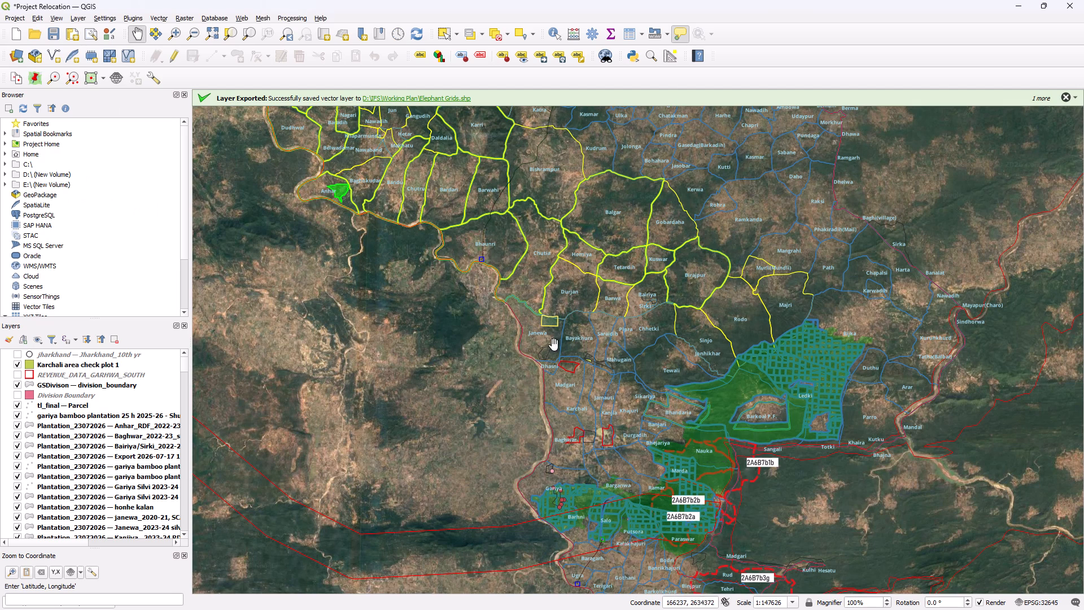
scroll(702, 356, up, 2)
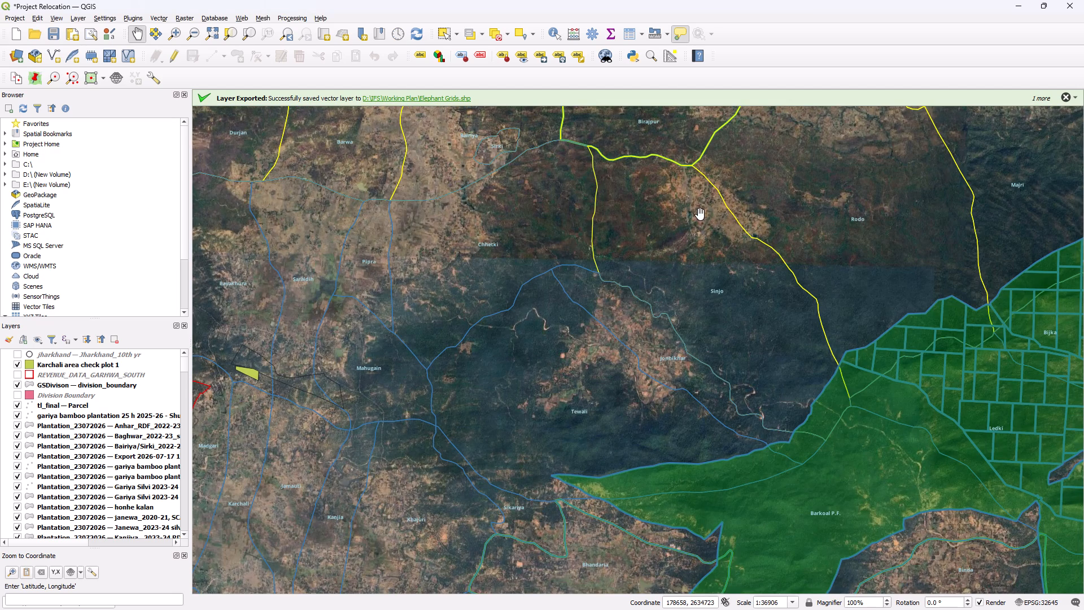
drag(702, 226, 695, 281)
scroll(633, 220, up, 1)
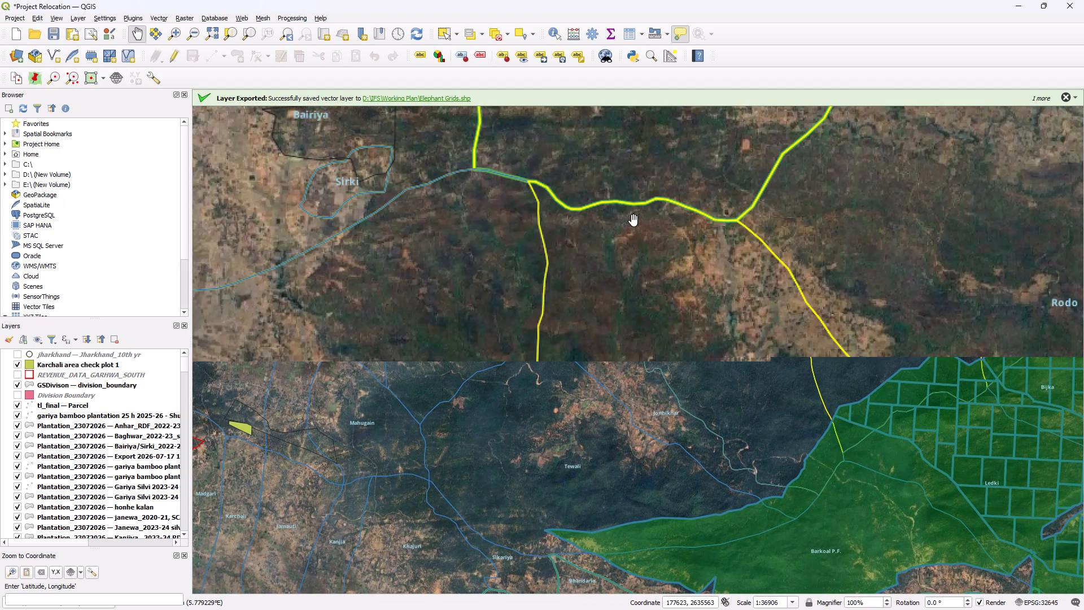
scroll(633, 220, up, 1)
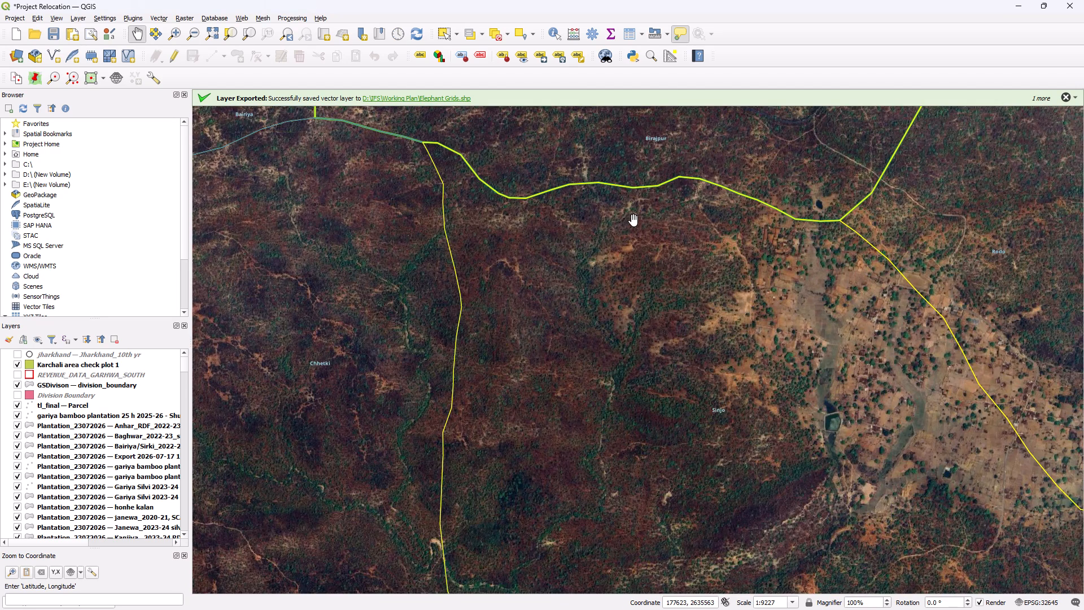
scroll(627, 226, down, 1)
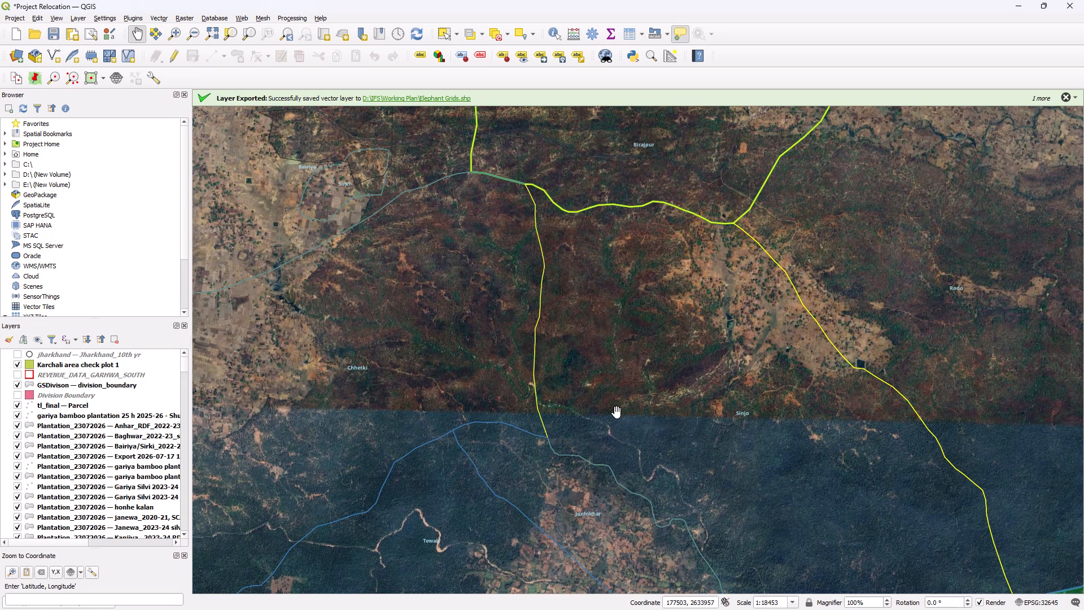
drag(678, 495, 586, 360)
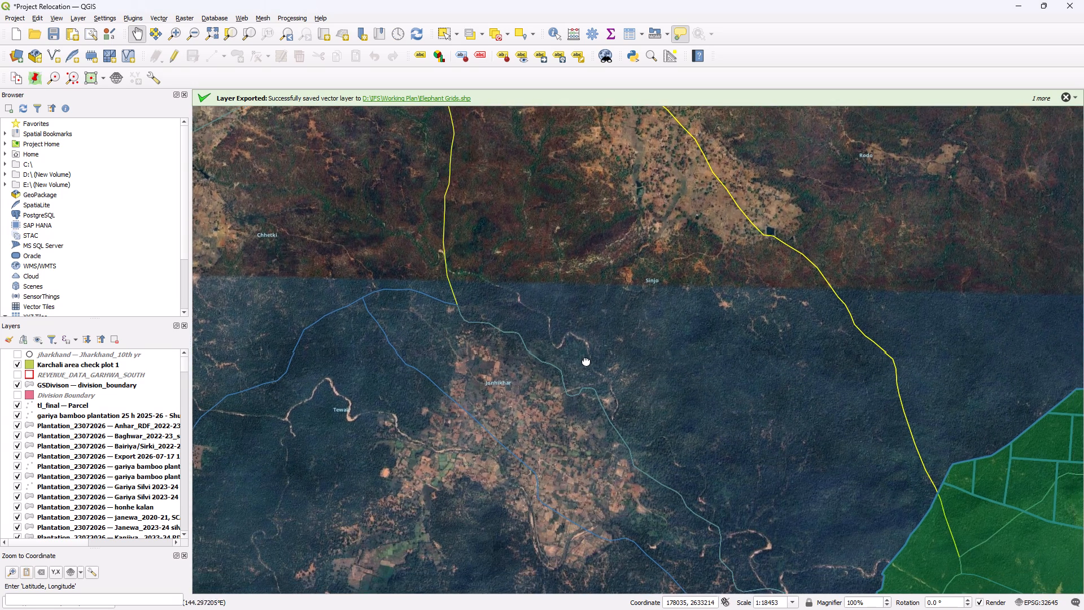
drag(586, 360, 532, 63)
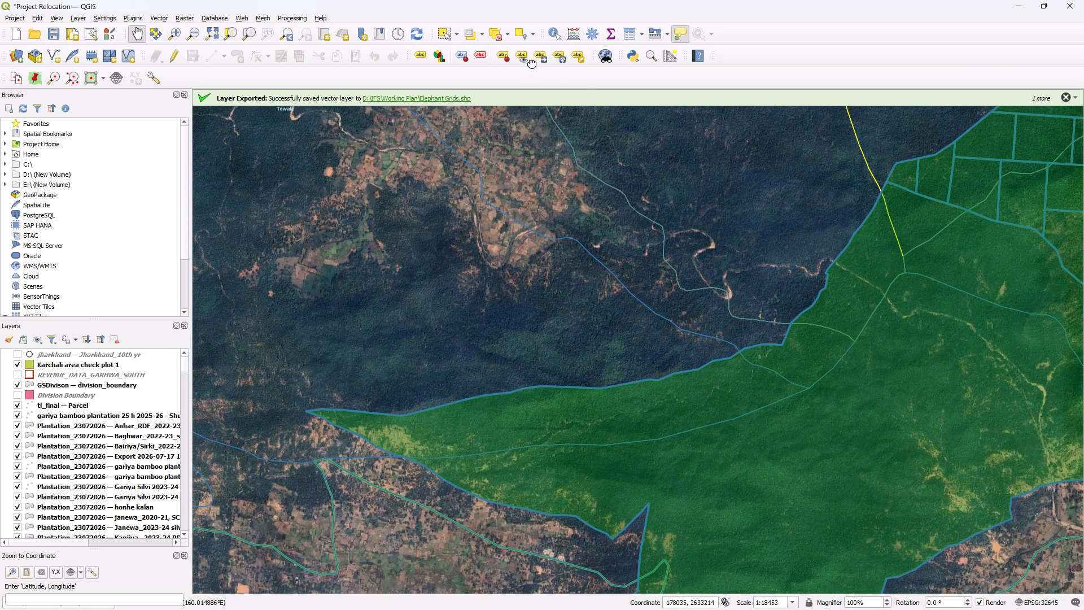
drag(532, 63, 705, 53)
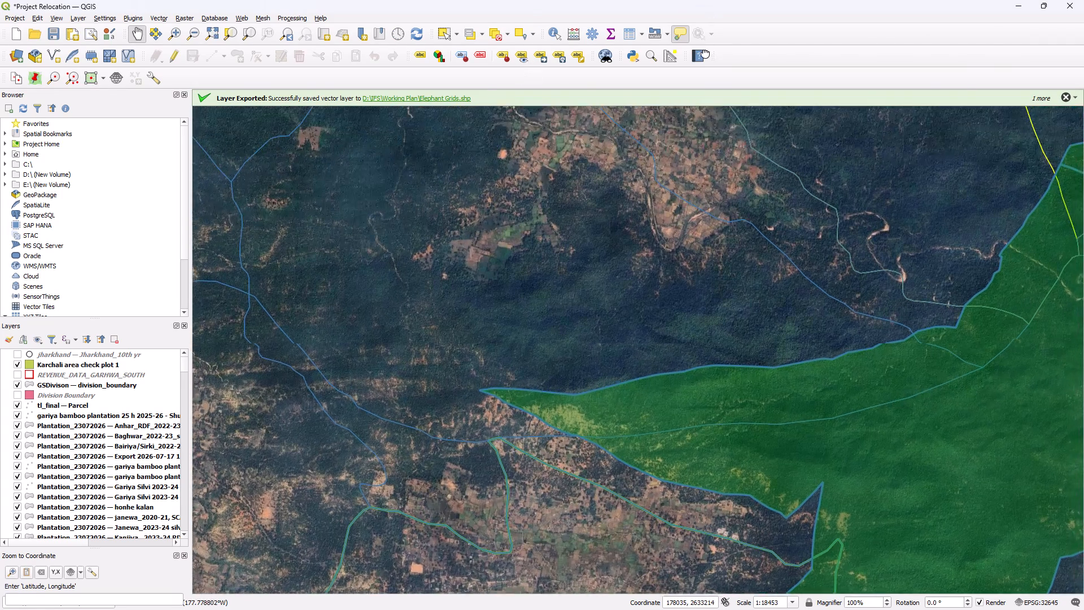
drag(705, 53, 684, 192)
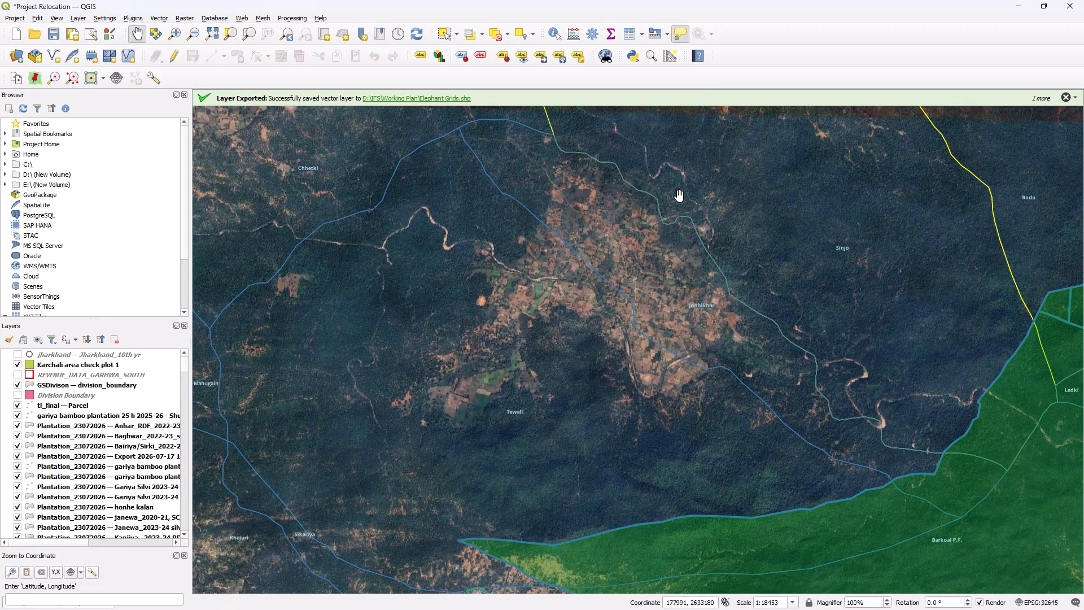
scroll(593, 257, down, 1)
drag(592, 241, 528, 442)
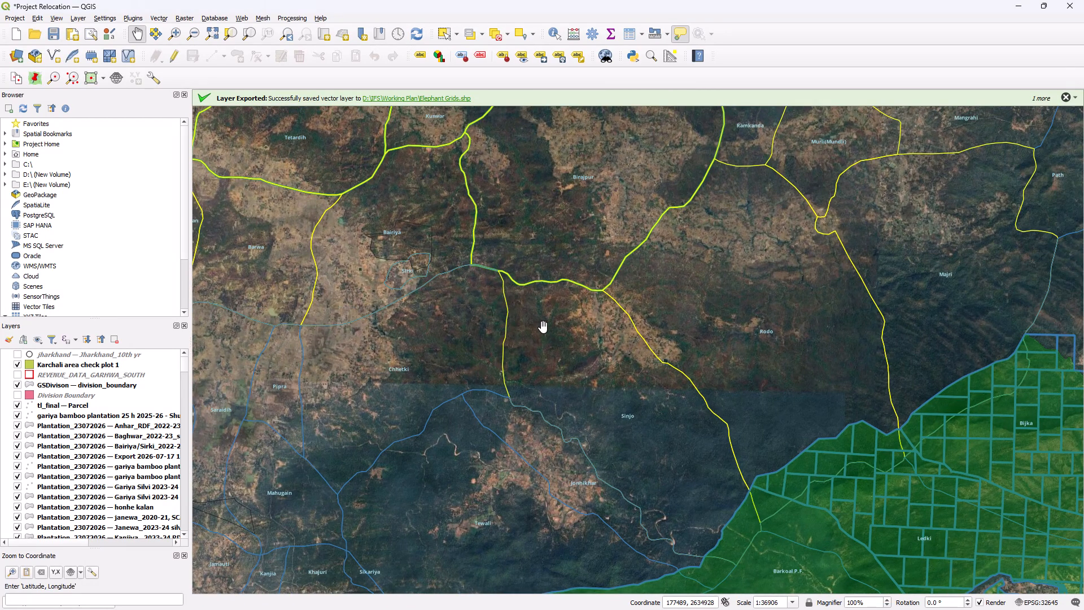
Return to the Excel plot list and set the Sinjo rows, plots 1 to 228, as the print area.
key(alt+Tab)
scroll(291, 342, up, 2)
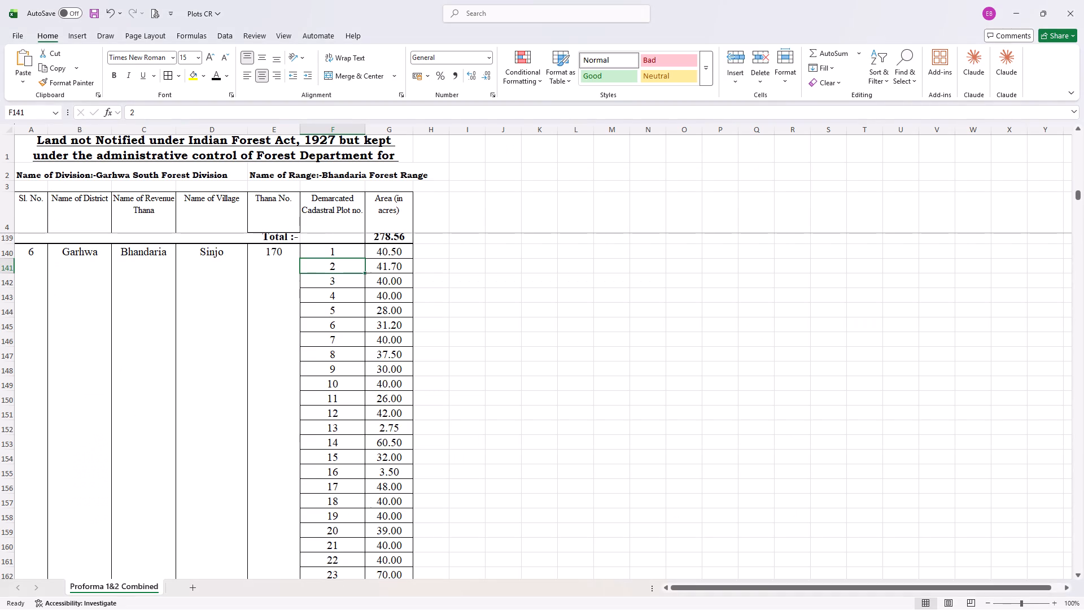
drag(32, 263, 383, 284)
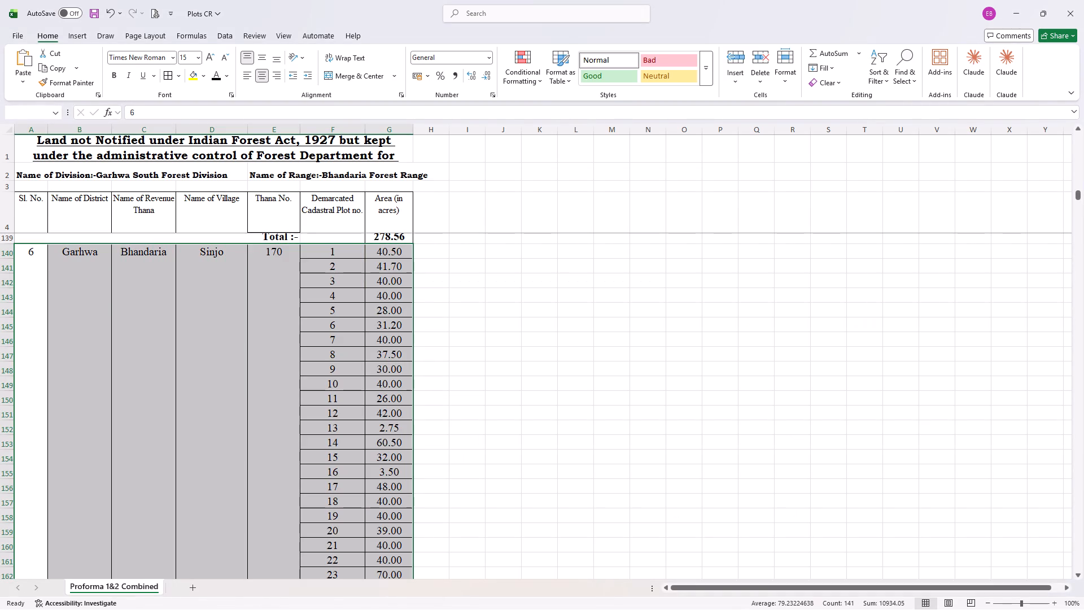
click(145, 40)
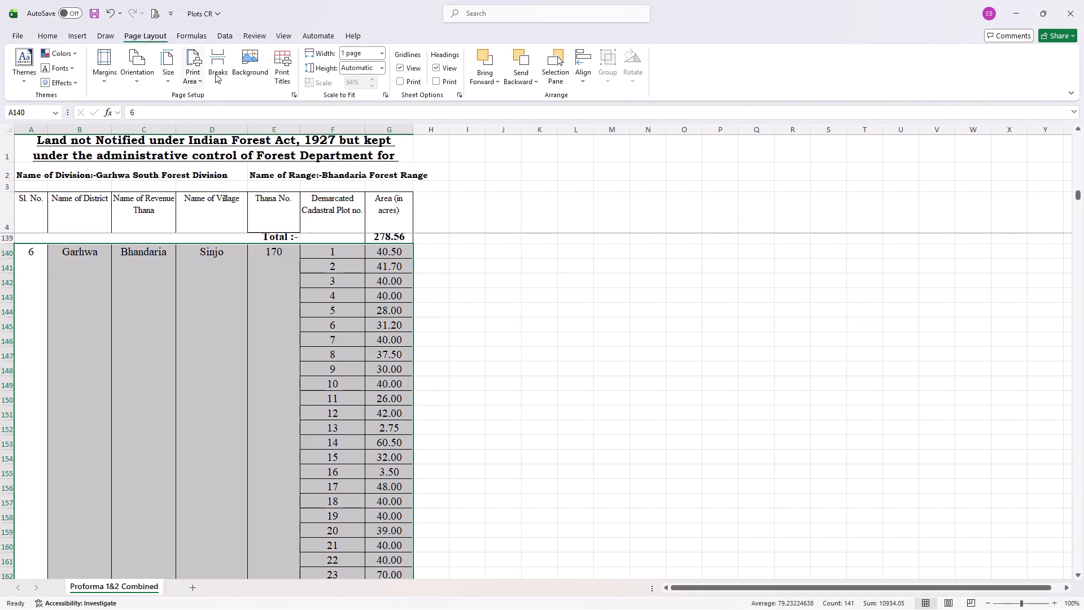
click(191, 82)
click(226, 99)
Check both preview pages of the Sinjo plot list and print one copy on the Canon LBP2900.
key(ctrl+p)
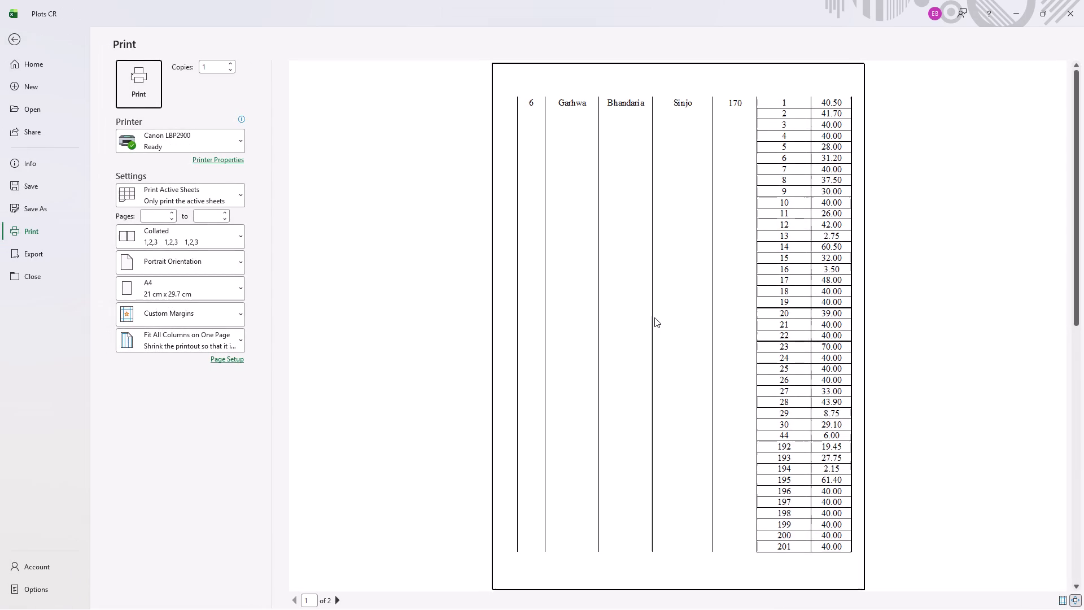
scroll(654, 317, down, 3)
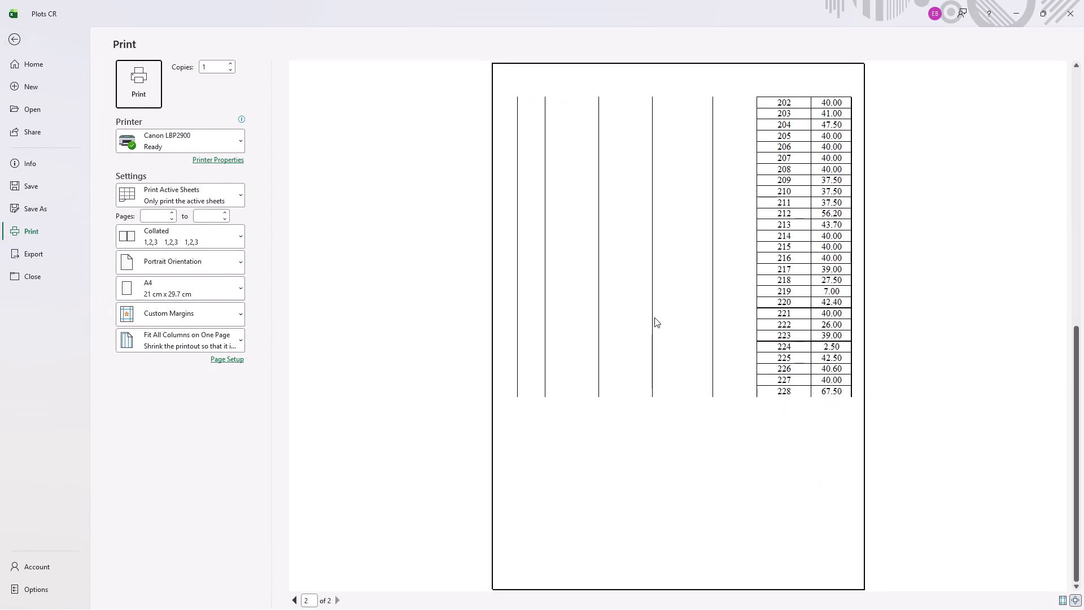
click(147, 77)
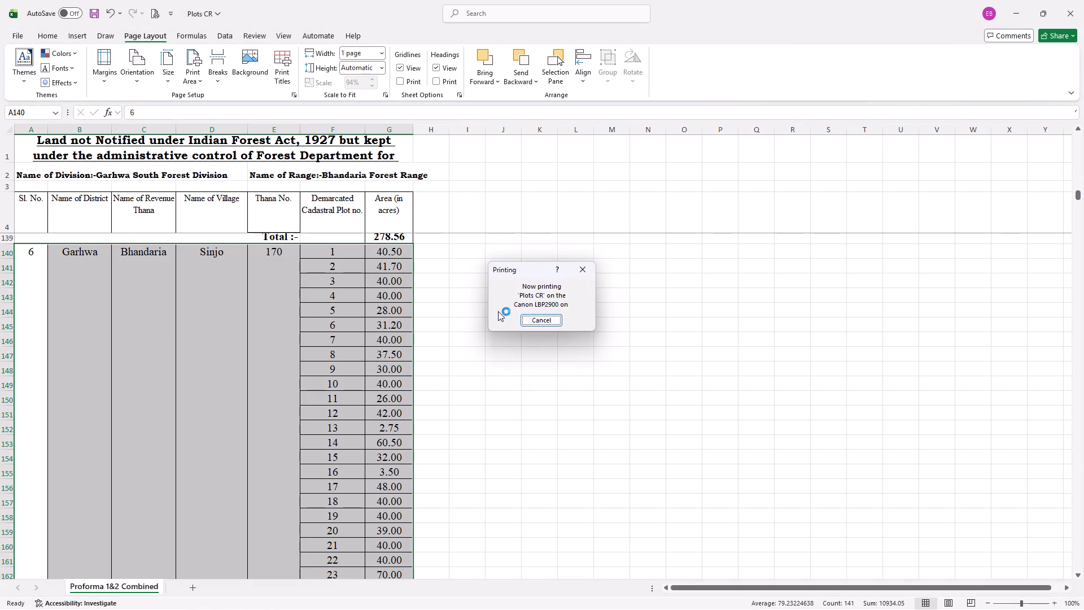